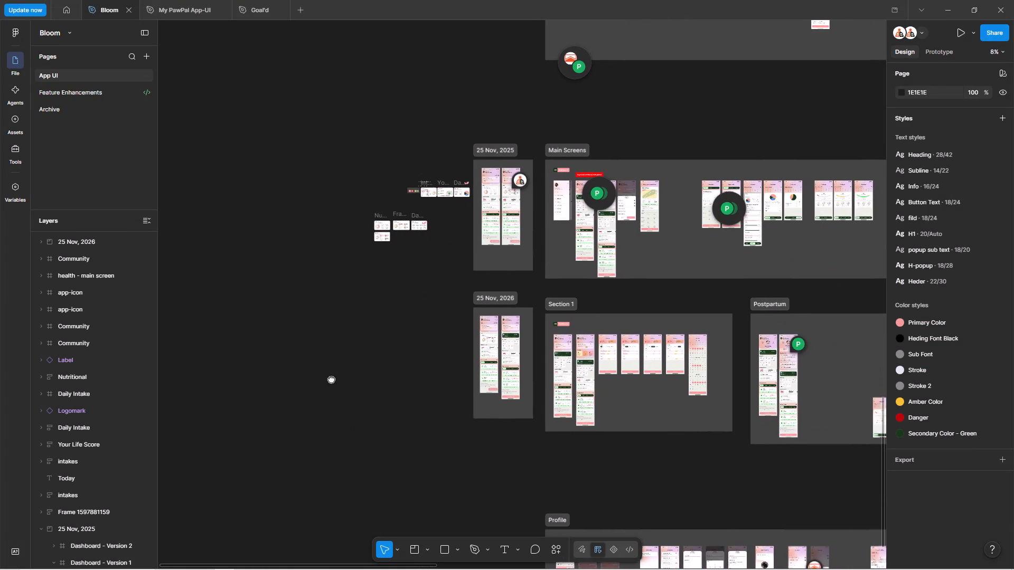
Open the Feature Enhancements page of the Bloom file.
left_click_drag(331, 379, 342, 375)
left_click(83, 88)
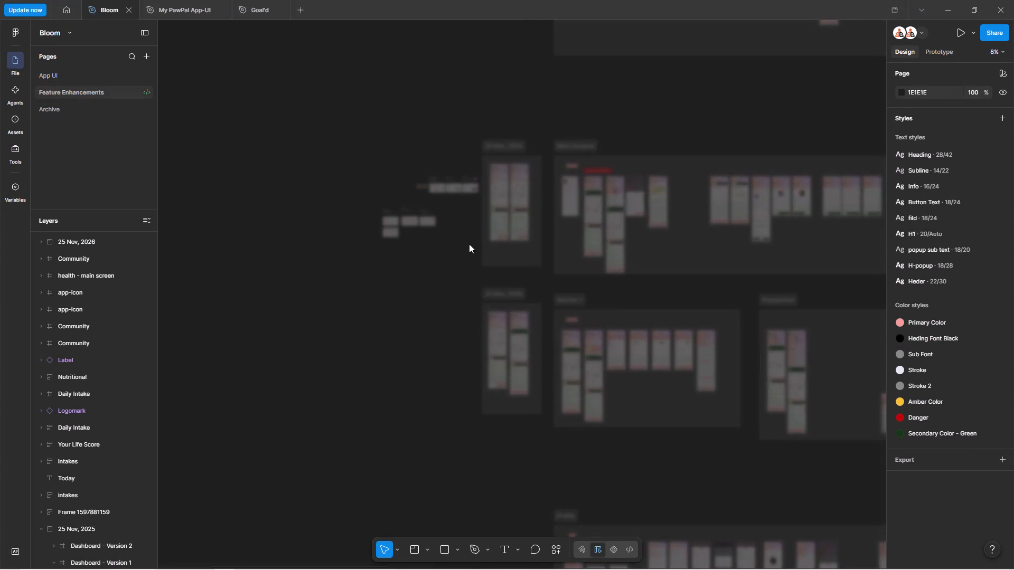
left_click(399, 187)
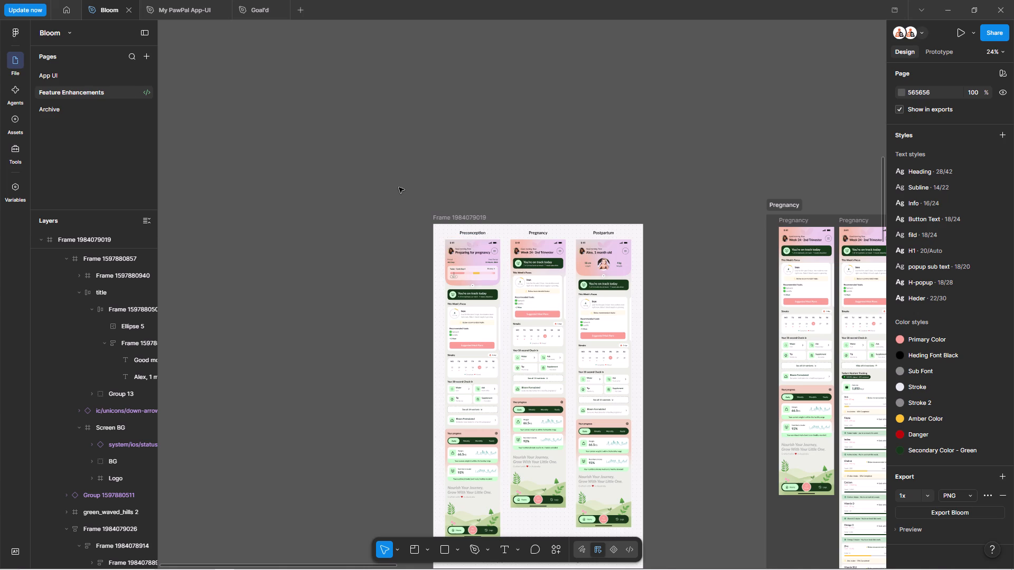
scroll(396, 188, "down", 20, "ctrl")
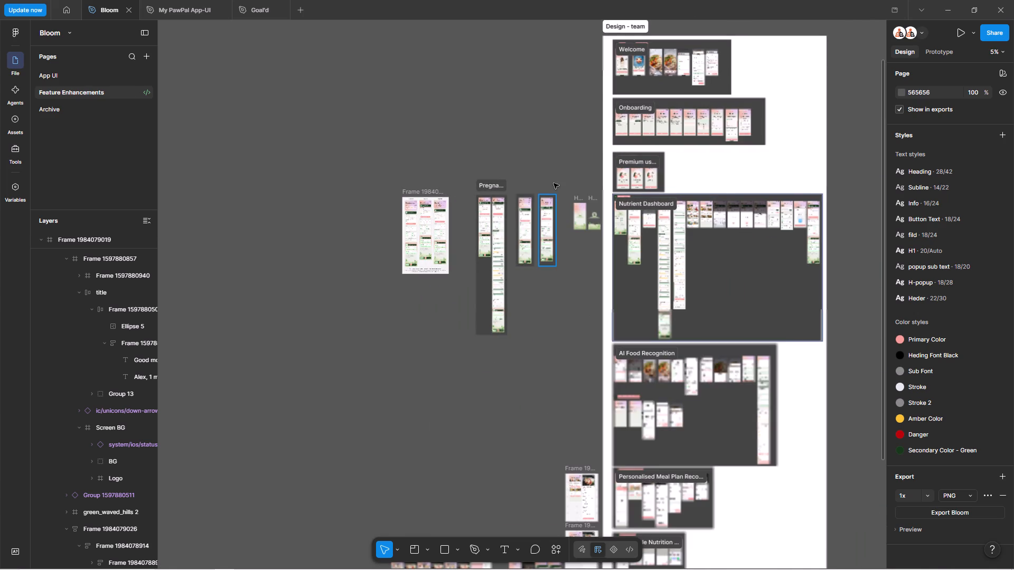
key("ctrl+backslash")
scroll(635, 254, "down", 10)
scroll(558, 257, "up", 7, "ctrl")
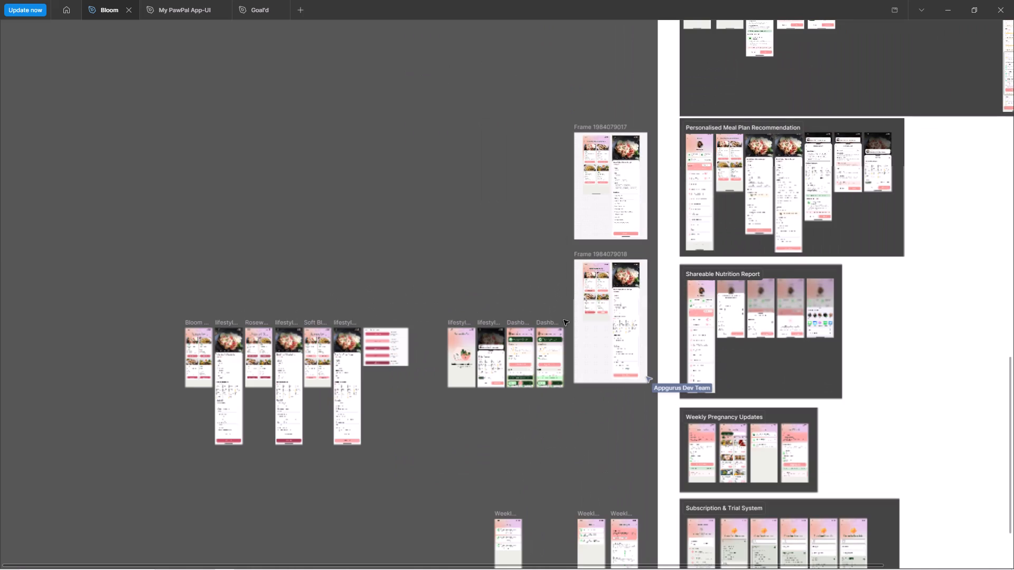
scroll(616, 369, "up", 6, "ctrl")
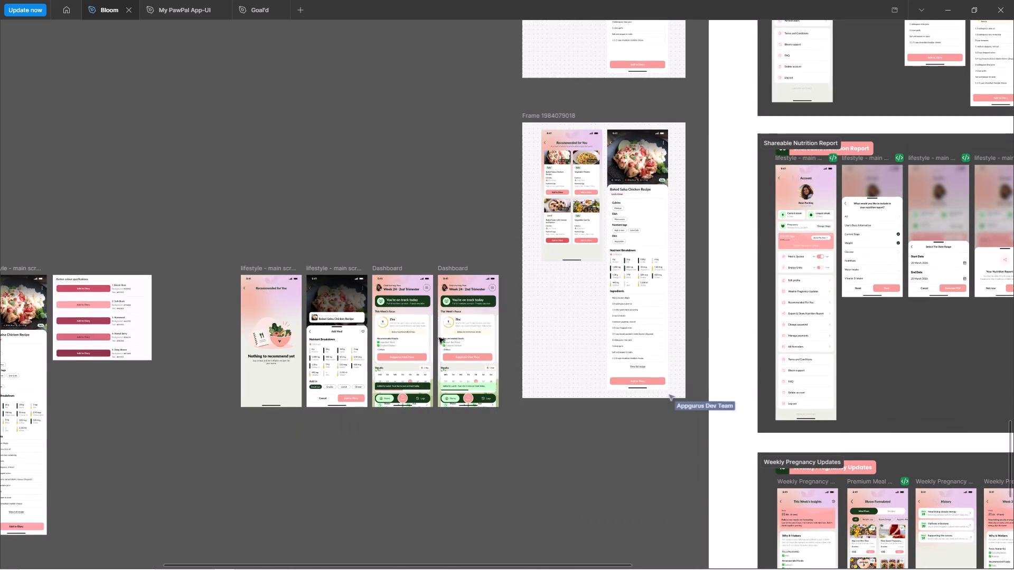
scroll(368, 373, "down", 3, "ctrl")
left_click_drag(479, 422, 314, 287)
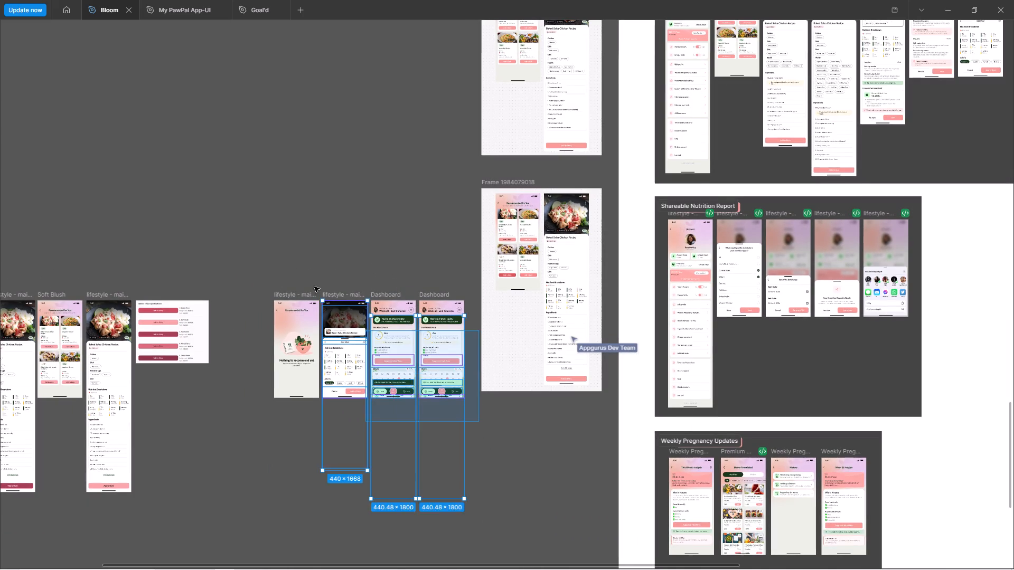
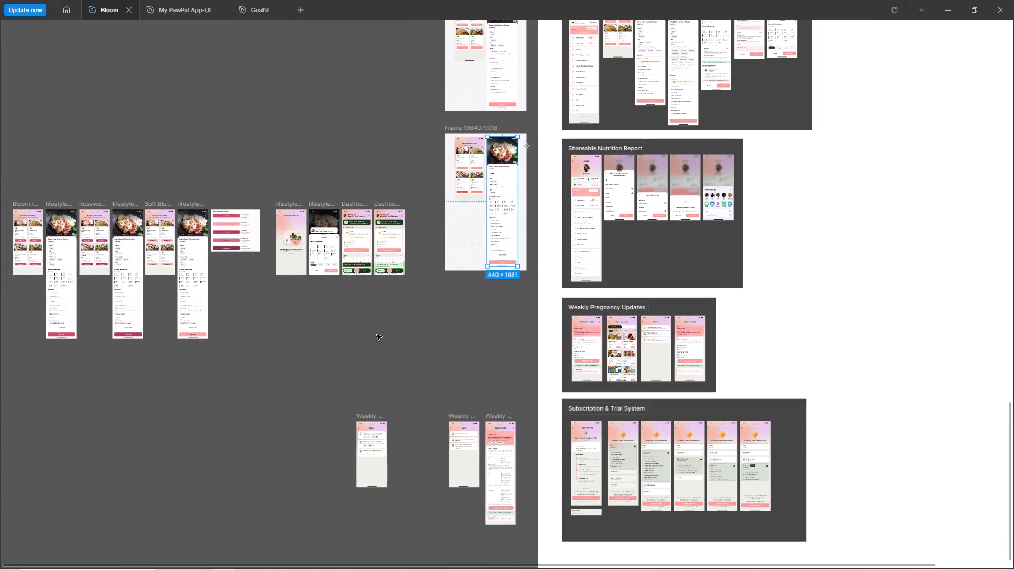
left_click_drag(504, 177, 465, 306, "alt")
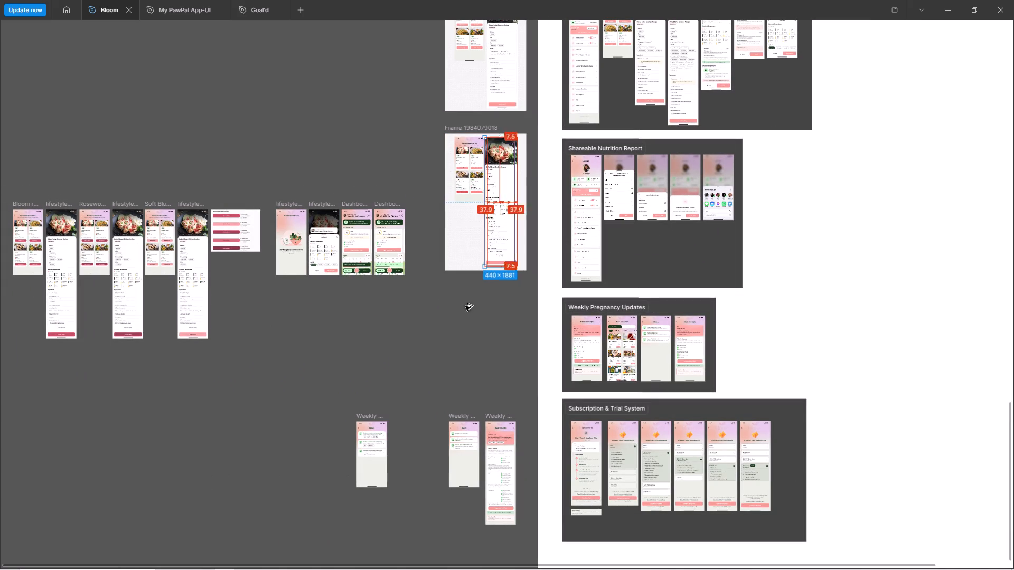
left_click_drag(465, 306, 437, 314, "alt")
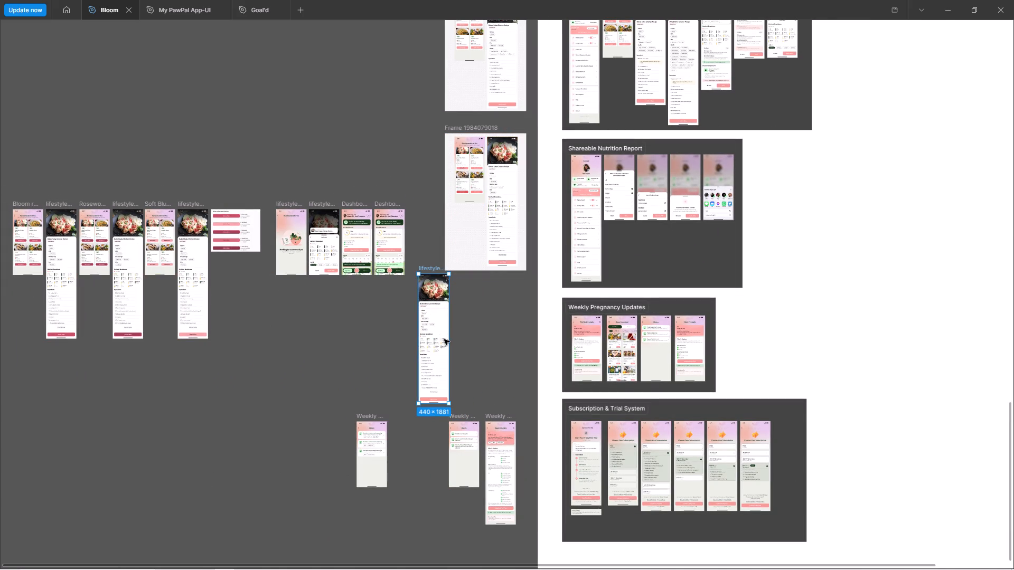
Examine the duplicated recipe screen from its header photo through the nutrient breakdown and ingredients list.
scroll(436, 355, "up", 14, "ctrl")
key("space")
key("space")
key("space")
key("space")
key("space")
key("space")
key("space")
key("space")
key("space")
key("space")
key("space")
key("space")
key("space")
key("space")
key("space")
key("space")
key("space")
key("space")
key("space")
key("space")
left_click_drag(593, 298, 724, 474)
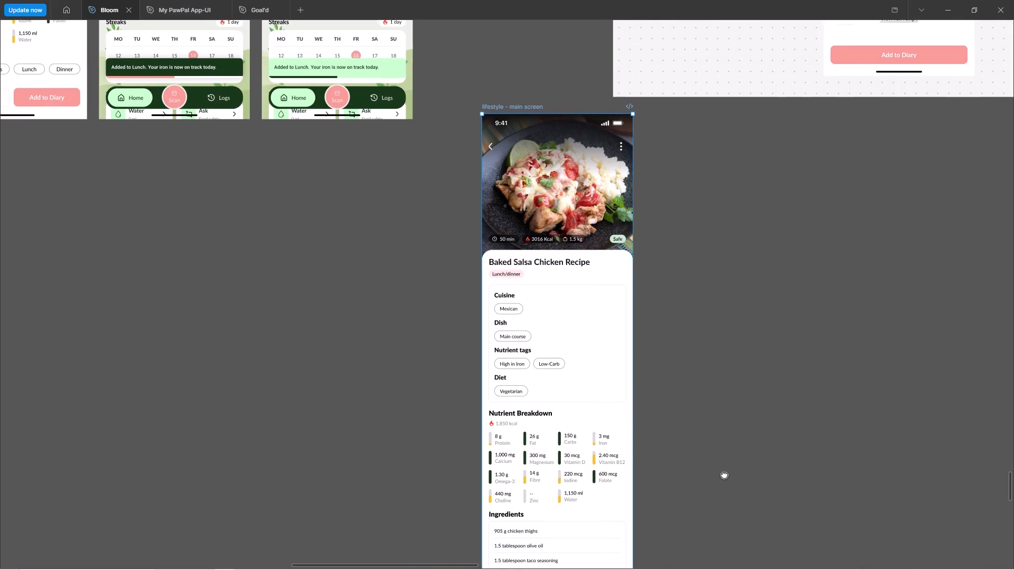
left_click_drag(724, 474, 725, 473)
left_click_drag(733, 345, 723, 474)
key("space")
key("space")
key("space")
key("space")
key("space")
key("space")
key("space")
key("space")
key("space")
key("space")
key("space")
key("space")
key("space")
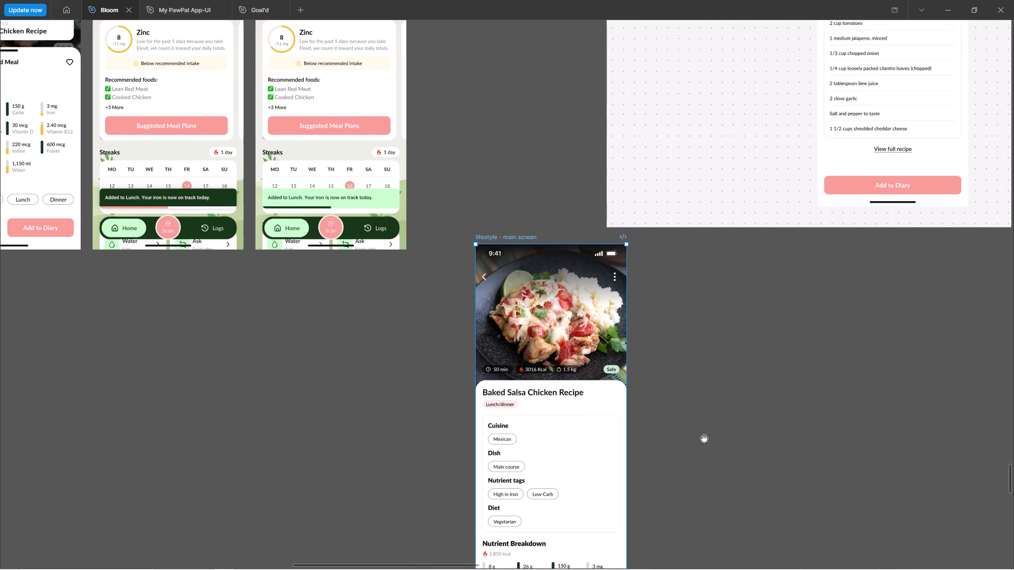
left_click_drag(711, 435, 635, 346)
key("space")
left_click_drag(672, 370, 628, 338)
scroll(590, 320, "down", 4, "ctrl")
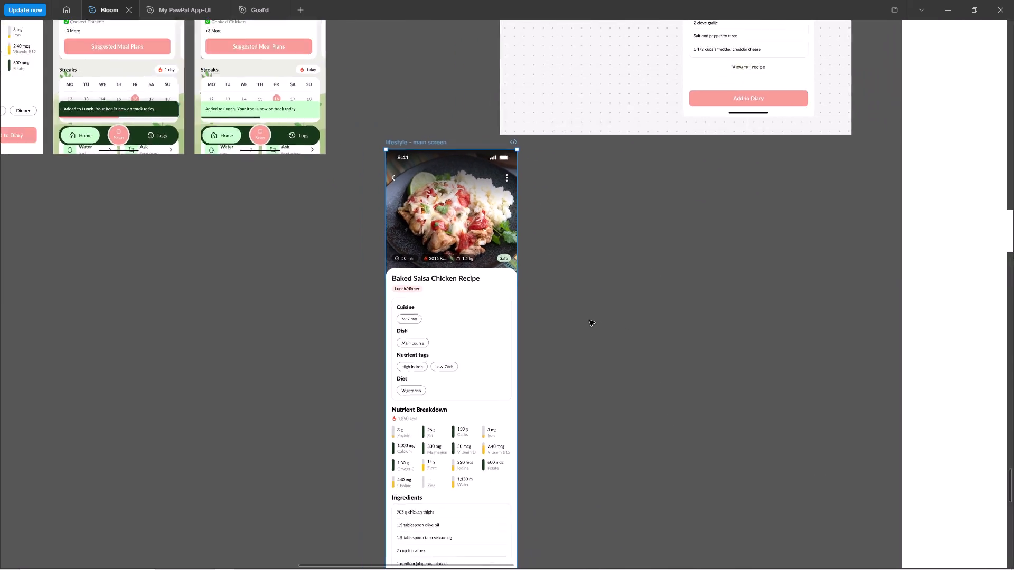
scroll(589, 320, "down", 6, "ctrl")
scroll(575, 329, "up", 5, "ctrl")
Switch to the bbq-chiken-receipe.json file in Visual Studio Code.
key("alt+Tab")
key("alt+Tab")
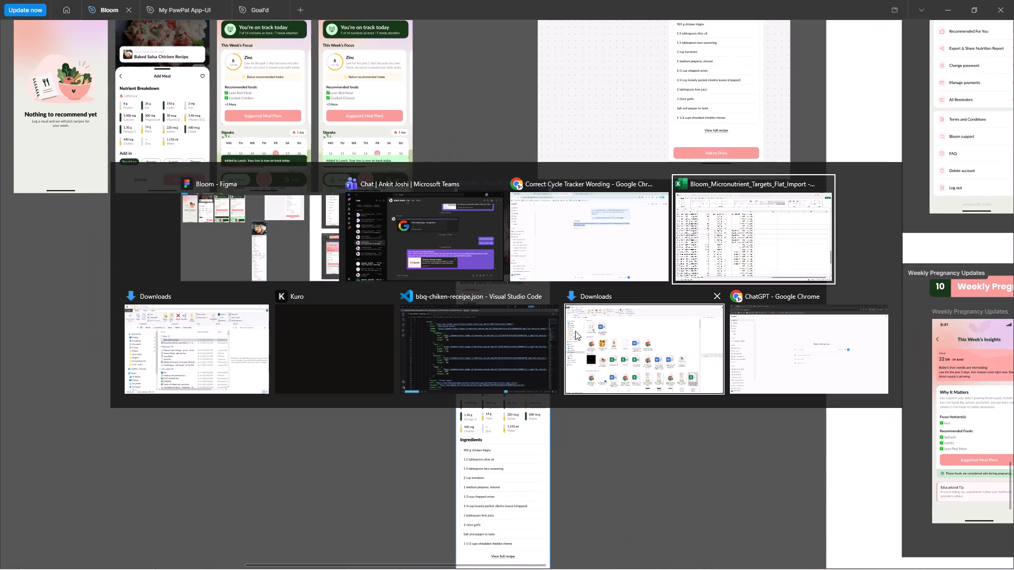
key("alt+Tab")
key("alt+Tab")
key("alt+Tab")
scroll(575, 331, "up", 1, "alt")
key("alt+Tab")
key("alt+Tab")
key("alt+Tab")
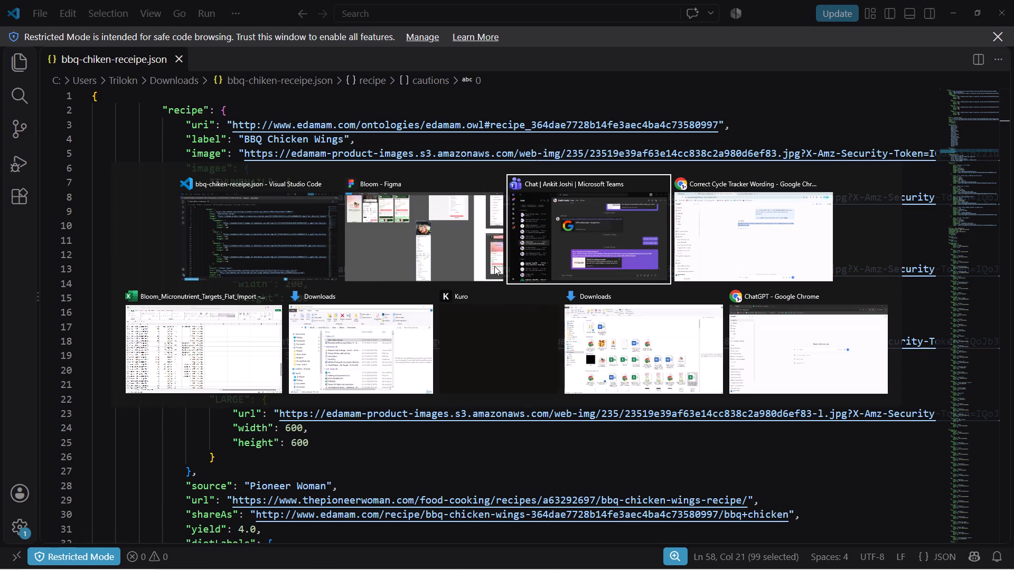
left_click(492, 263, "alt")
key("alt+Tab")
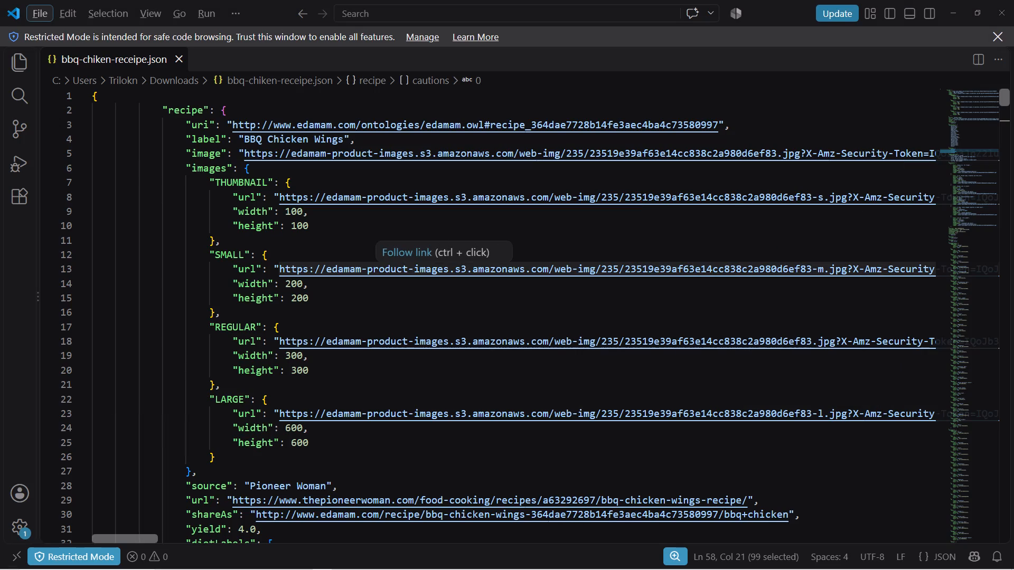
scroll(406, 239, "up", 4)
key("alt+Tab")
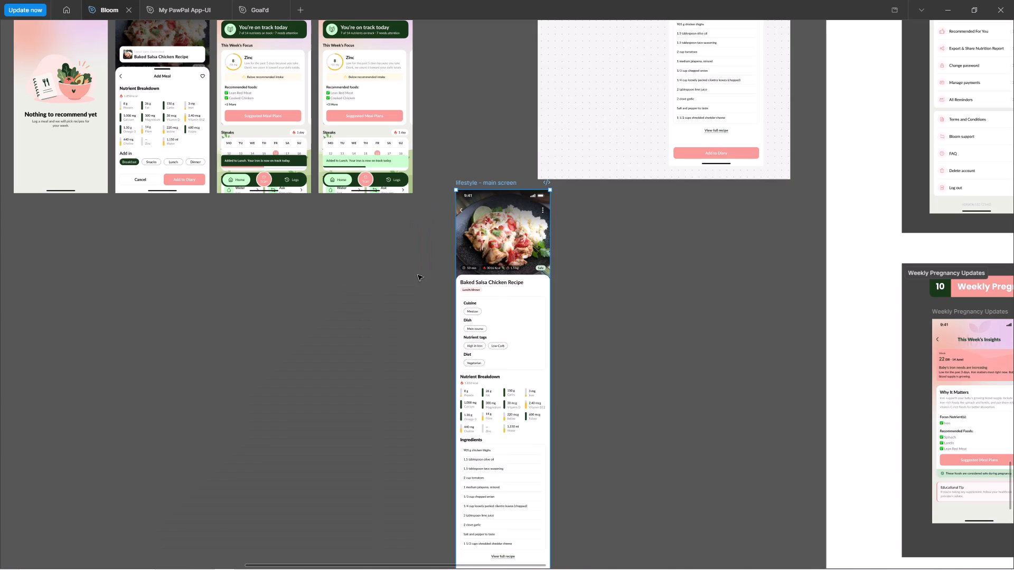
key("alt+Tab")
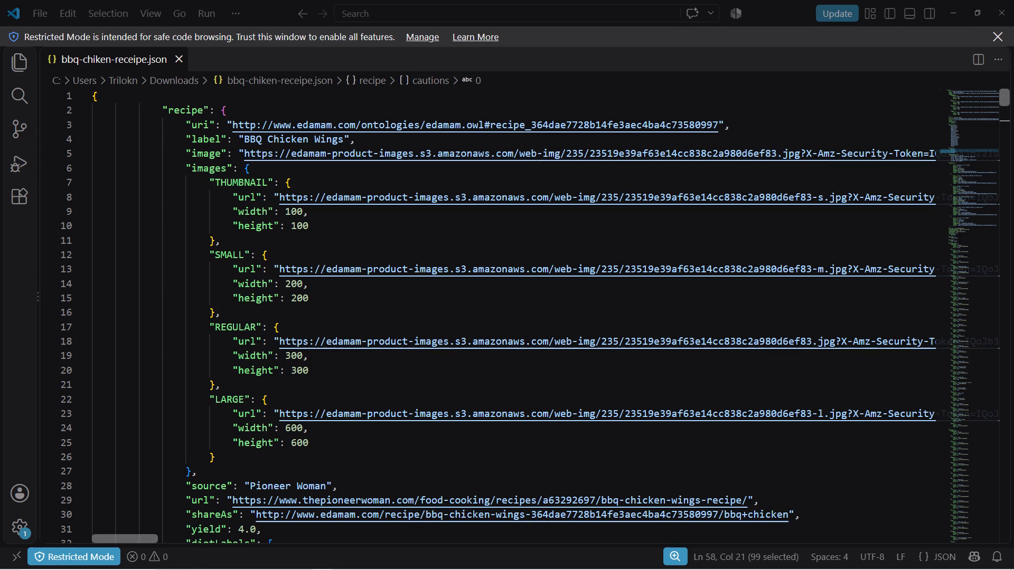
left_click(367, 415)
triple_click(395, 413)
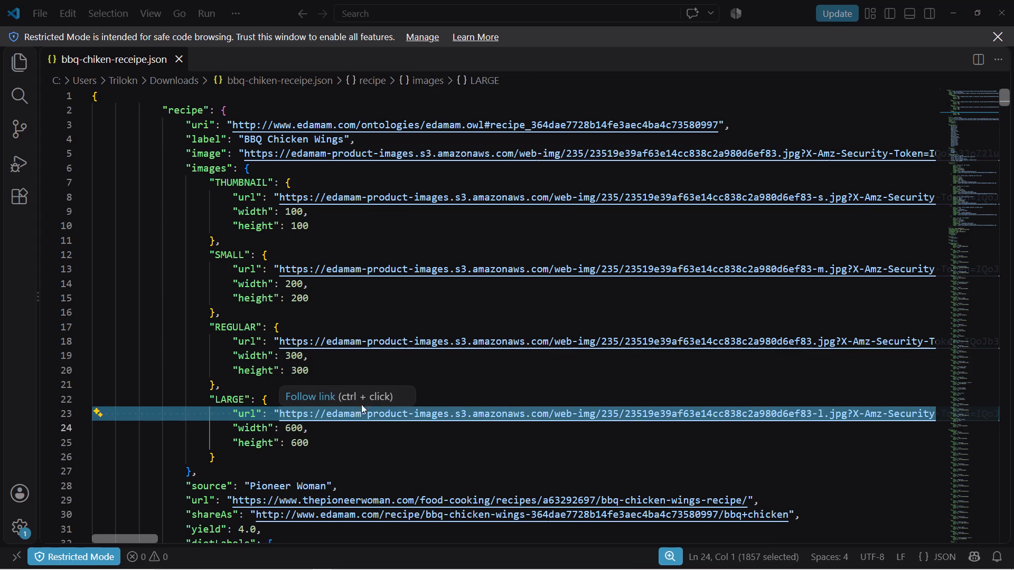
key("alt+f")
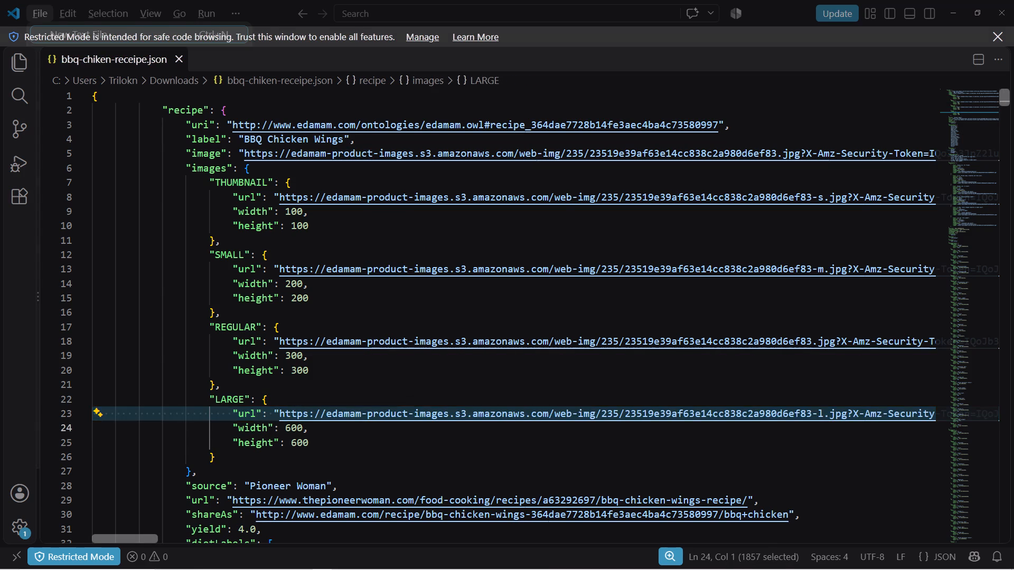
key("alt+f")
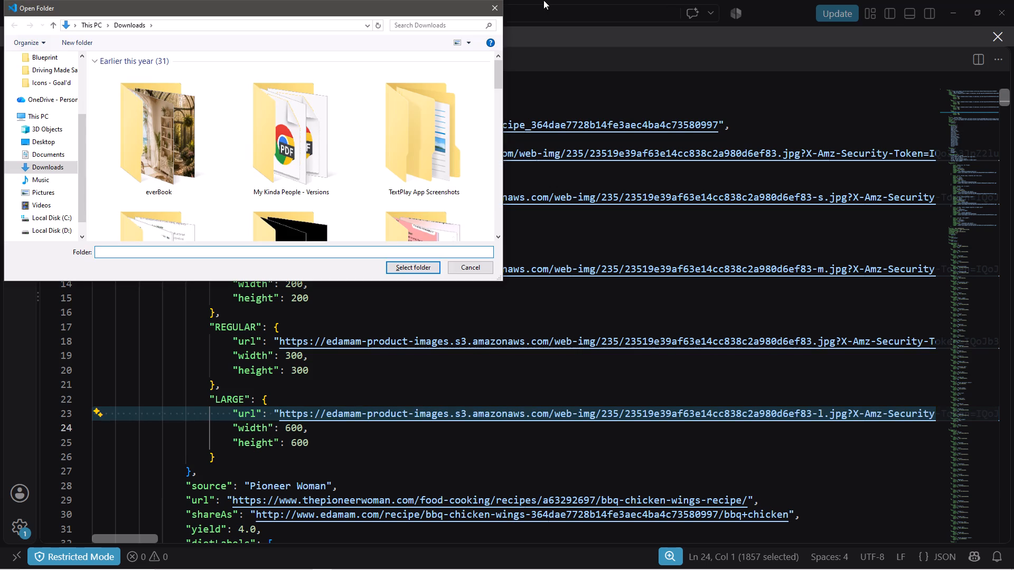
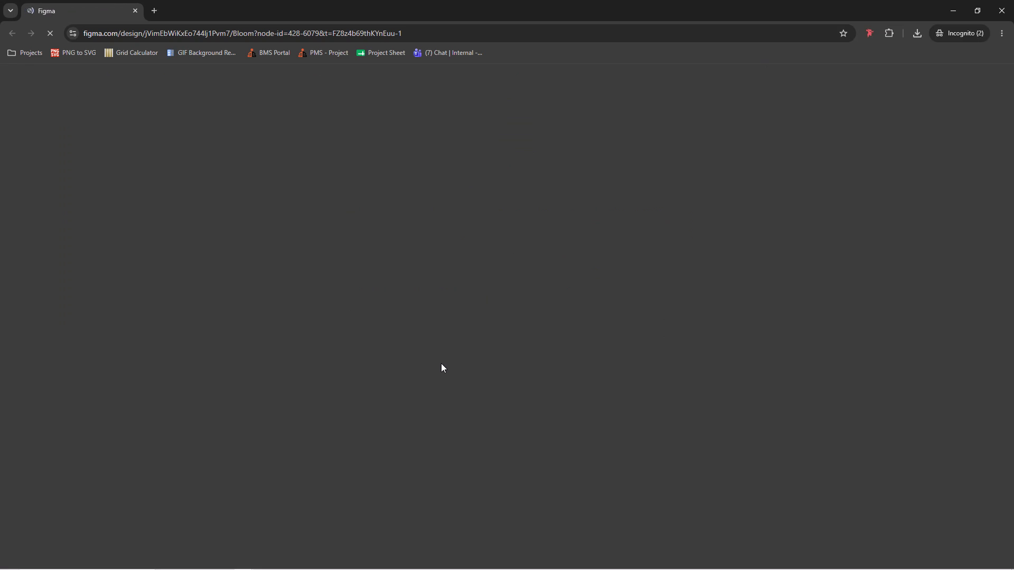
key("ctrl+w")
Open the copied Bloom Figma link in a fresh incognito window and allow all cookies.
key("ctrl+shift+n")
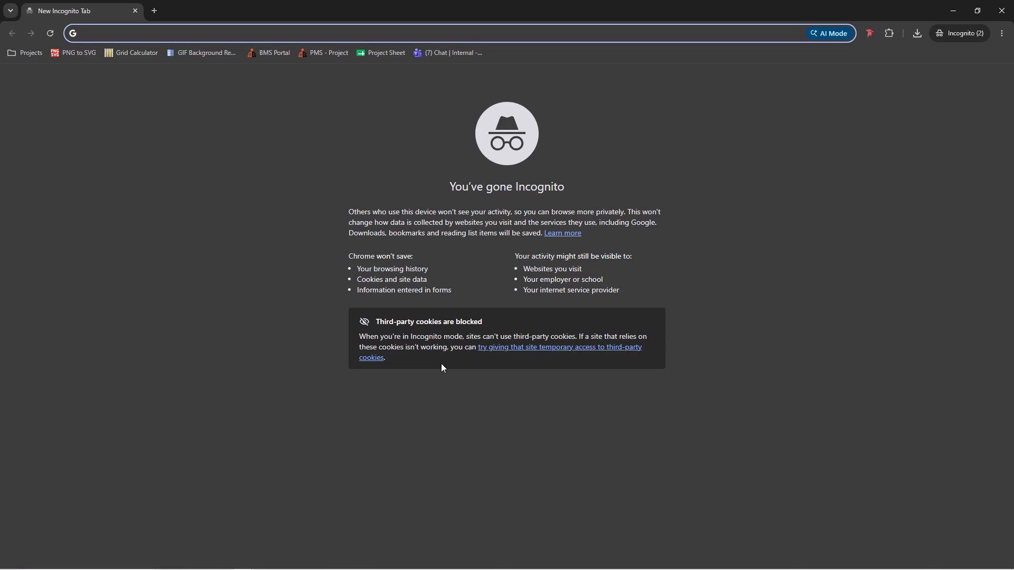
key("ctrl+v")
key("Return")
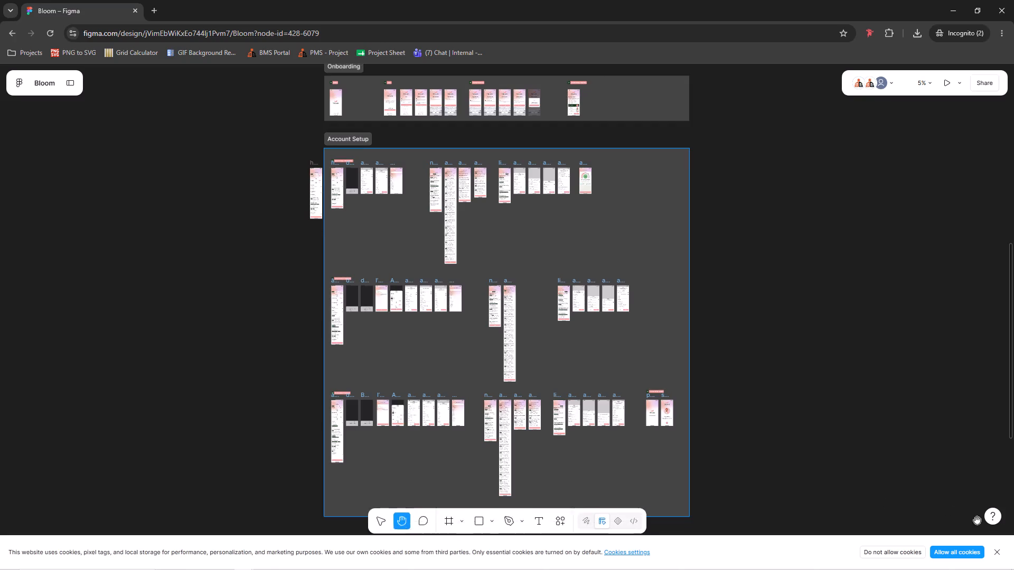
left_click(968, 552)
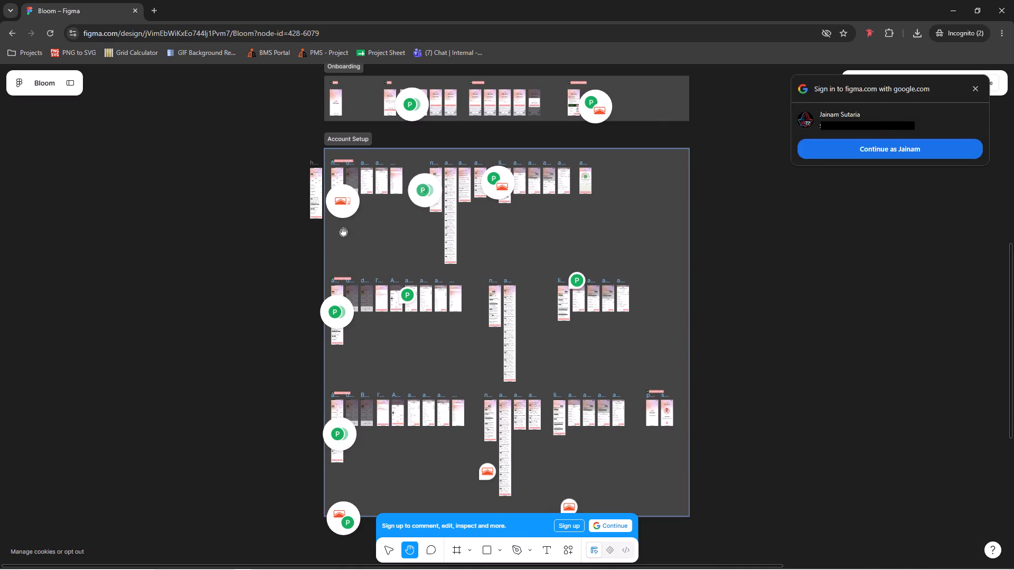
Look through the Account Setup – Preconception health screens, from the main screen to the location list and the start of the nutrition screens.
scroll(348, 197, "up", 5, "ctrl")
scroll(402, 150, "up", 11, "ctrl")
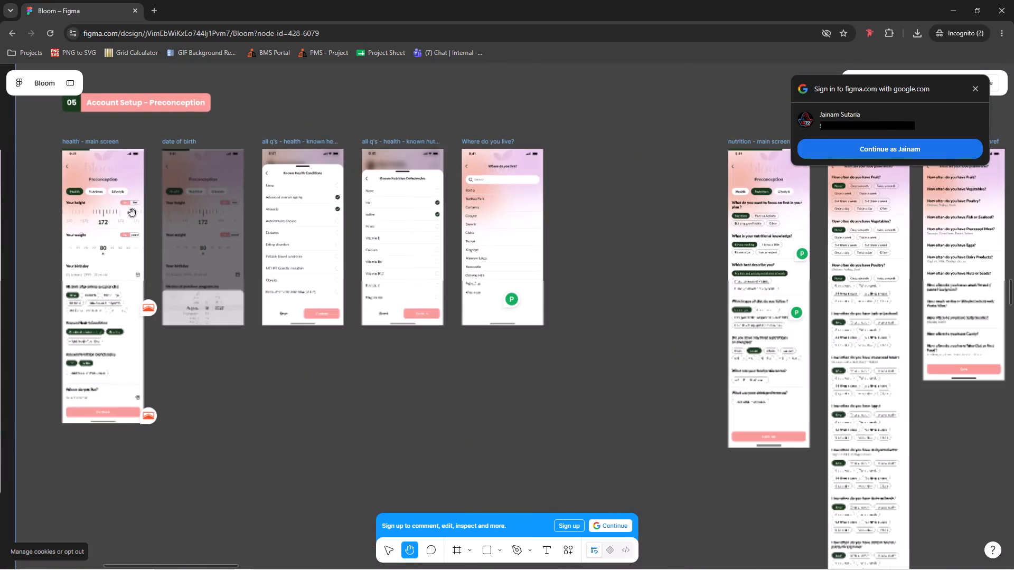
scroll(77, 314, "up", 7, "ctrl")
scroll(426, 212, "down", 4, "ctrl")
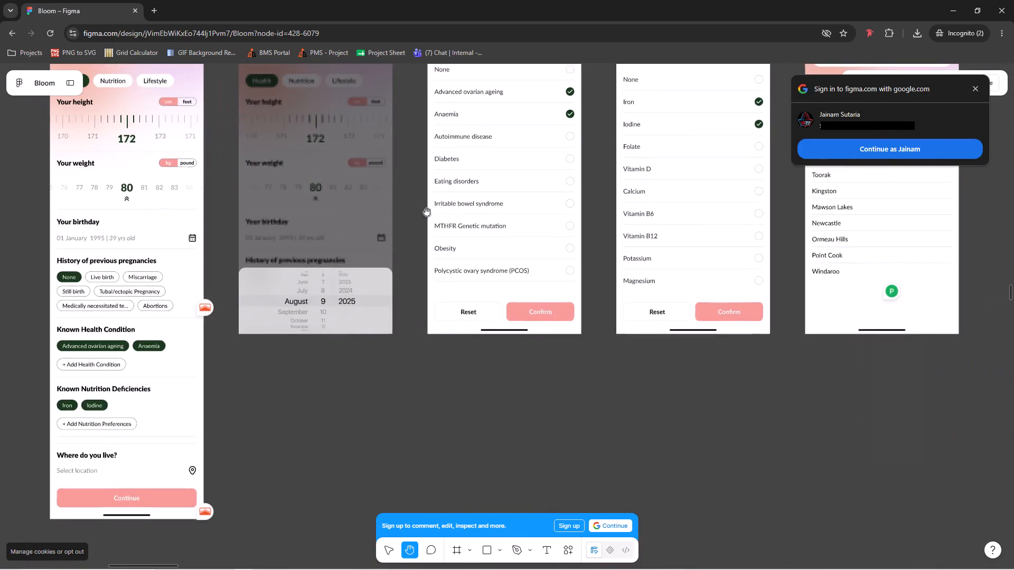
scroll(427, 212, "down", 8, "ctrl")
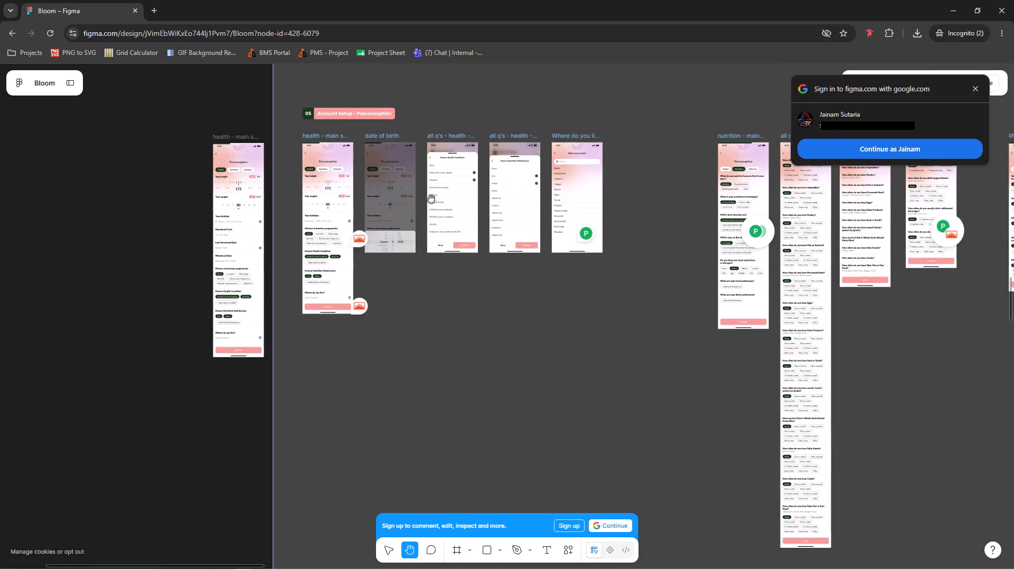
scroll(354, 184, "up", 10, "ctrl")
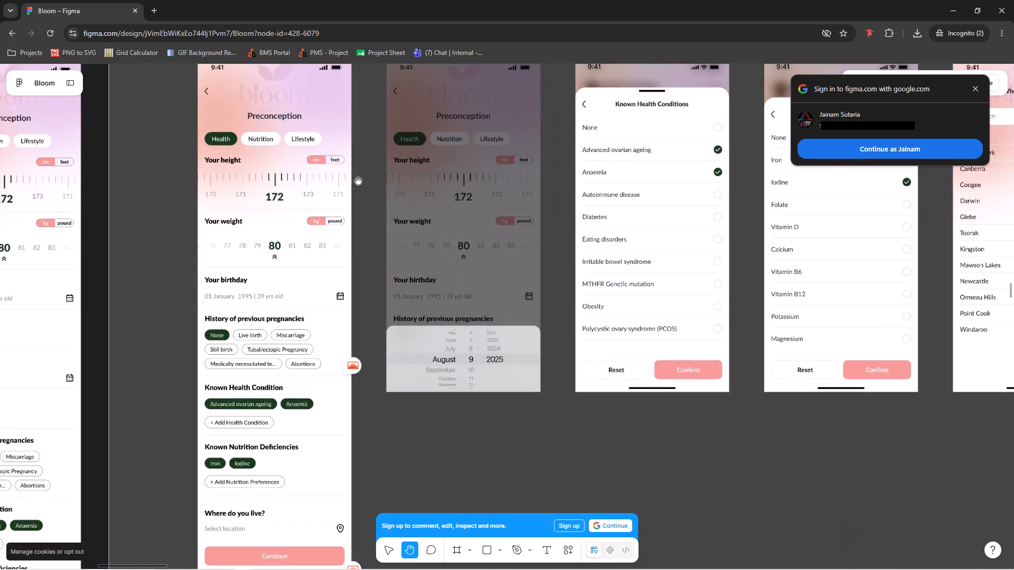
scroll(359, 180, "down", 3, "ctrl")
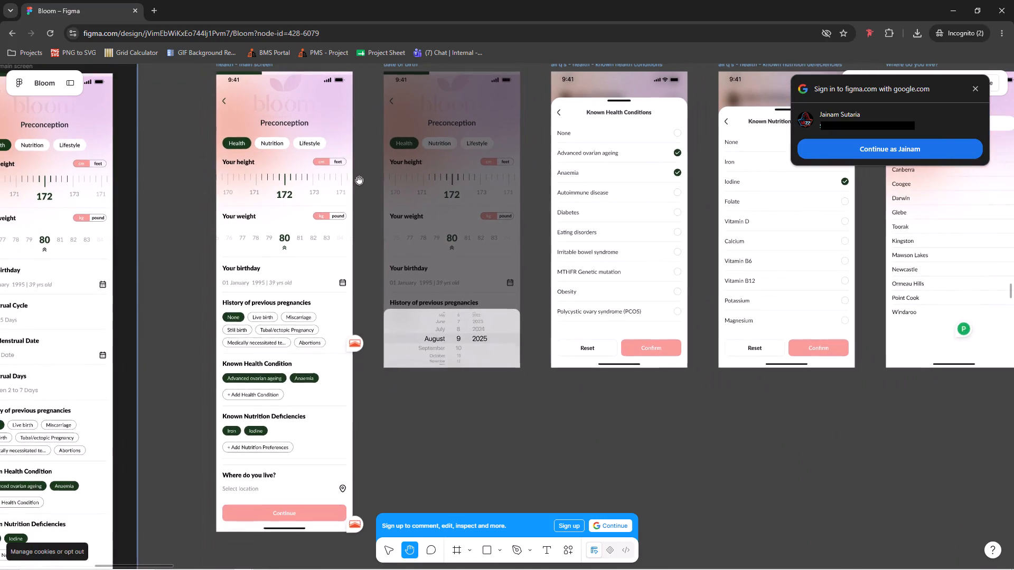
scroll(359, 180, "down", 2, "ctrl")
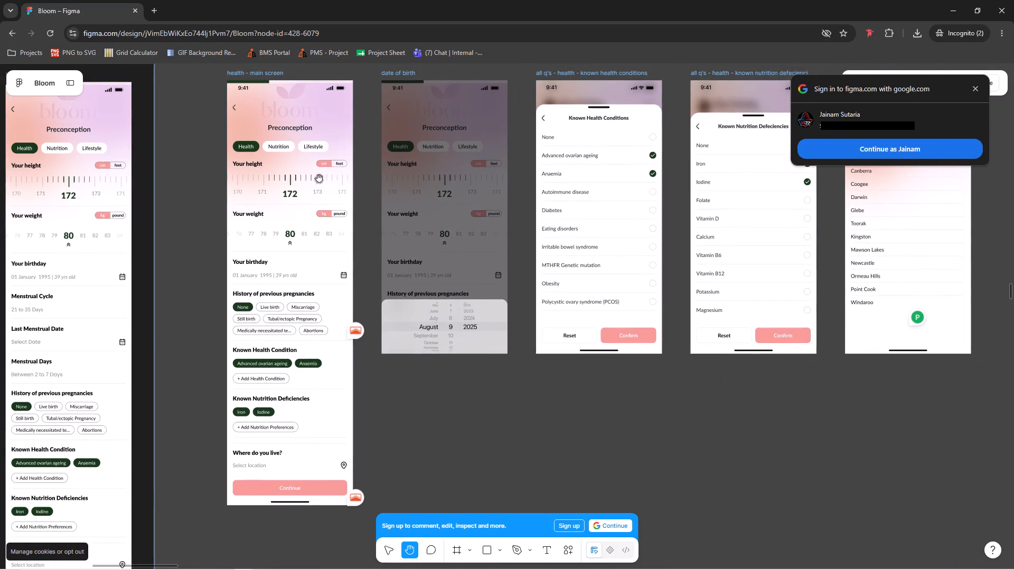
scroll(324, 199, "down", 13, "shift")
scroll(324, 199, "down", 7, "ctrl")
scroll(250, 198, "up", 5, "ctrl")
scroll(250, 198, "down", 4, "shift")
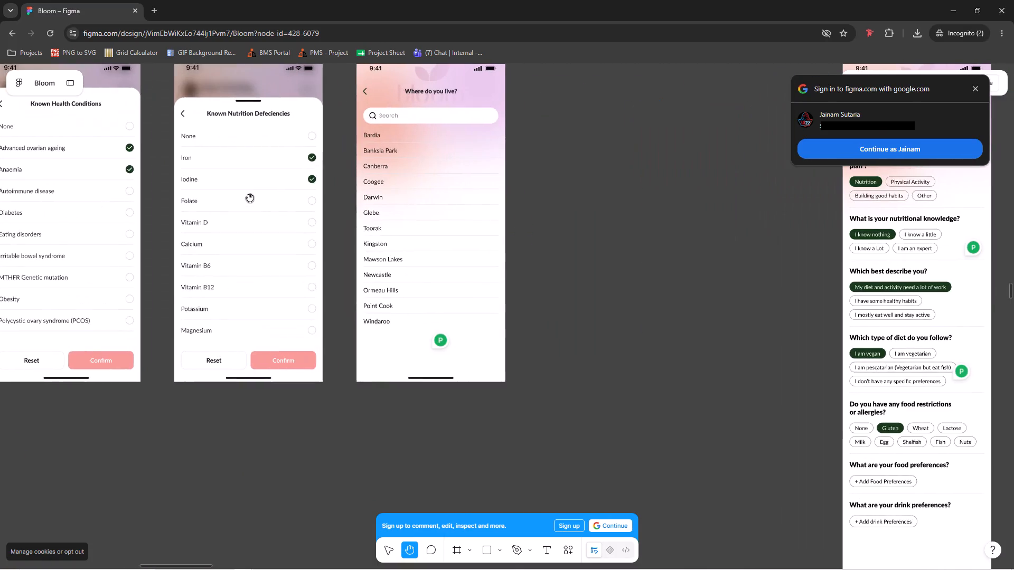
scroll(250, 198, "down", 9, "shift")
scroll(250, 198, "down", 3, "ctrl")
scroll(250, 198, "down", 4, "shift")
scroll(250, 198, "up", 1, "shift")
scroll(250, 198, "down", 1, "shift")
scroll(250, 198, "up", 6, "shift")
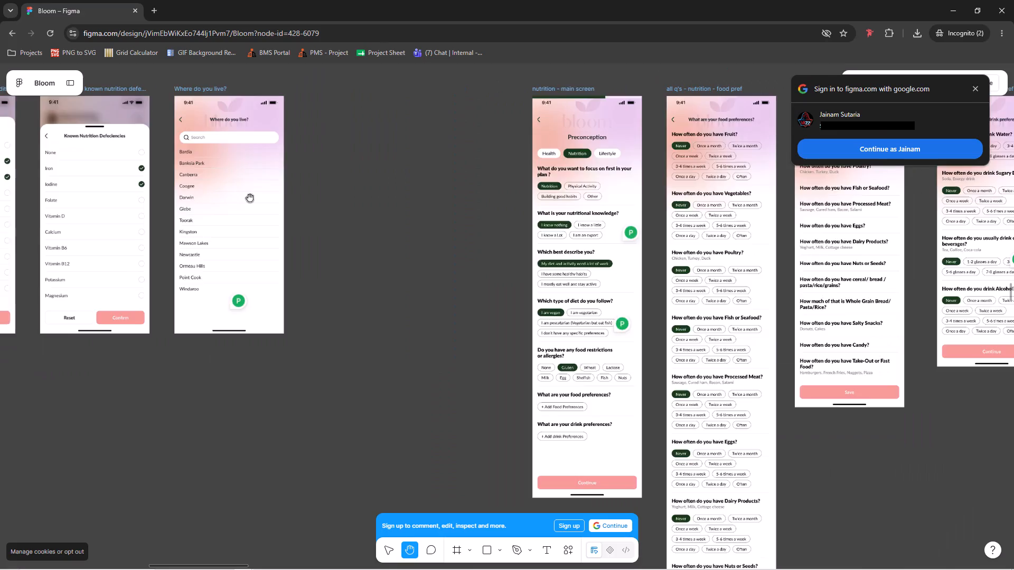
scroll(250, 198, "up", 11, "shift")
scroll(250, 198, "down", 1, "shift")
scroll(250, 198, "up", 12, "shift")
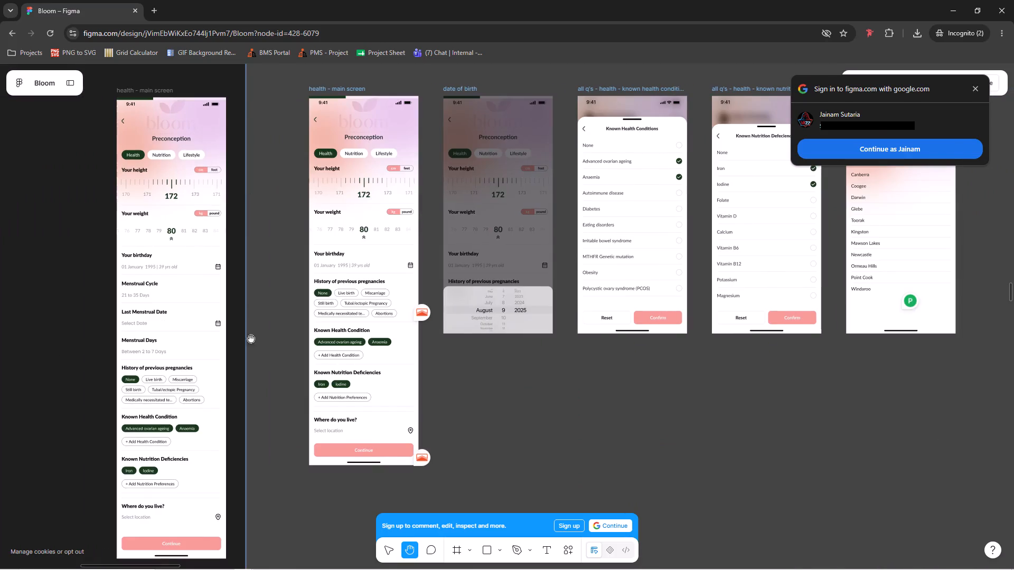
Compare the health main screen containing the menstrual cycle, date and days fields with the neighbouring health main screen.
scroll(296, 383, "up", 6, "ctrl")
scroll(152, 394, "up", 5, "shift")
scroll(149, 286, "up", 4)
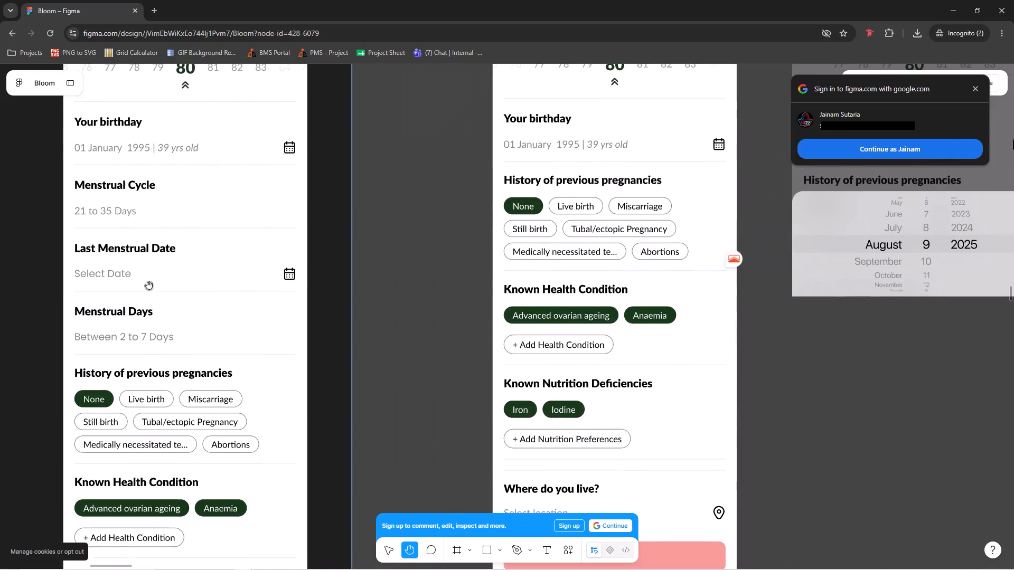
scroll(149, 286, "down", 3, "ctrl")
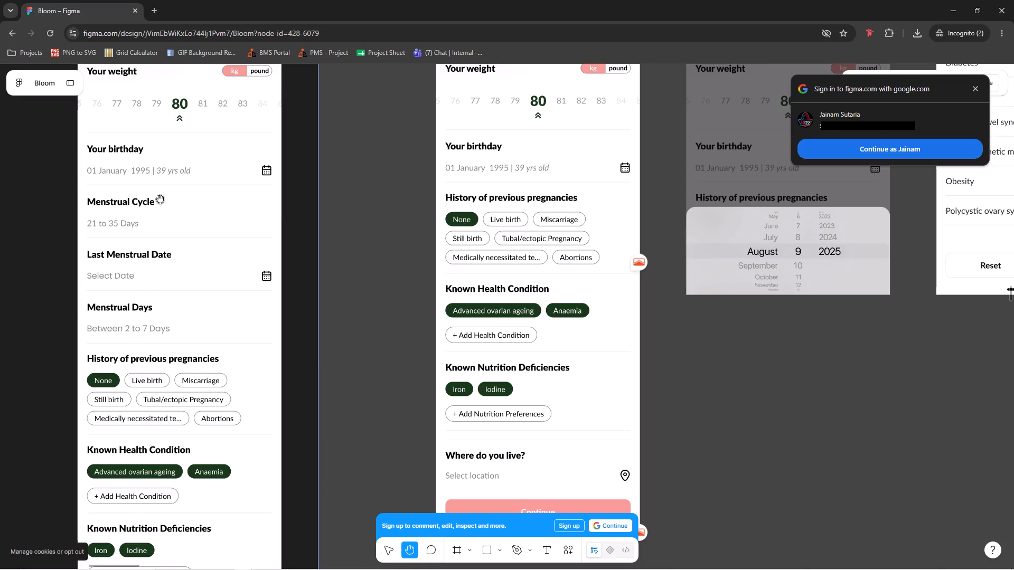
scroll(283, 206, "down", 3, "ctrl")
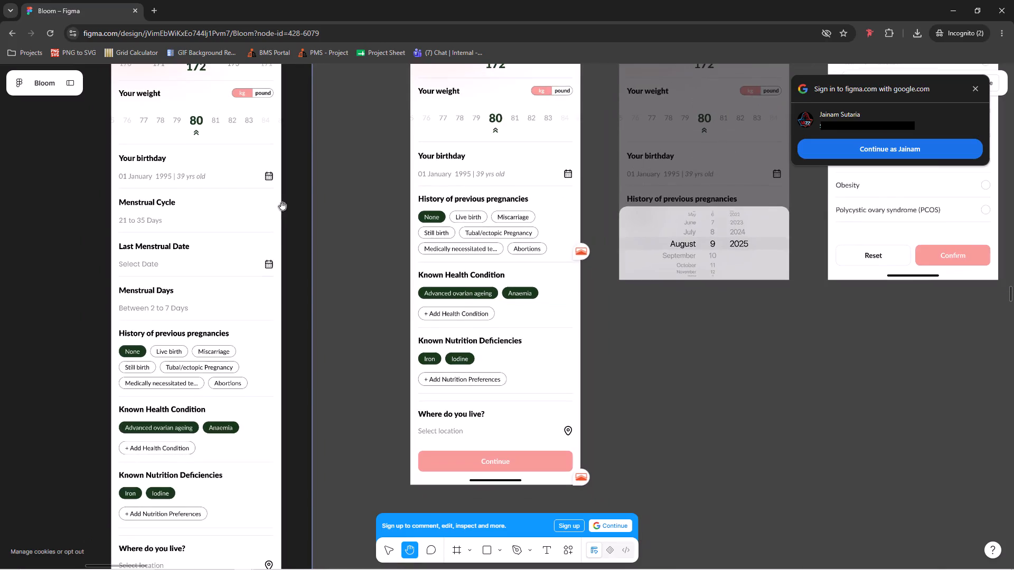
scroll(290, 234, "down", 3, "ctrl")
scroll(290, 234, "down", 9, "shift")
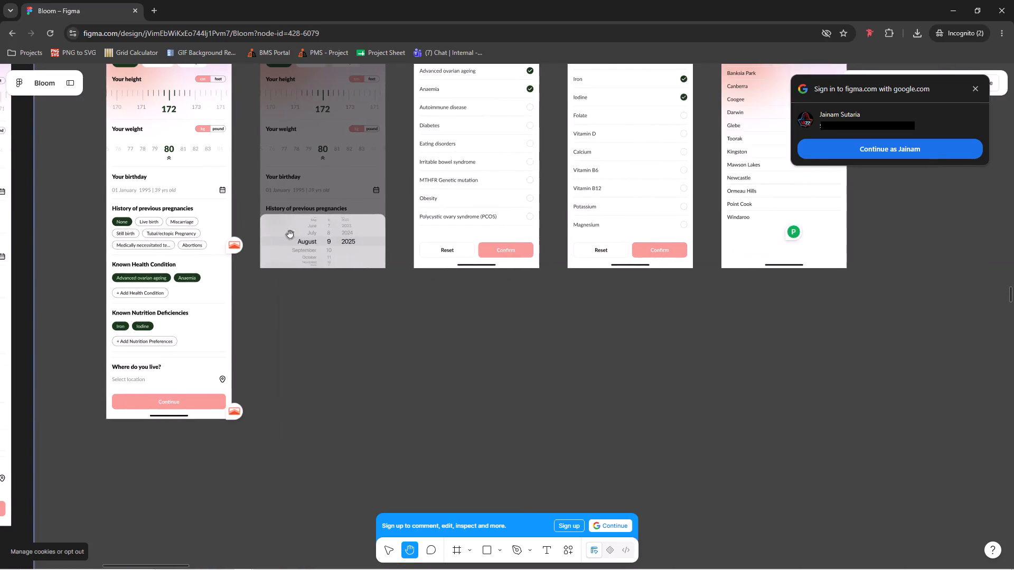
Examine the Preconception nutrition screens, including the food preference and drink preference questions.
scroll(319, 247, "up", 5)
scroll(320, 249, "down", 7, "shift")
scroll(320, 249, "up", 1, "shift")
scroll(320, 249, "down", 14, "shift")
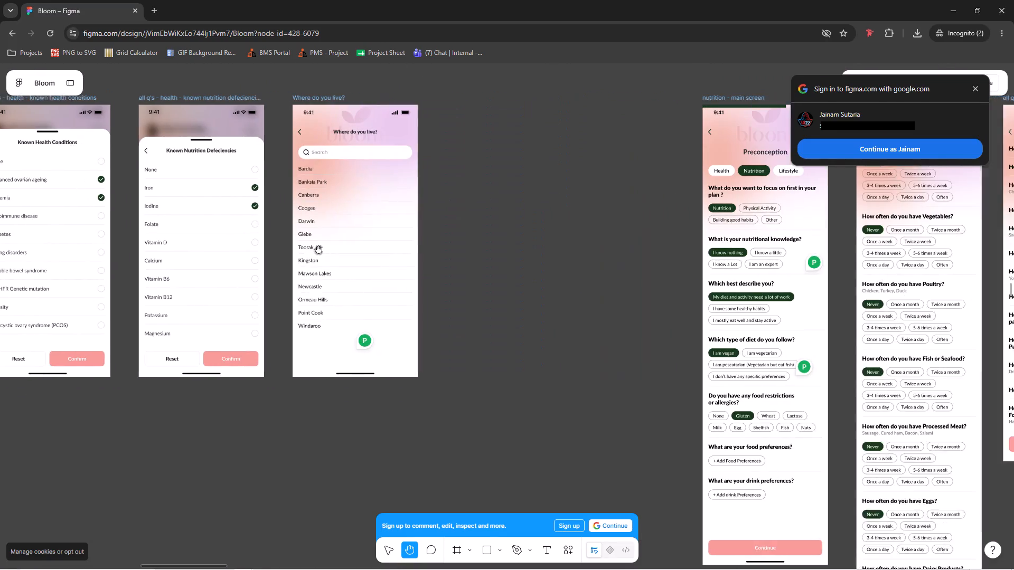
scroll(318, 250, "down", 15, "shift")
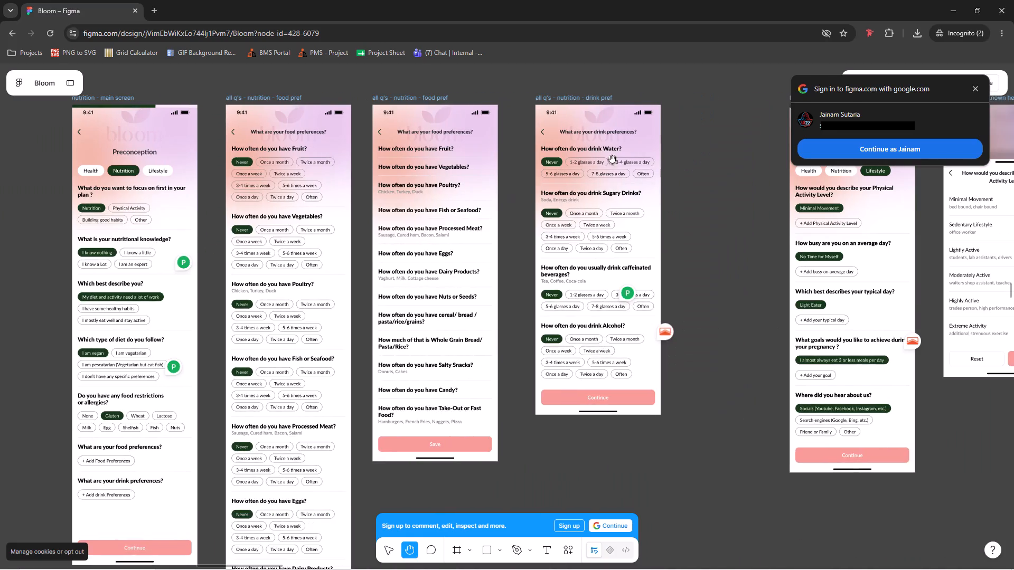
scroll(628, 157, "up", 4, "ctrl")
scroll(628, 157, "down", 2, "ctrl")
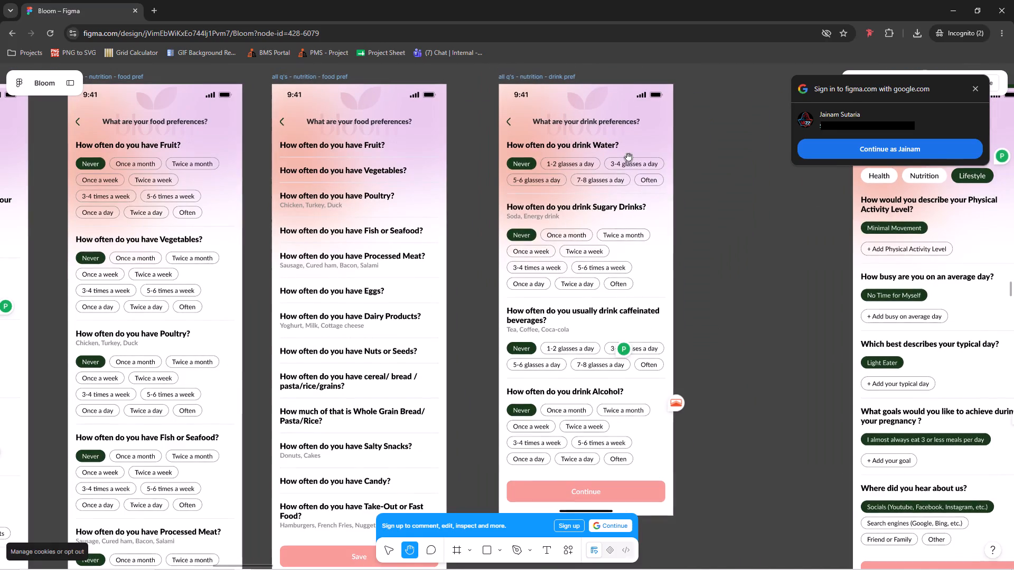
scroll(628, 157, "down", 9, "shift")
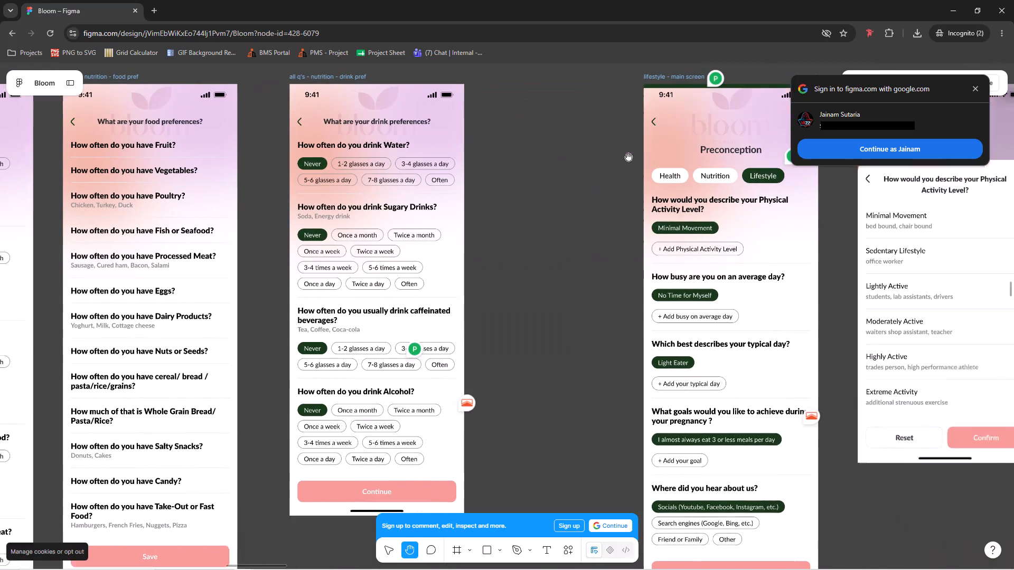
Review the Preconception lifestyle screens, covering activity level, daily schedule, typical day and goals, through to the Life Score screen.
scroll(628, 157, "down", 16, "shift")
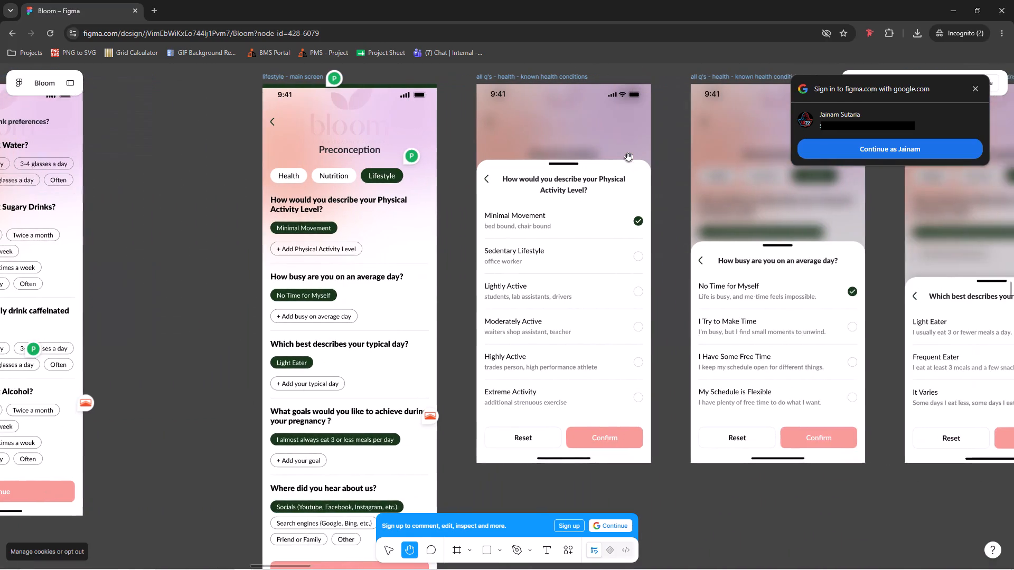
scroll(628, 157, "down", 6, "shift")
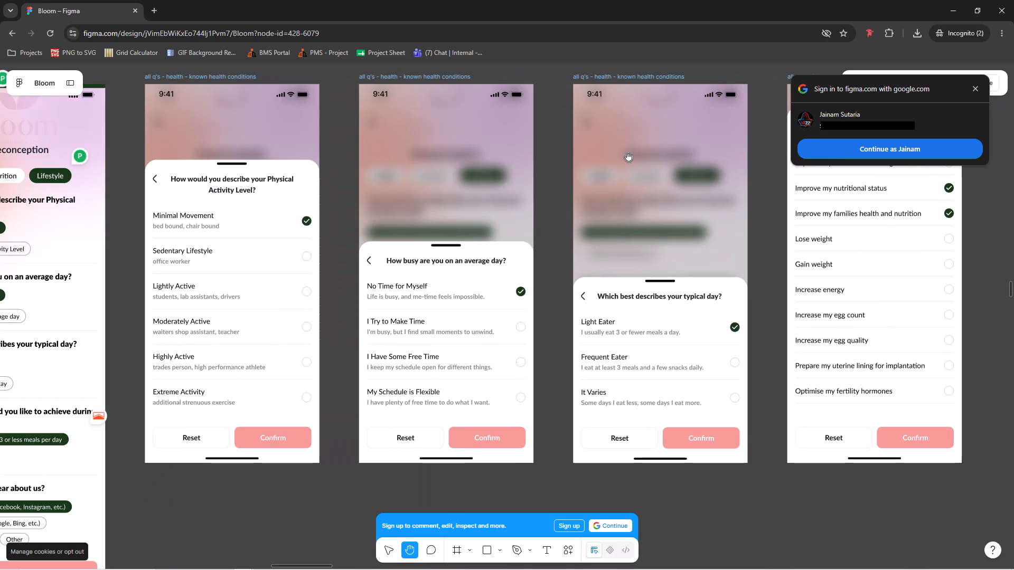
scroll(628, 157, "down", 14, "shift")
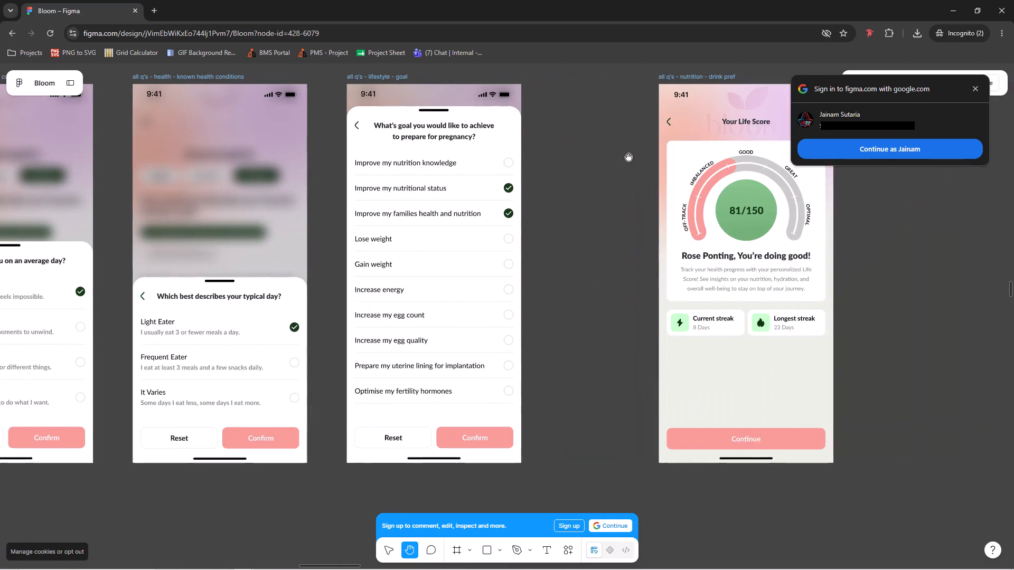
scroll(628, 157, "down", 4, "shift")
scroll(628, 157, "down", 4, "ctrl")
key("alt+Tab")
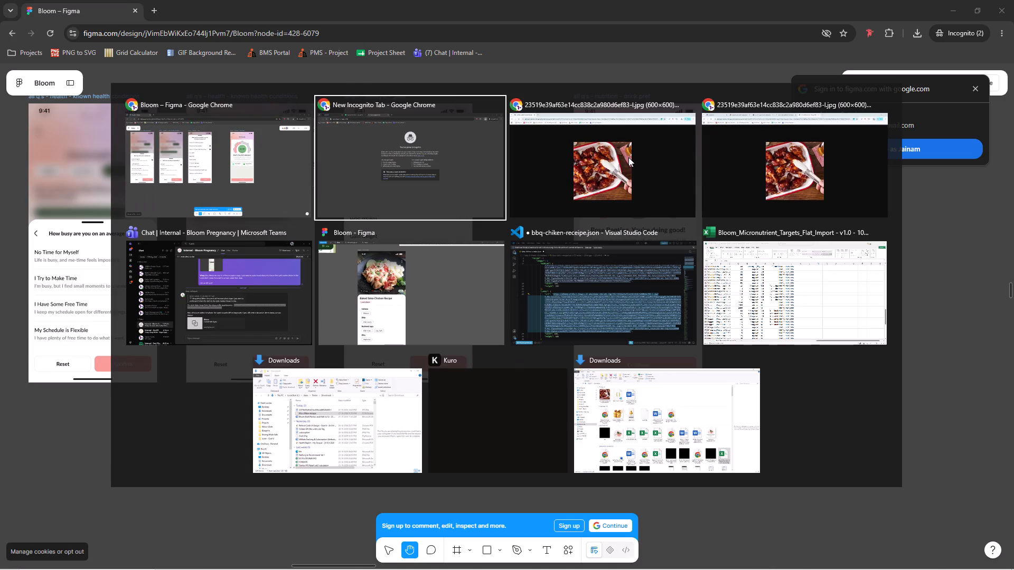
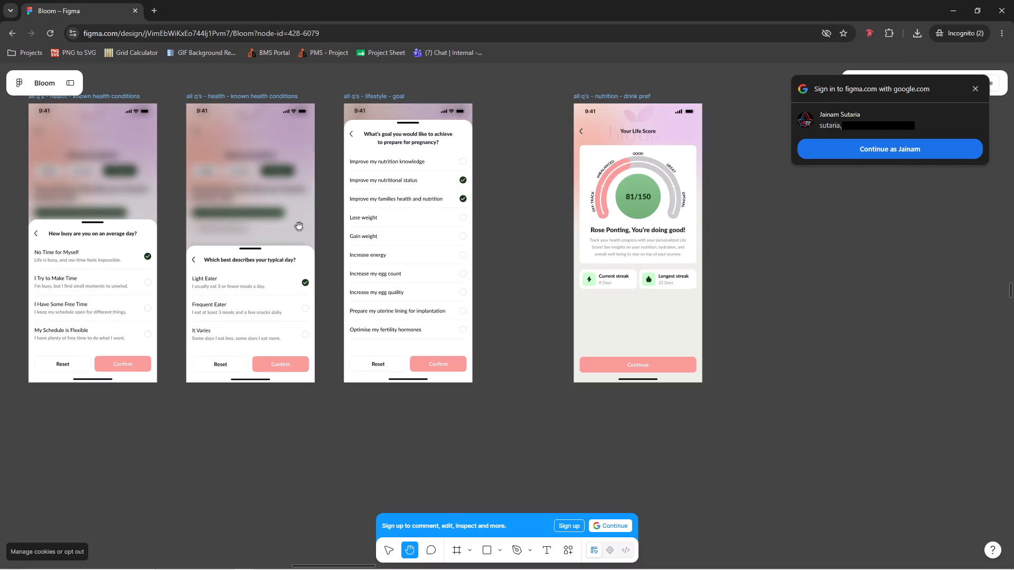
Switch to the Bloom file in the Figma desktop app and open its App UI page.
key("alt+Tab")
key("alt+Tab")
key("alt+Tab")
key("alt+Tab")
key("alt+Tab")
key("alt+Tab")
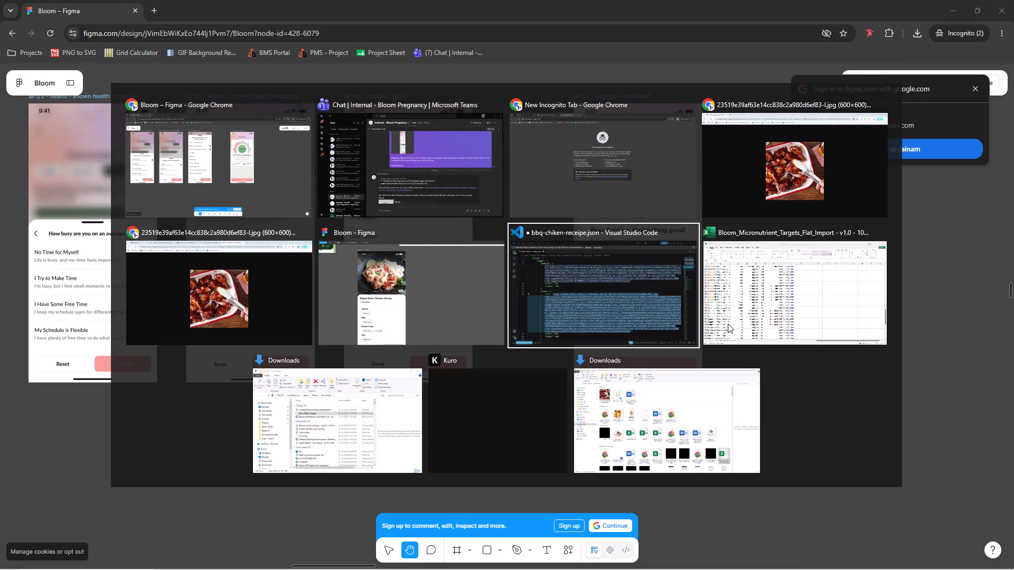
left_click(384, 303, "alt")
key("ctrl+backslash")
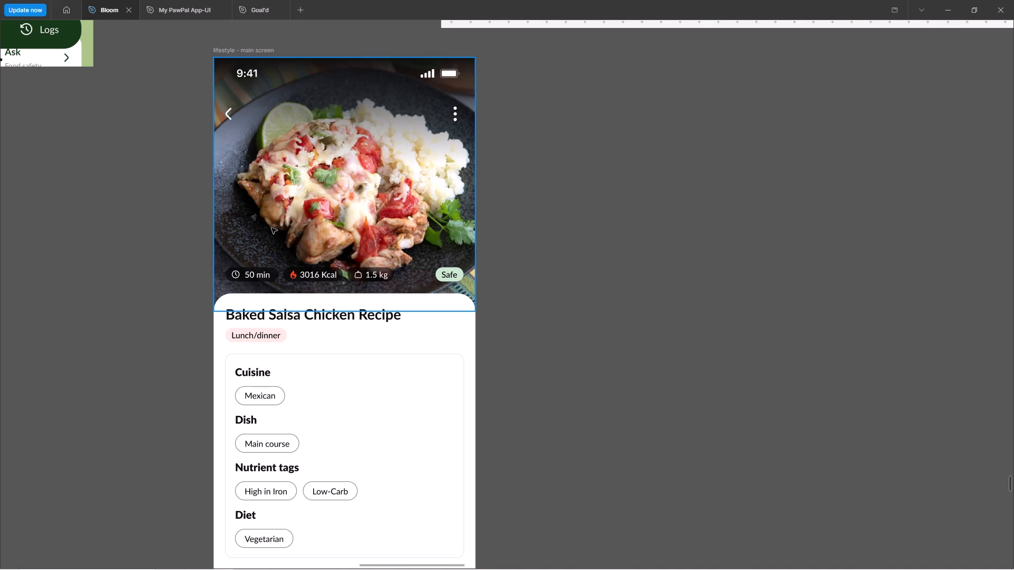
left_click(65, 75)
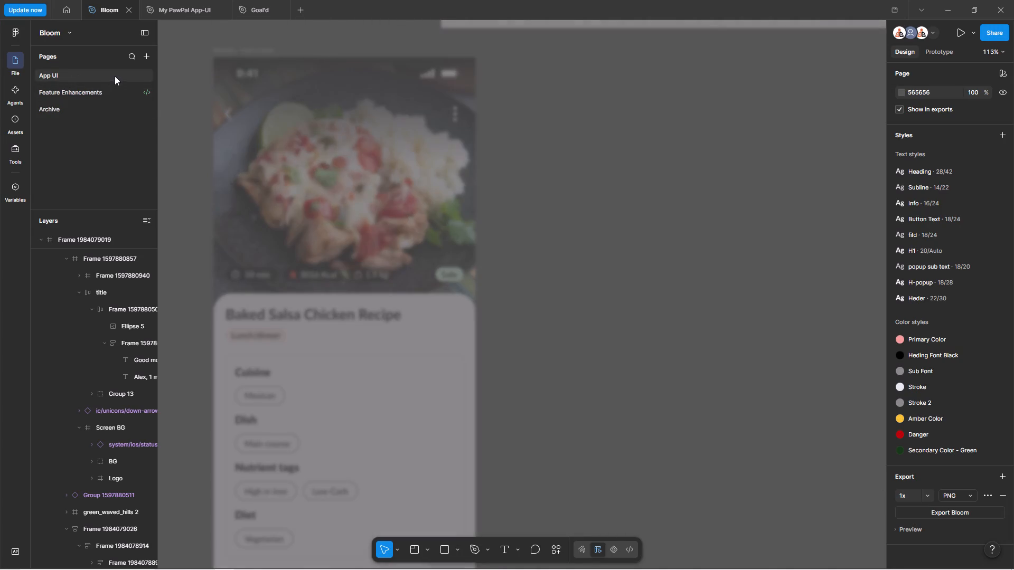
key("ctrl+backslash")
left_click(392, 332)
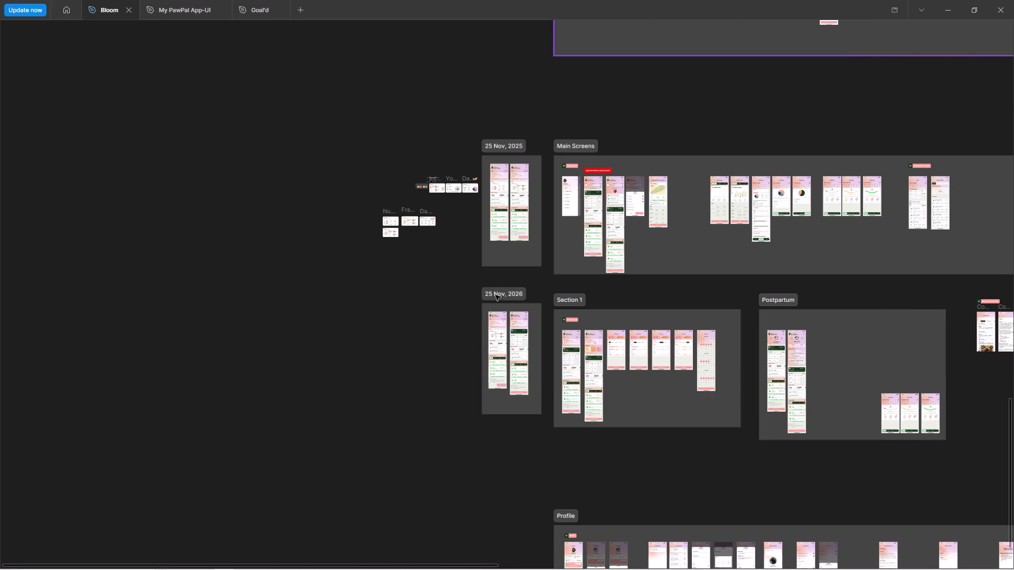
Look over the Main Screens section, covering the side menu and the pregnancy dashboards.
scroll(620, 184, "up", 3, "ctrl")
scroll(620, 184, "down", 1, "ctrl")
scroll(620, 184, "up", 7, "ctrl")
scroll(620, 184, "down", 1, "ctrl")
scroll(620, 184, "up", 9, "ctrl")
scroll(493, 196, "up", 6, "ctrl")
scroll(493, 196, "down", 5, "ctrl")
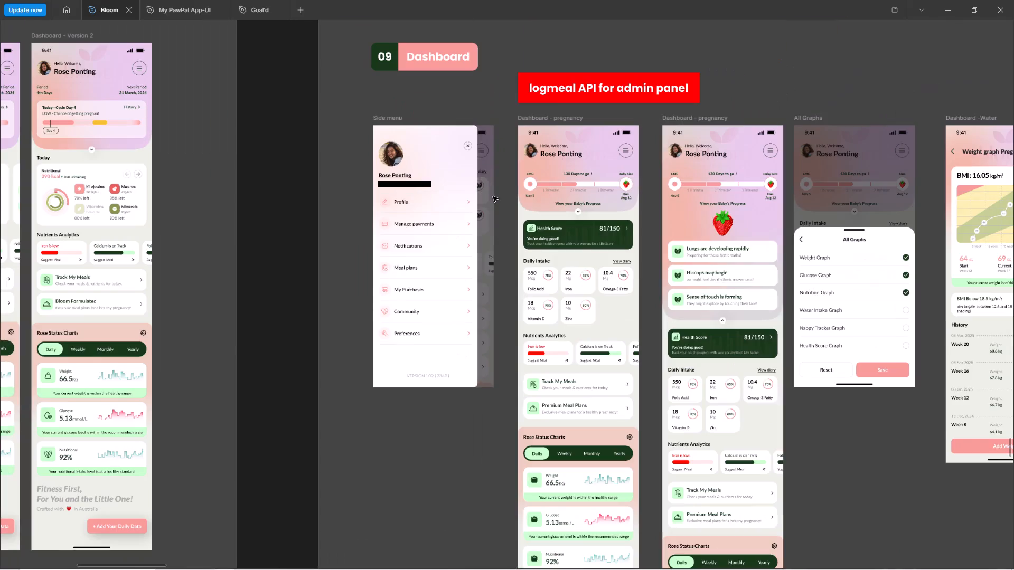
scroll(242, 165, "down", 12, "shift")
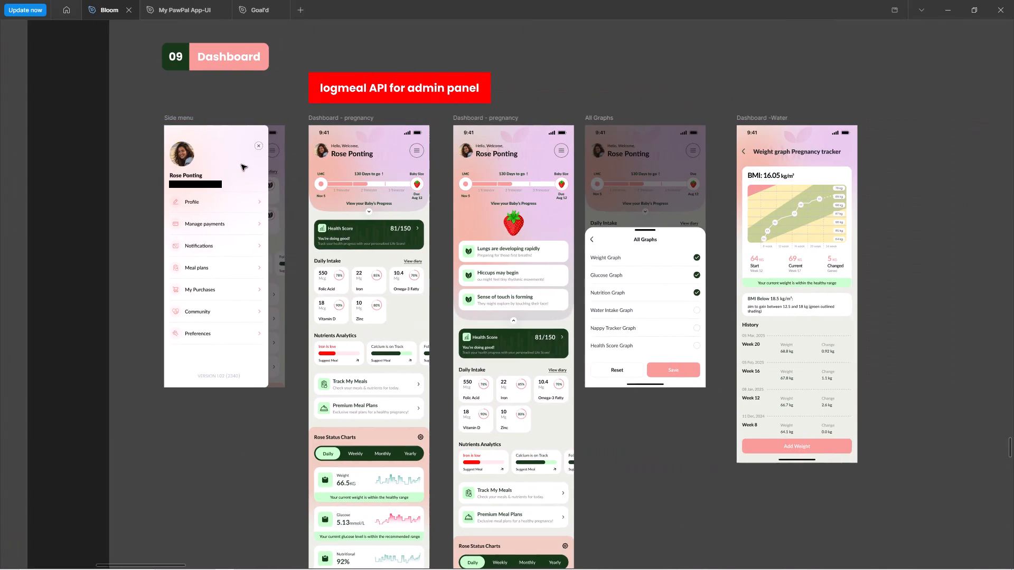
Examine the All Graphs selection screen and the Weight graph Pregnancy tracker screen, including its BMI chart.
scroll(241, 165, "down", 9, "shift")
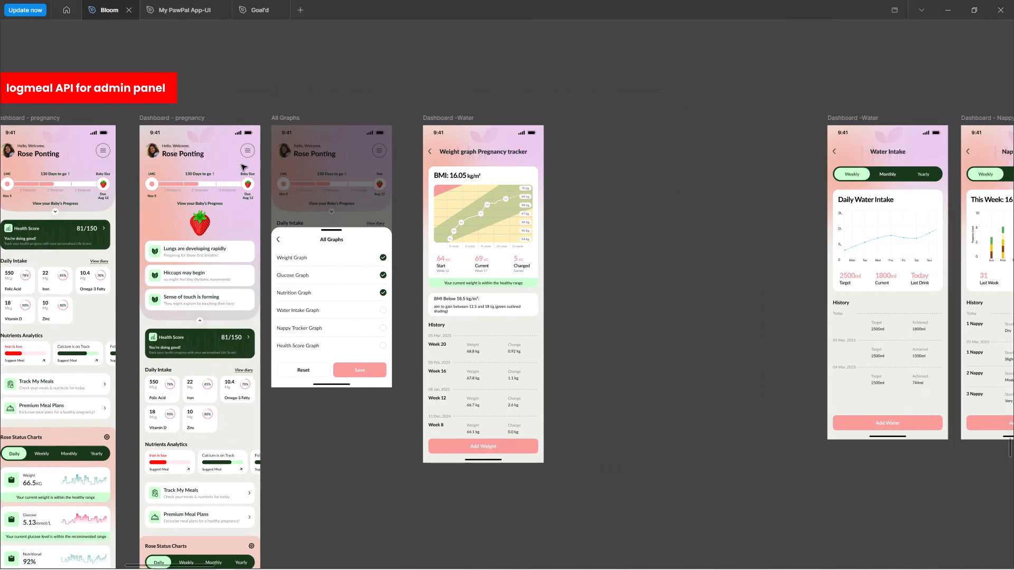
scroll(241, 165, "down", 5, "shift")
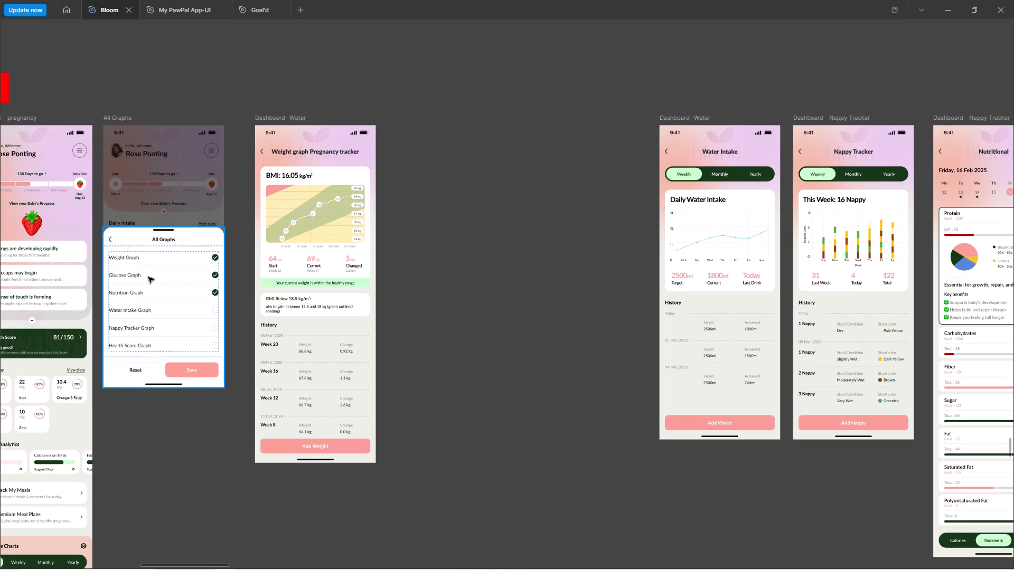
scroll(142, 264, "up", 4, "ctrl")
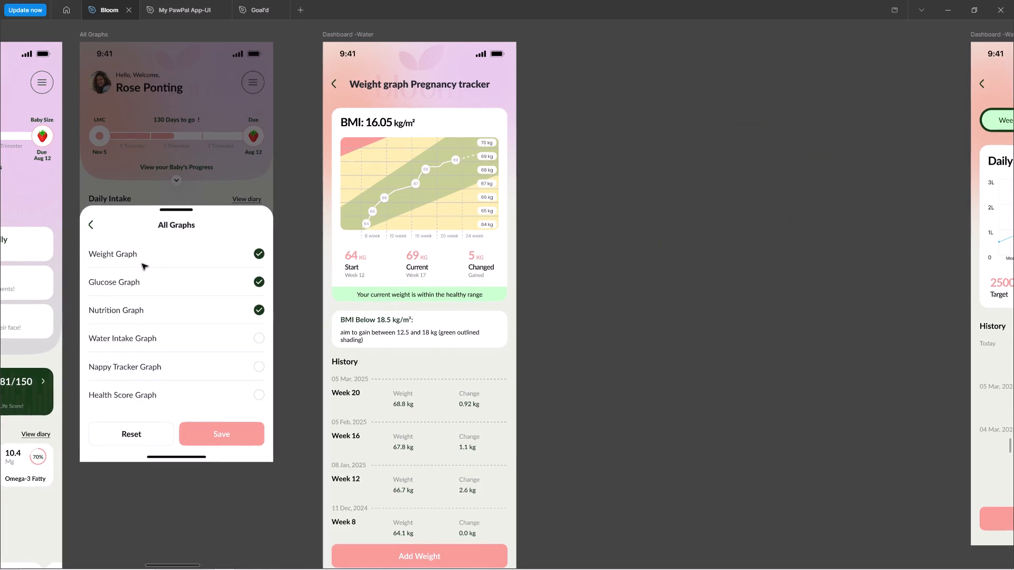
scroll(142, 264, "down", 2, "ctrl")
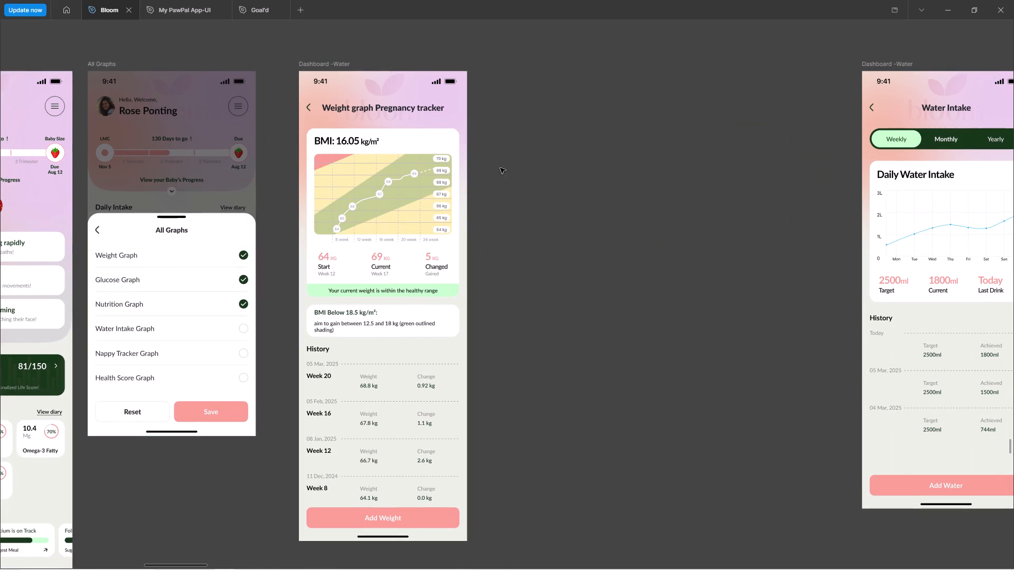
scroll(387, 159, "up", 5, "ctrl")
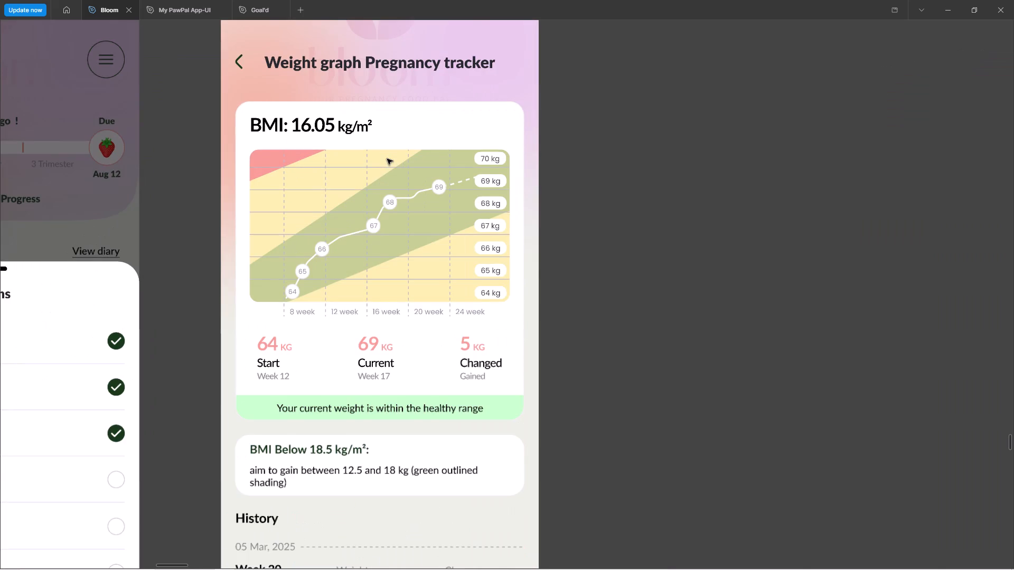
scroll(392, 159, "down", 2, "ctrl")
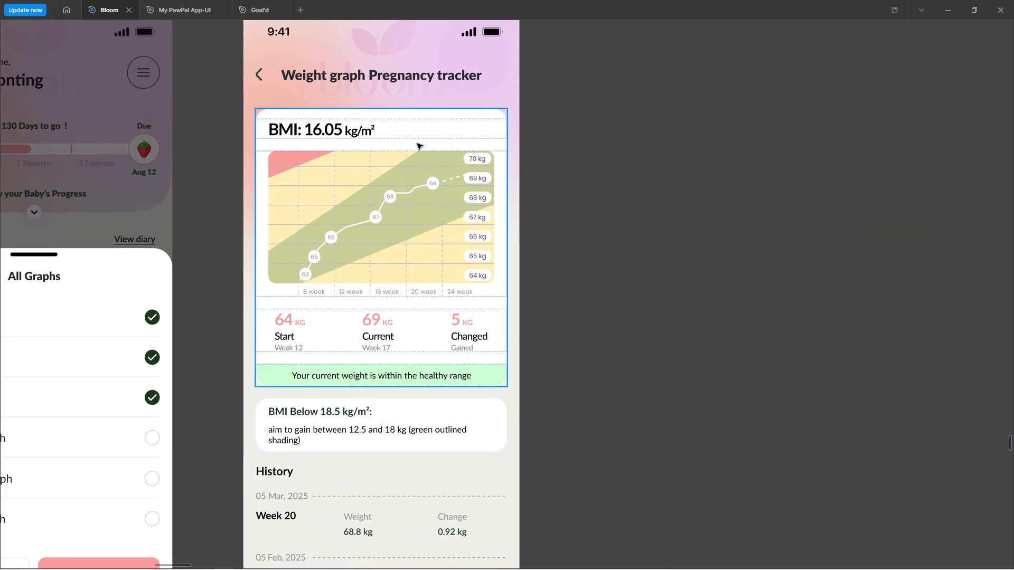
scroll(573, 156, "down", 9, "ctrl")
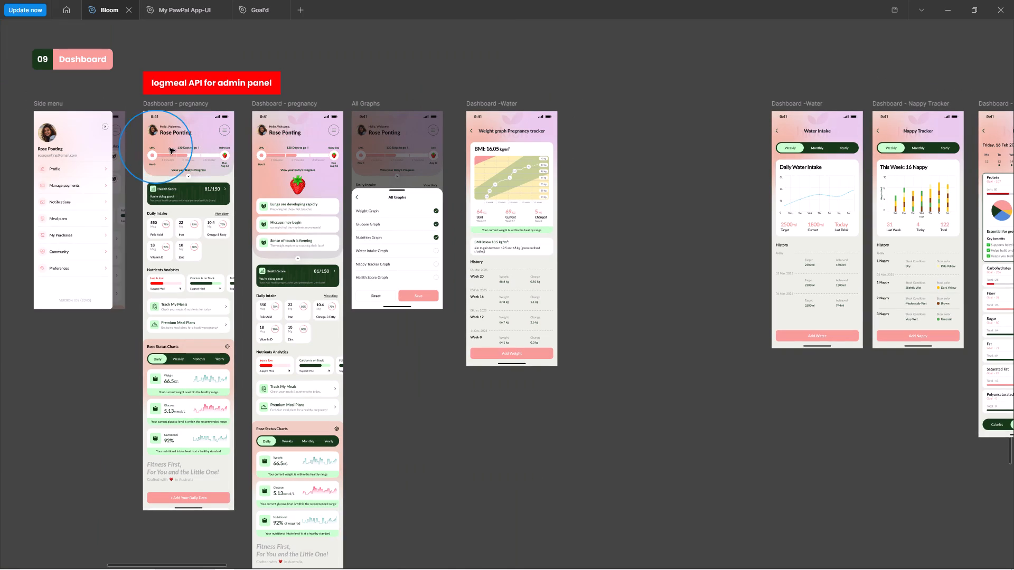
Compare the pregnancy dashboards in Main Screens with the dashboard versions in the 25 Nov, 2025 section.
scroll(157, 163, "up", 3, "shift")
scroll(250, 155, "up", 10, "shift")
scroll(258, 155, "down", 1, "shift")
scroll(258, 155, "up", 1, "shift")
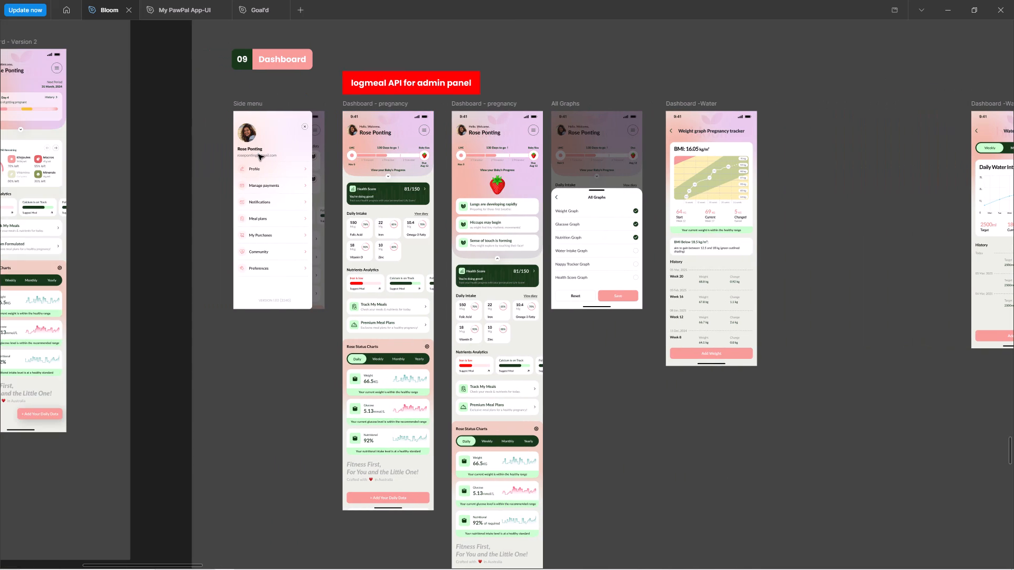
scroll(391, 140, "down", 6, "ctrl")
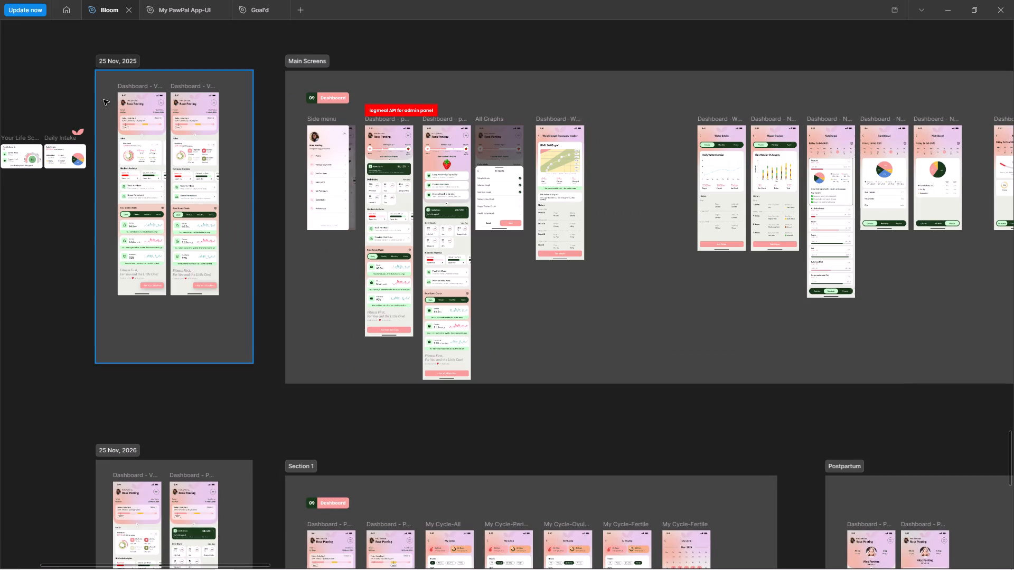
scroll(129, 99, "up", 2, "ctrl")
scroll(129, 99, "down", 1, "ctrl")
scroll(129, 99, "up", 13, "ctrl")
scroll(134, 103, "down", 11, "ctrl")
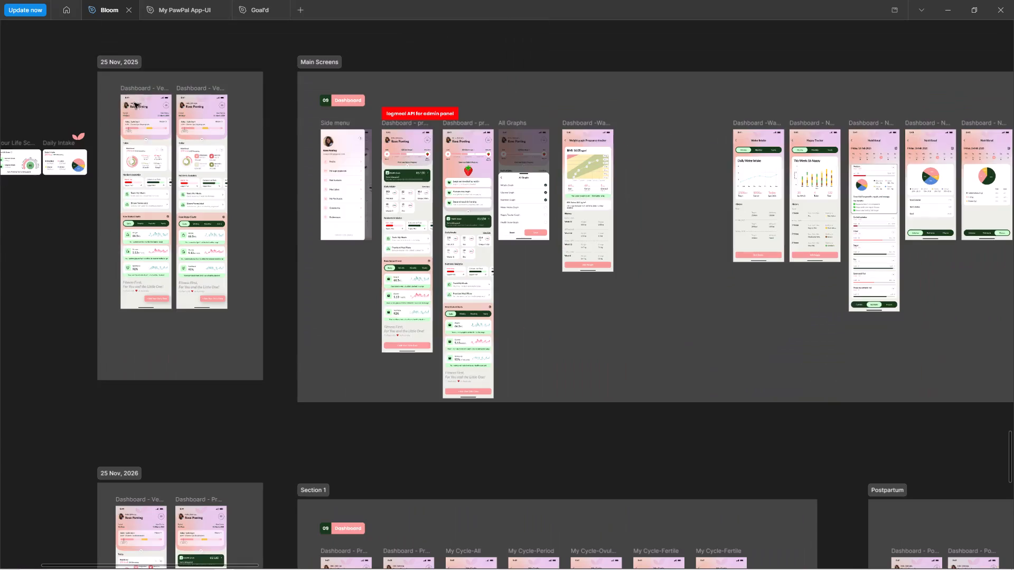
Inspect the expanded baby progress area of the pregnancy dashboard and its place among the other dashboard sections.
scroll(471, 160, "up", 19, "ctrl")
scroll(471, 160, "down", 3, "ctrl")
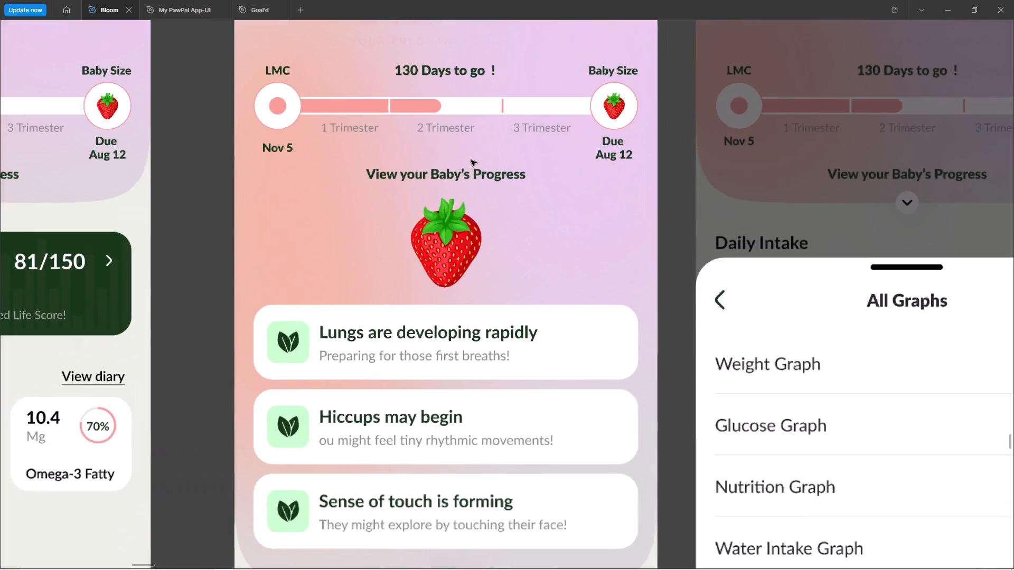
scroll(471, 160, "down", 5, "ctrl")
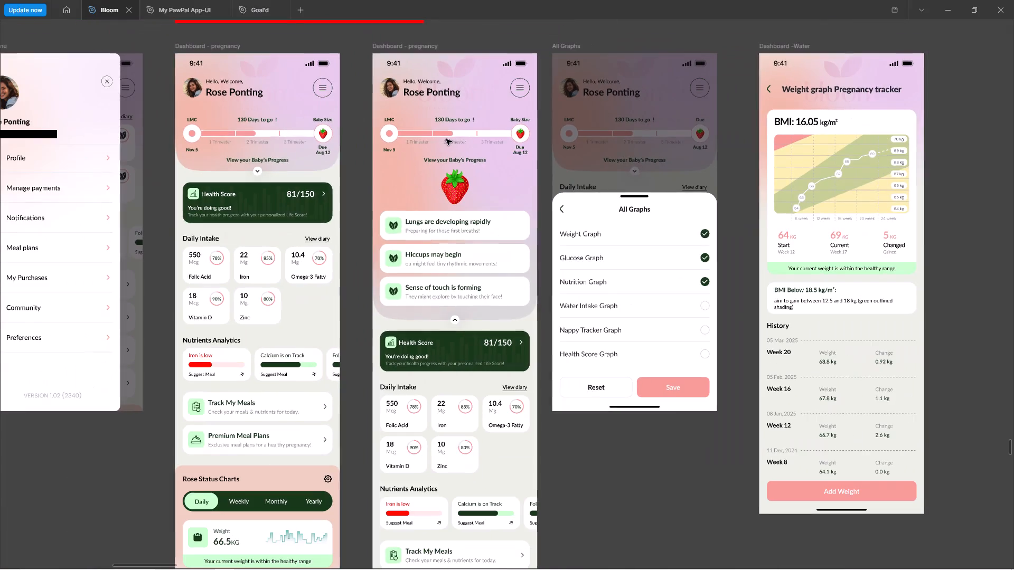
scroll(446, 139, "down", 9, "ctrl")
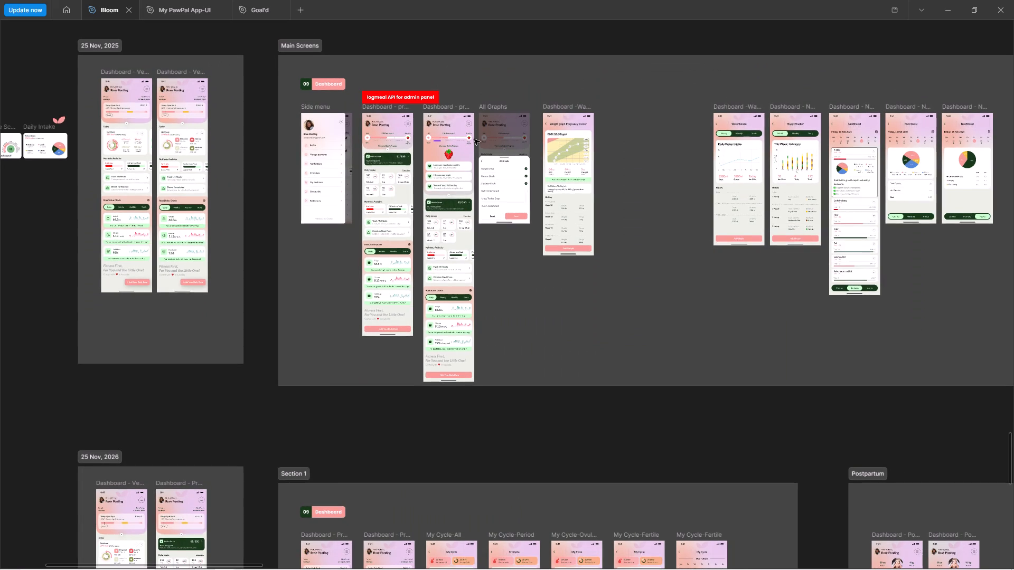
scroll(292, 123, "down", 6, "ctrl")
scroll(214, 137, "down", 2, "ctrl")
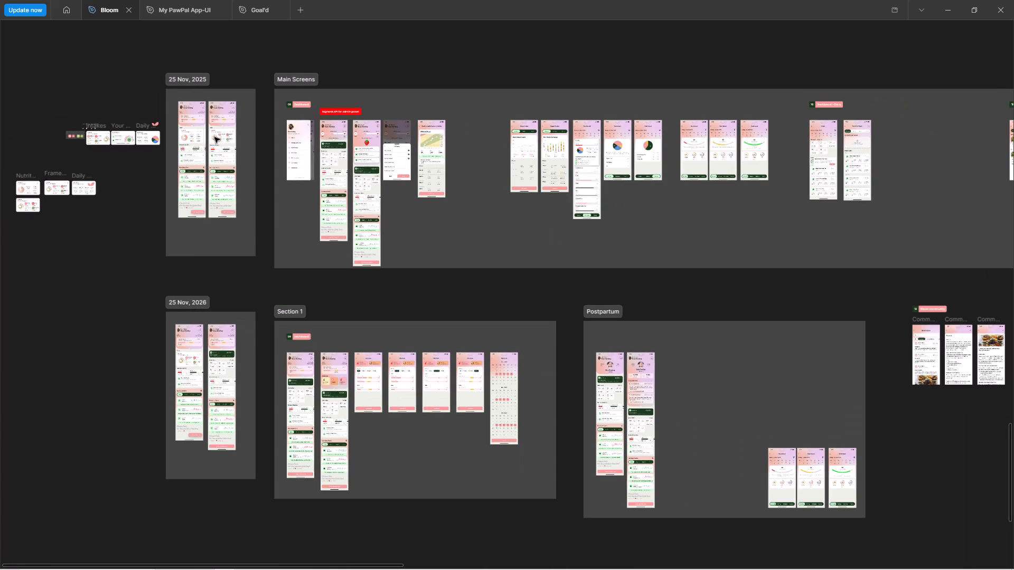
Examine the Pre pregnancy dashboards in Section 1, including the cycle day card and cycle phase cards, alongside the My Cycle history screens.
scroll(325, 389, "up", 10, "ctrl")
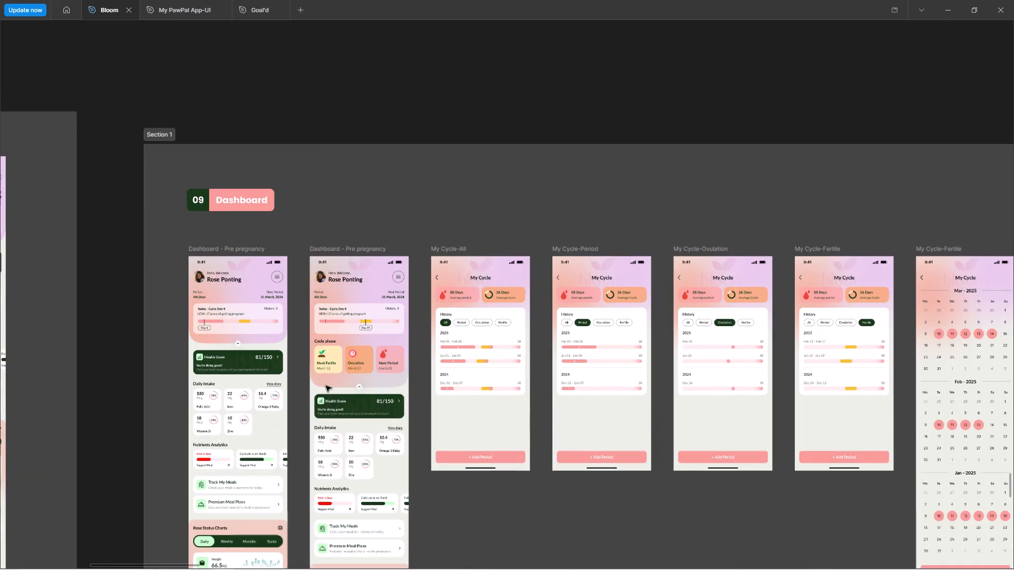
scroll(326, 383, "up", 4, "ctrl")
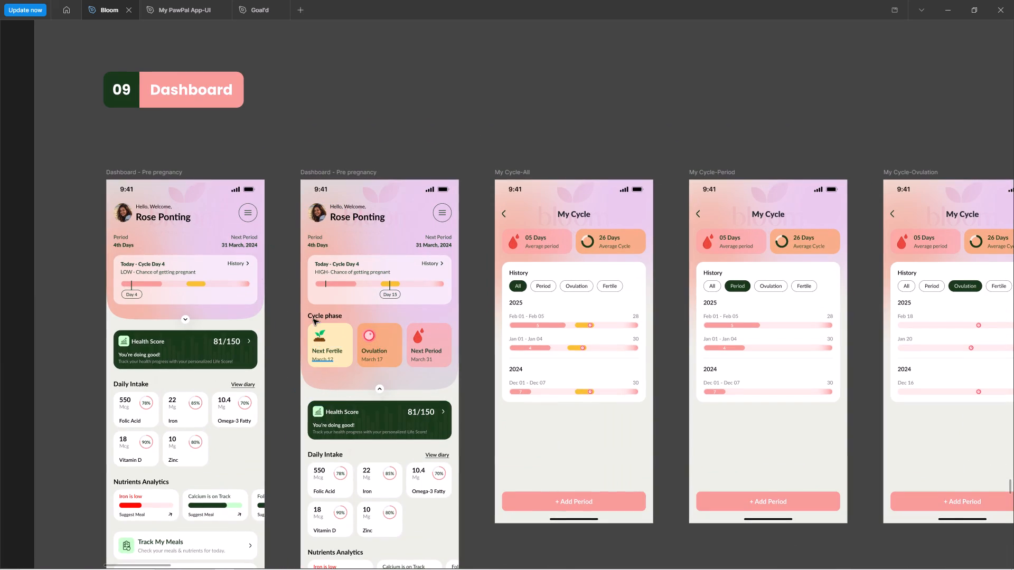
scroll(124, 288, "up", 4, "ctrl")
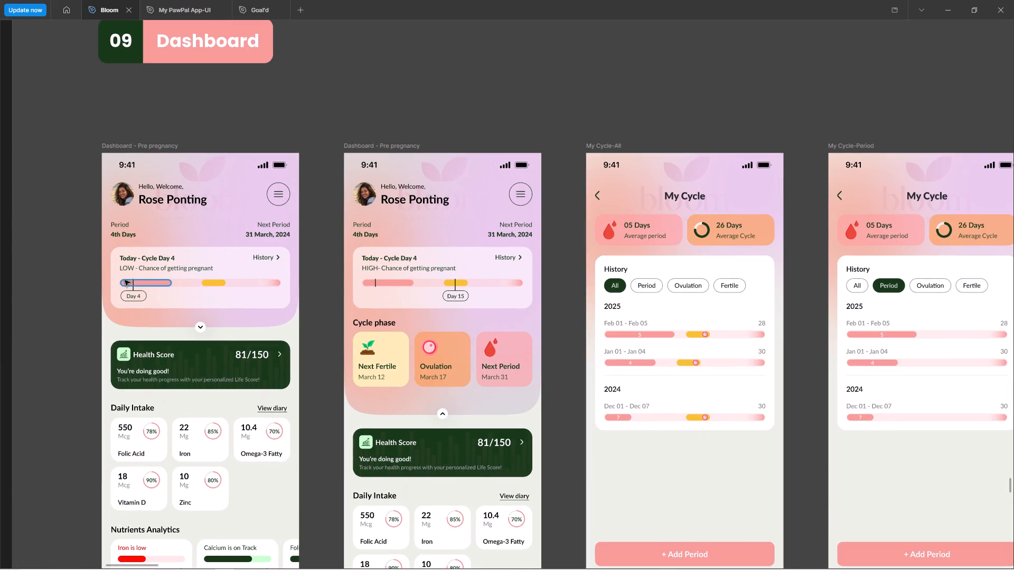
scroll(121, 274, "up", 3, "ctrl")
scroll(121, 274, "down", 4, "ctrl")
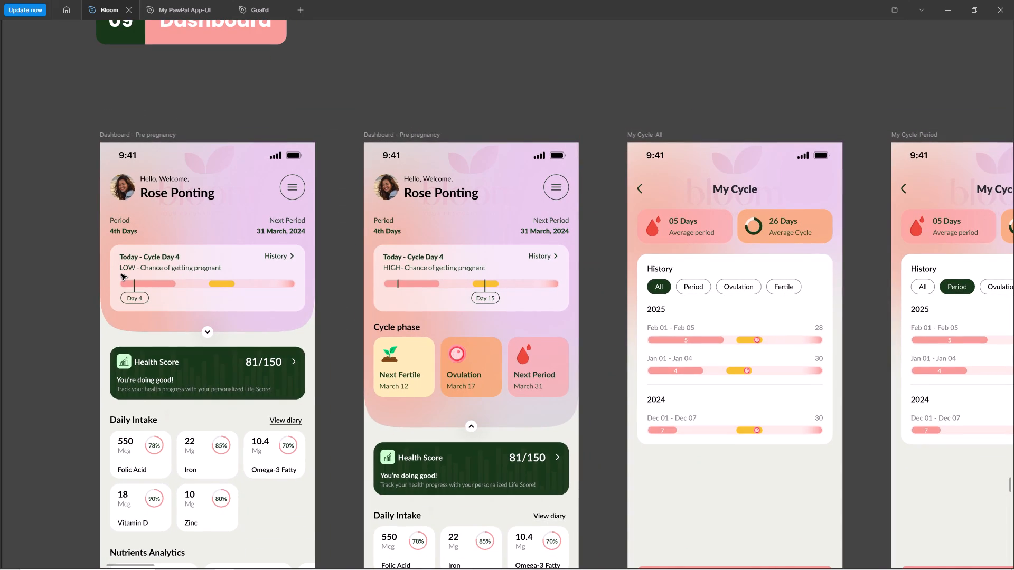
scroll(121, 274, "down", 1, "ctrl")
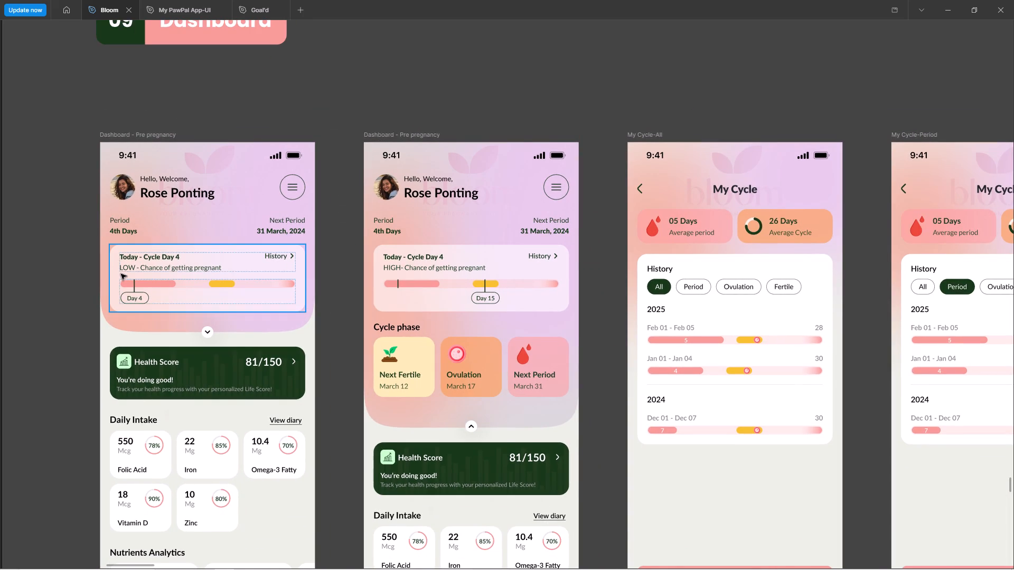
scroll(121, 274, "down", 3, "ctrl")
scroll(121, 273, "down", 6, "shift")
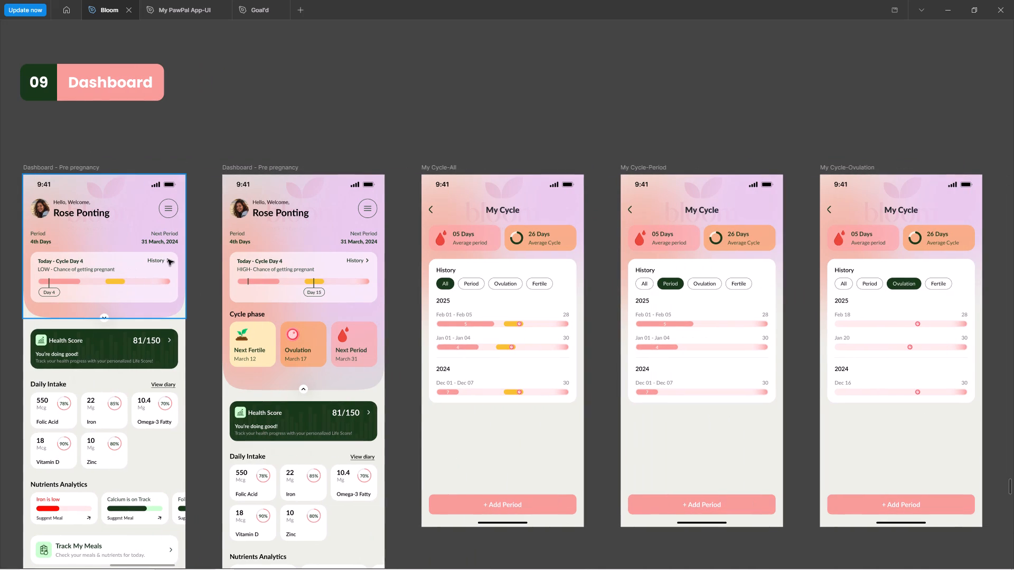
scroll(168, 260, "down", 6, "shift")
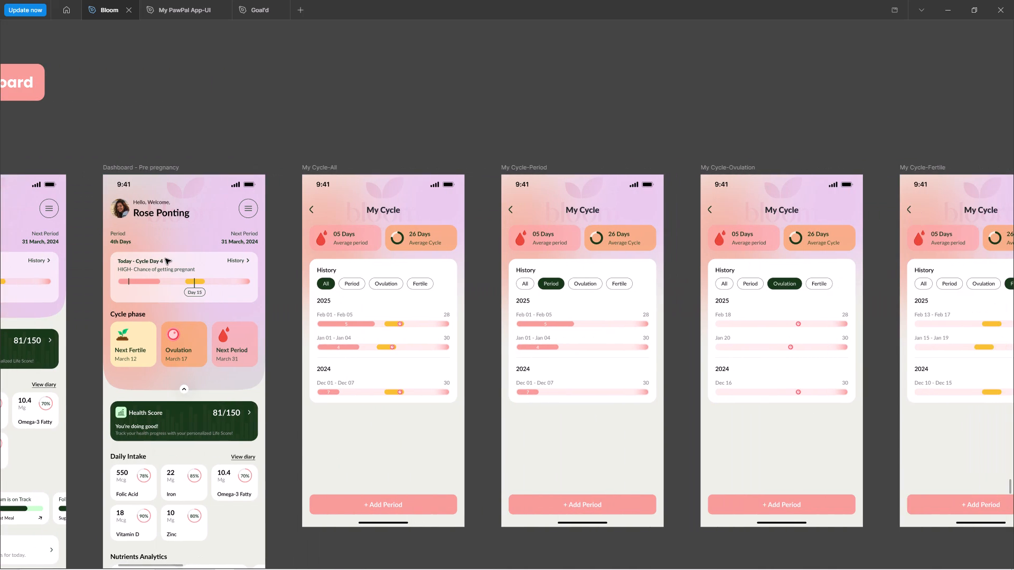
scroll(165, 259, "up", 2, "shift")
scroll(165, 259, "down", 1, "shift")
scroll(165, 259, "up", 5, "shift")
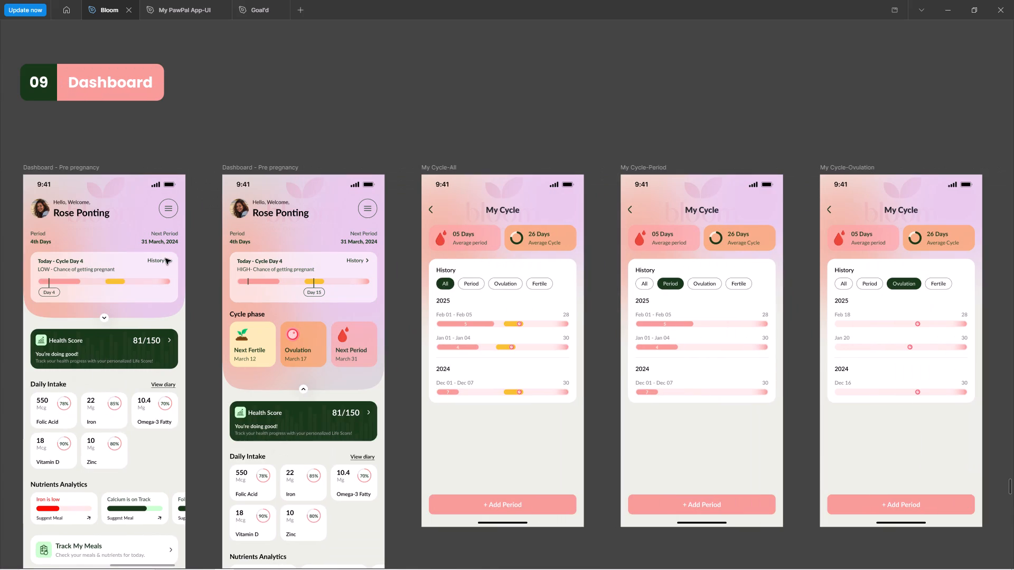
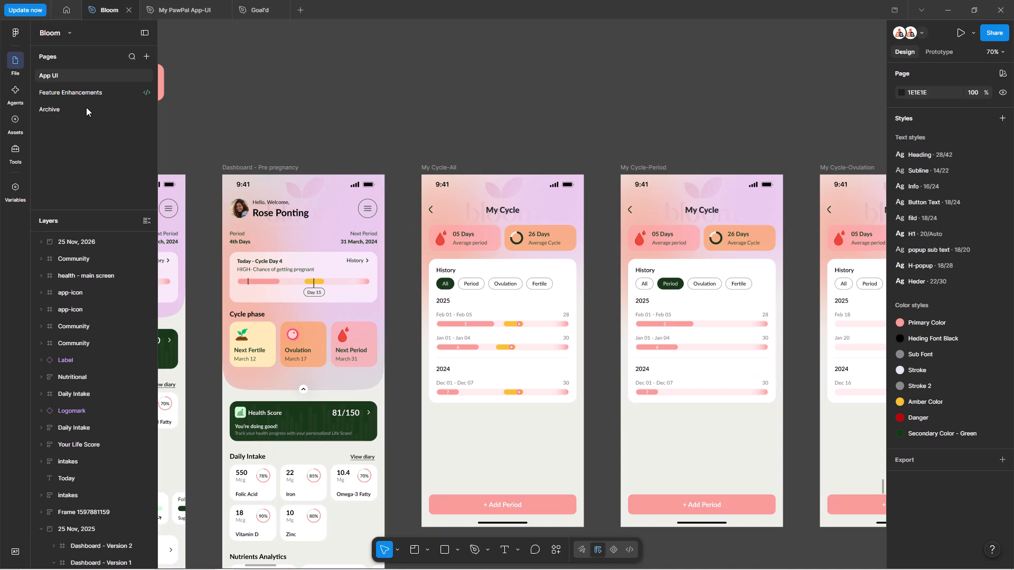
Open the Feature Enhancements page and locate the duplicated Baked Salsa Chicken Recipe screen on its own below the dashboards.
scroll(528, 156, "down", 20, "ctrl")
scroll(528, 156, "down", 5, "ctrl")
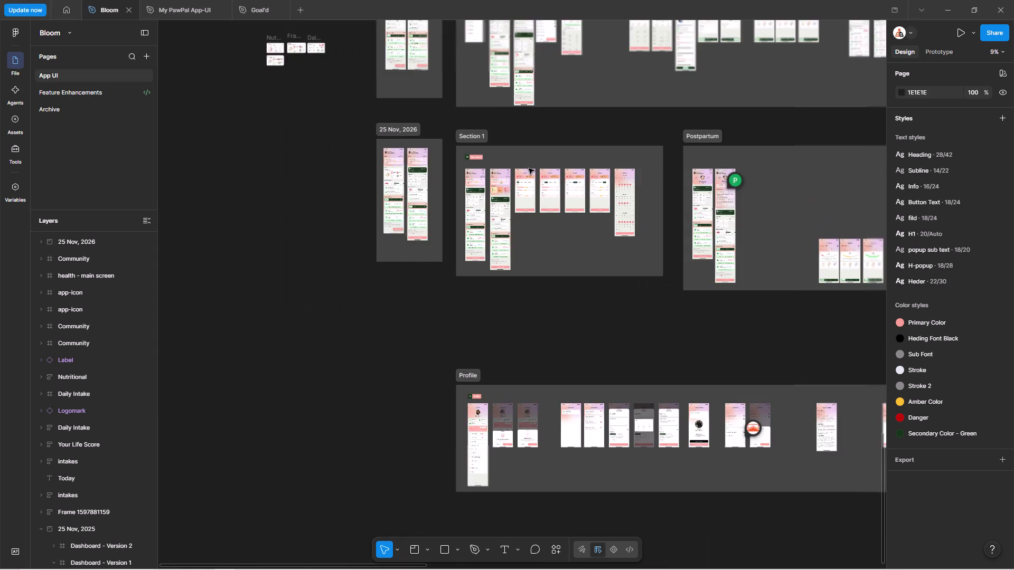
scroll(529, 168, "down", 5, "ctrl")
left_click(426, 302)
scroll(433, 274, "up", 5)
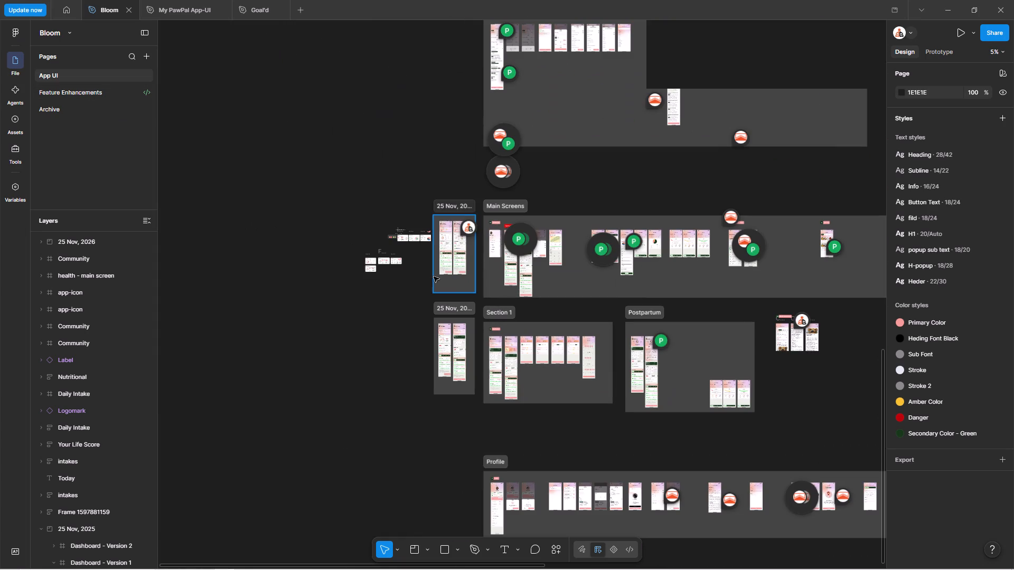
left_click(83, 89)
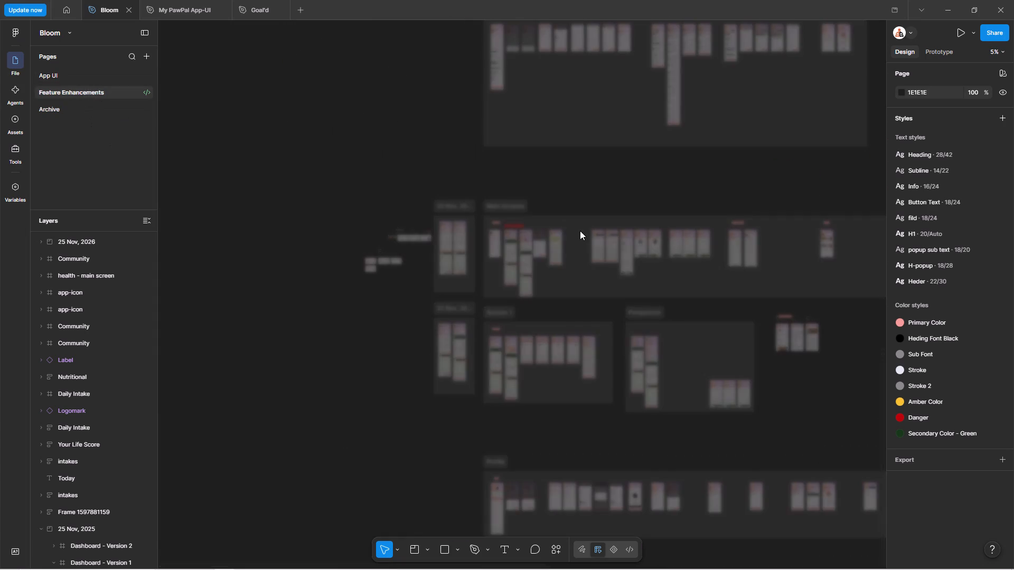
key("ctrl+backslash")
scroll(580, 232, "down", 12, "ctrl")
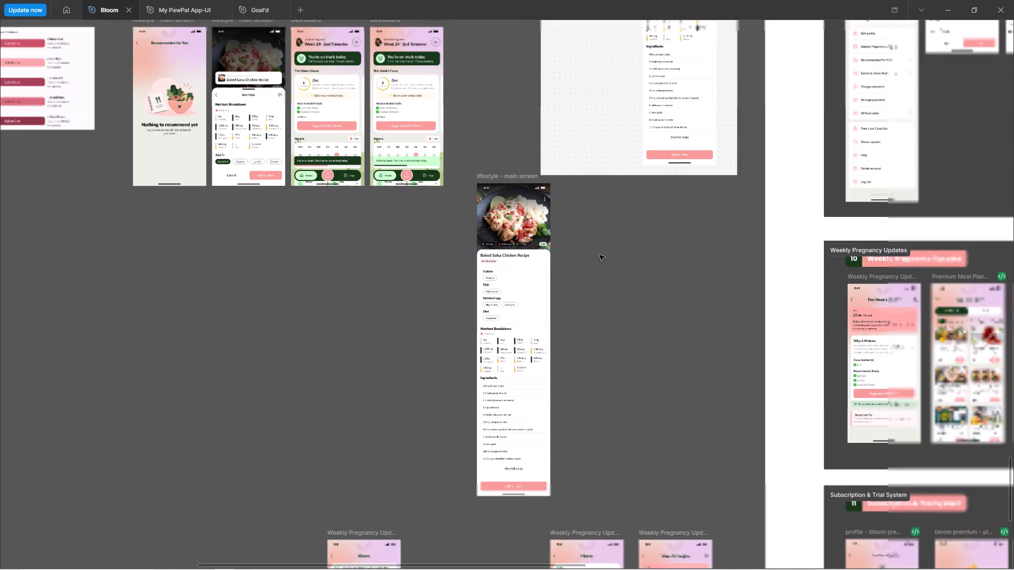
left_click(600, 255)
scroll(522, 207, "up", 6, "ctrl")
Replace the header image fill of the duplicated recipe screen with the barbecue chicken wings photo from the Downloads folder.
left_click(516, 216, "ctrl")
left_click(537, 246, "ctrl")
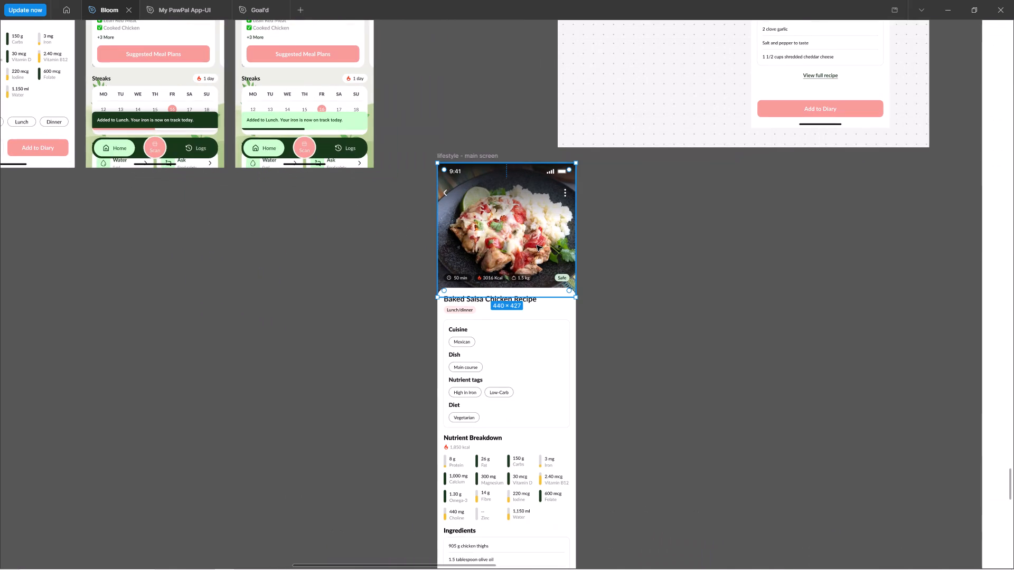
key("ctrl+backslash")
left_click(900, 372)
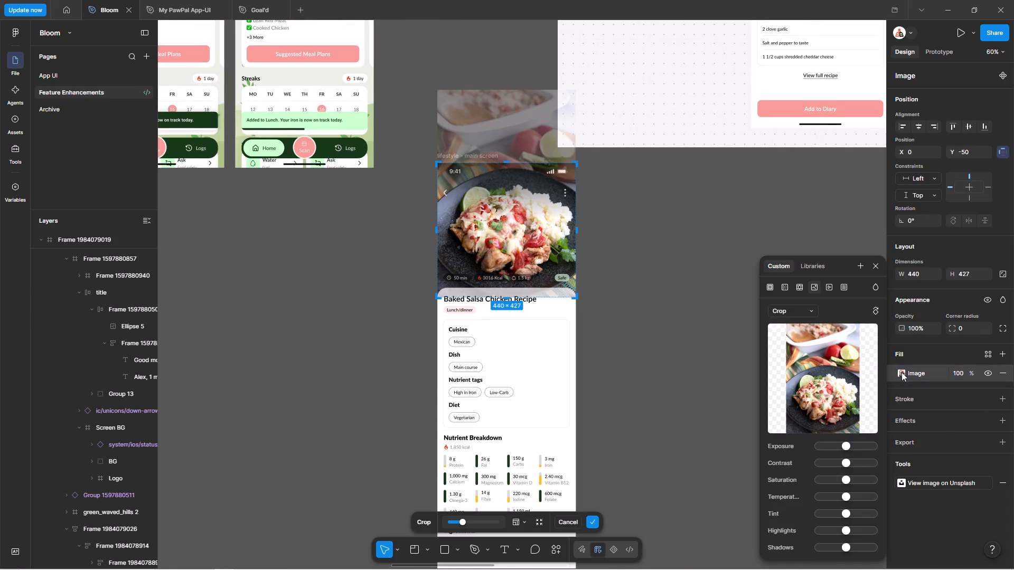
left_click(839, 369)
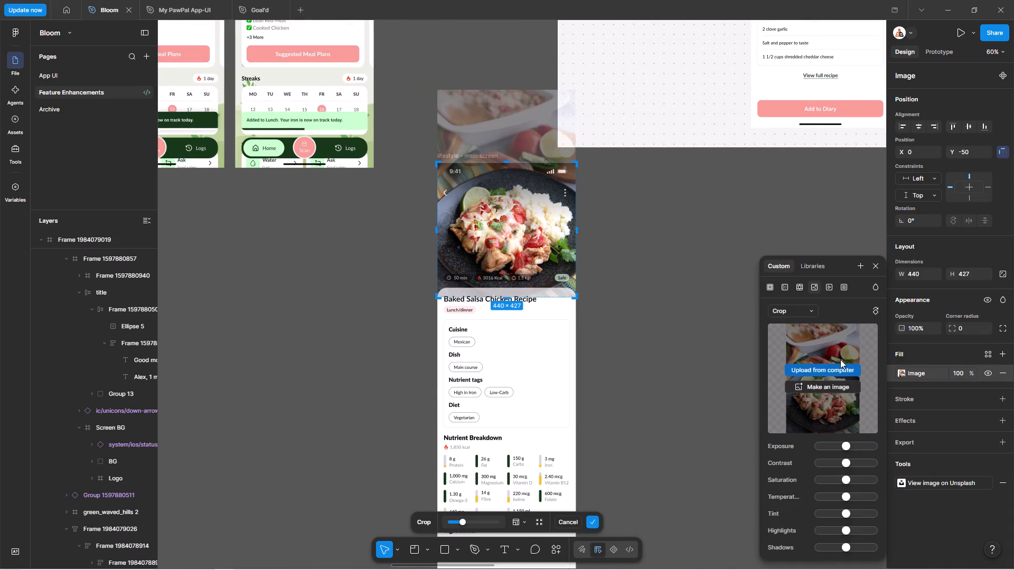
double_click(131, 128)
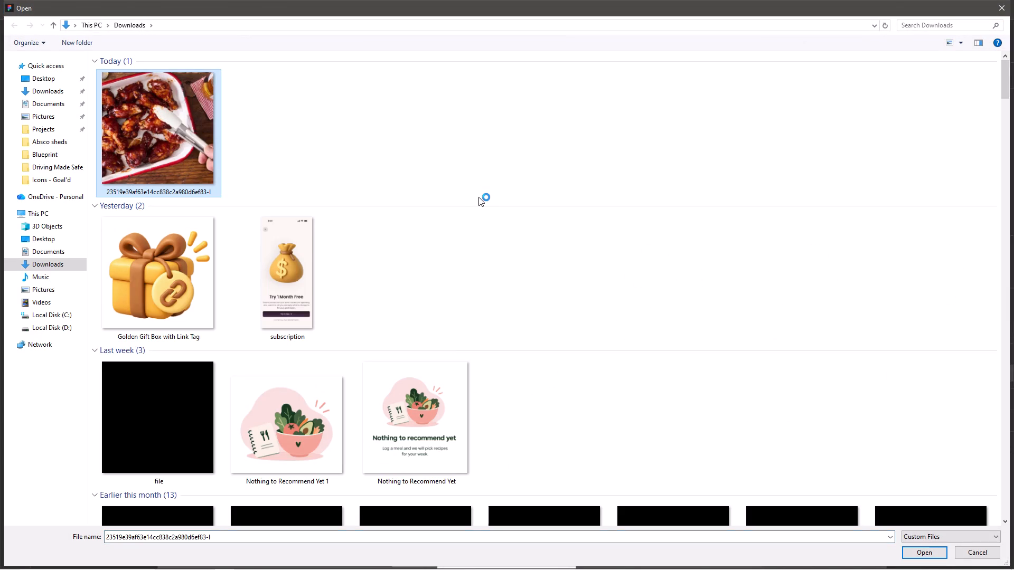
double_click(177, 160)
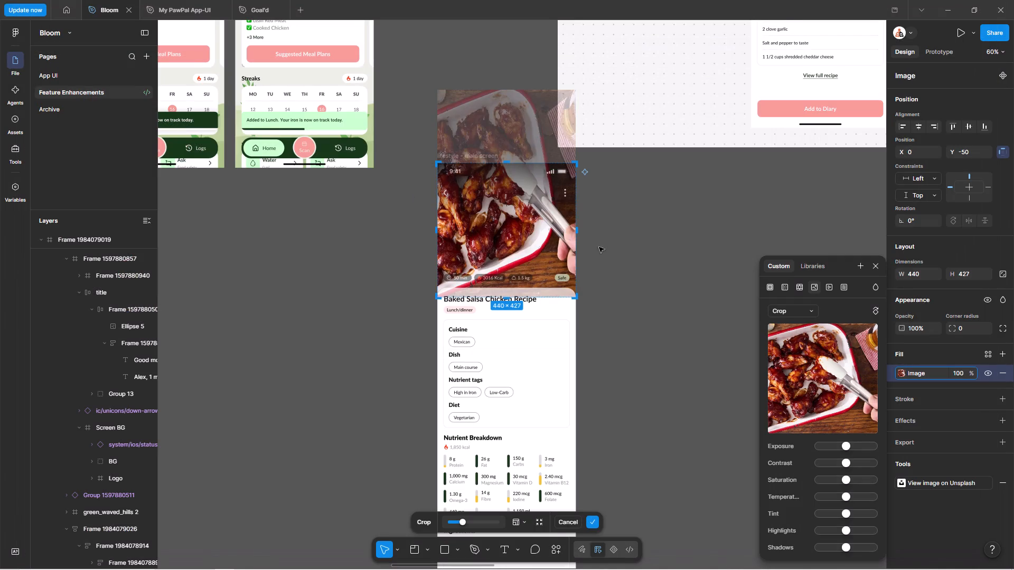
Shift the chicken wings photo slightly downward within the header's crop, keeping its horizontal alignment, and apply the crop.
scroll(599, 247, "up", 6, "ctrl")
scroll(494, 242, "up", 2, "ctrl")
left_click_drag(449, 201, 490, 204, "shift")
key("ctrl+z")
left_click_drag(452, 208, 452, 216, "shift")
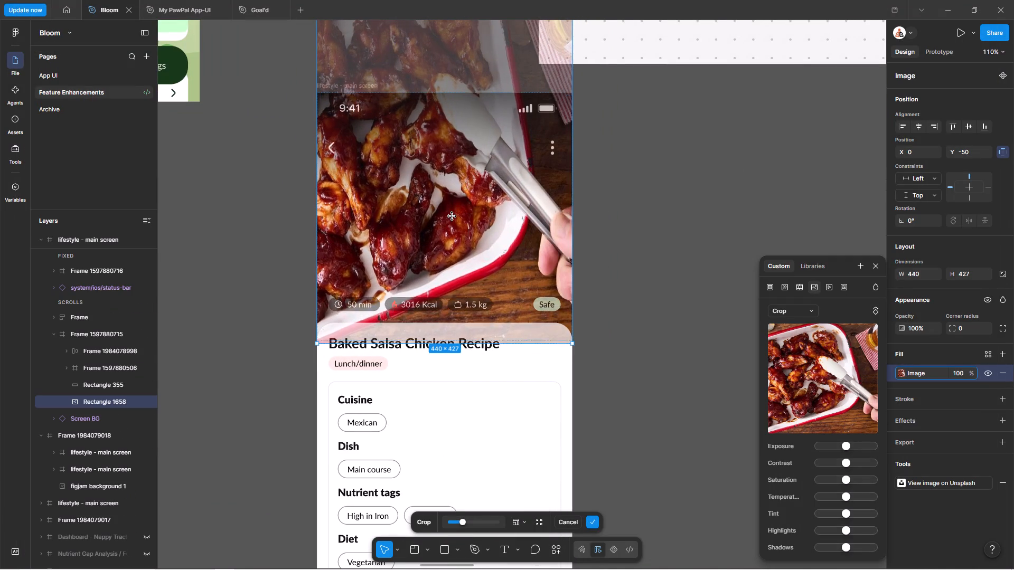
left_click_drag(452, 216, 453, 235, "shift")
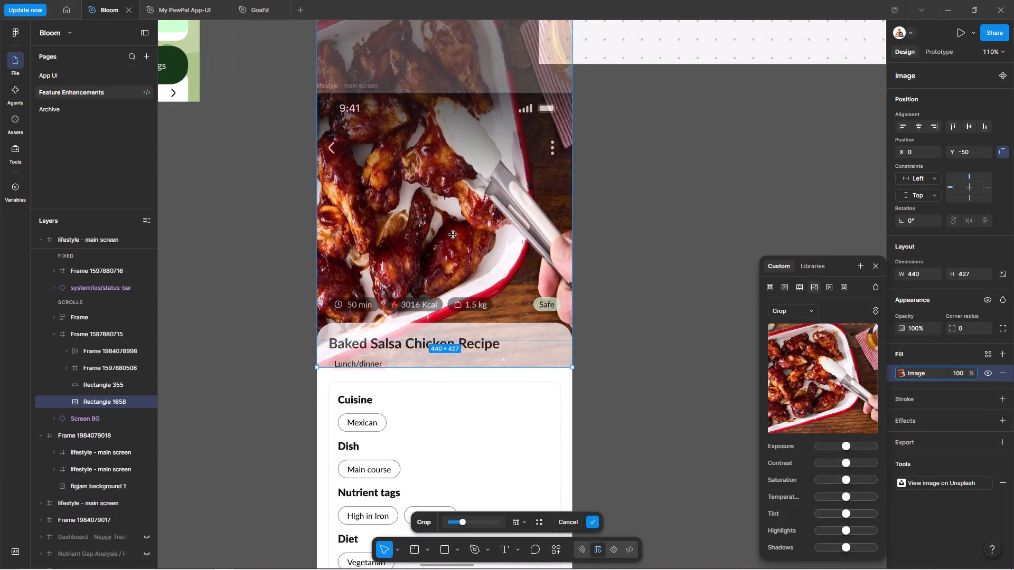
left_click_drag(453, 235, 454, 234, "shift")
double_click(721, 215)
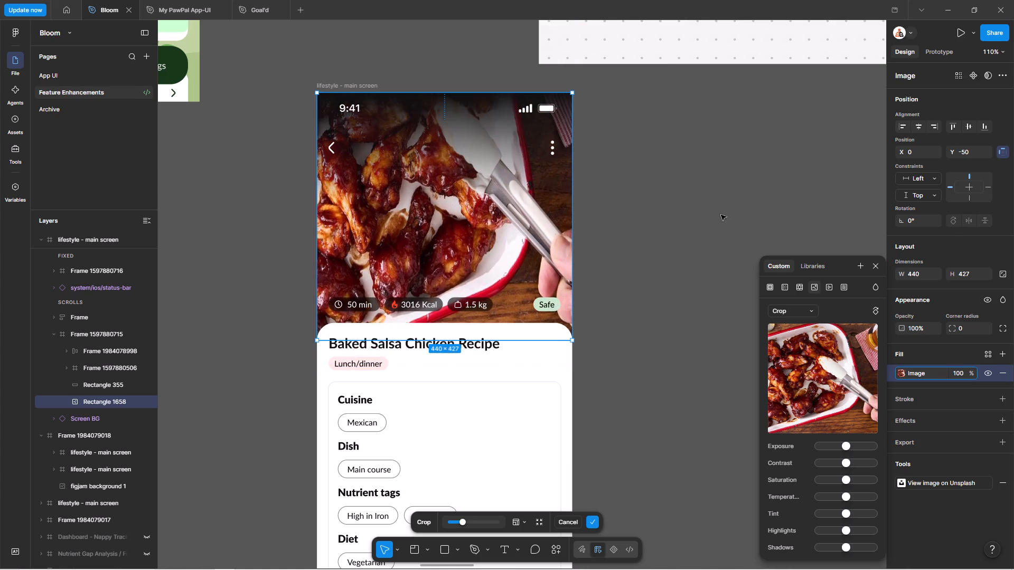
scroll(715, 211, "down", 3, "ctrl")
scroll(686, 250, "down", 9, "ctrl")
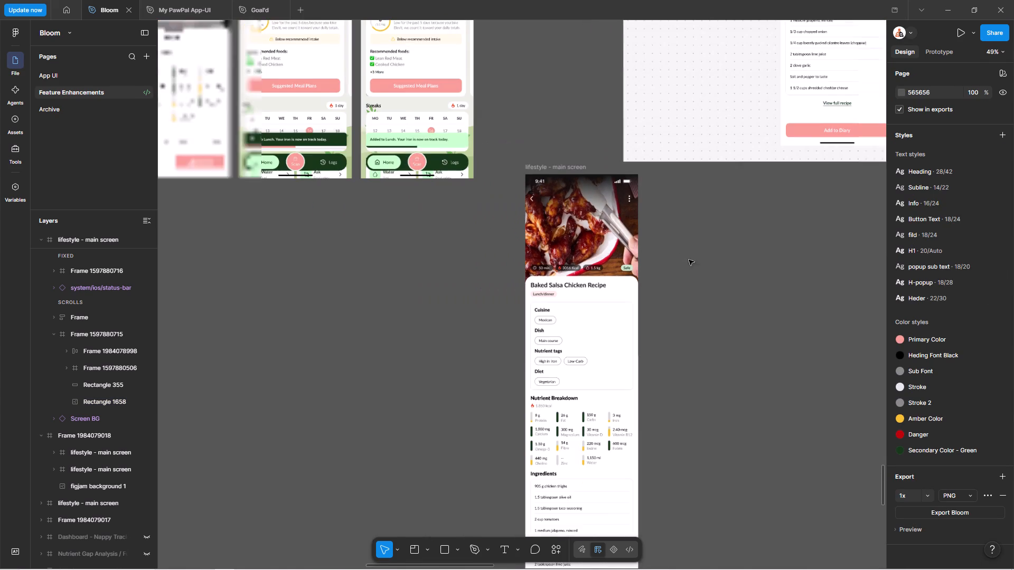
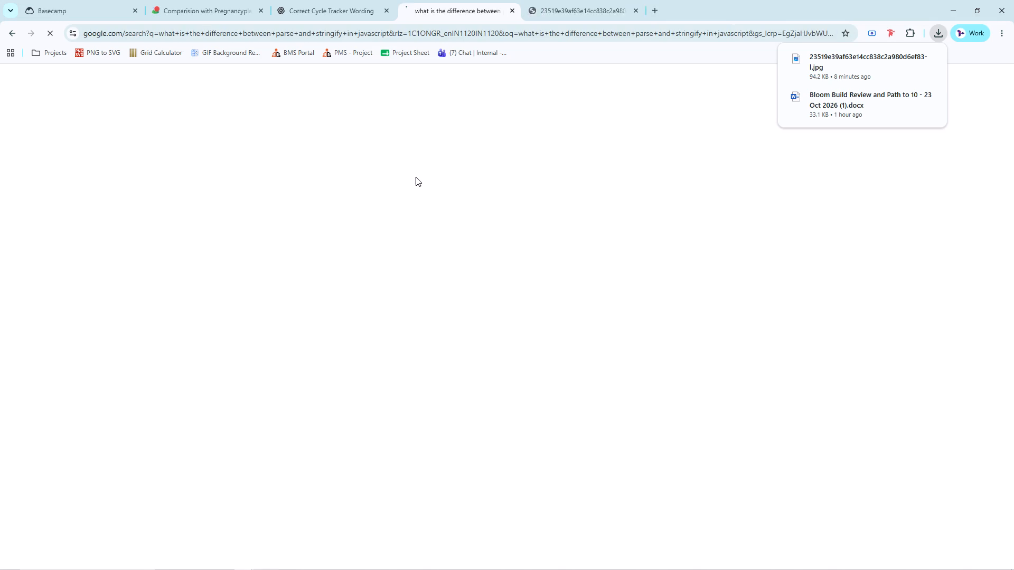
key("alt+Tab")
key("alt+Tab")
key("alt+Tab")
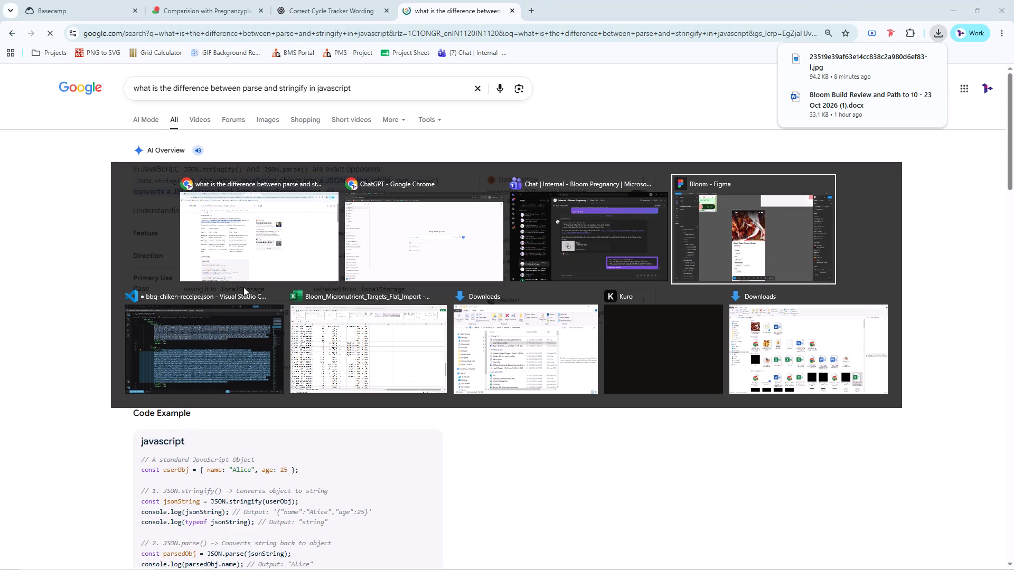
left_click(281, 247, "alt")
key("ctrl+w")
key("alt+Tab")
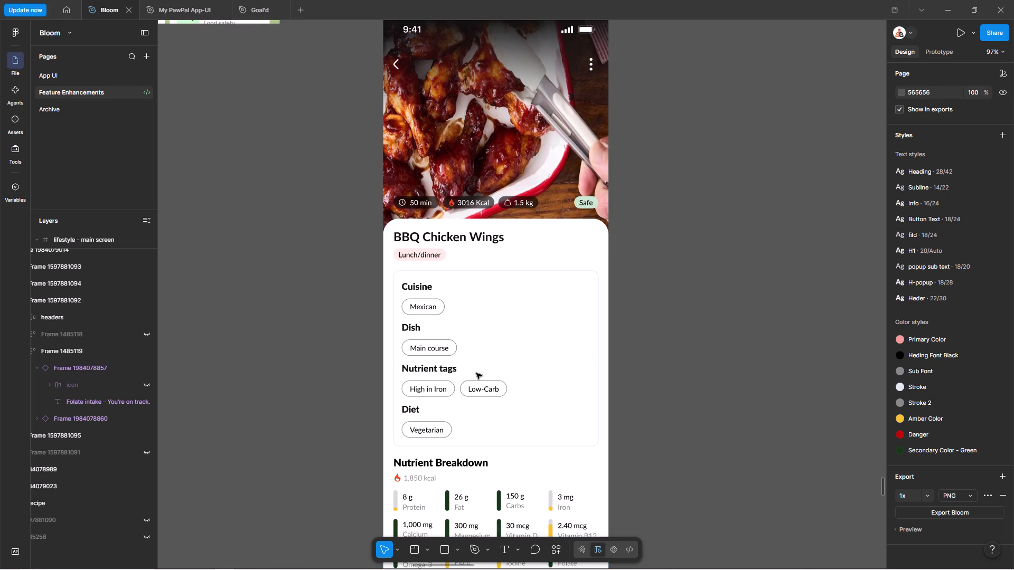
key("alt+Tab")
scroll(294, 305, "down", 9)
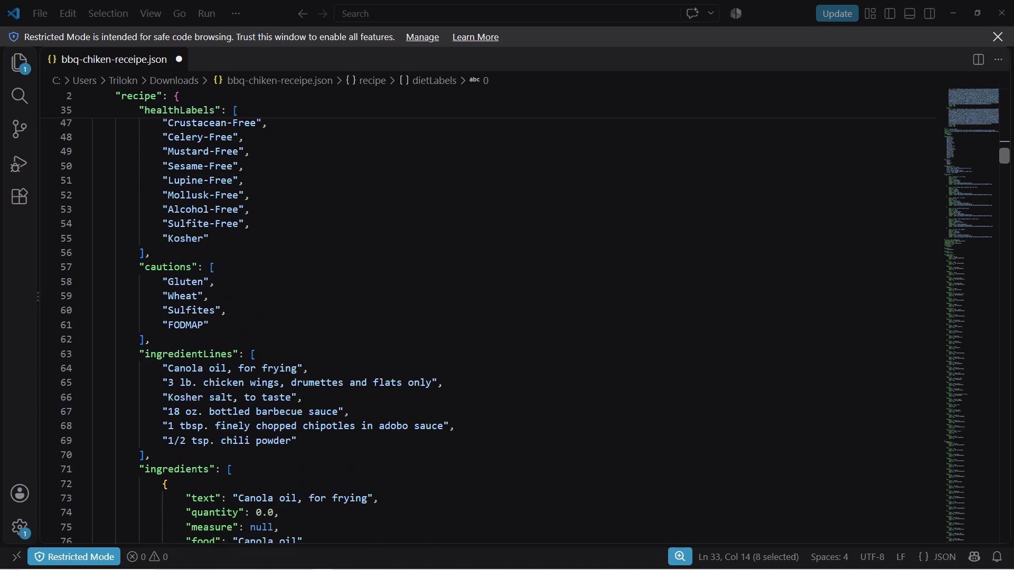
key("alt+Tab")
scroll(430, 394, "down", 2)
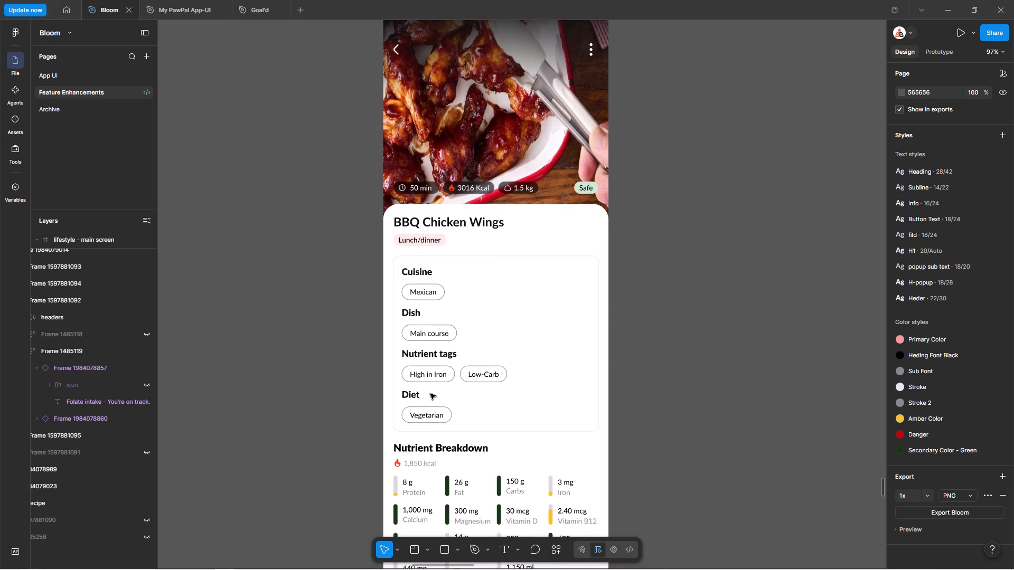
scroll(430, 394, "down", 1)
key("alt+Tab")
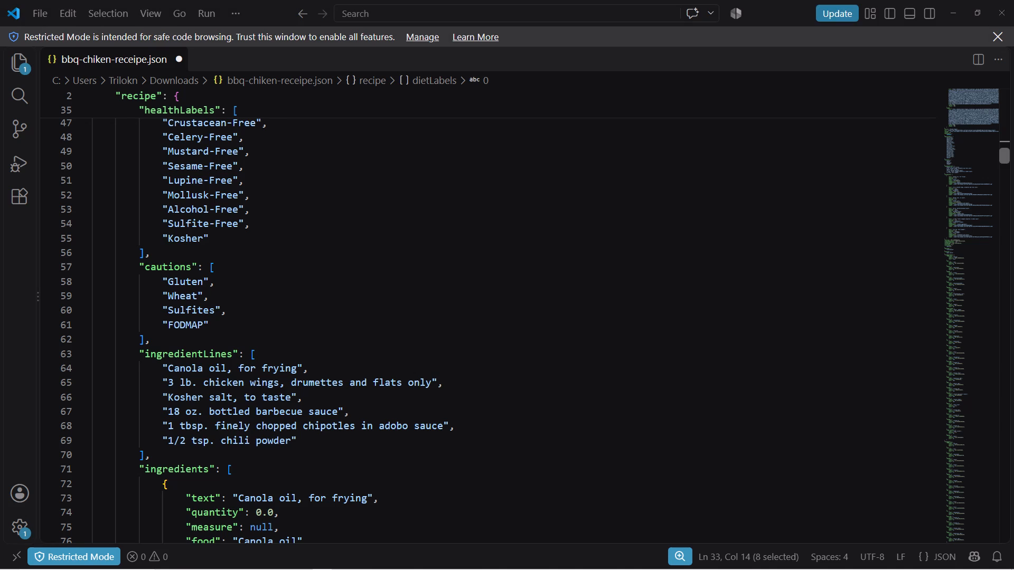
scroll(206, 333, "down", 1)
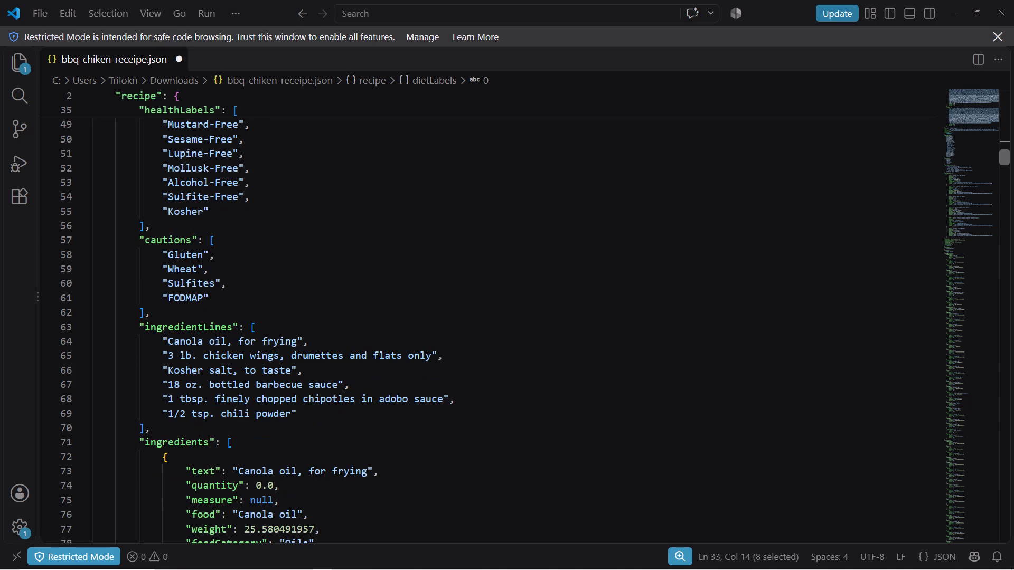
key("alt+Tab")
scroll(508, 361, "down", 4)
key("alt+Tab")
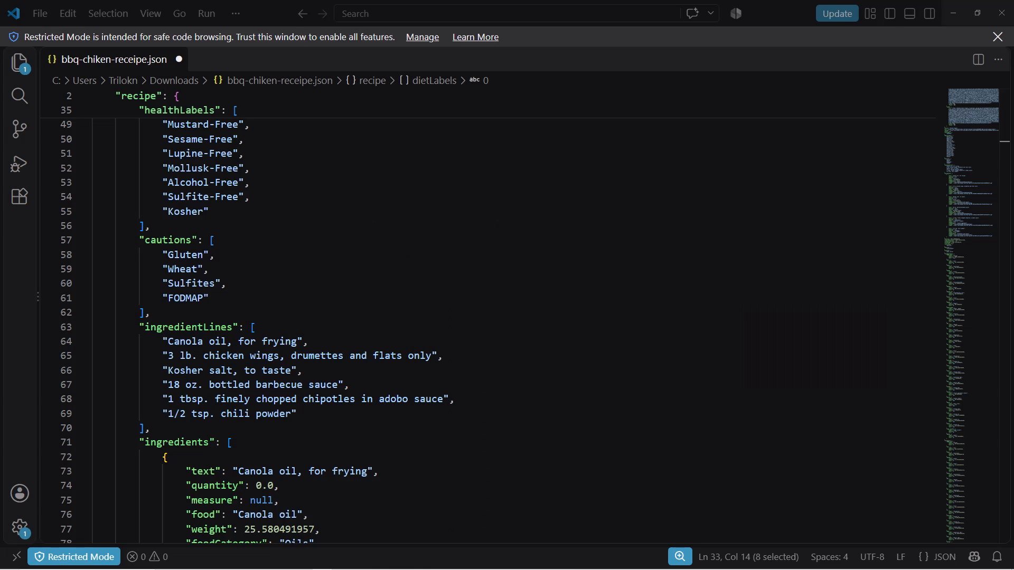
Copy the cuisineType value "american" from the recipe JSON and replace the Cuisine tag on the Figma recipe screen with "American".
scroll(297, 320, "up", 5)
scroll(297, 320, "down", 12)
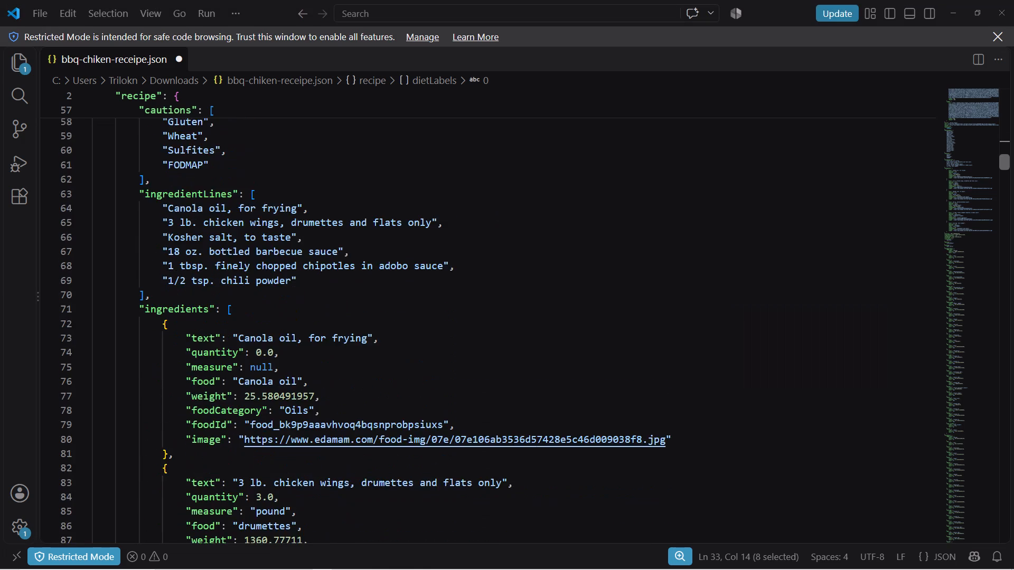
scroll(297, 320, "down", 20)
scroll(297, 320, "down", 17)
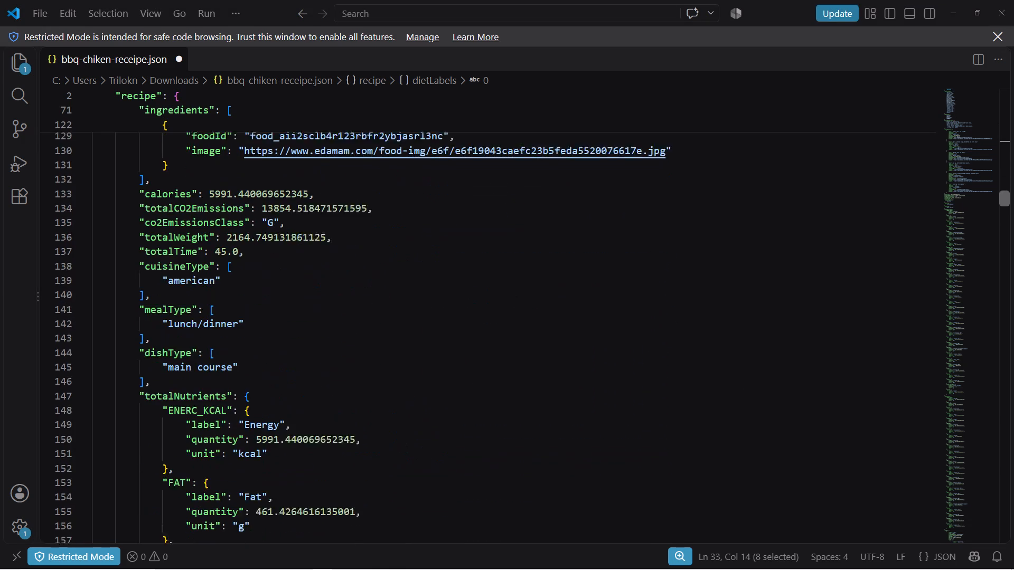
scroll(297, 320, "up", 2)
left_click_drag(214, 307, 189, 310)
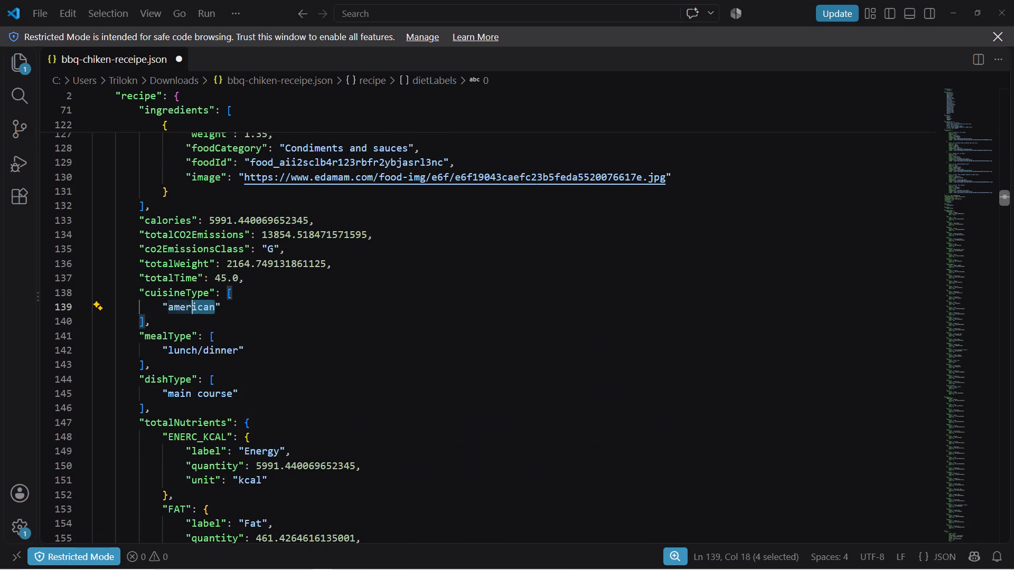
left_click_drag(189, 310, 168, 313)
key("ctrl+c")
key("alt+Tab")
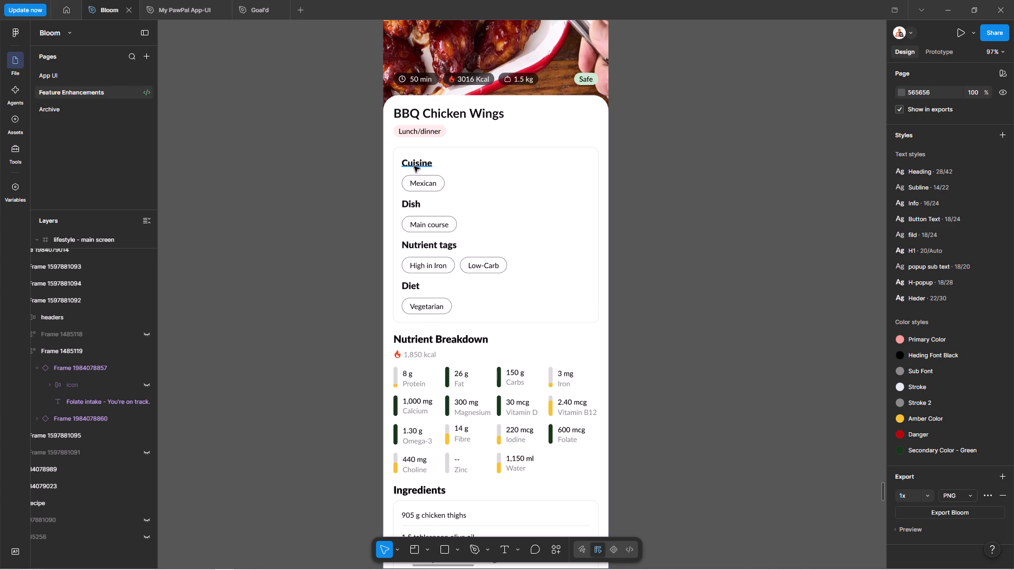
triple_click(419, 185, "ctrl")
left_click(419, 185, "ctrl")
key("ctrl+shift+v")
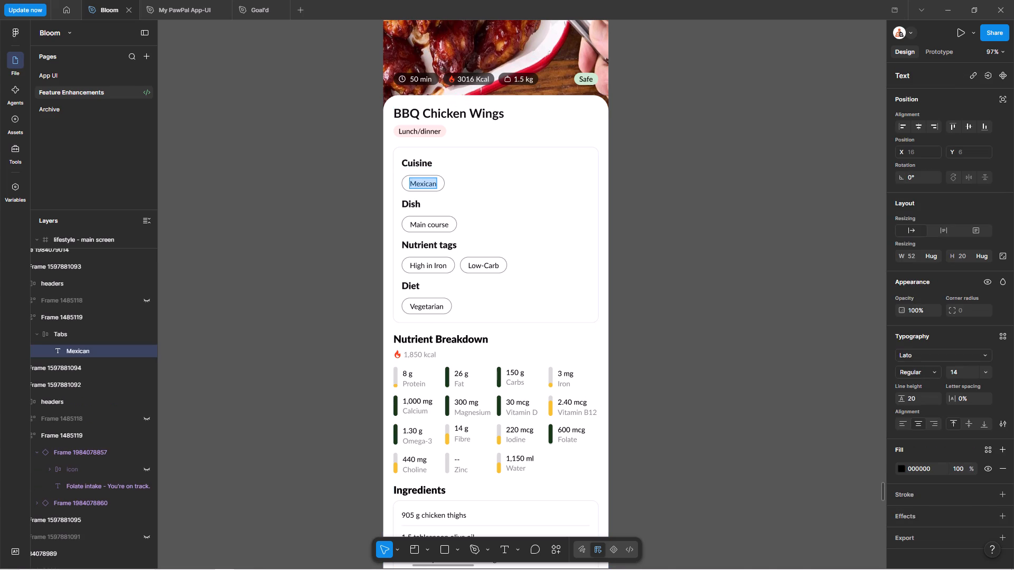
key("alt+Tab")
key("alt+Tab")
key("ctrl+z")
scroll(431, 171, "up", 6, "ctrl")
key("ctrl+shift+v")
left_click_drag(408, 191, 394, 193)
key("shift+a")
double_click(351, 207)
Check the meal type label and the Dish tag on the Figma recipe screen against mealType and dishType in the recipe JSON.
key("alt+Tab")
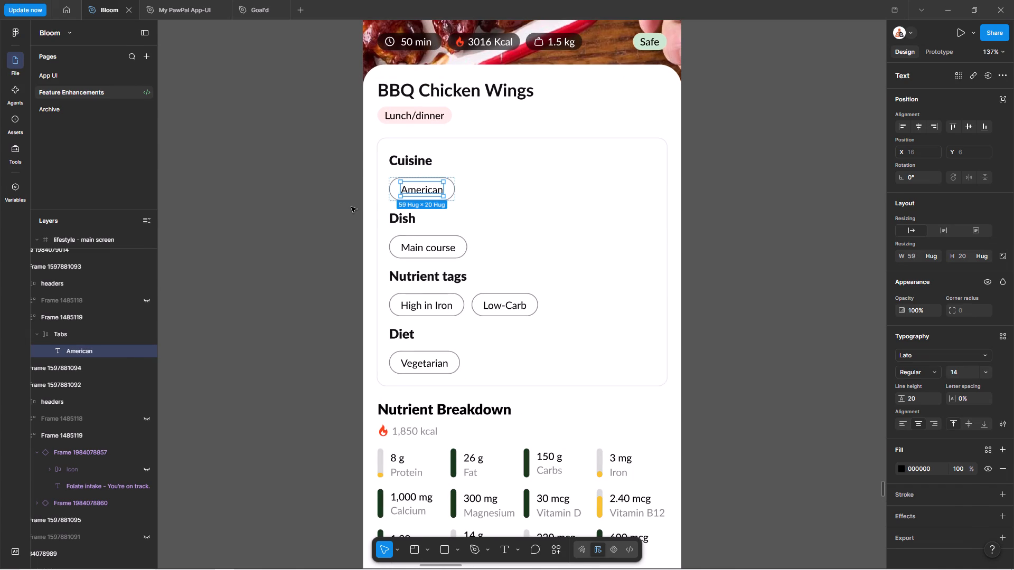
key("alt+Tab")
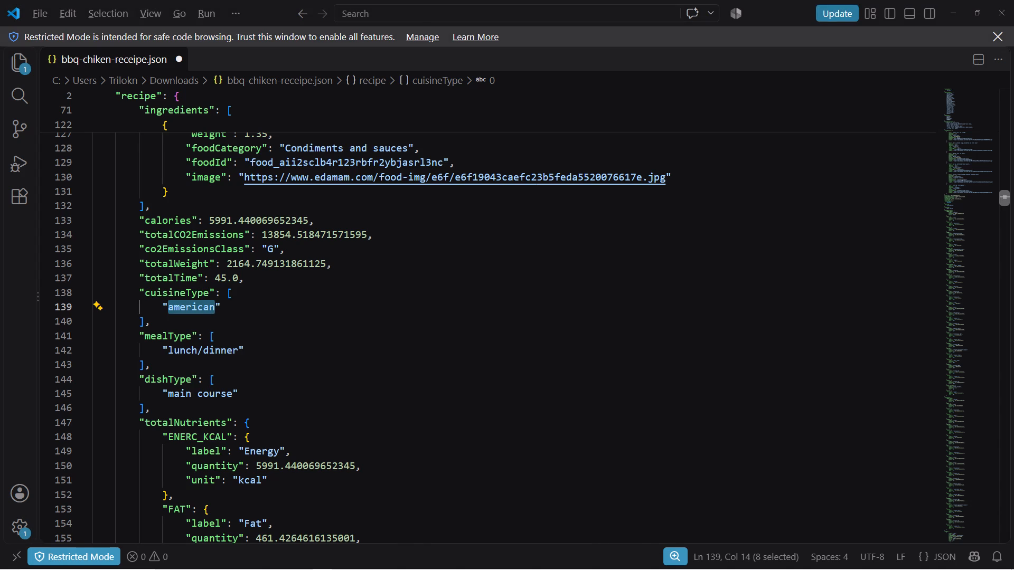
left_click(414, 114, "ctrl")
key("alt+Tab")
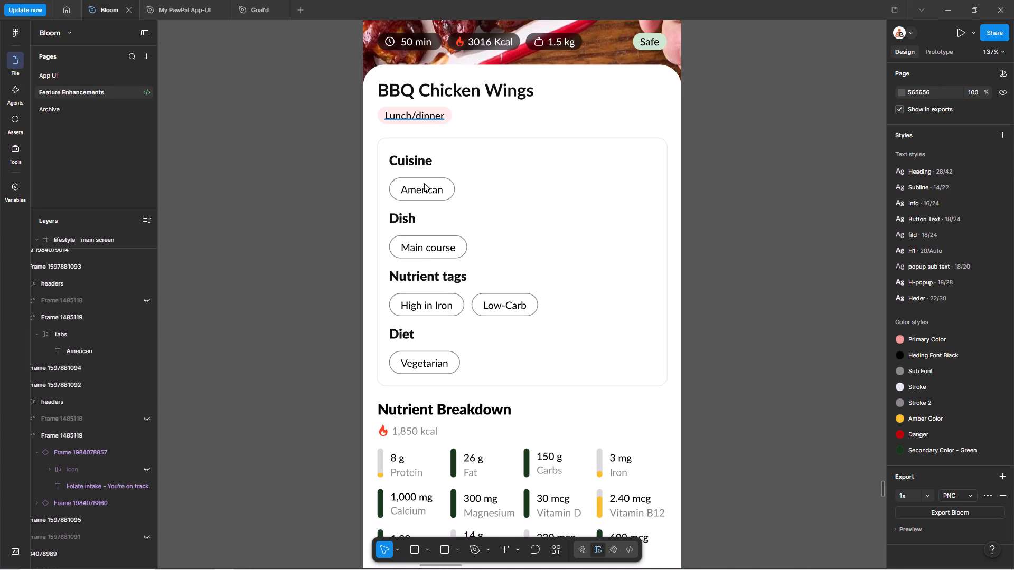
left_click(212, 352)
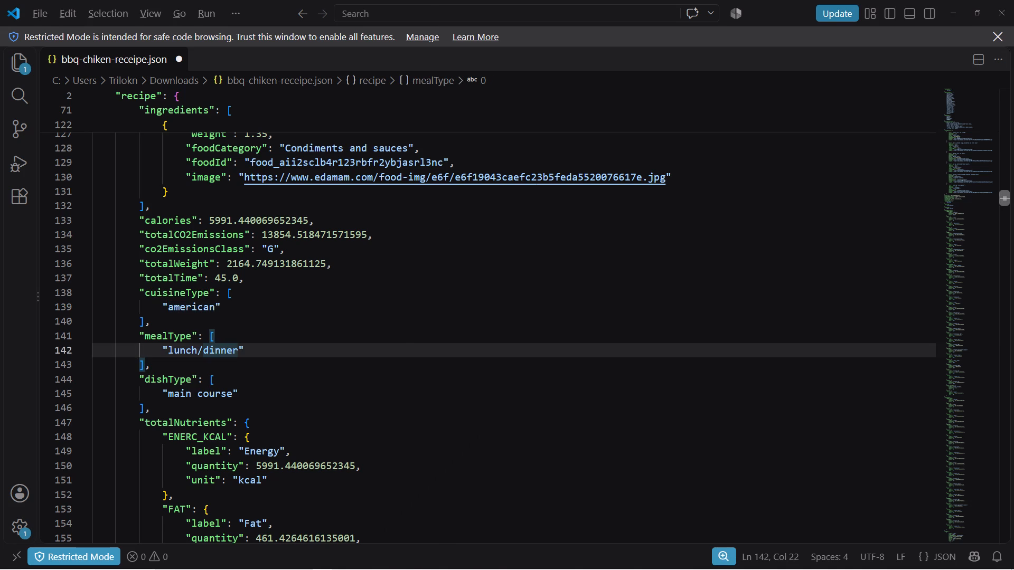
key("alt+Tab")
left_click(438, 248, "ctrl")
key("alt+Tab")
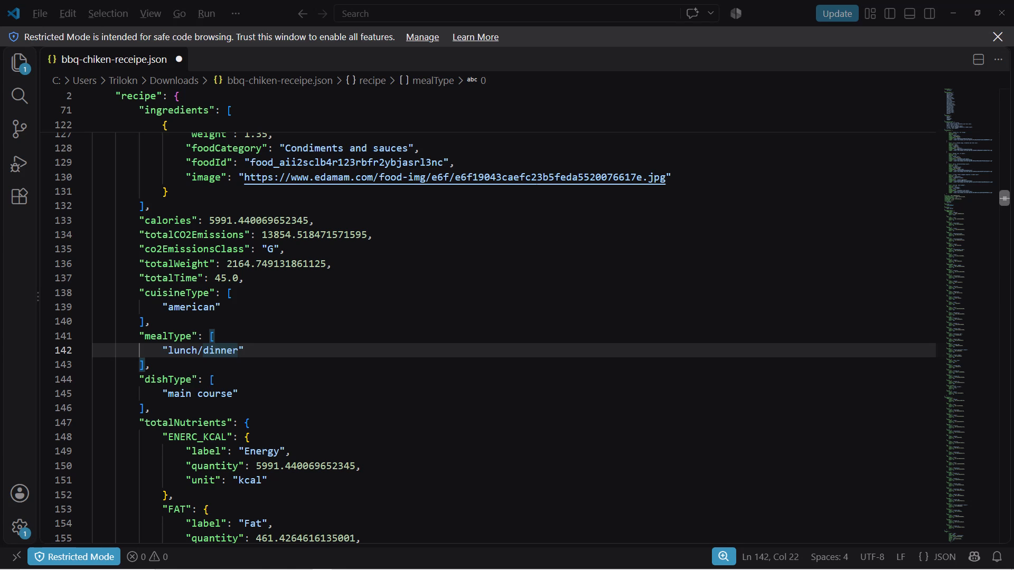
key("alt+Tab")
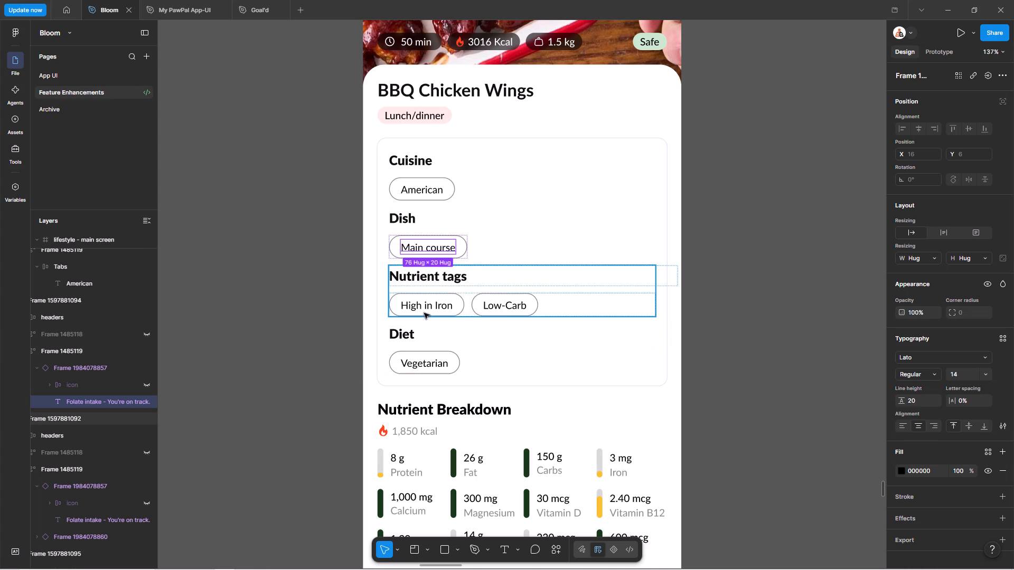
scroll(429, 311, "down", 5, "ctrl")
key("alt+Tab")
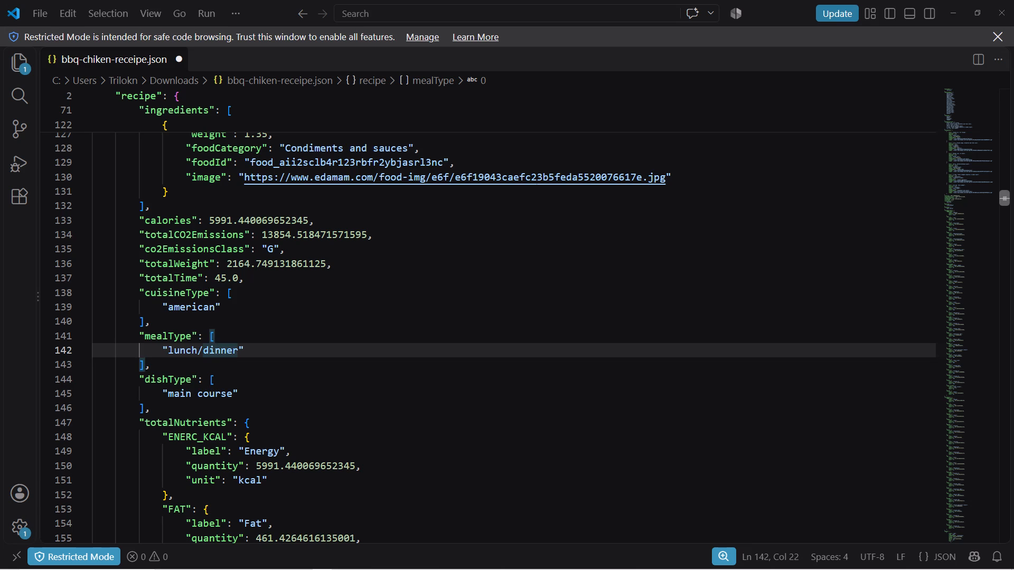
key("alt+Tab")
key("alt+Tab")
key("alt+Tab")
key("alt+Tab")
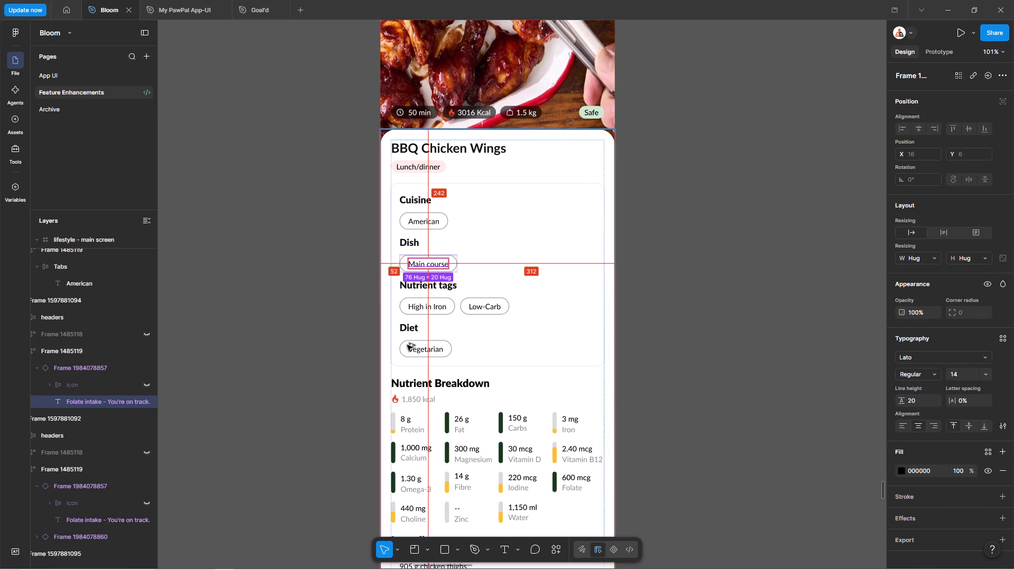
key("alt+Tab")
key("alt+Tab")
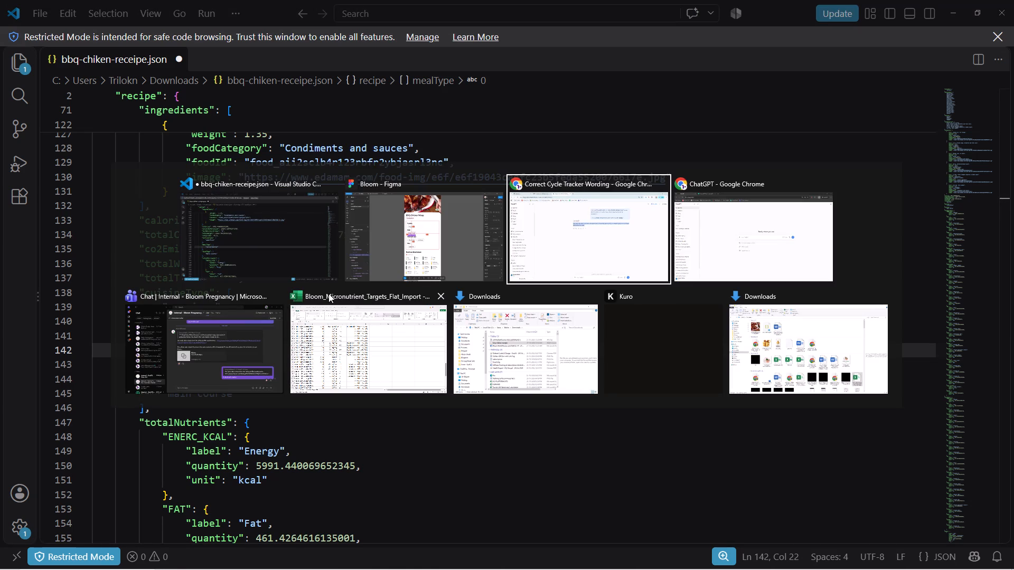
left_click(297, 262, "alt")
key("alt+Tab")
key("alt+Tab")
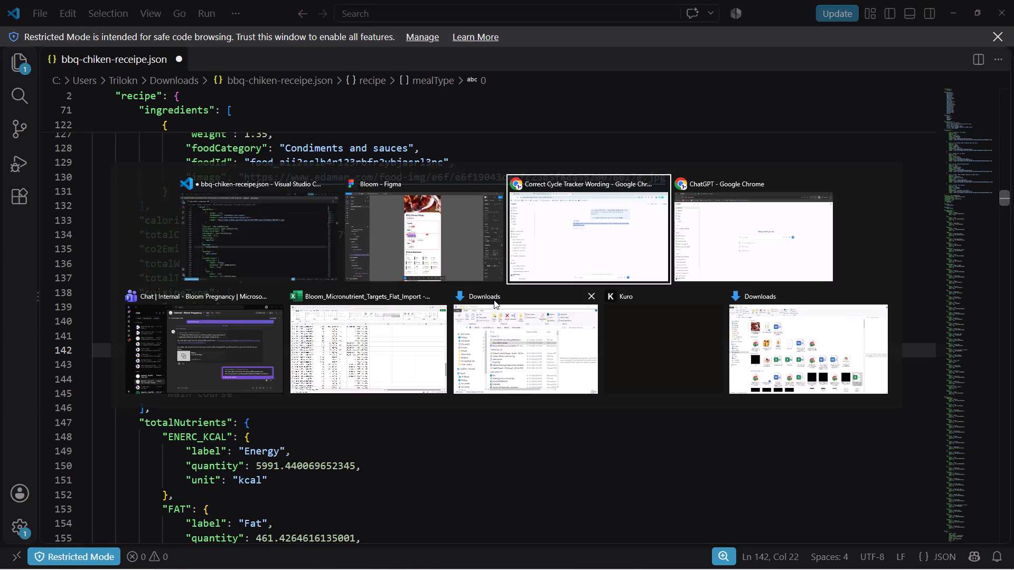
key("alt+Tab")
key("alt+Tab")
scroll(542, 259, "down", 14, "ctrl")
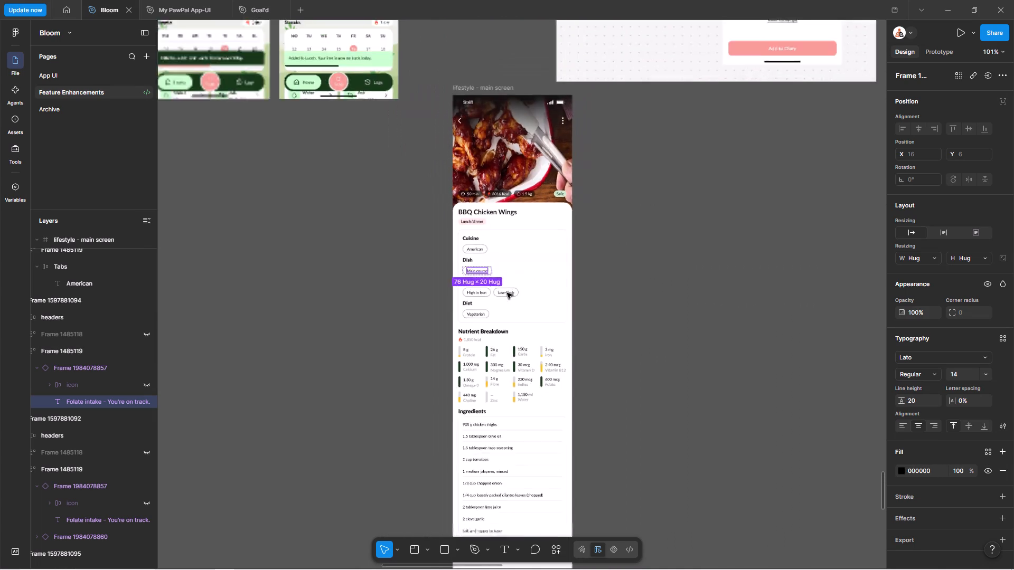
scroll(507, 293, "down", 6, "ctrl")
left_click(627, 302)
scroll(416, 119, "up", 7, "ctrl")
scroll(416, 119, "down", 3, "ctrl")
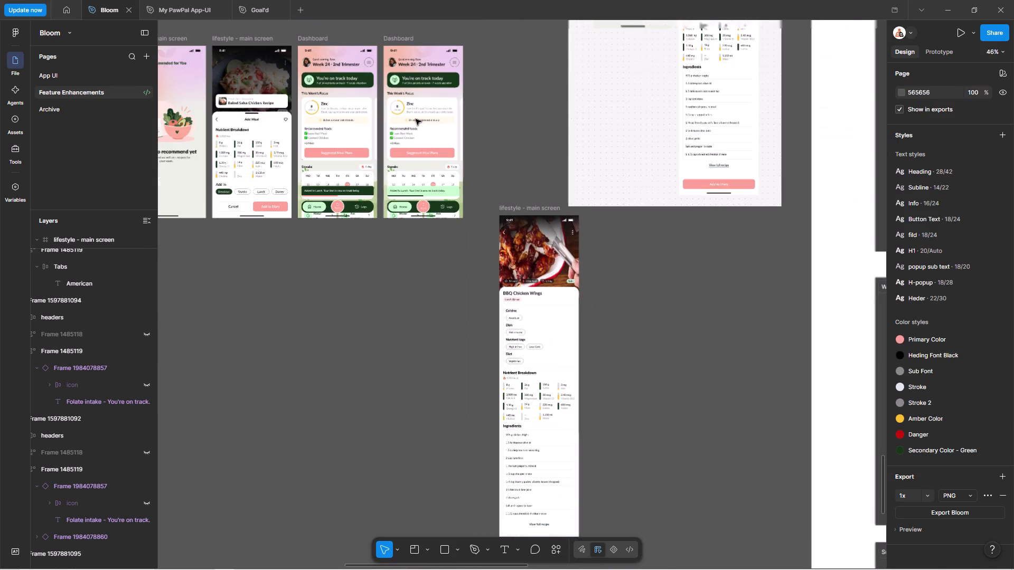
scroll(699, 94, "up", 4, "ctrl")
key("alt+Tab")
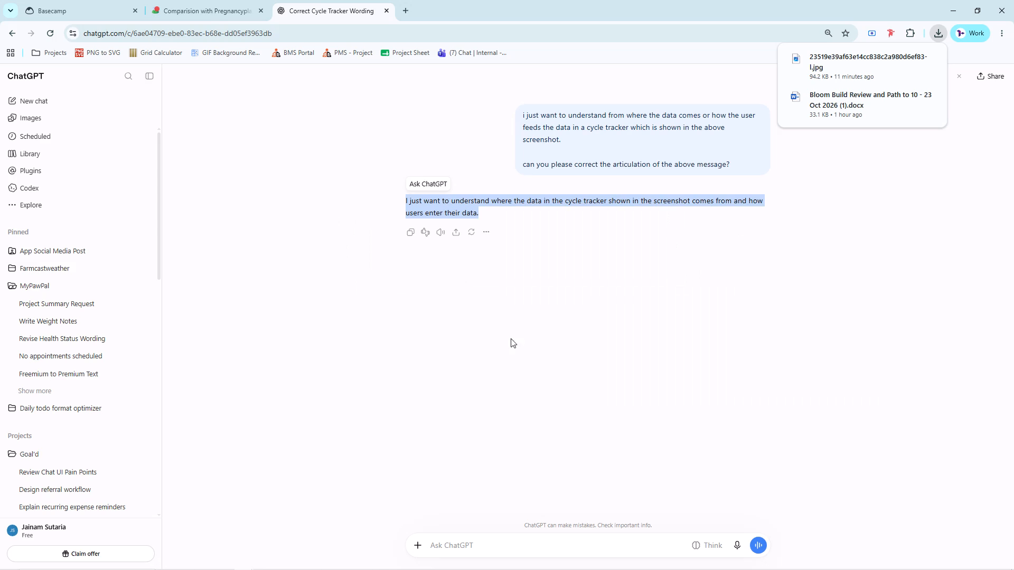
key("alt+Tab")
key("alt+Tab")
left_click(468, 285)
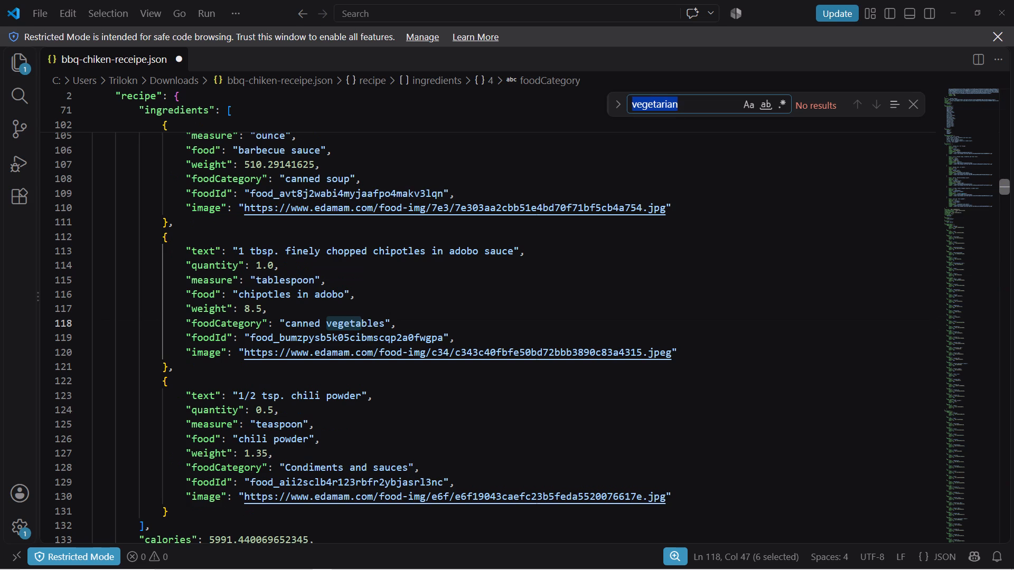
key("BackSpace")
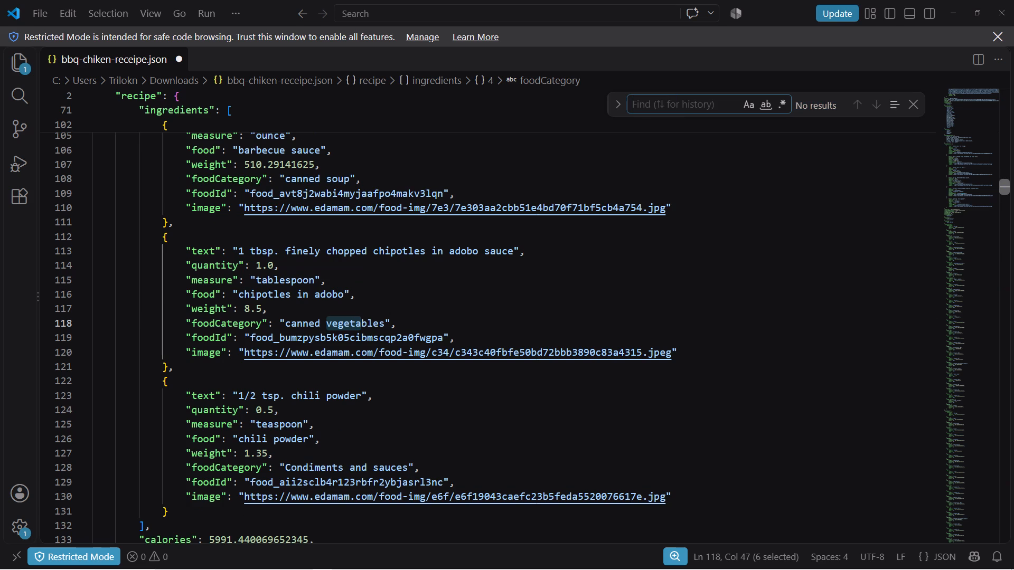
key("alt+Tab")
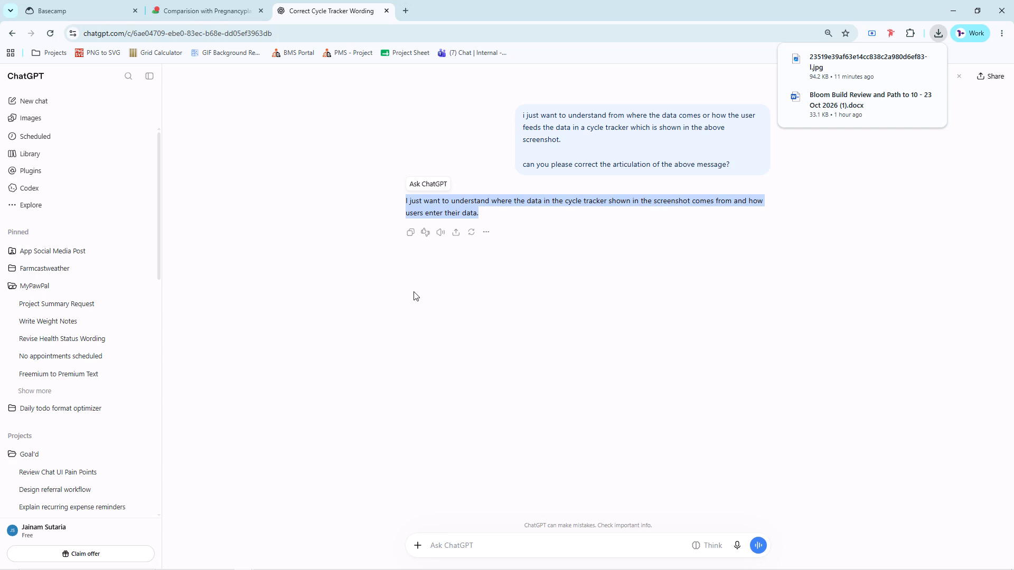
Switch to the Basecamp to-do "Comparision with Pregnancyplate App & Other features to add on" in Chrome and open a text search on the page.
key("alt+Tab")
key("alt+Tab")
key("alt+Tab")
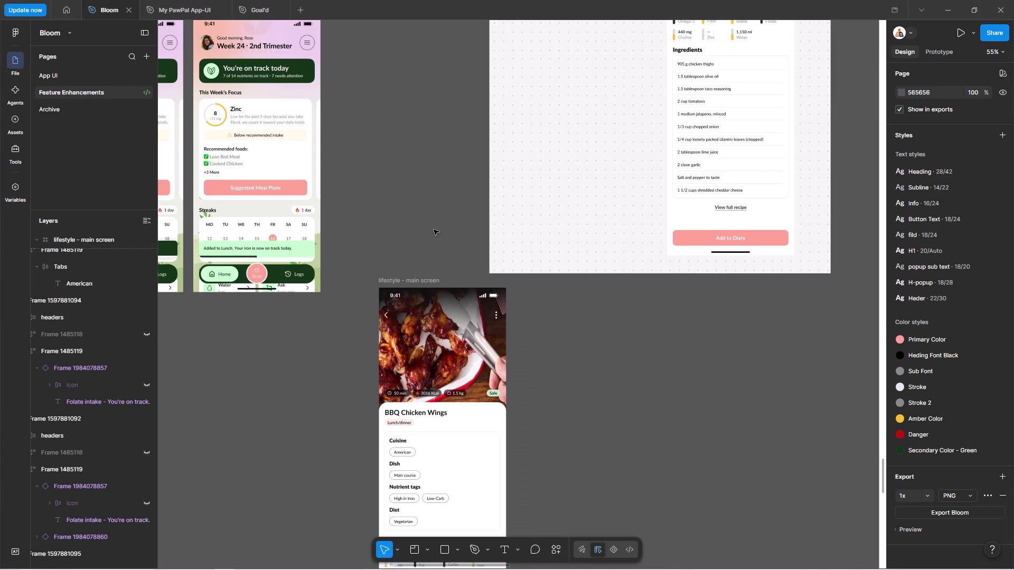
scroll(434, 229, "down", 10, "ctrl")
scroll(442, 347, "up", 6, "ctrl")
key("alt+Tab")
key("alt+Tab")
key("alt+Tab")
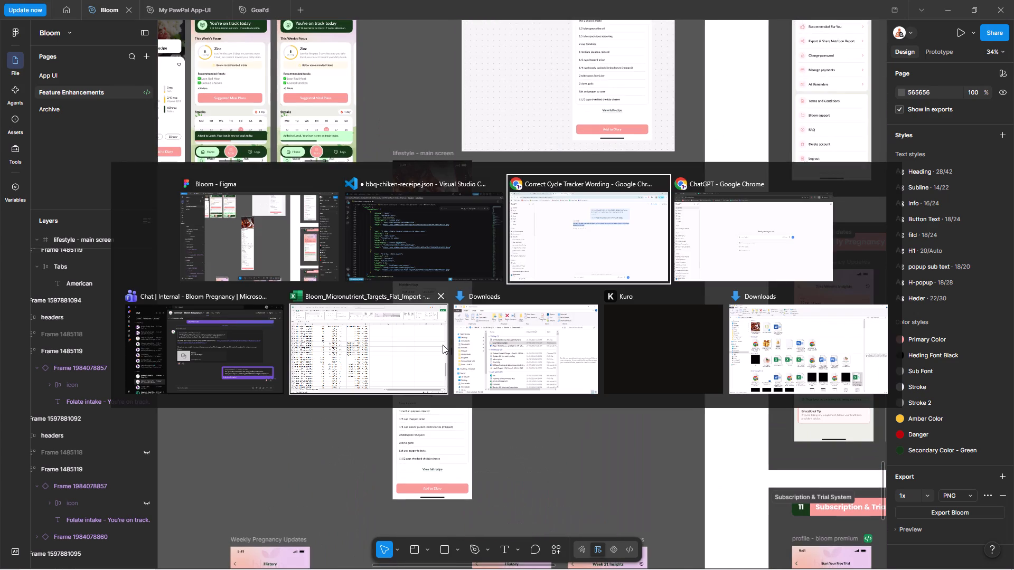
key("alt+Tab")
left_click(585, 239, "alt")
left_click(193, 1)
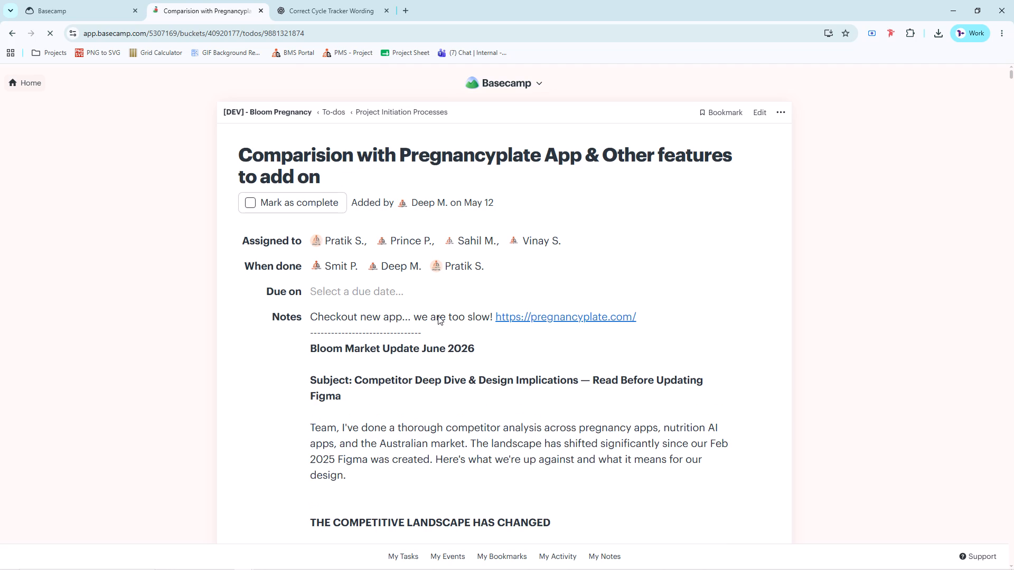
key("ctrl+f")
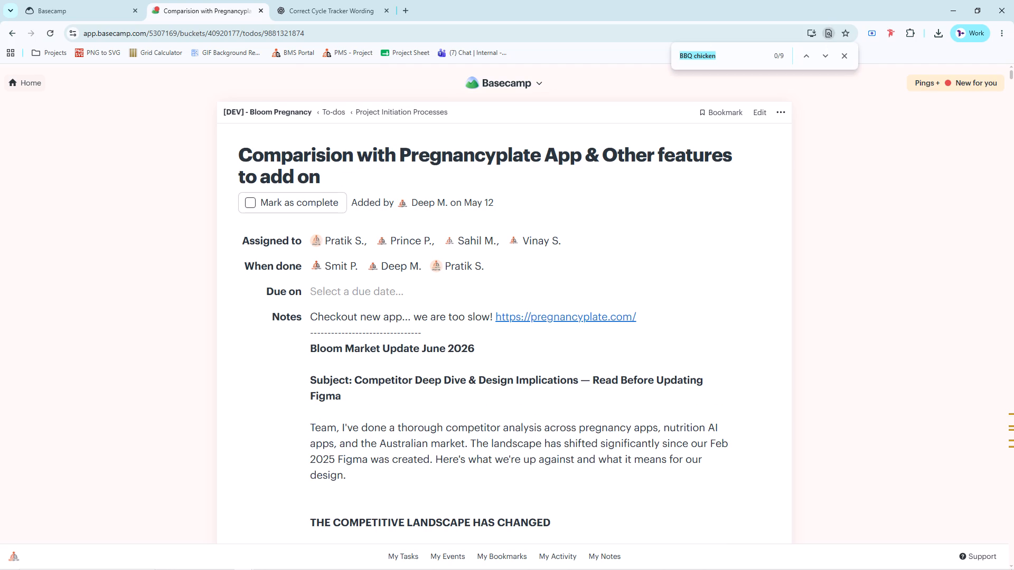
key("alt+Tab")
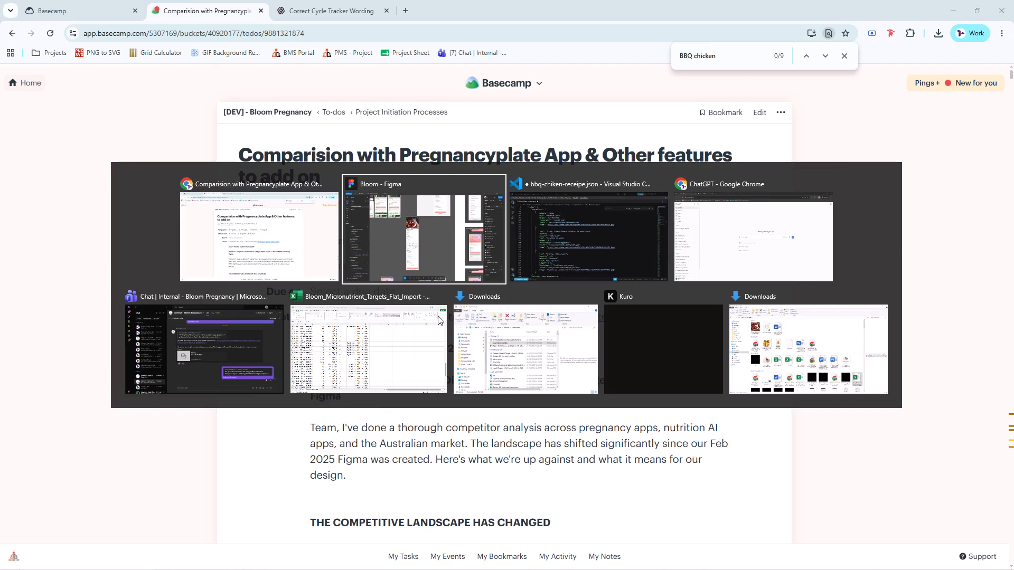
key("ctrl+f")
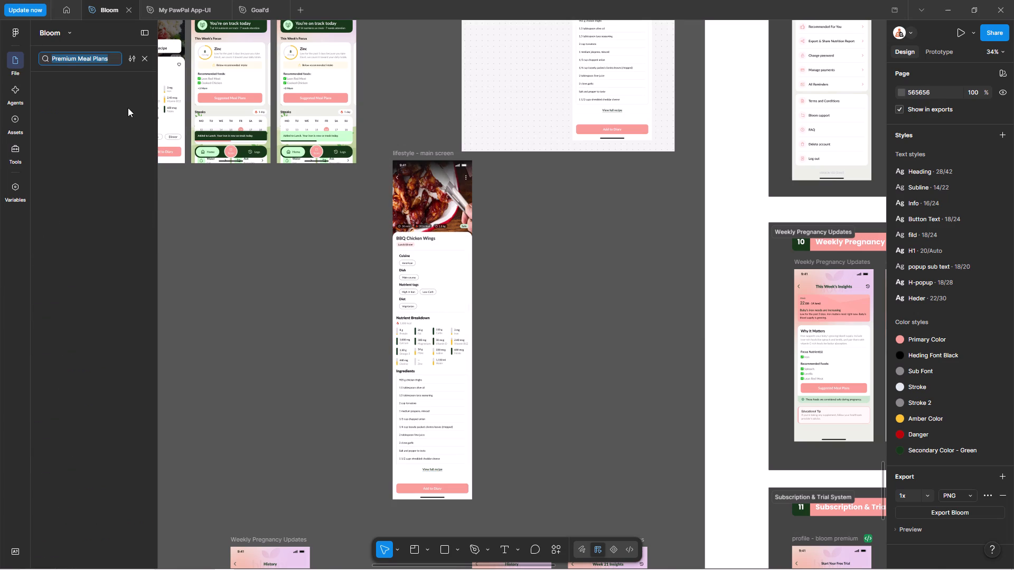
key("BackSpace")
Restore and copy the search term "vegetarian" in Visual Studio Code, and search the Basecamp to-do in Chrome for it.
key("alt+Tab")
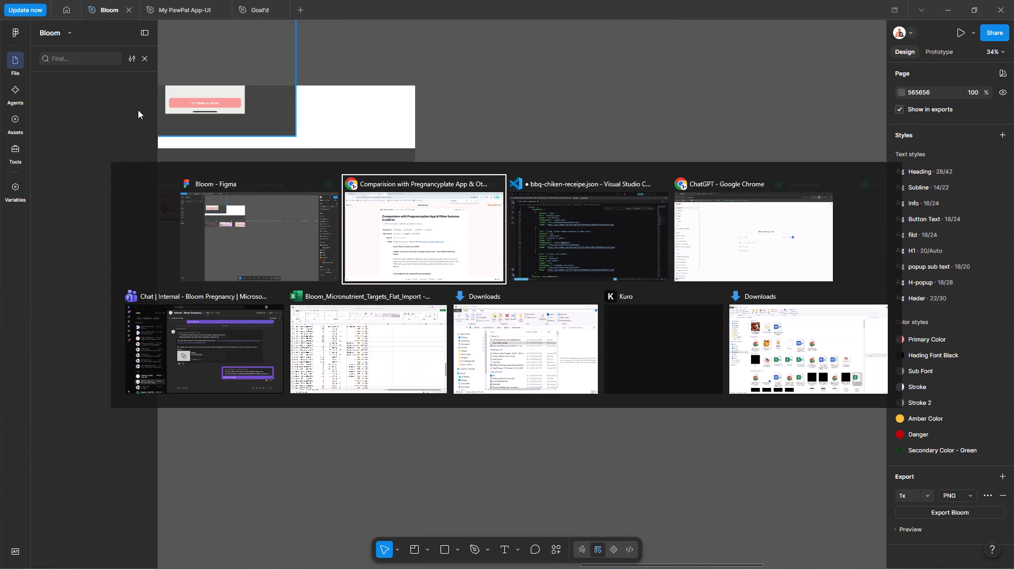
key("alt+Tab")
key("ctrl+z")
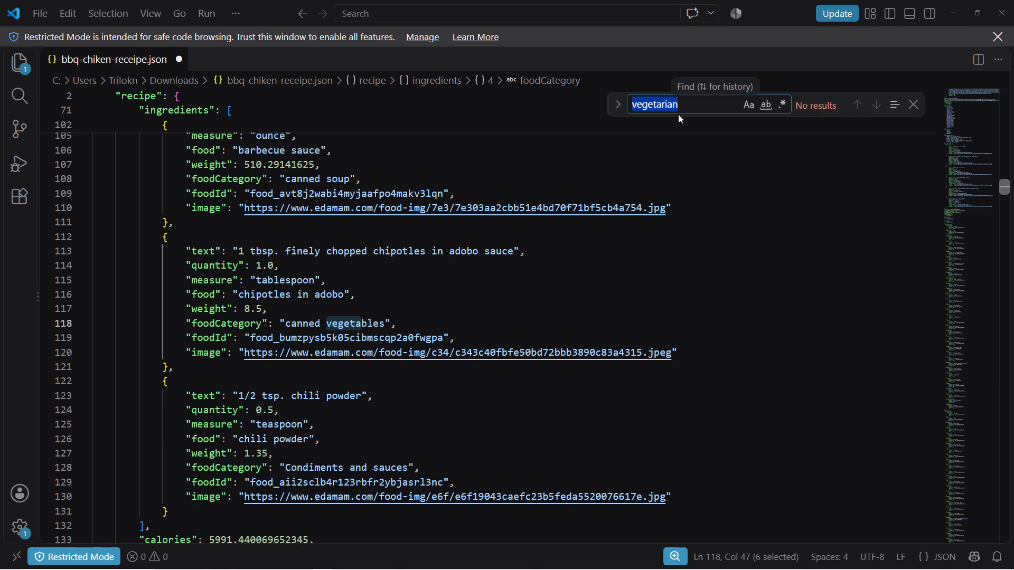
key("ctrl+c")
key("alt+Tab")
key("alt+Tab")
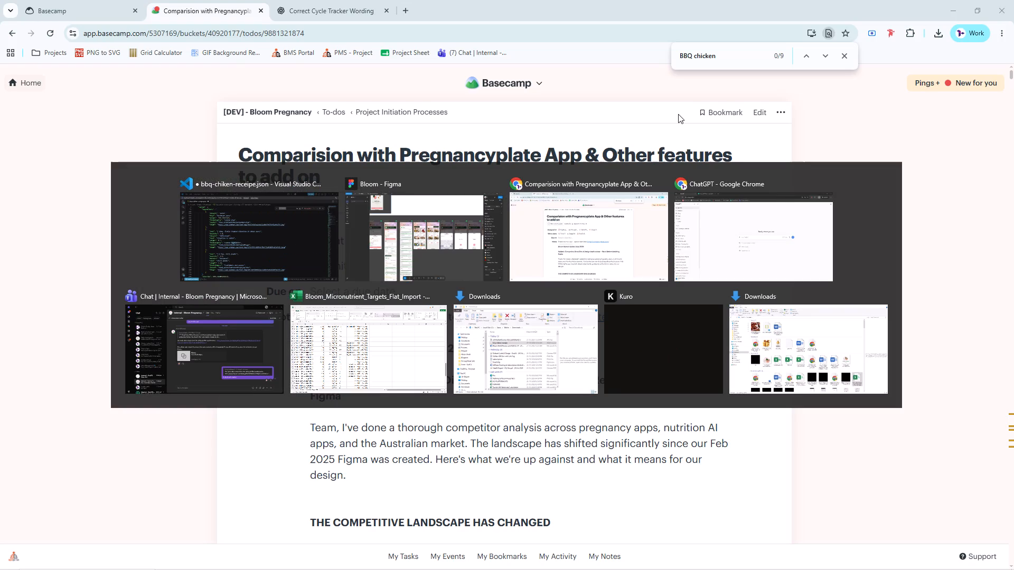
key("ctrl+v")
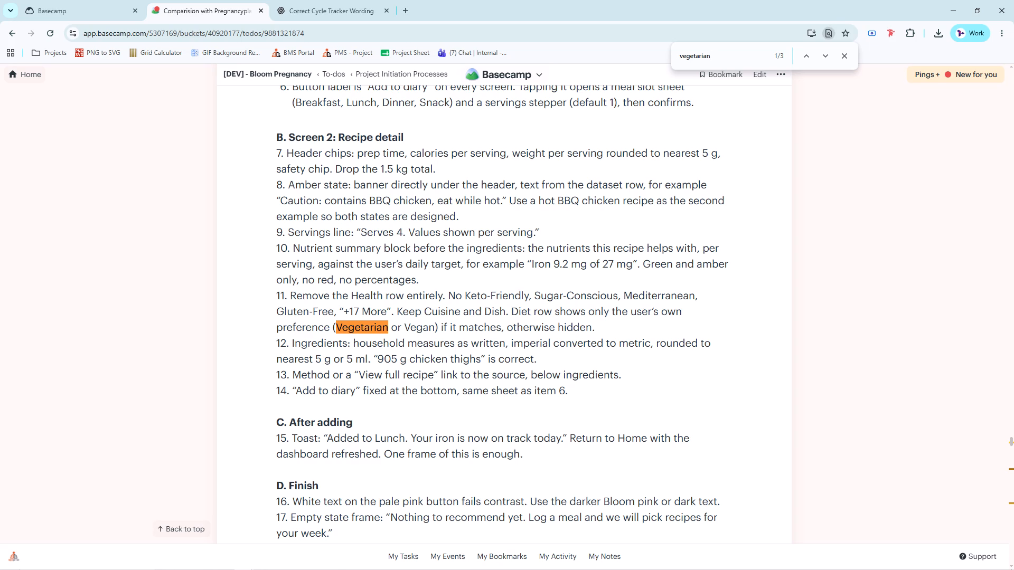
Examine the Diet row rule in item 11 of the Recipe detail section, highlighting the sentence about the user's own preference.
left_click_drag(603, 329, 496, 328)
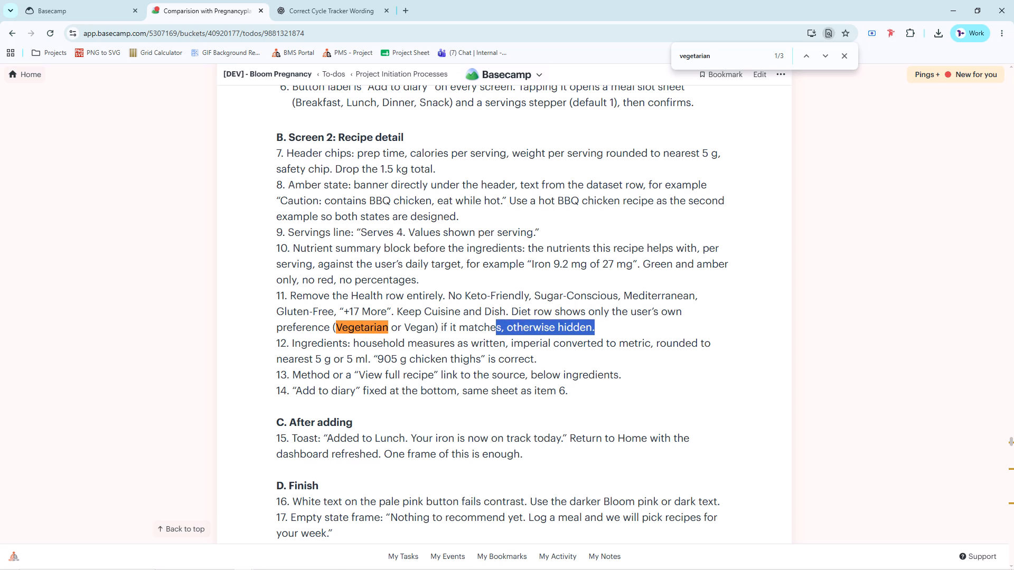
left_click_drag(496, 328, 476, 328)
left_click_drag(476, 328, 475, 328)
key("alt+Tab")
key("alt+Tab")
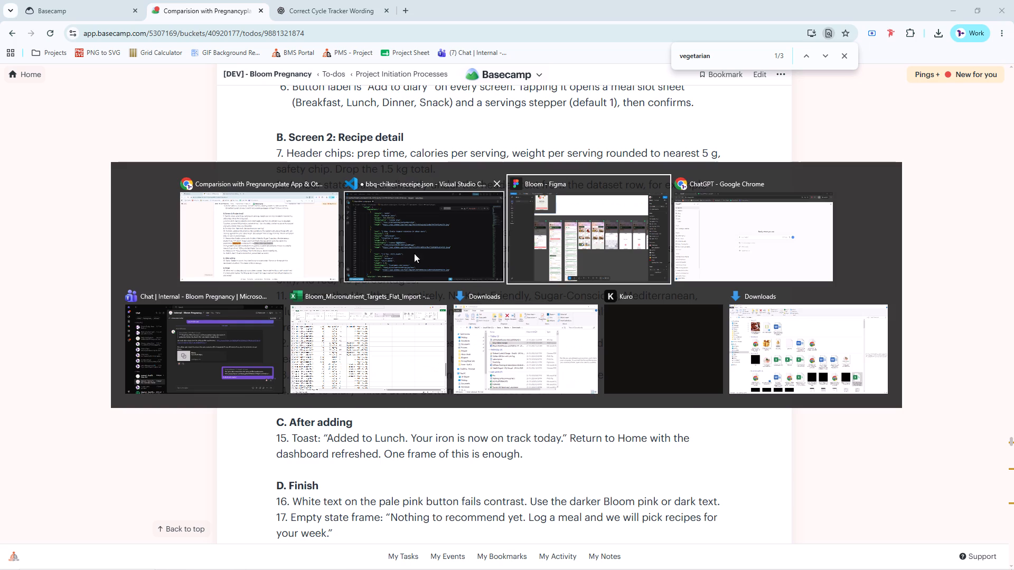
left_click(301, 246, "alt")
left_click(418, 343)
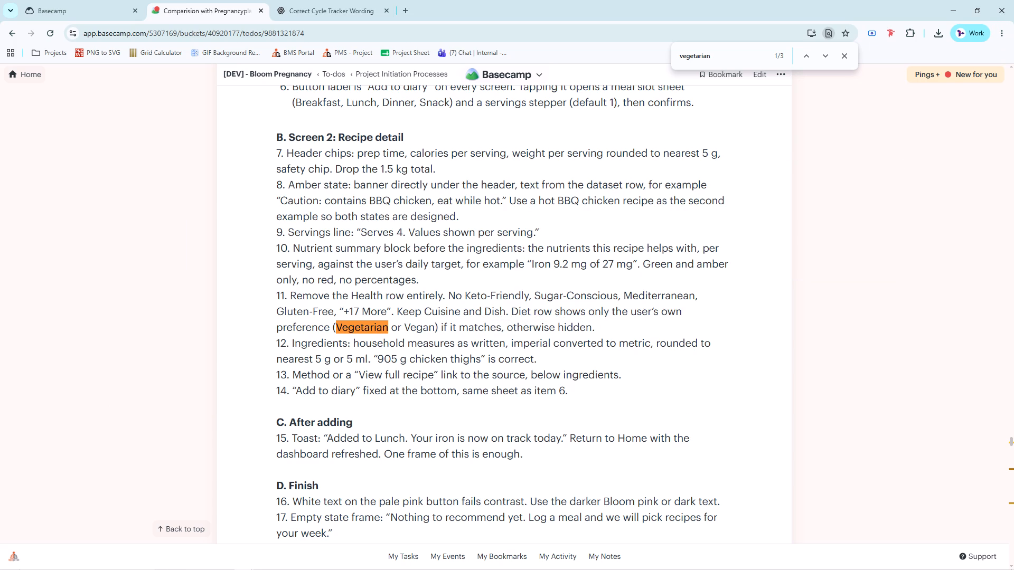
left_click_drag(509, 313, 593, 327)
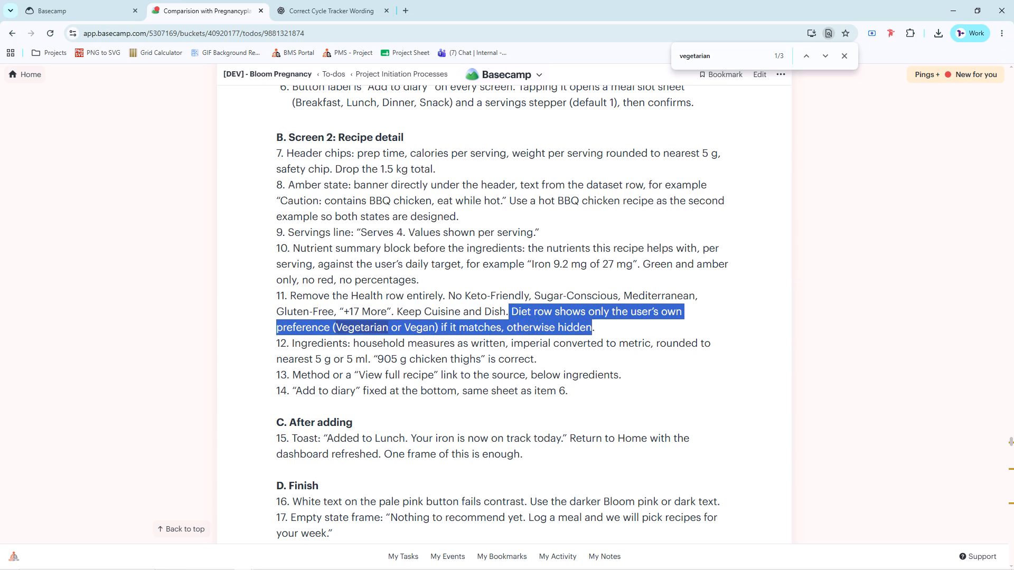
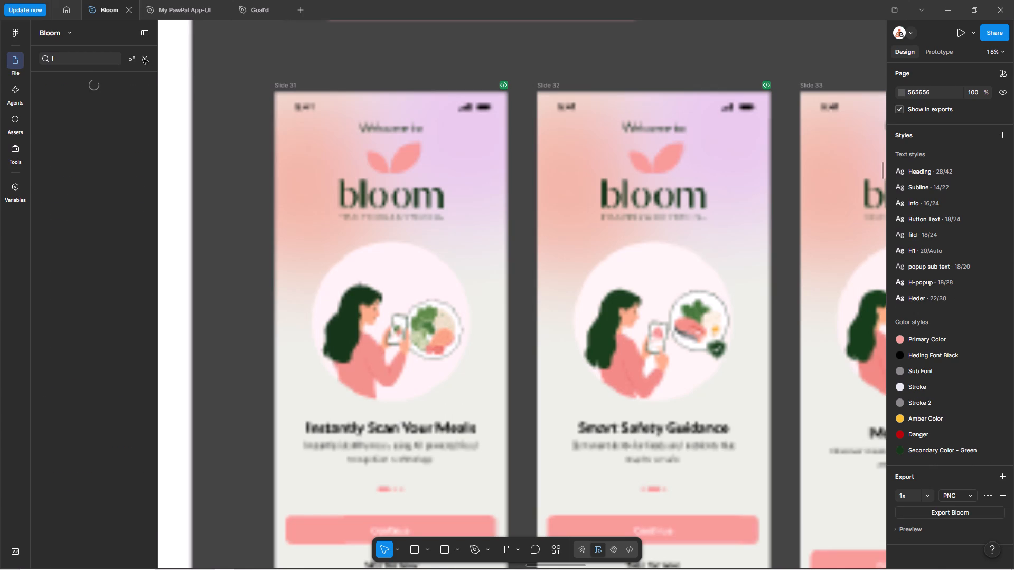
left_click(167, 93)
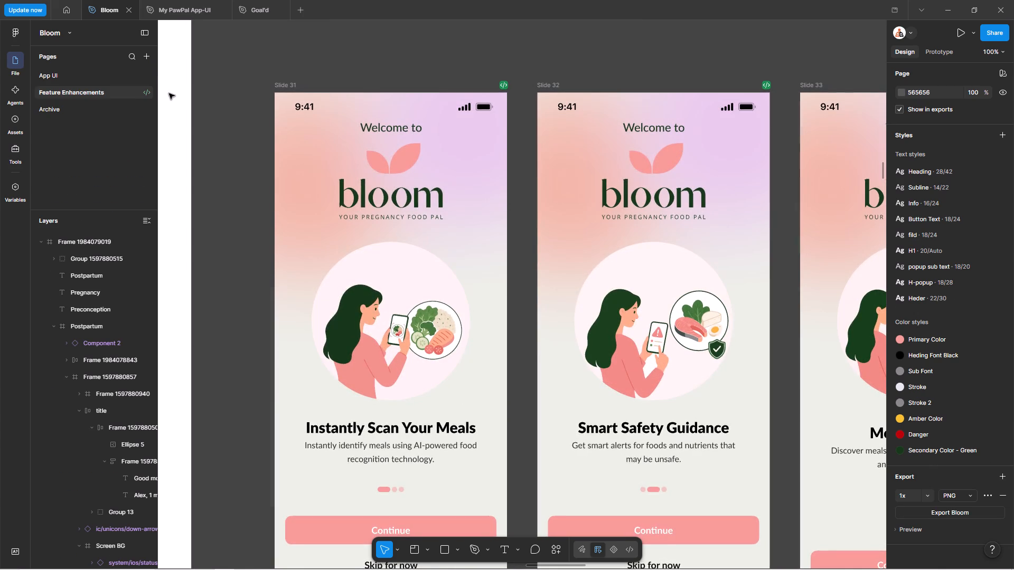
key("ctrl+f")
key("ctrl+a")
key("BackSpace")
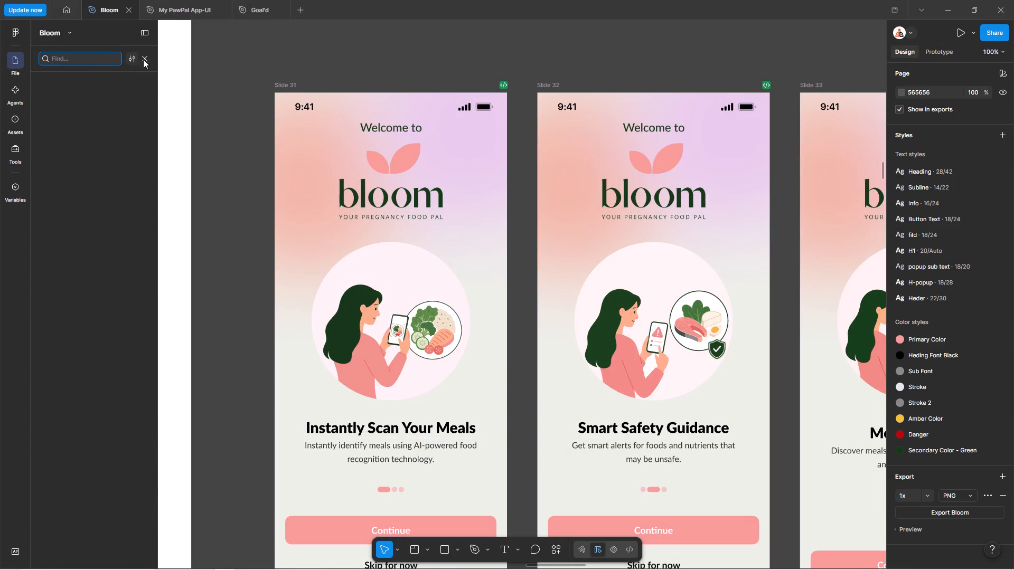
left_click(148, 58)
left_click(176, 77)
Locate the BBQ Chicken Wings recipe screen on the canvas and examine its Cuisine, Dish, Nutrient tags and Diet section.
key("shift+exclam")
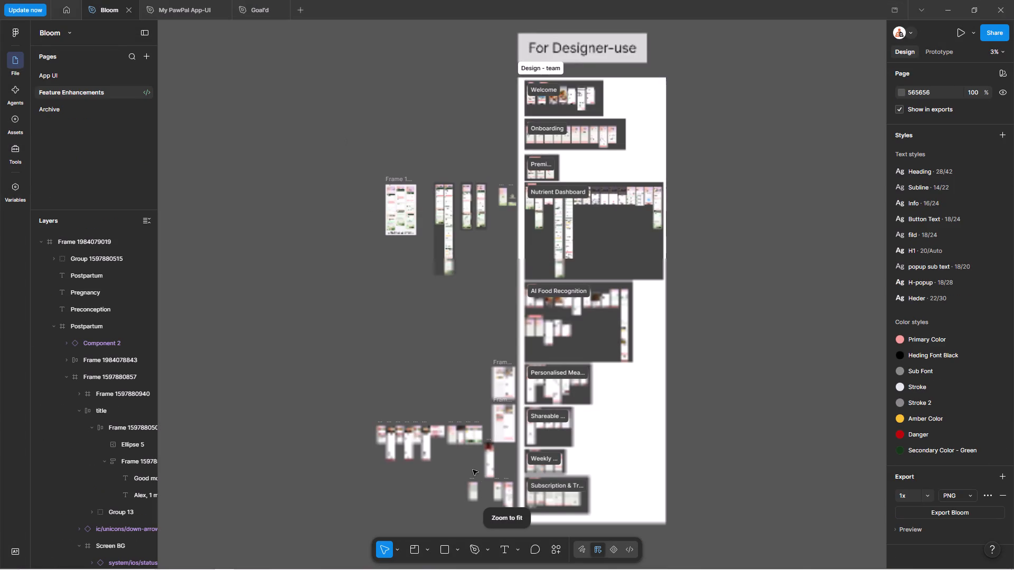
scroll(473, 469, "down", 4)
scroll(531, 382, "up", 7, "ctrl")
scroll(443, 305, "up", 9, "ctrl")
scroll(461, 311, "down", 1, "ctrl")
scroll(462, 318, "up", 15, "ctrl")
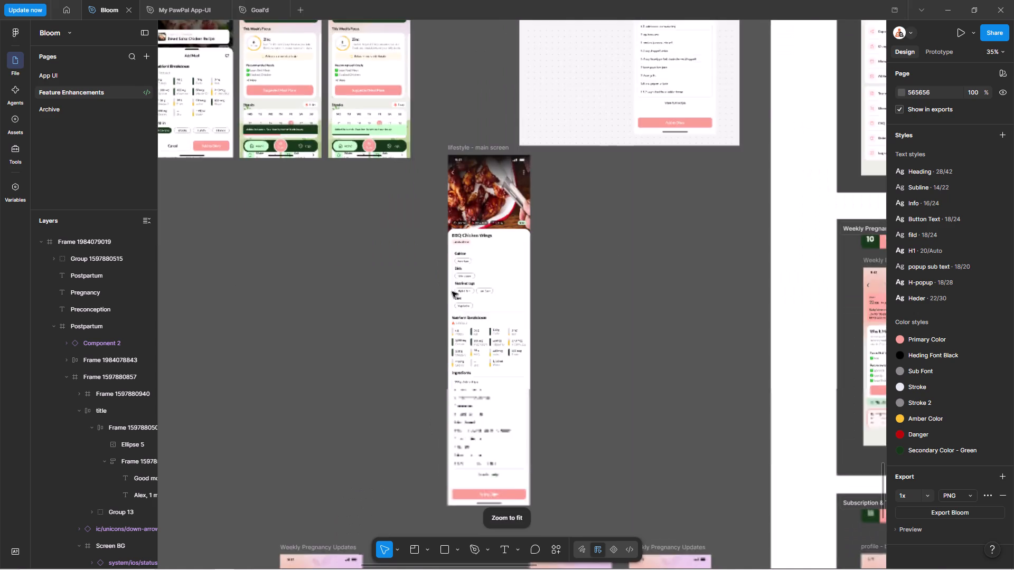
scroll(452, 292, "up", 11, "ctrl")
scroll(449, 302, "down", 3, "ctrl")
scroll(448, 301, "up", 1, "ctrl")
scroll(447, 301, "down", 1, "ctrl")
scroll(523, 370, "down", 6, "ctrl")
scroll(547, 271, "up", 4, "ctrl")
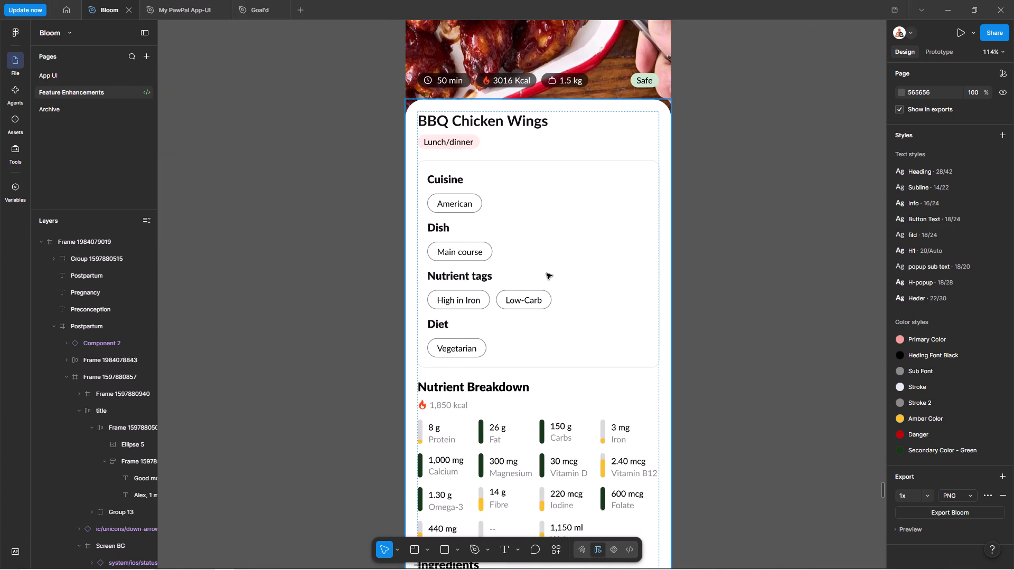
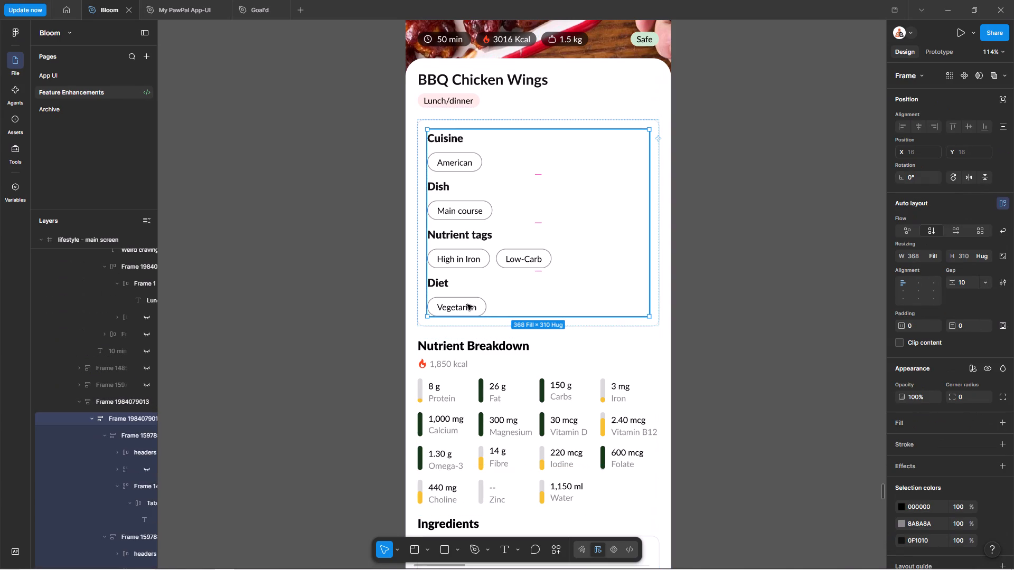
Hide the Diet section with its Vegetarian tag on the BBQ Chicken Wings recipe screen.
left_click(443, 291)
key("ctrl+shift+h")
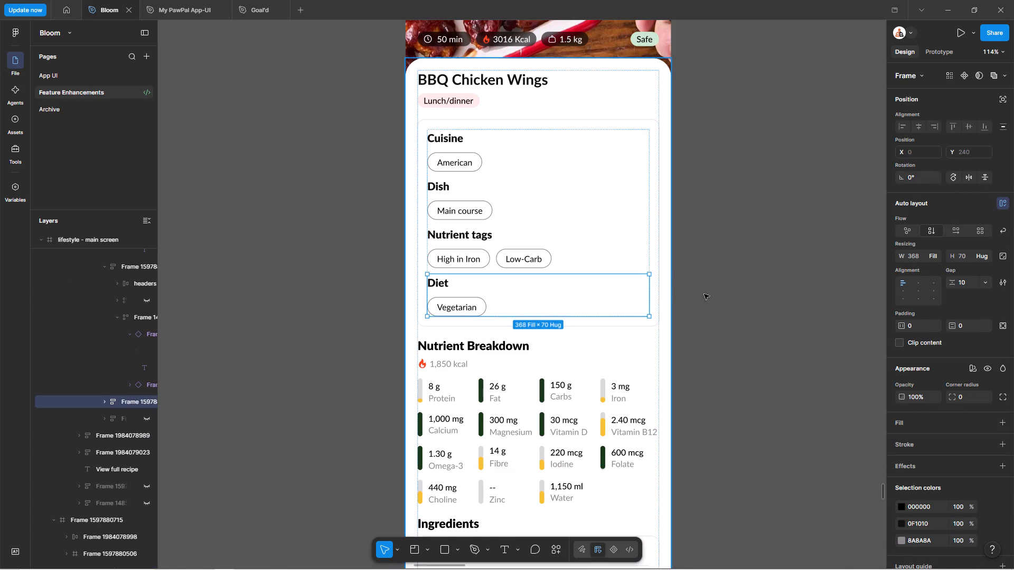
left_click(702, 273)
scroll(700, 273, "down", 4, "ctrl")
key("space")
left_click_drag(723, 326, 635, 327)
scroll(591, 355, "down", 9, "ctrl")
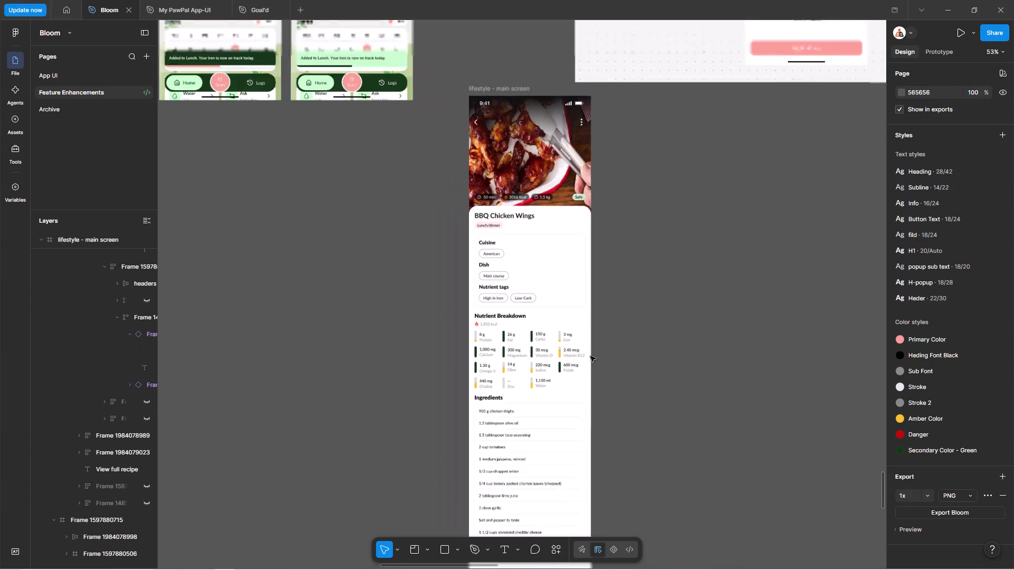
scroll(590, 356, "down", 2, "ctrl")
scroll(650, 280, "up", 2)
scroll(650, 281, "down", 1)
scroll(650, 281, "up", 3)
scroll(812, 81, "up", 6)
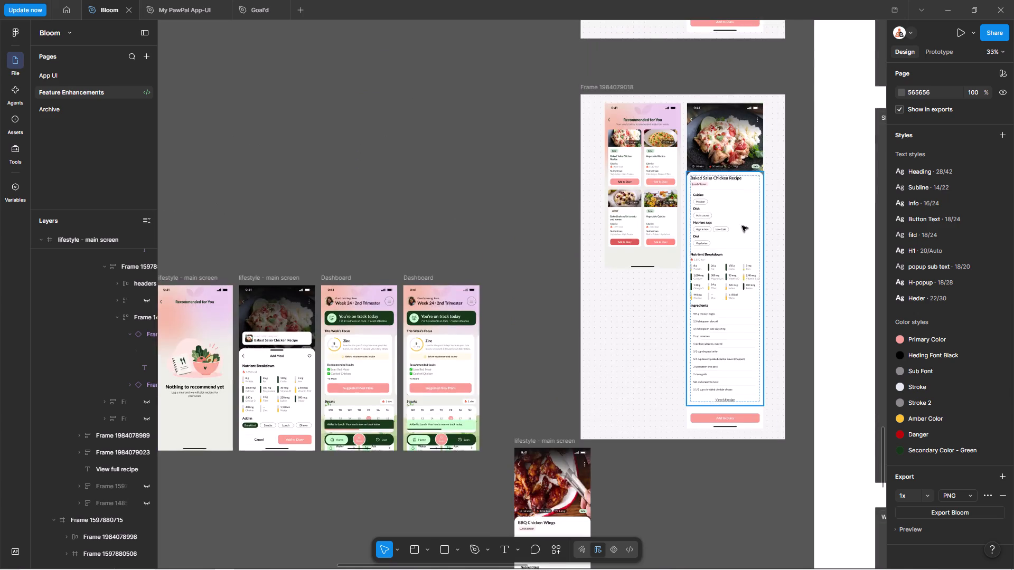
scroll(742, 226, "up", 9, "ctrl")
left_click(655, 267, "ctrl")
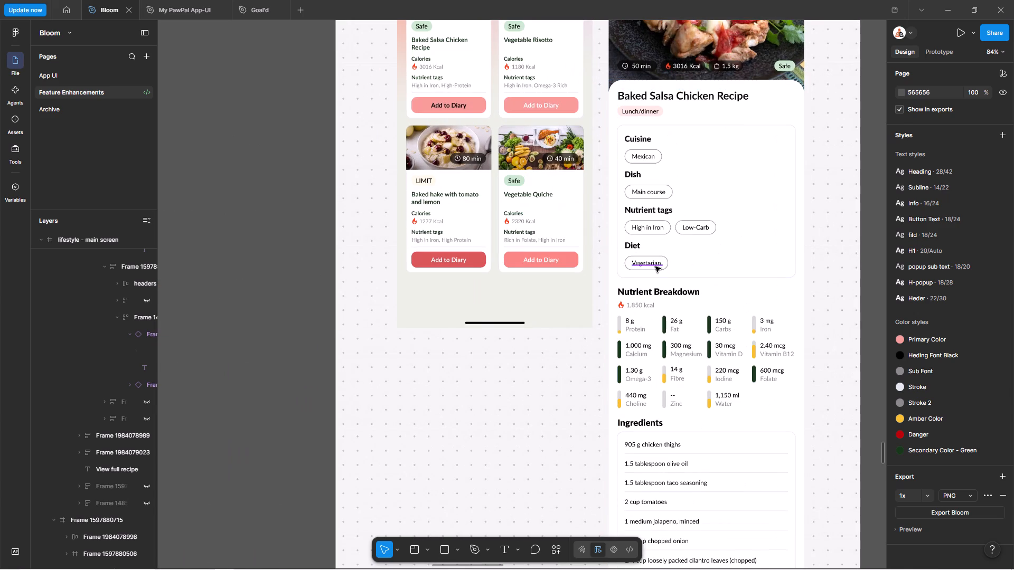
key("shift+Return")
key("shift+Return")
key("shift+Return")
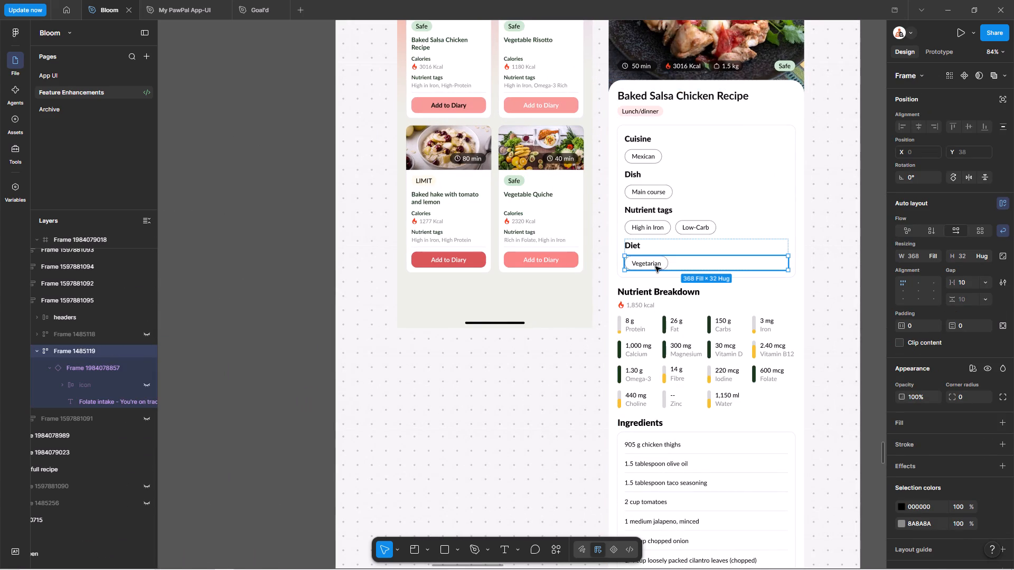
key("ctrl+shift+h")
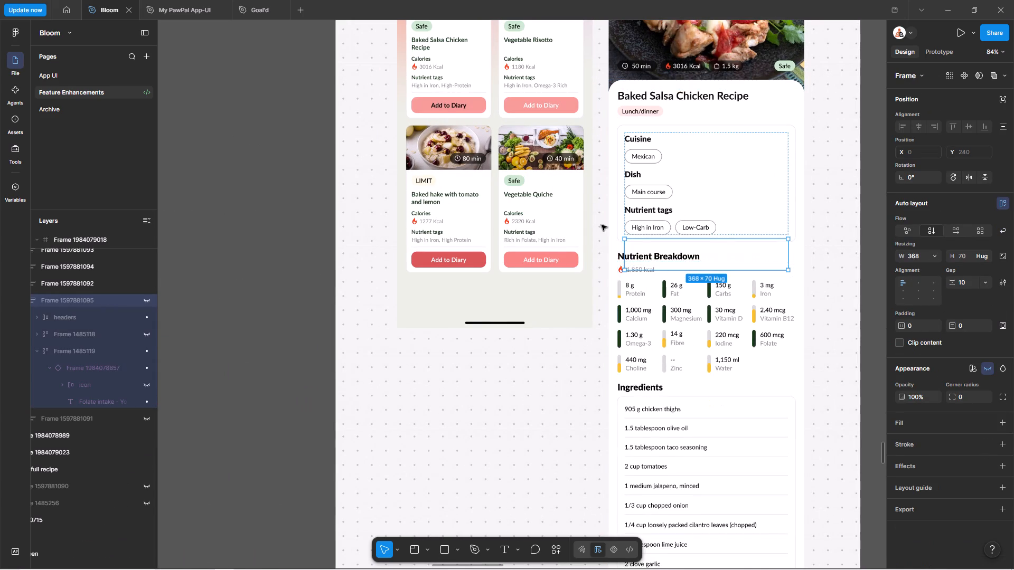
scroll(600, 224, "down", 5, "ctrl")
left_click(342, 229)
scroll(567, 160, "down", 16, "ctrl")
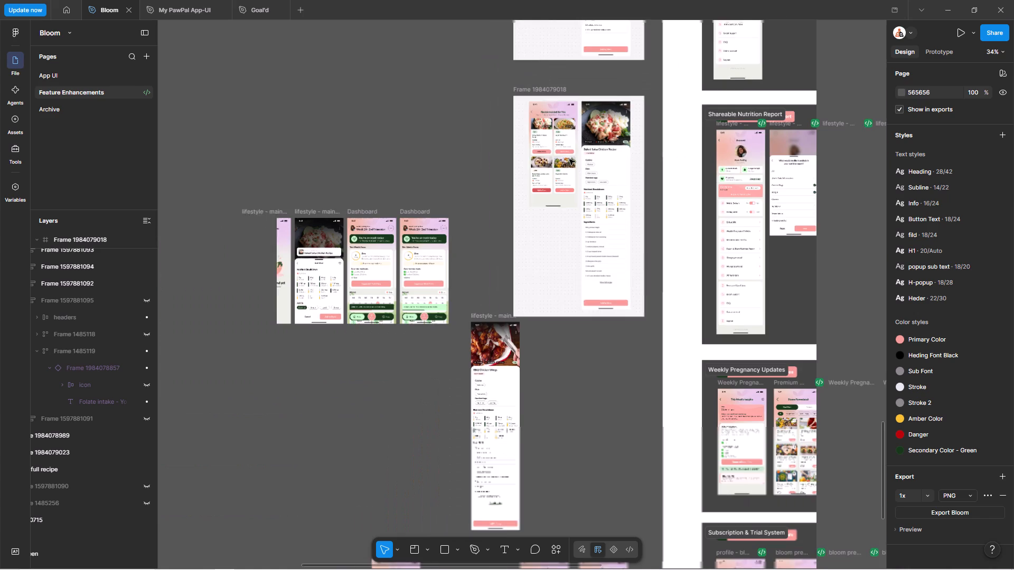
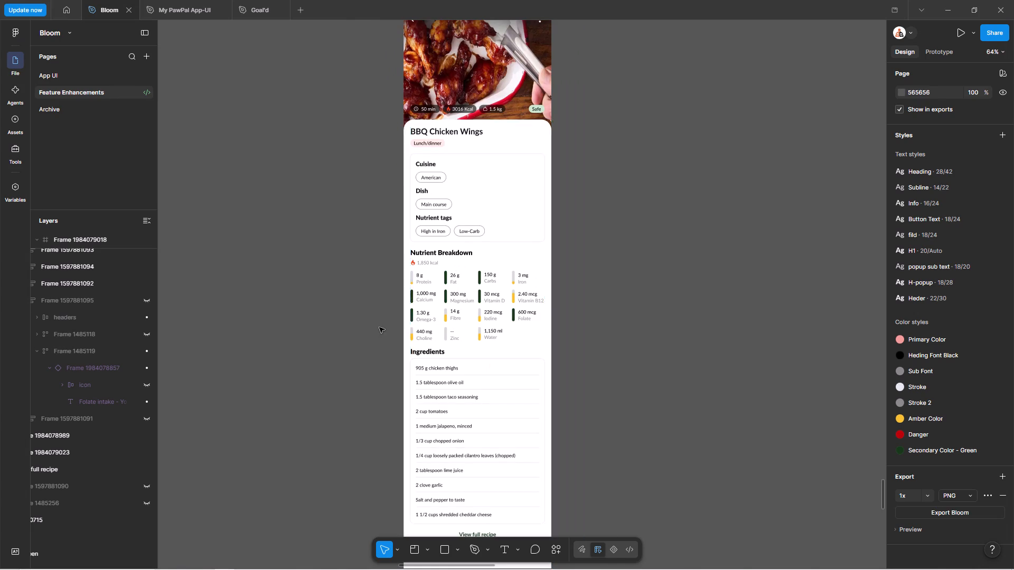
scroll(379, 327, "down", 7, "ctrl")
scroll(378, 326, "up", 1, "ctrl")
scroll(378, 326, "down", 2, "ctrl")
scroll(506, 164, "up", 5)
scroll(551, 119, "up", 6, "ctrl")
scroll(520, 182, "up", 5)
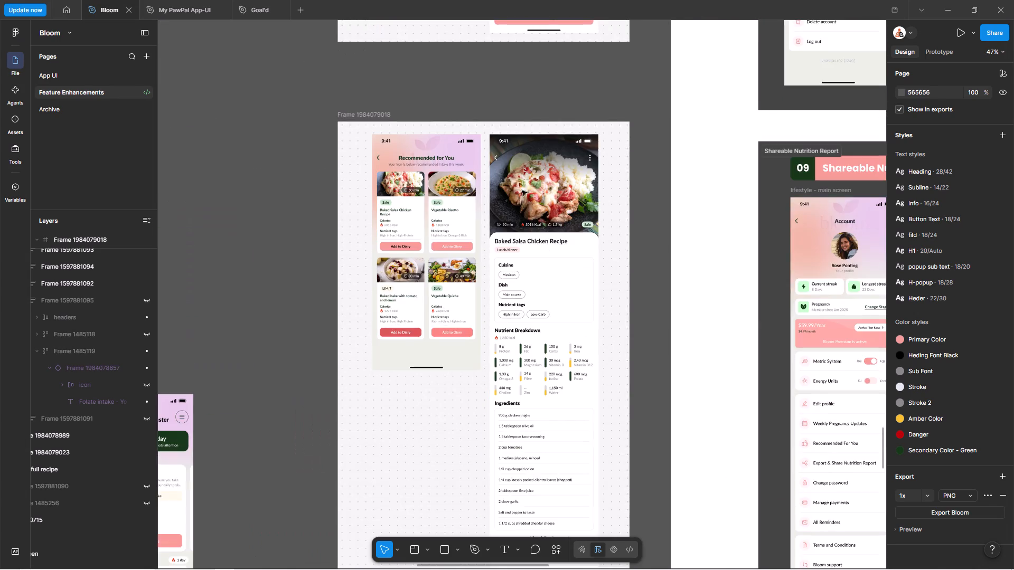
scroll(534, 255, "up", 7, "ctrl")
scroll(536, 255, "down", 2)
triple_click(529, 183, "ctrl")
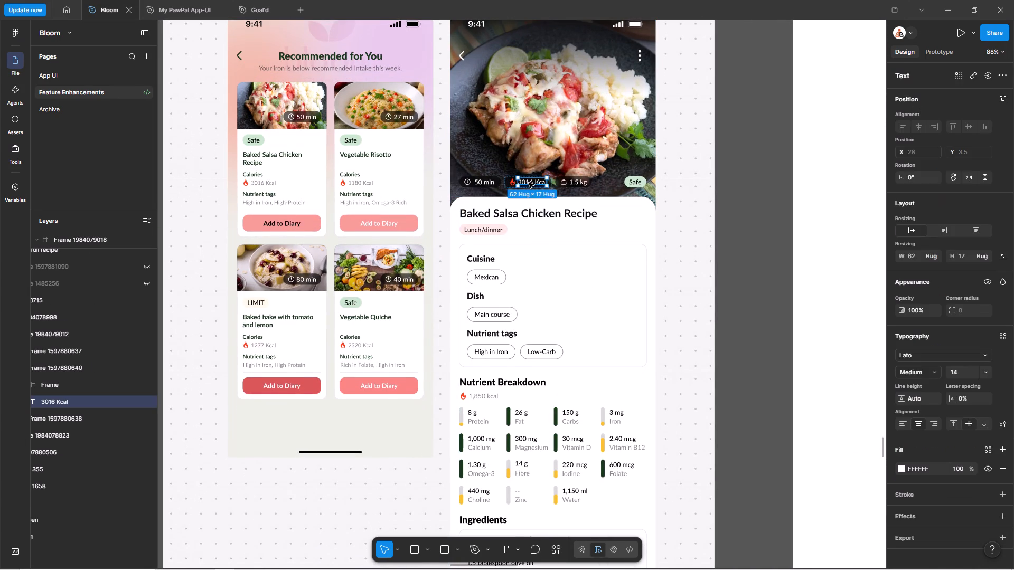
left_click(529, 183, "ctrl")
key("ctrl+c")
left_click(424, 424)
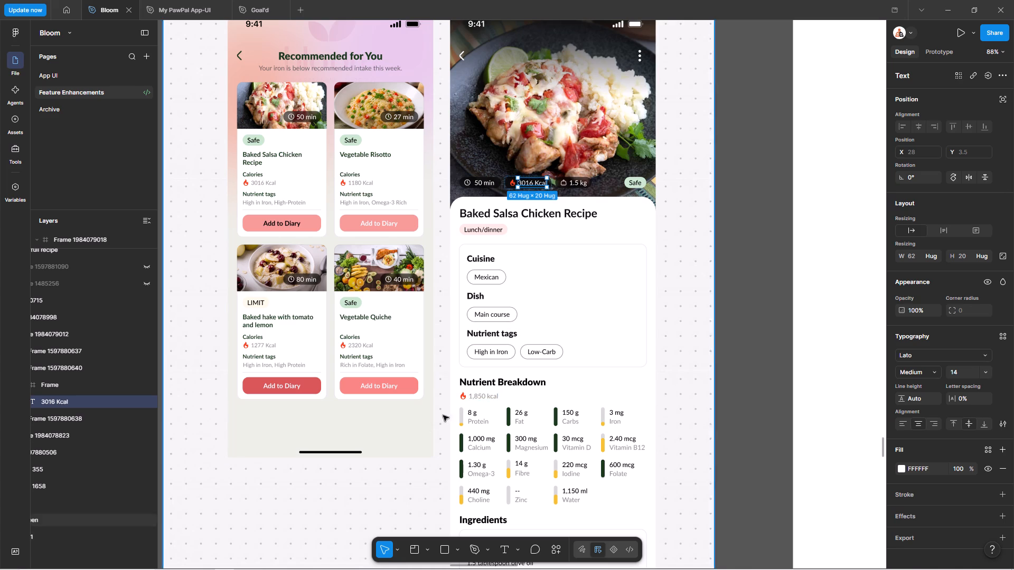
Hide the entire calorie row, including its parent frame, under Nutrient Breakdown on the Baked Salsa Chicken Recipe screen.
left_click(484, 397, "ctrl")
key("shift+Return")
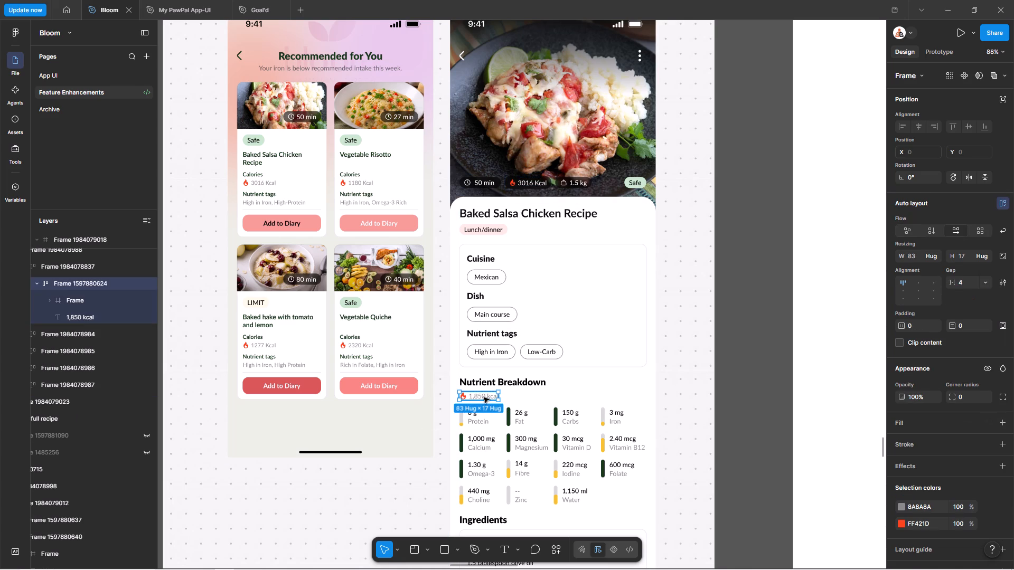
key("Delete")
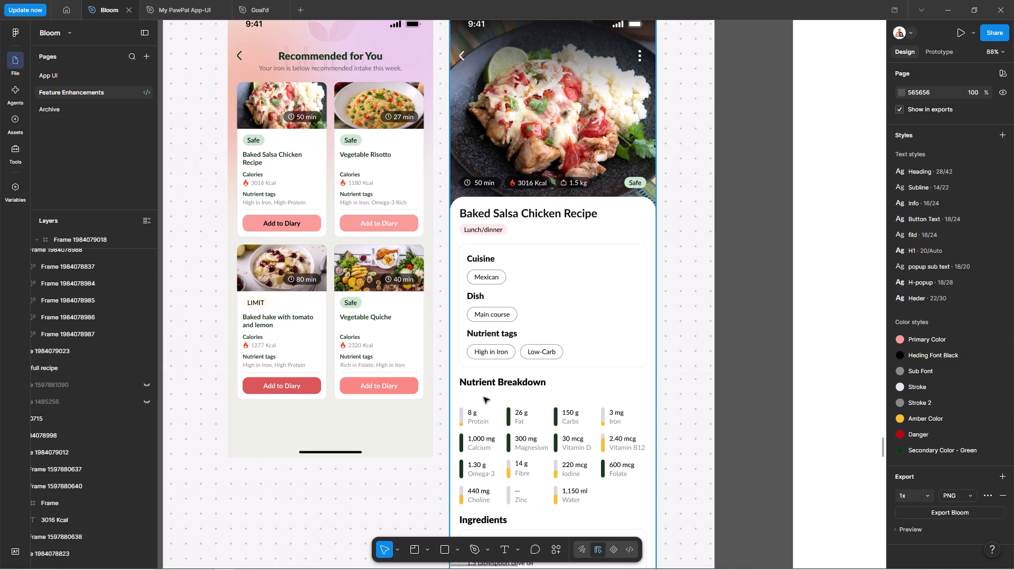
key("ctrl+z")
key("shift+Return")
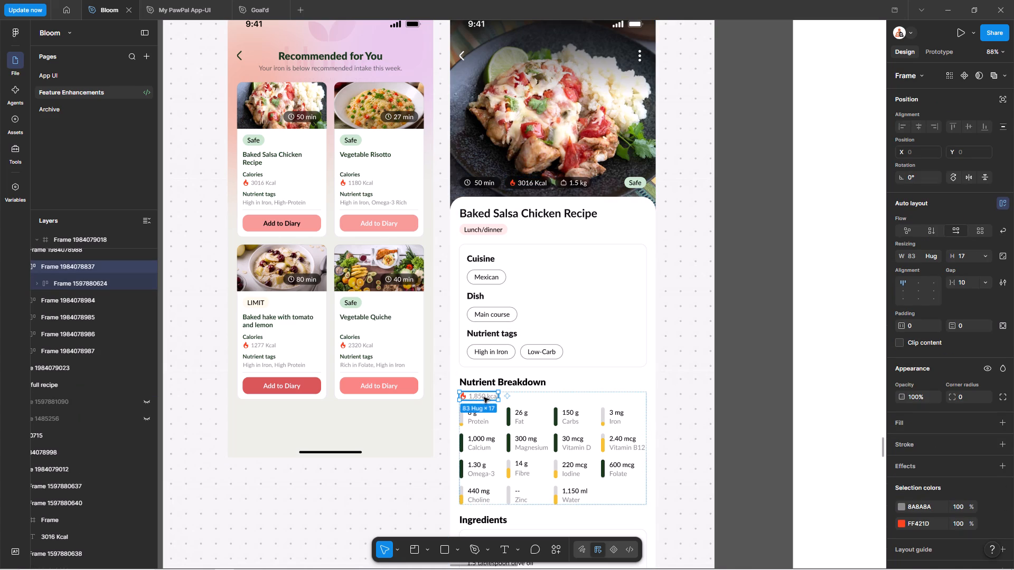
key("ctrl+shift+h")
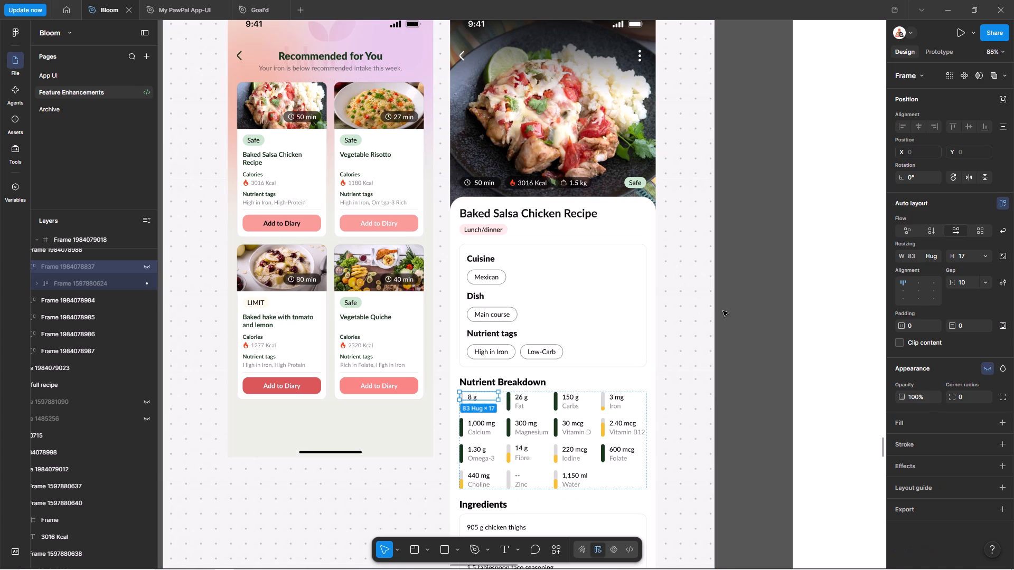
left_click(723, 311)
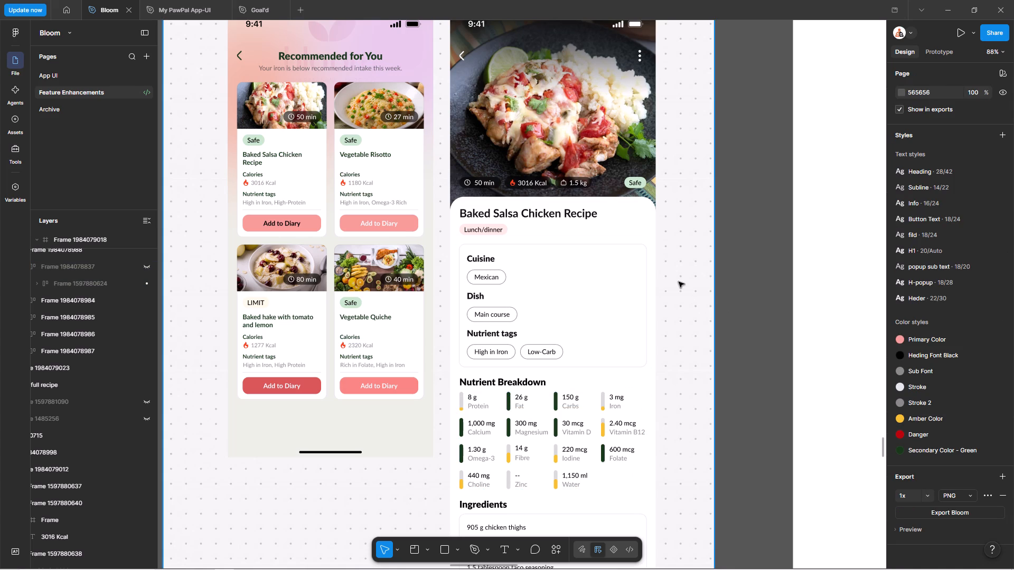
Hide the entire calorie row, including its parent frame, under Nutrient Breakdown on the BBQ Chicken Wings recipe screen.
scroll(721, 198, "down", 14, "ctrl")
scroll(722, 194, "up", 1, "ctrl")
scroll(722, 194, "down", 3, "ctrl")
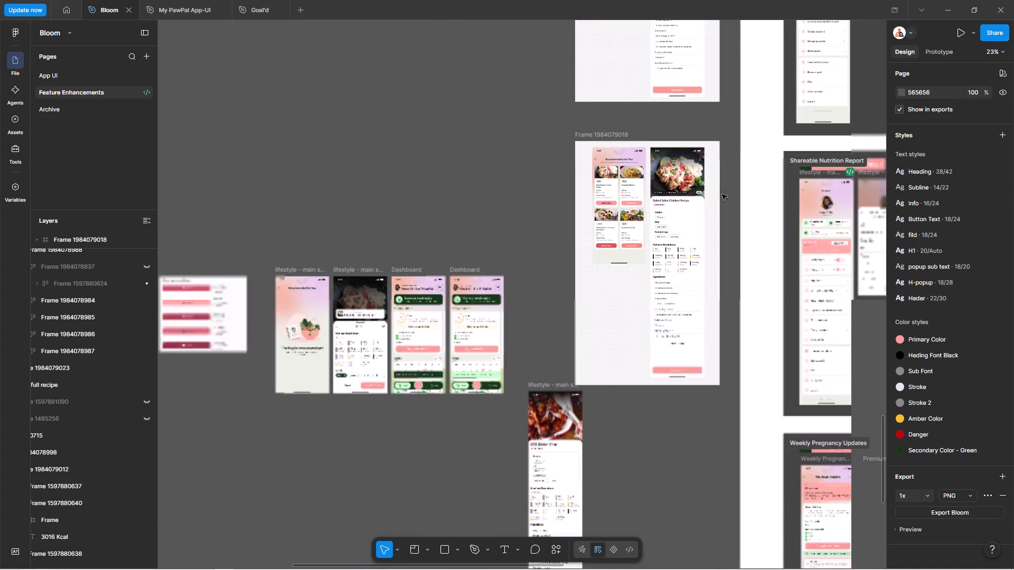
scroll(584, 425, "up", 15, "ctrl")
scroll(591, 314, "down", 6)
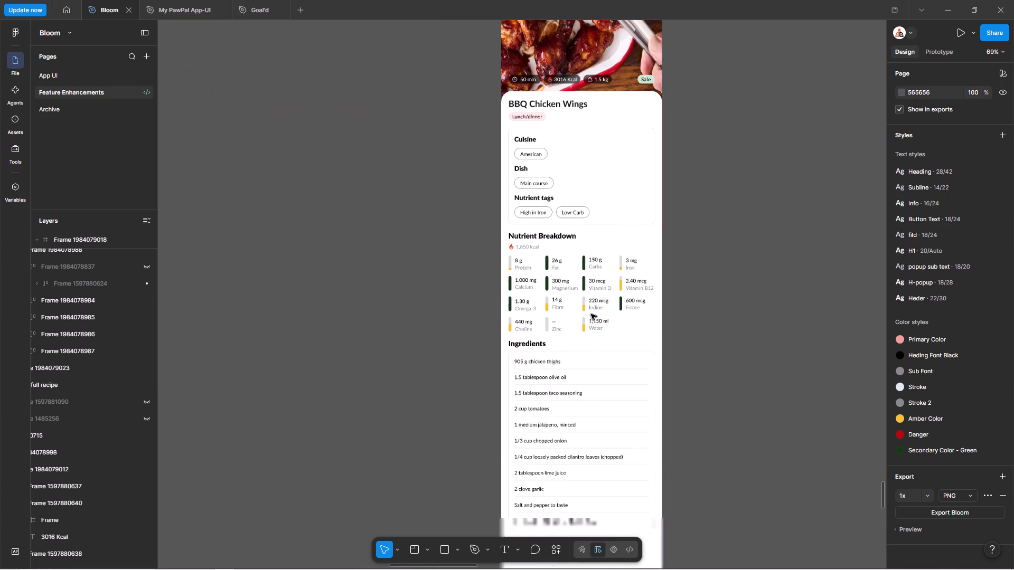
left_click(530, 249, "ctrl")
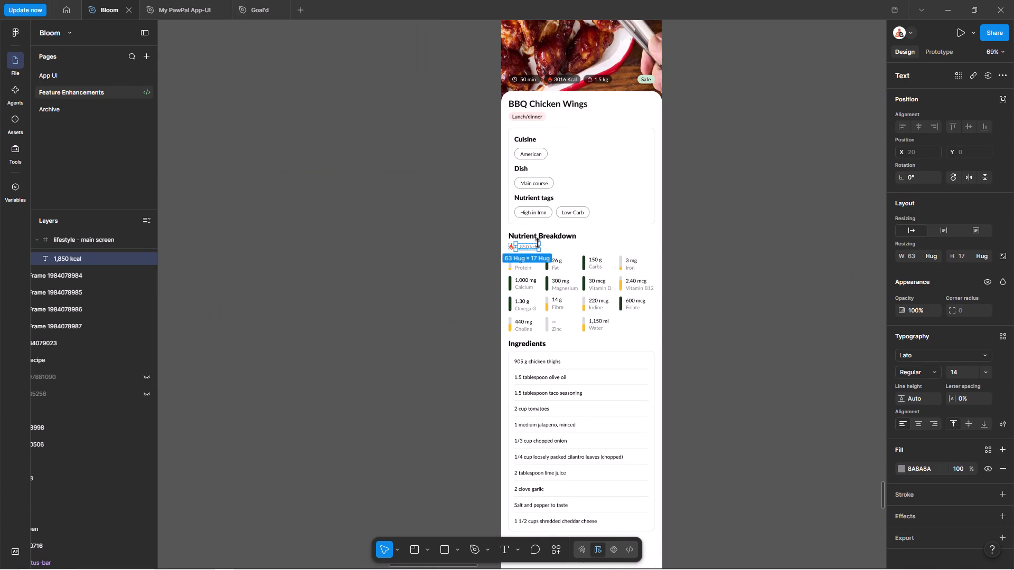
key("shift+Return")
key("ctrl+shift+h")
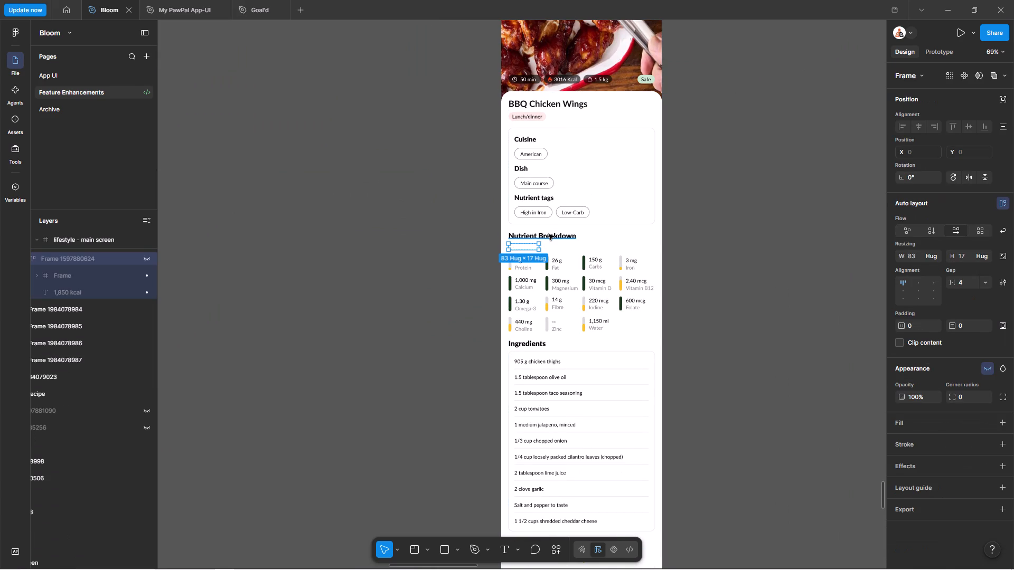
key("ctrl+z")
key("shift+Return")
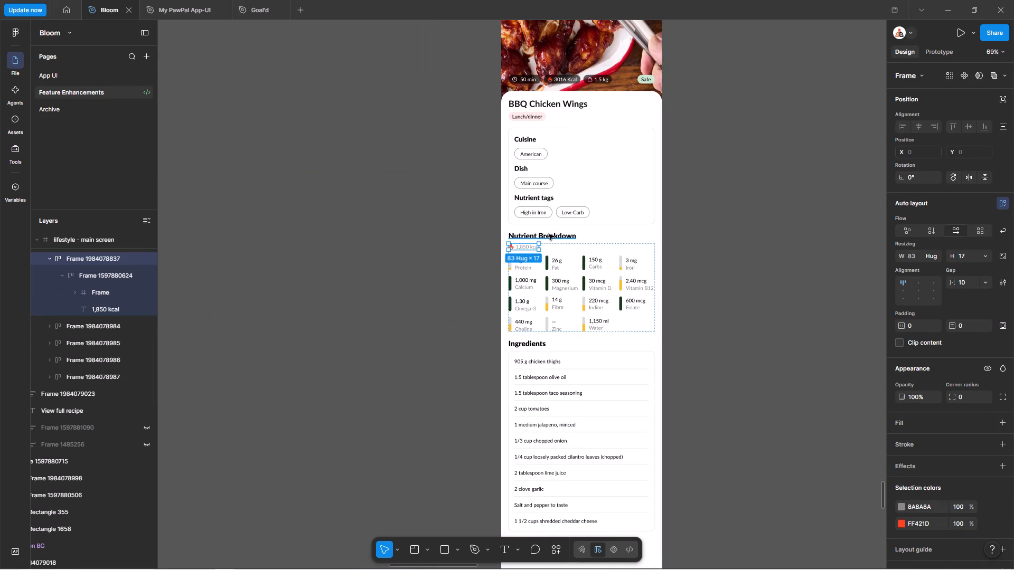
key("ctrl+shift+h")
left_click(439, 269)
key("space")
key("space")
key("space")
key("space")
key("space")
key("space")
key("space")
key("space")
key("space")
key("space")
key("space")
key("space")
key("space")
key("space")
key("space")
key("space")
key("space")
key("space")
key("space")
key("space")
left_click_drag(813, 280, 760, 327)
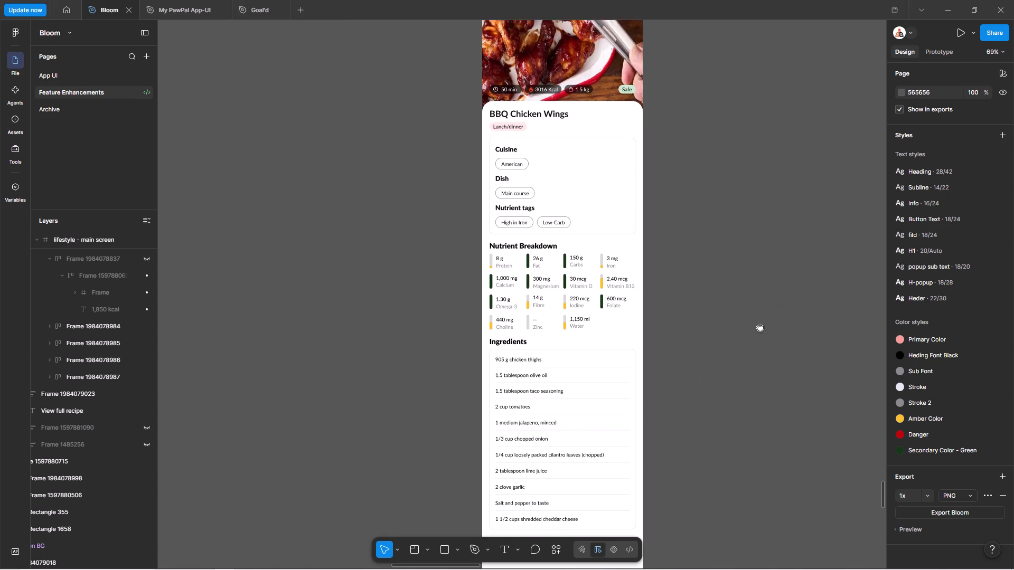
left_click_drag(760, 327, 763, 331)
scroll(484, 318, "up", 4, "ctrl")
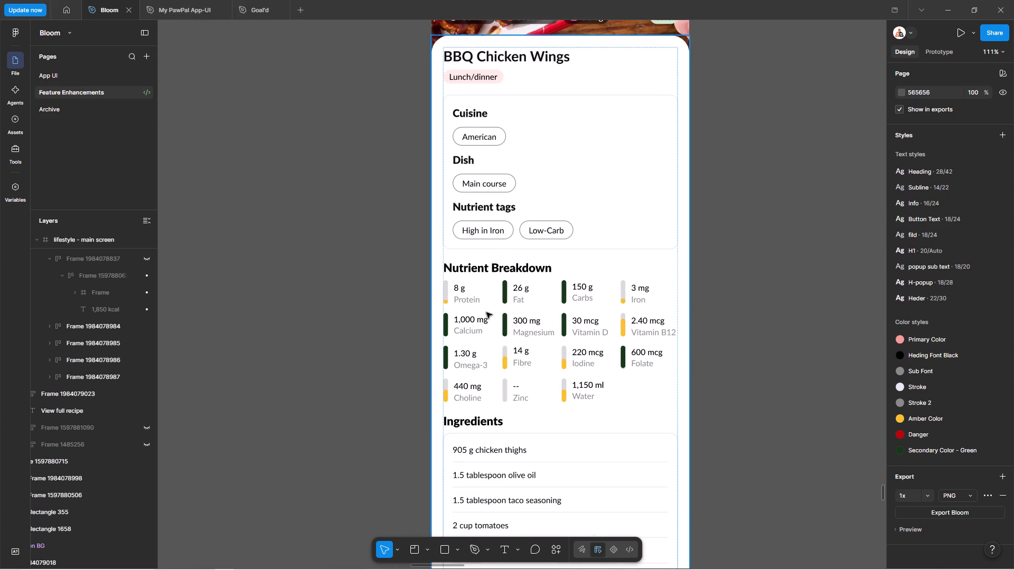
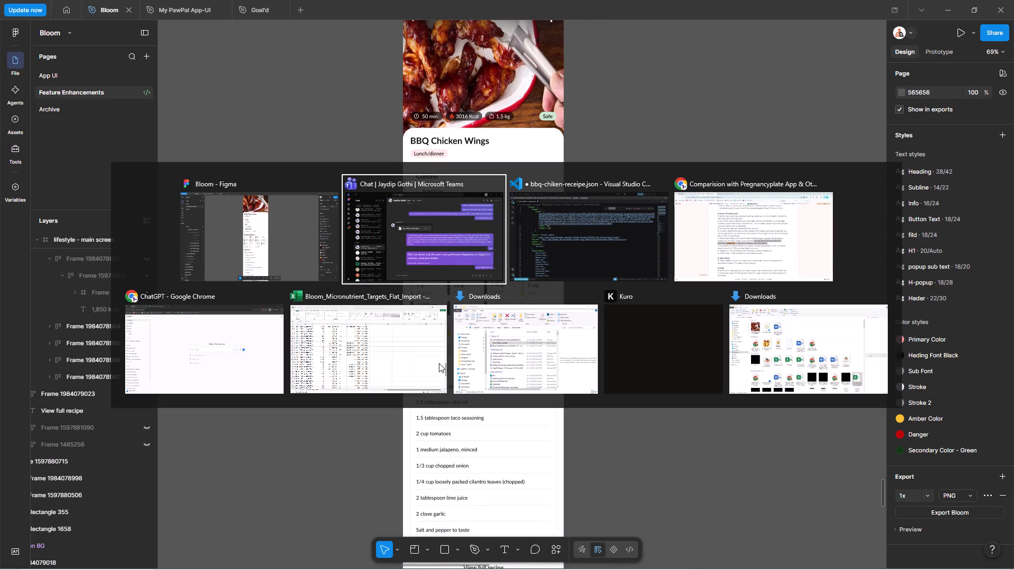
Replace the first ingredient on the BBQ Chicken Wings screen with "Canola oil, for frying" copied from ingredientLines in bbq-chiken-receipe.json.
key("alt+Tab")
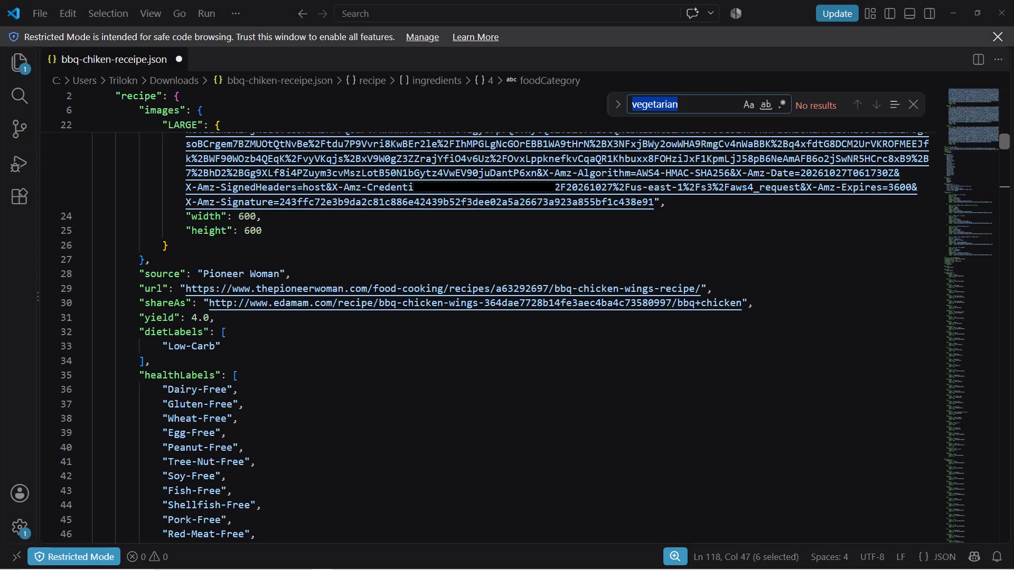
key("alt+Tab")
scroll(357, 306, "down", 3)
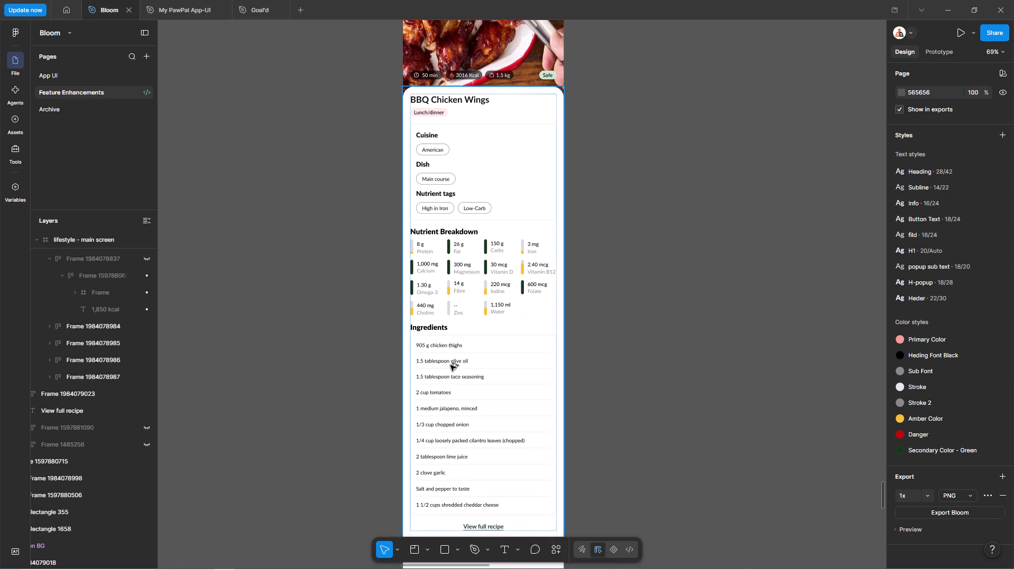
key("alt+Tab")
scroll(371, 351, "down", 17)
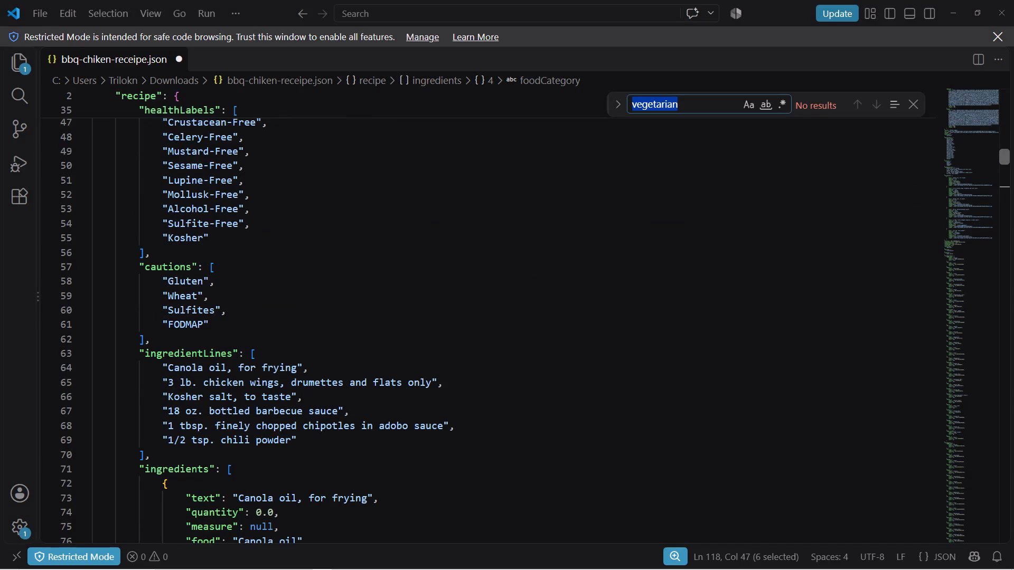
left_click_drag(296, 344, 167, 346)
key("ctrl+c")
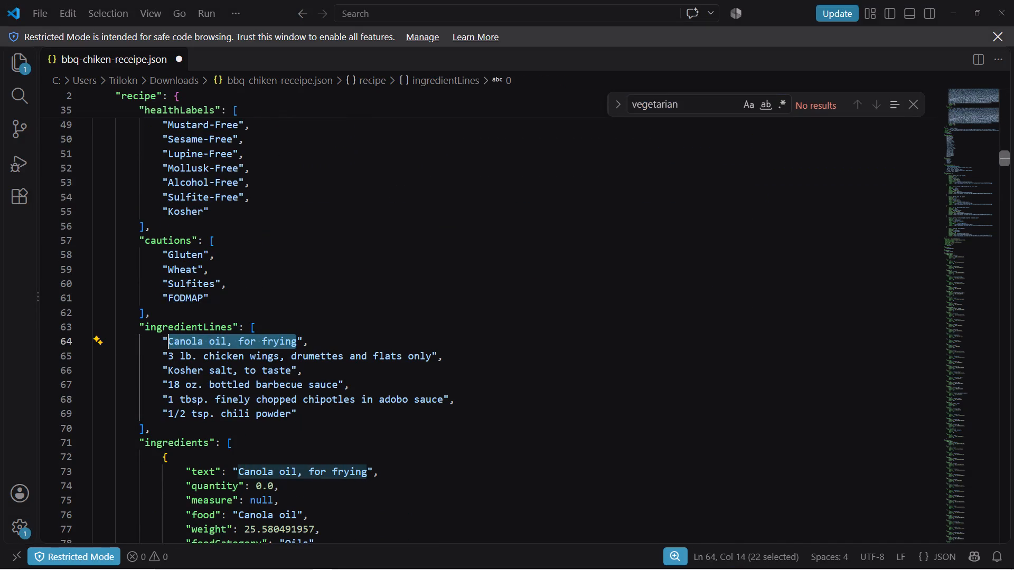
key("alt+Tab")
scroll(446, 348, "up", 6, "ctrl")
triple_click(448, 345, "ctrl")
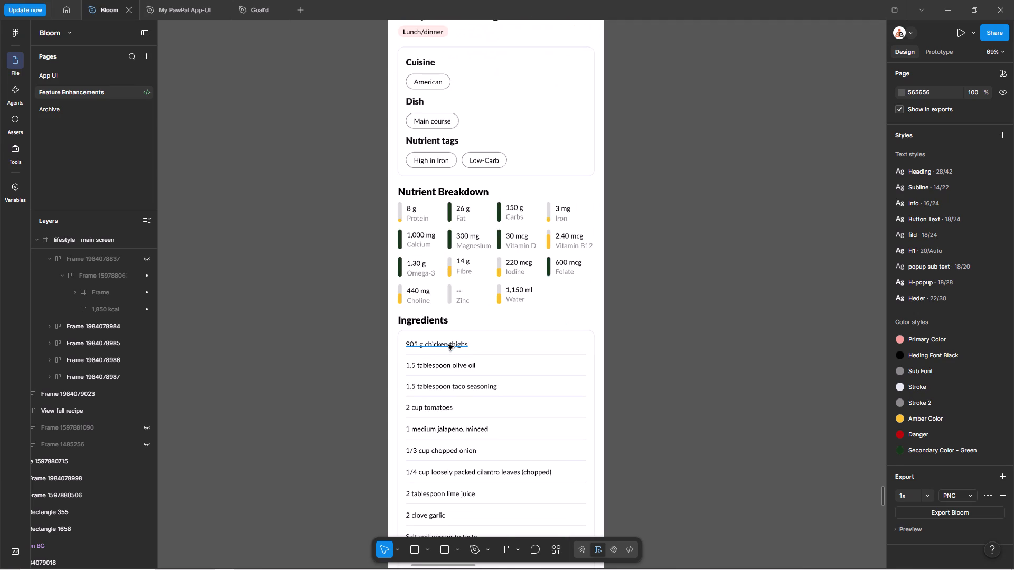
left_click(448, 345, "ctrl")
key("ctrl+shift+v")
Replace the quantity of the second ingredient, 1.5 tablespoon olive oil, with 3.0 copied from the drumettes entry in the JSON.
key("alt+Tab")
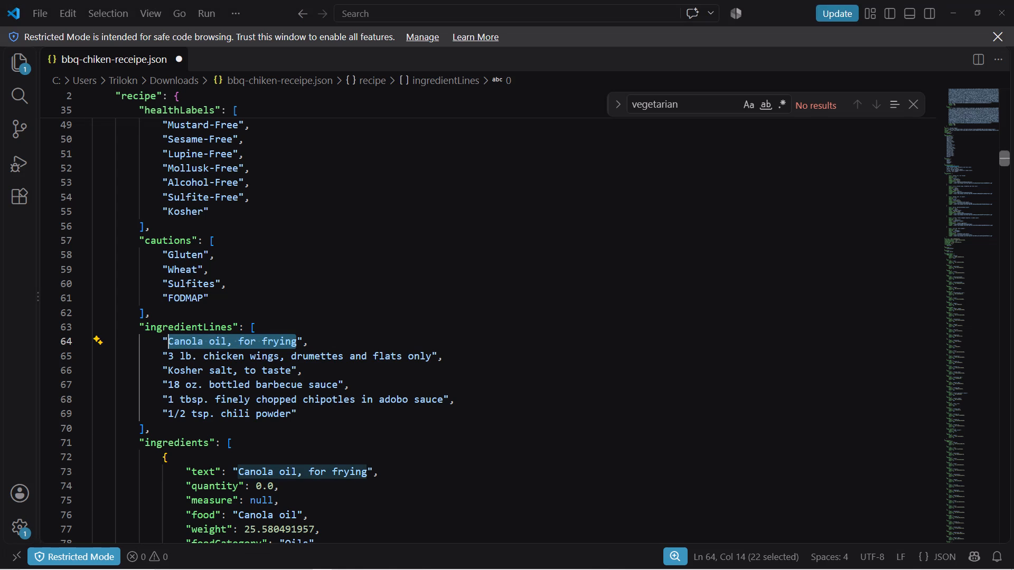
scroll(245, 368, "down", 4)
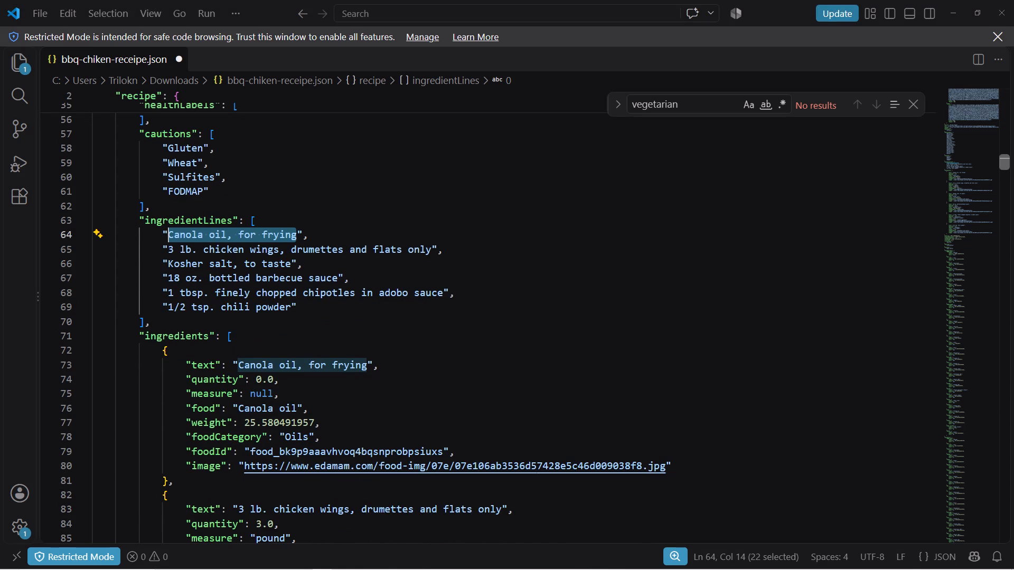
scroll(277, 366, "down", 1)
scroll(297, 421, "down", 2)
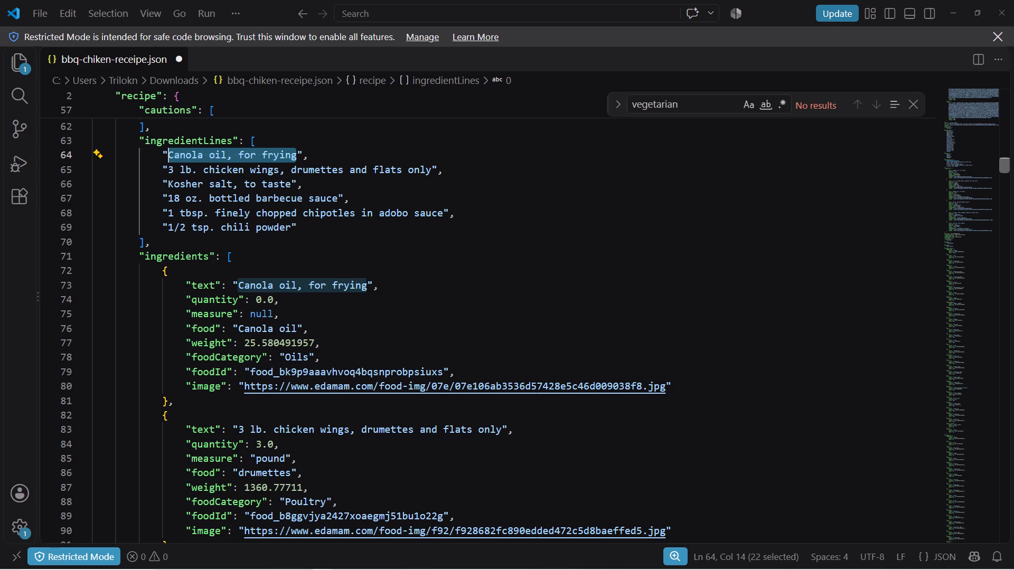
left_click_drag(272, 444, 256, 444)
key("ctrl+c")
key("alt+Tab")
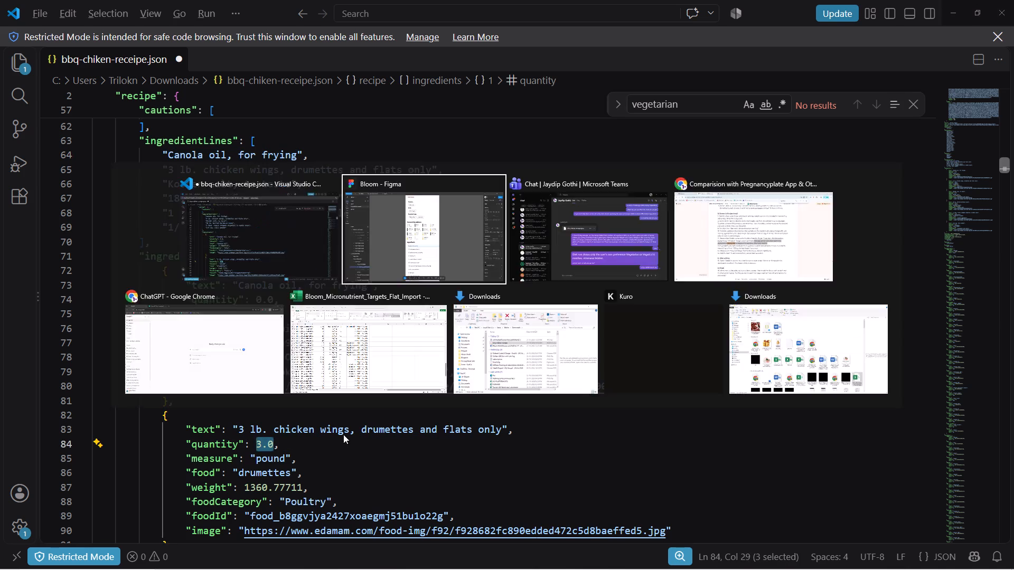
left_click(433, 367, "ctrl")
scroll(417, 373, "up", 6, "ctrl")
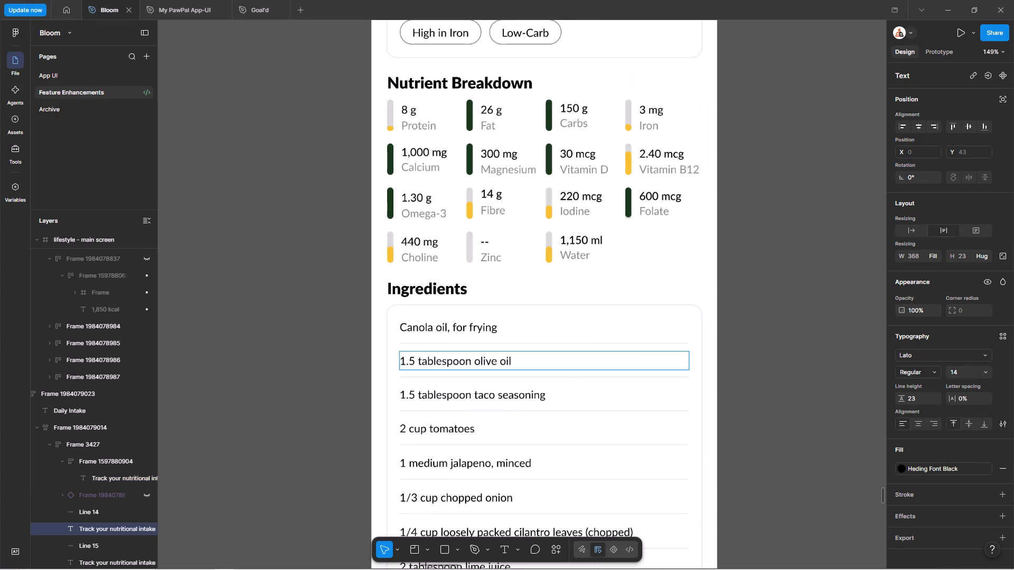
left_click_drag(415, 363, 387, 364)
key("ctrl+shift+v")
Complete the second ingredient as "3.0 pound drumettes" using the measure and food values copied from the JSON.
key("alt+Tab")
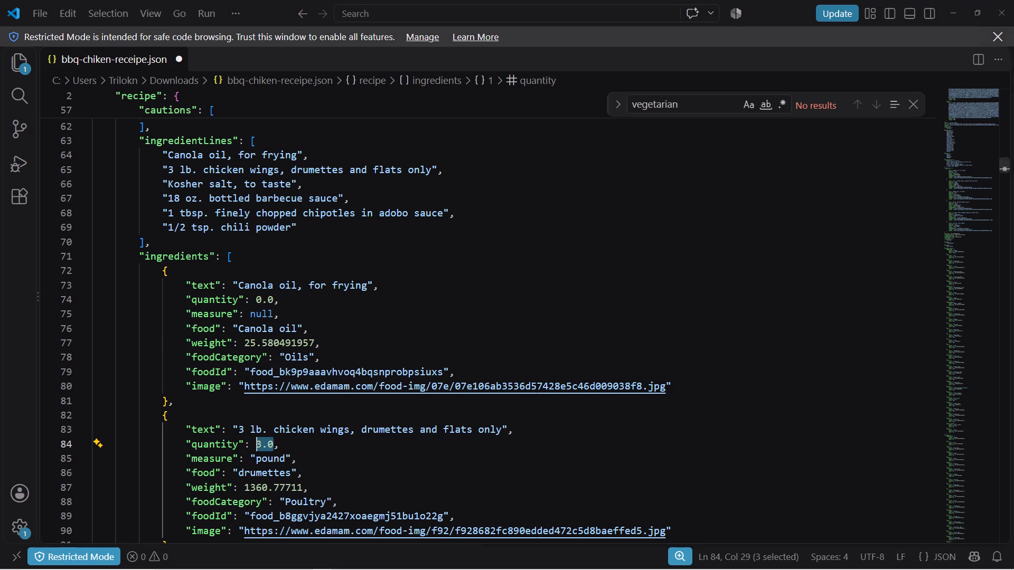
left_click_drag(285, 460, 258, 460)
key("ctrl+c")
key("alt+Tab")
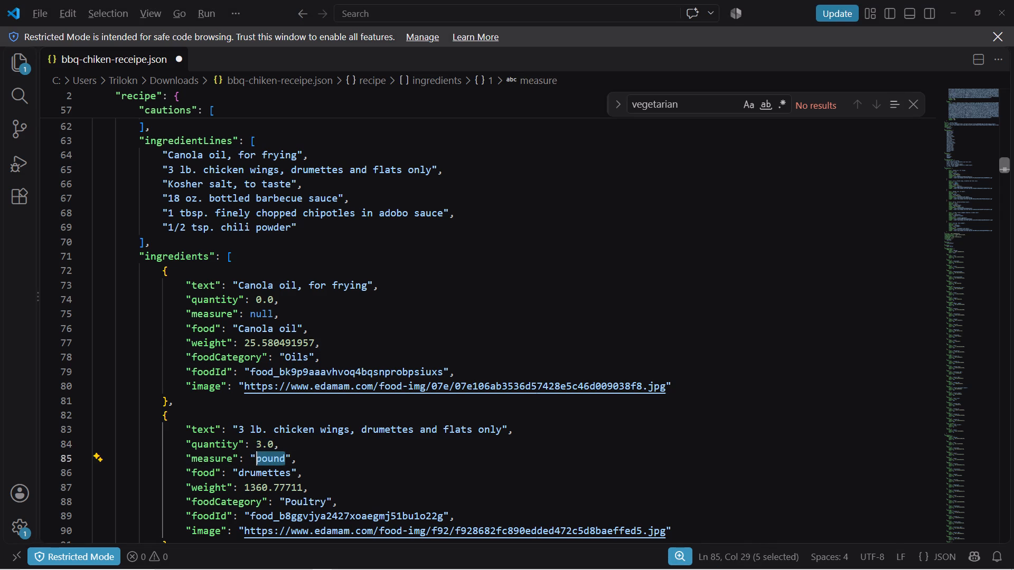
left_click_drag(419, 363, 504, 365)
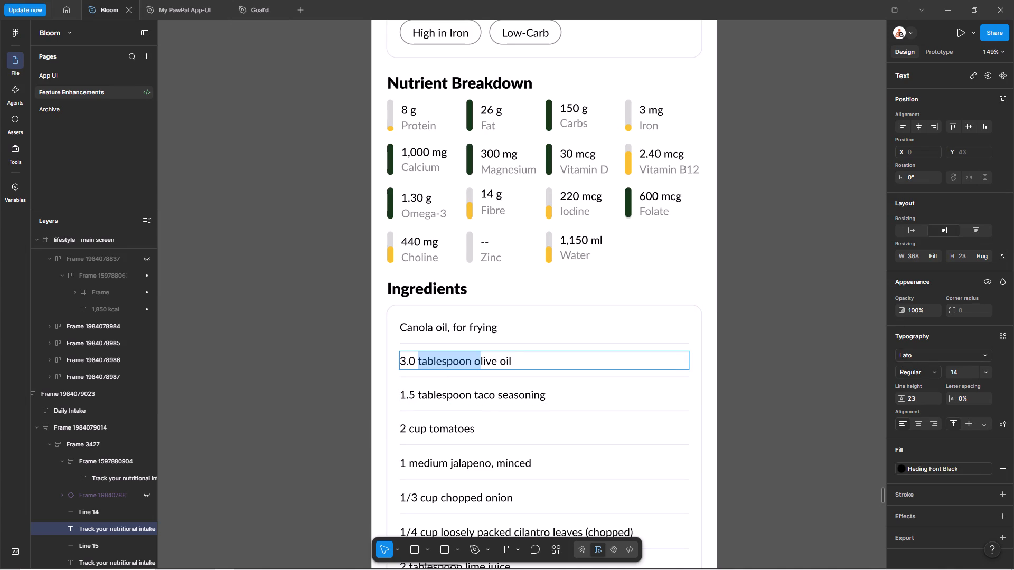
left_click_drag(504, 365, 552, 366)
key("ctrl+shift+v")
key("alt+Tab")
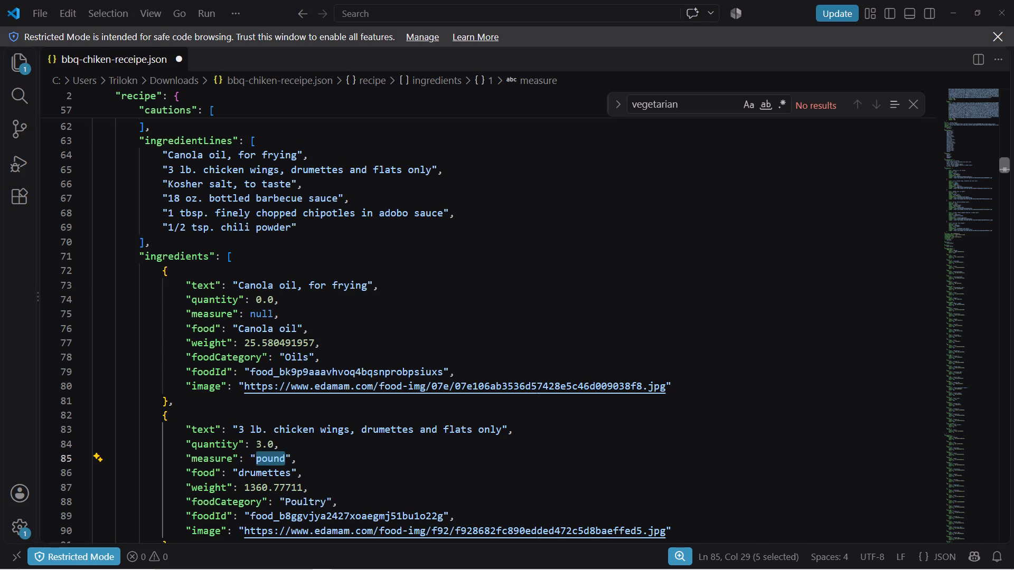
left_click_drag(289, 472, 239, 471)
key("ctrl+c")
key("alt+Tab")
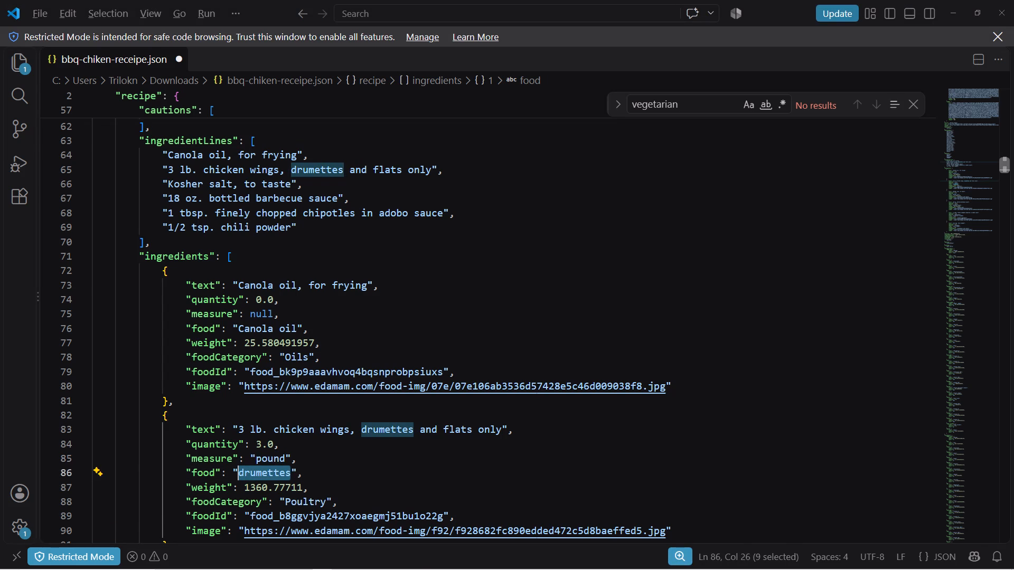
key("space")
key("ctrl+shift+v")
Replace the third ingredient, 1.5 tablespoon taco seasoning, with "Kosher salt, to taste" copied from the JSON.
key("alt+Tab")
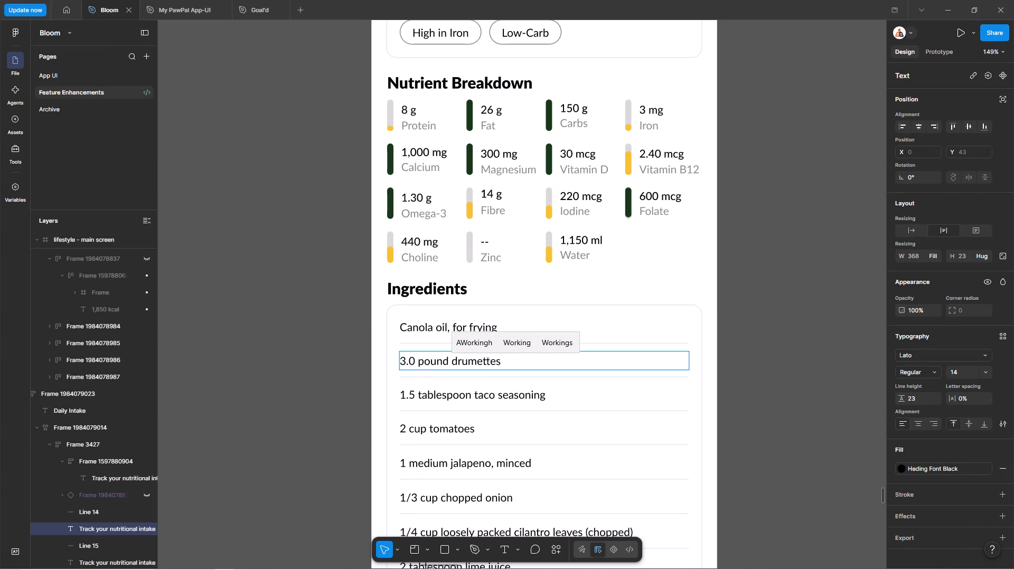
scroll(312, 417, "down", 8)
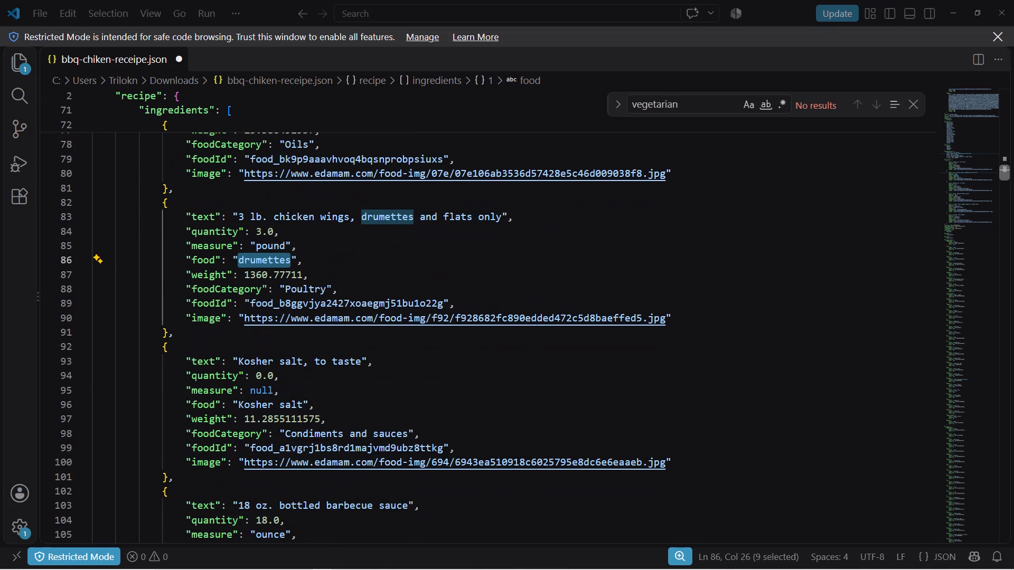
left_click_drag(360, 361, 238, 367)
key("ctrl+c")
key("alt+Tab")
left_click(436, 400, "ctrl")
key("ctrl+a")
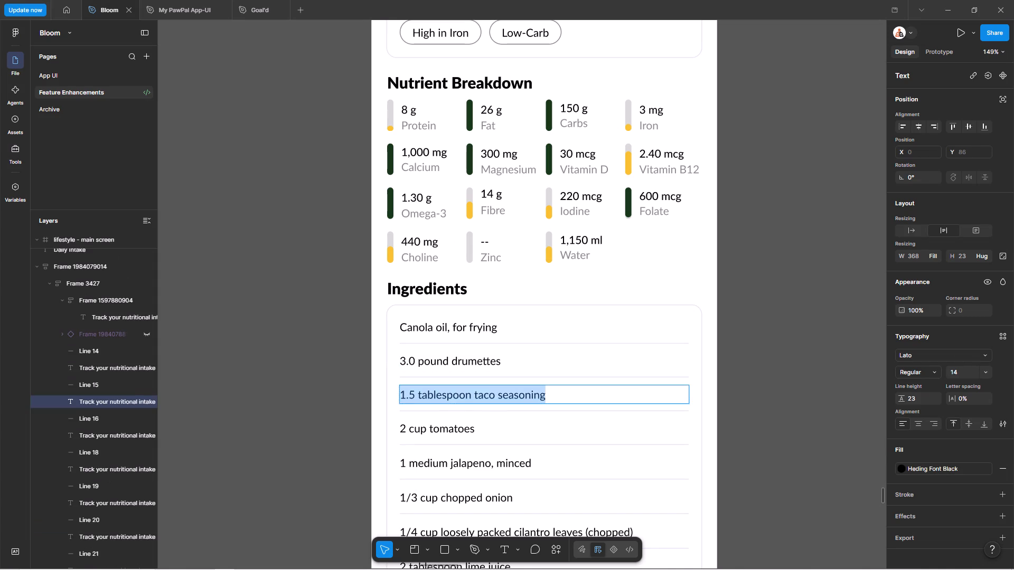
key("ctrl+v")
Replace the fourth ingredient, 2 cup tomatoes, with the quantity 18.0 copied from the barbecue sauce entry in the JSON.
key("alt+Tab")
scroll(282, 404, "down", 5)
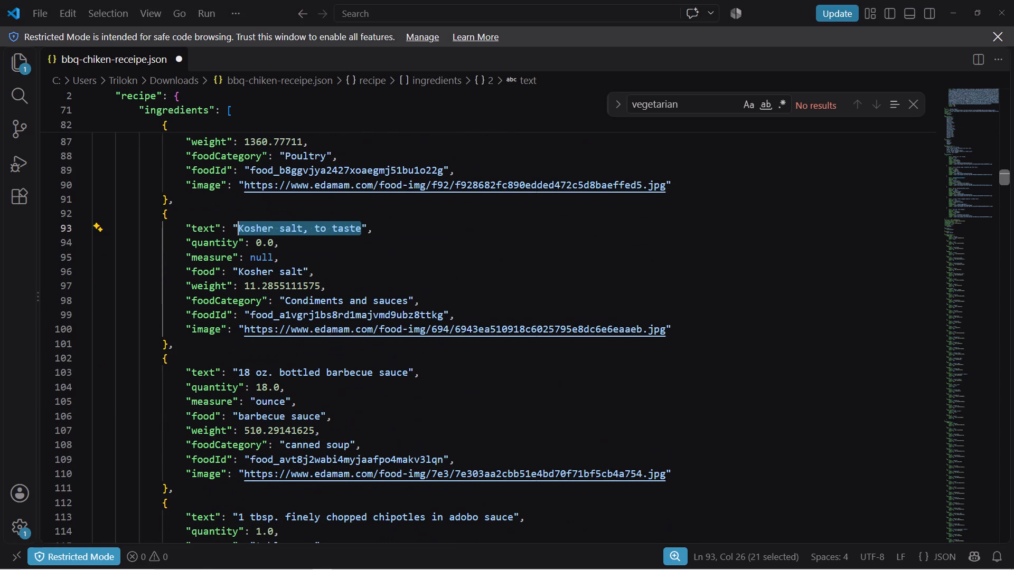
left_click_drag(278, 383, 258, 388)
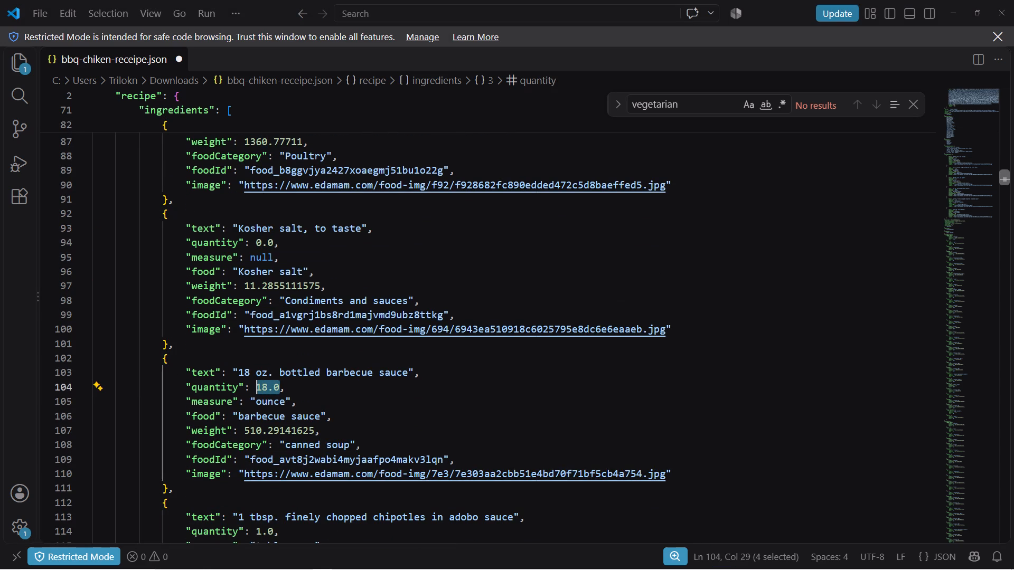
left_click_drag(258, 388, 258, 388)
key("ctrl+c")
key("alt+Tab")
left_click(440, 430)
key("ctrl+a")
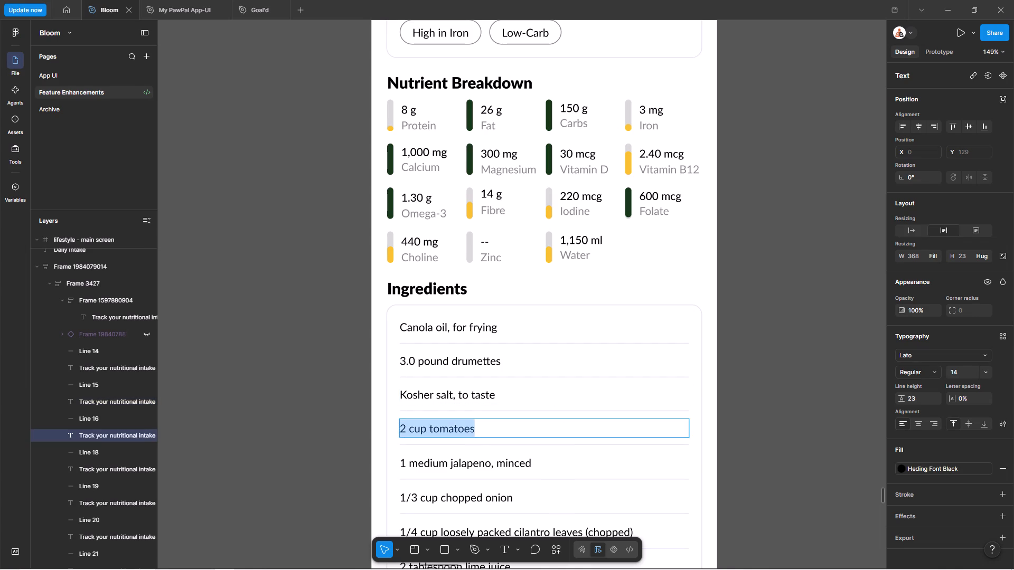
key("ctrl+shift+v")
Complete the fourth ingredient as "18.0 ounce barbecue sauce" using the measure and food values copied from the JSON.
key("alt+Tab")
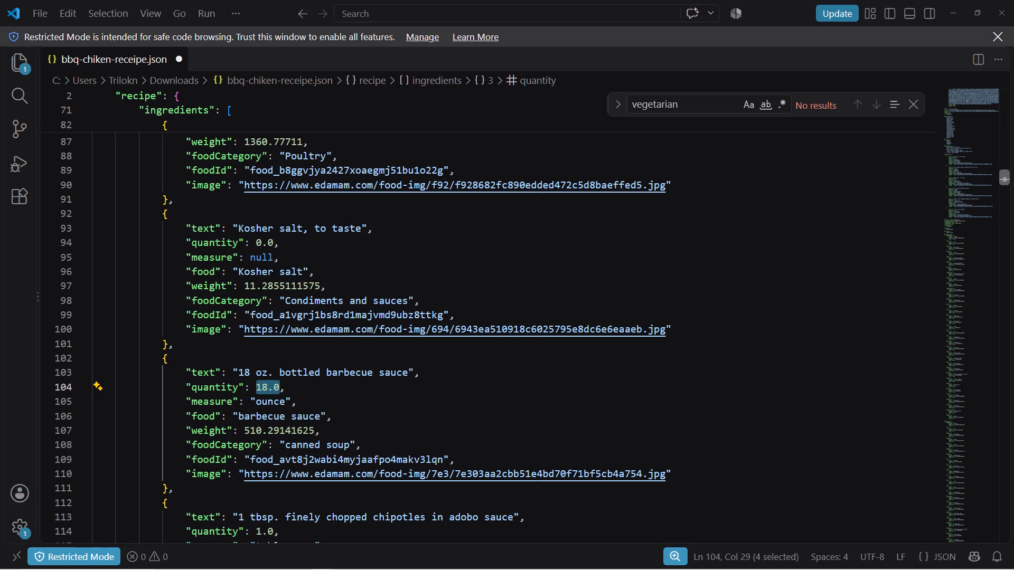
left_click_drag(285, 401, 257, 405)
key("ctrl+c")
key("alt+Tab")
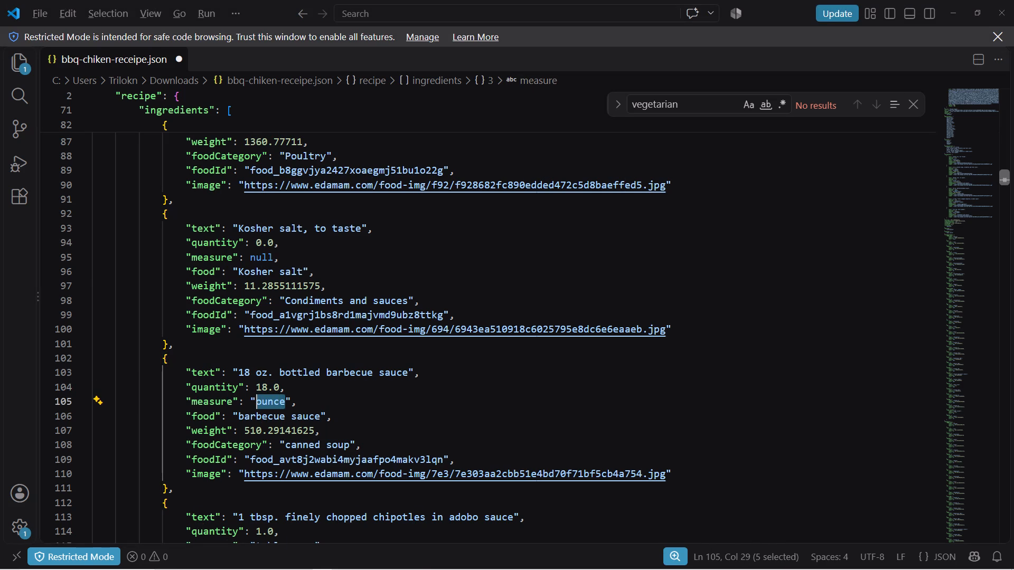
key("space")
key("ctrl+shift+v")
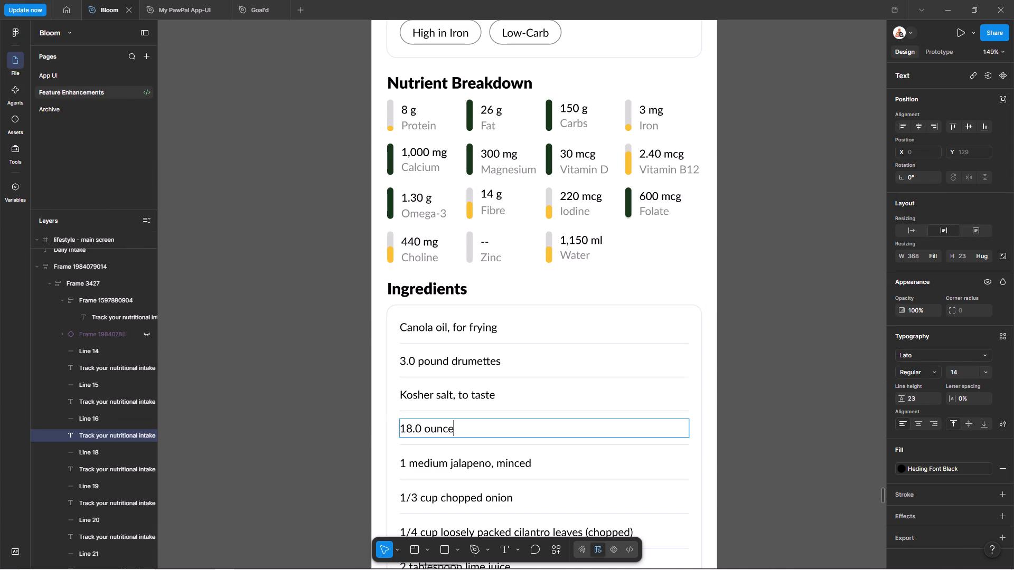
key("alt+Tab")
left_click_drag(318, 414, 236, 416)
key("ctrl+c")
key("alt+Tab")
key("space")
key("ctrl+shift+v")
Replace the fifth ingredient, 1 medium jalapeno, minced, with the quantity 1.0 copied from the chipotles entry in the JSON.
key("alt+Tab")
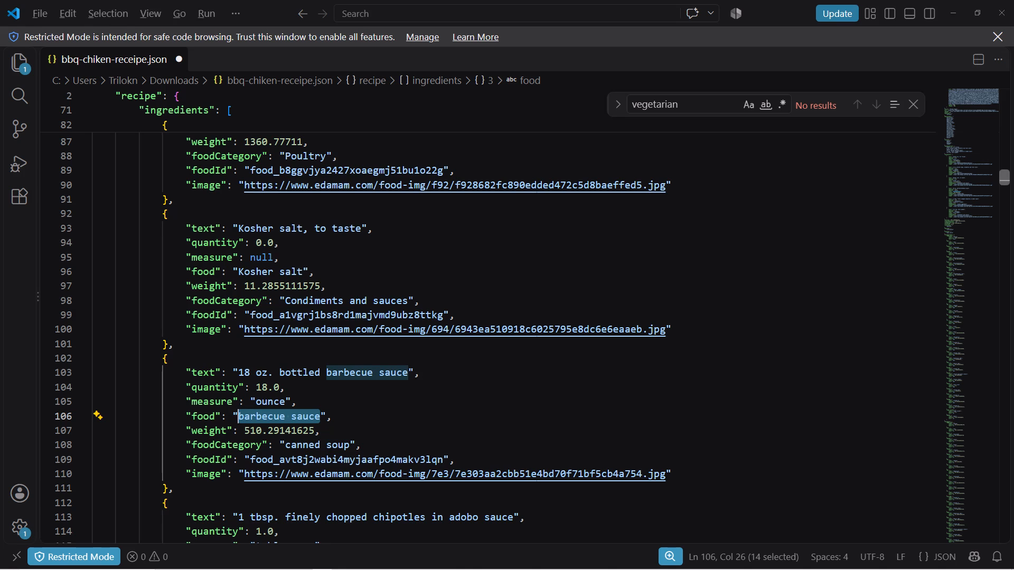
key("alt+Tab")
scroll(565, 417, "down", 3)
key("alt+Tab")
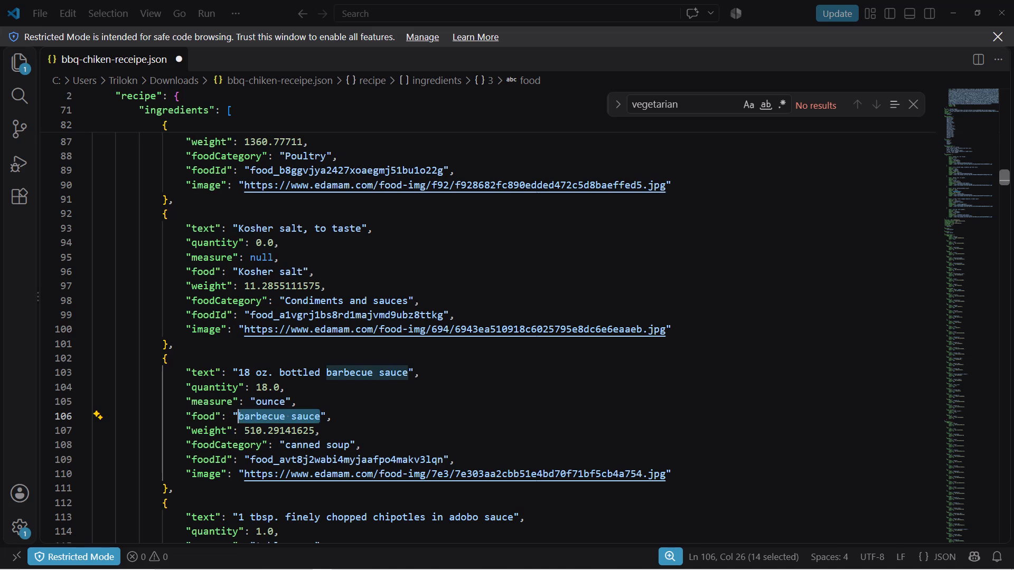
scroll(331, 421, "down", 7)
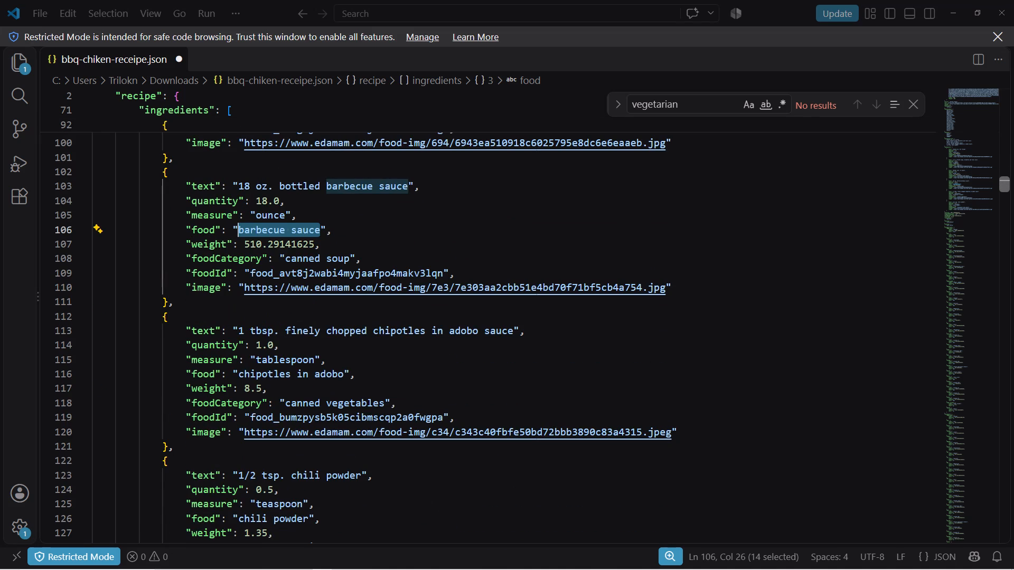
left_click_drag(255, 349, 274, 347)
key("ctrl+c")
key("alt+Tab")
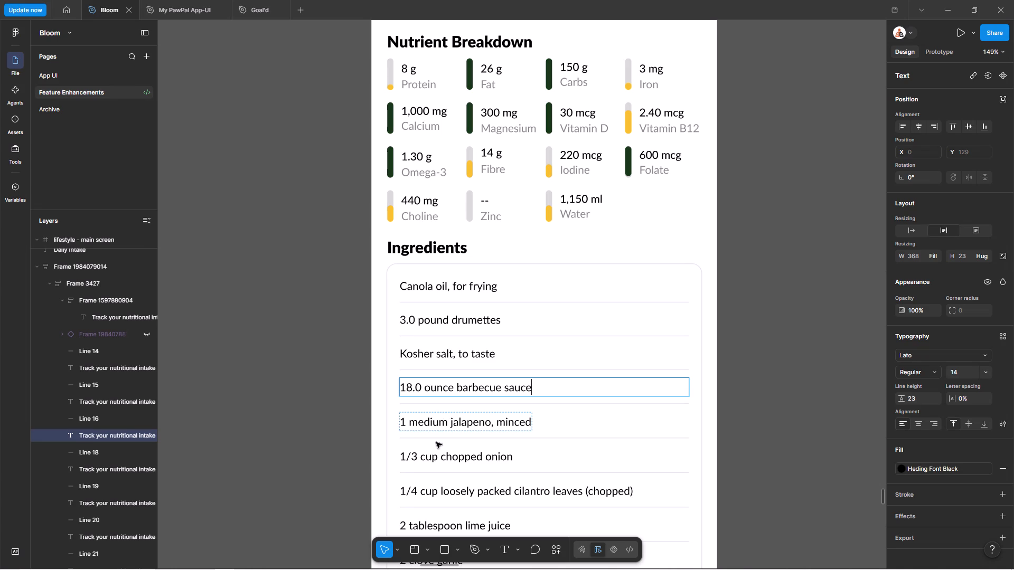
left_click(429, 422)
key("ctrl+a")
key("ctrl+shift+v")
Complete the fifth ingredient as "1.0 tablespoon chipotles in adobo" using the measure and food values copied from the JSON.
key("alt+Tab")
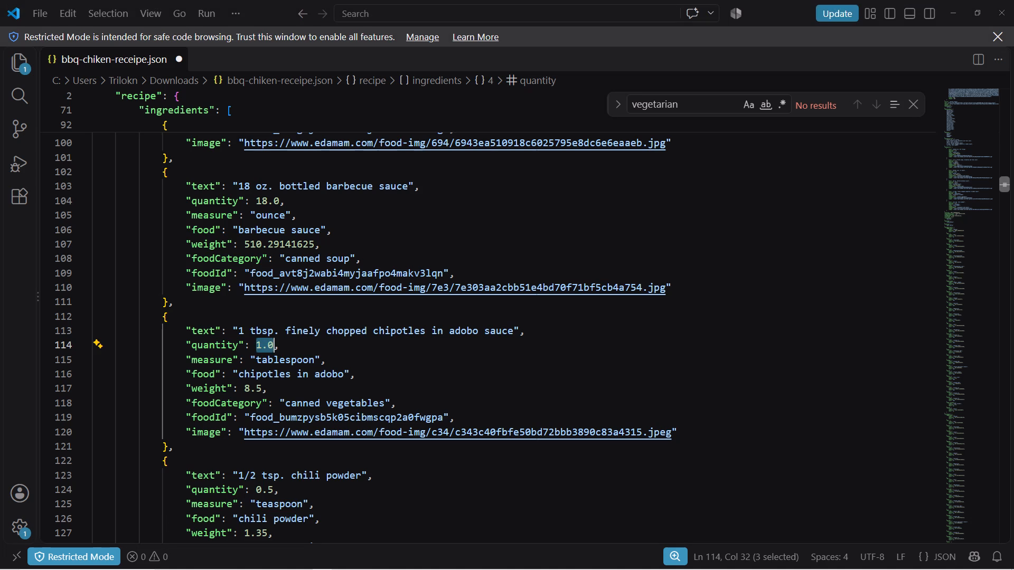
left_click_drag(257, 360, 313, 366)
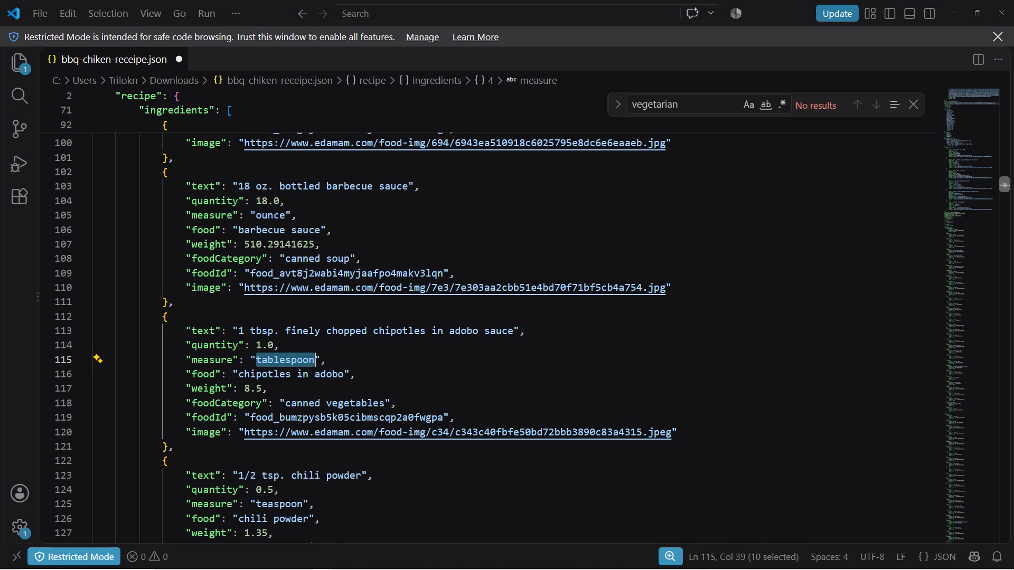
key("ctrl+c")
key("alt+Tab")
key("space")
key("ctrl+shift+v")
key("alt+Tab")
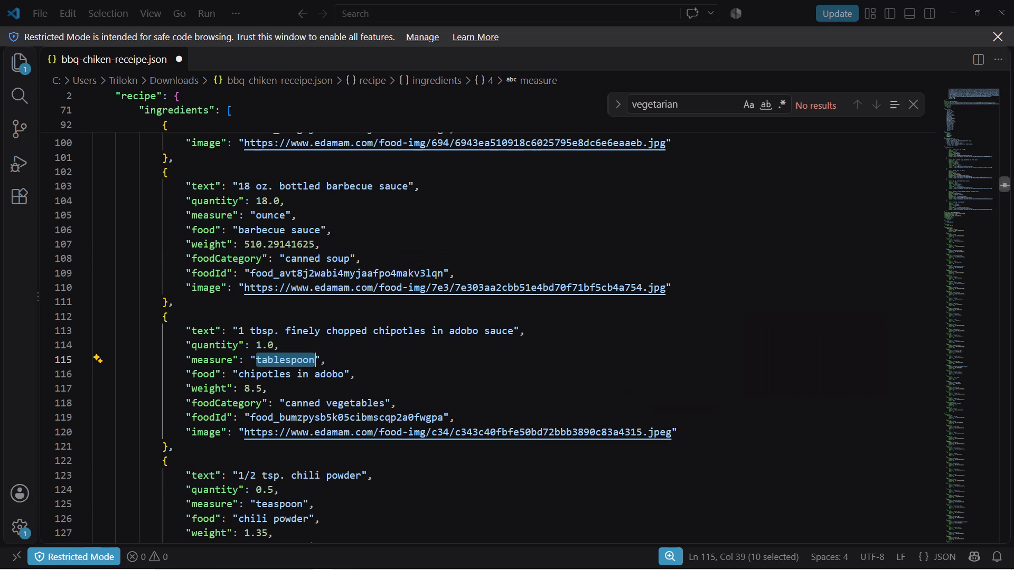
left_click_drag(240, 373, 345, 375)
key("ctrl+c")
key("alt+Tab")
key("space")
key("ctrl+shift+v")
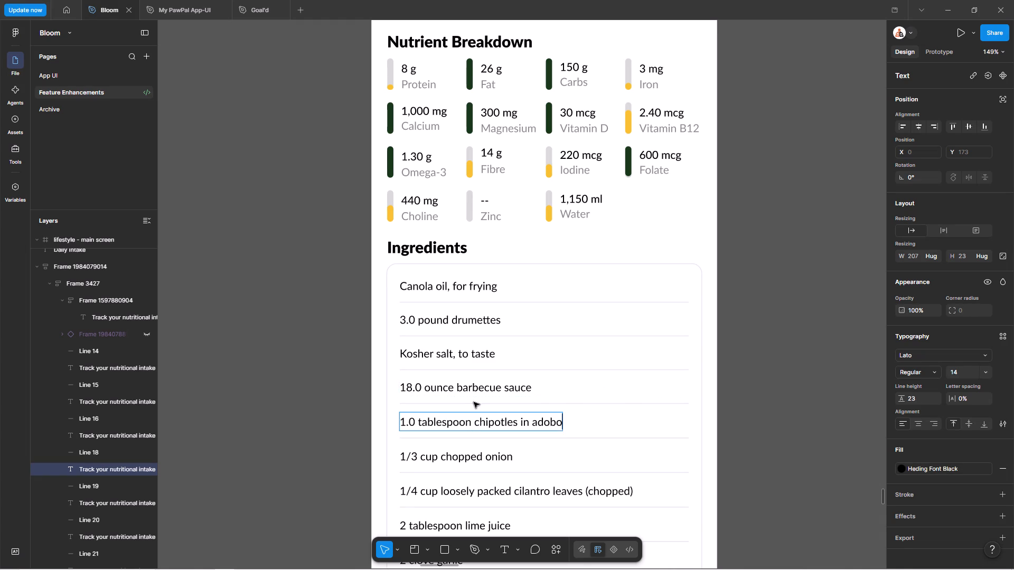
Remove the trailing decimals from the chipotles and barbecue sauce quantities so they read 1 tablespoon and 18 ounce.
left_click(416, 417)
key("BackSpace")
key("BackSpace")
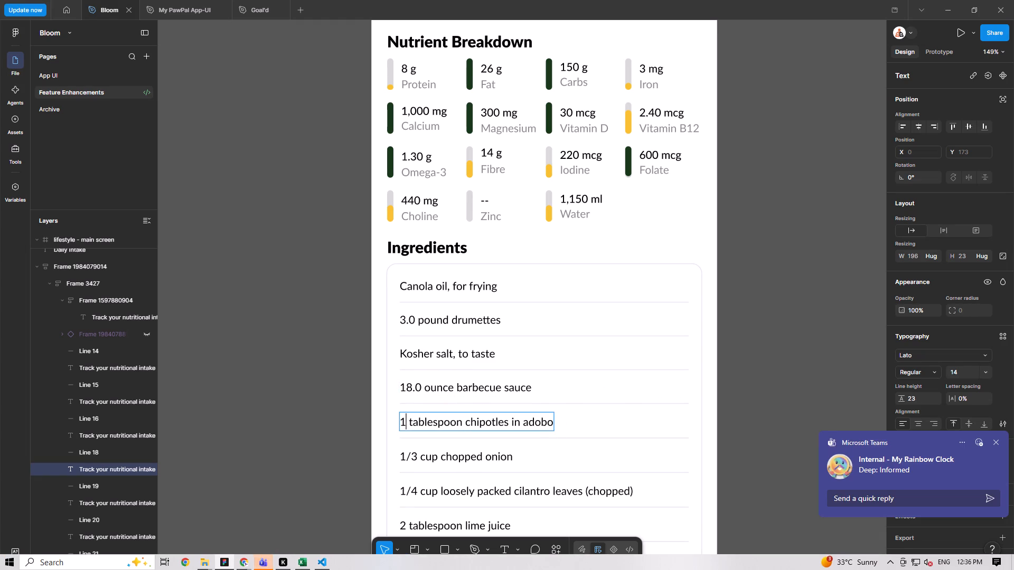
left_click(419, 385)
key("BackSpace")
key("BackSpace")
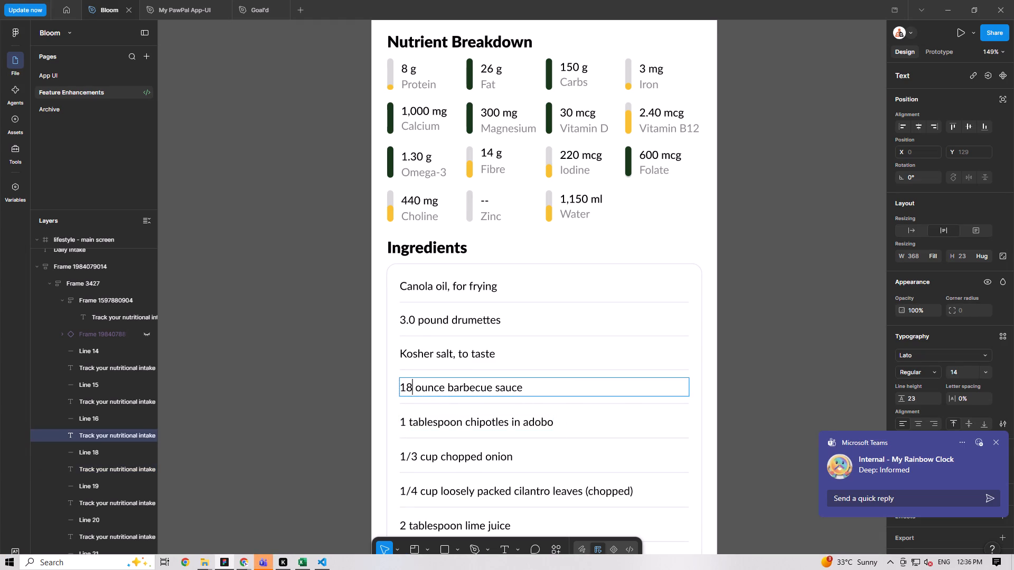
Remove the trailing decimal from the drumettes quantity so the second ingredient reads 3 pound drumettes.
left_click(415, 321)
key("BackSpace")
key("BackSpace")
left_click(342, 354)
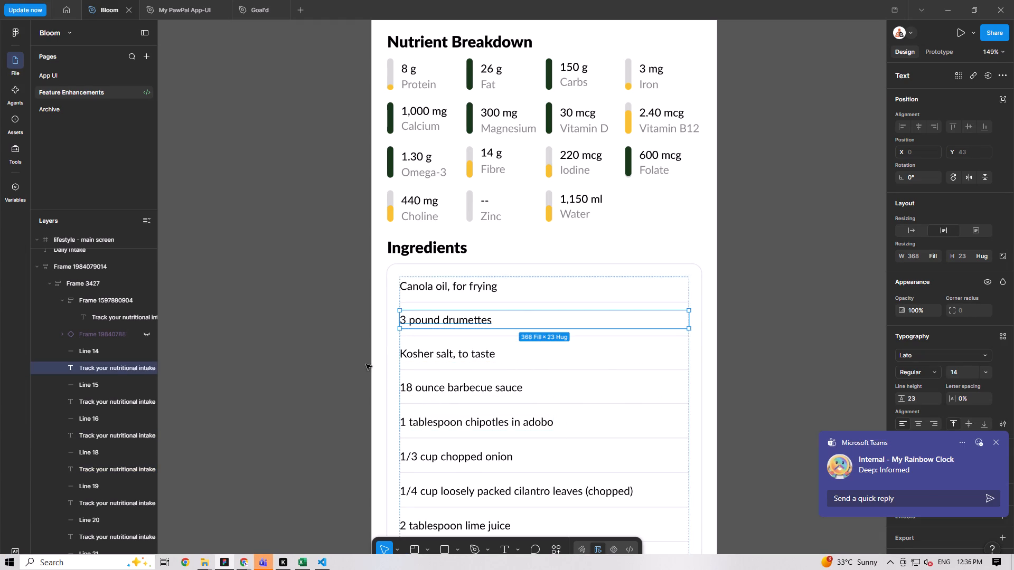
Replace the sixth ingredient, 1/3 cup chopped onion, with the quantity 0.5 copied from the chili powder entry in the JSON.
scroll(426, 413, "down", 5)
key("alt+Tab")
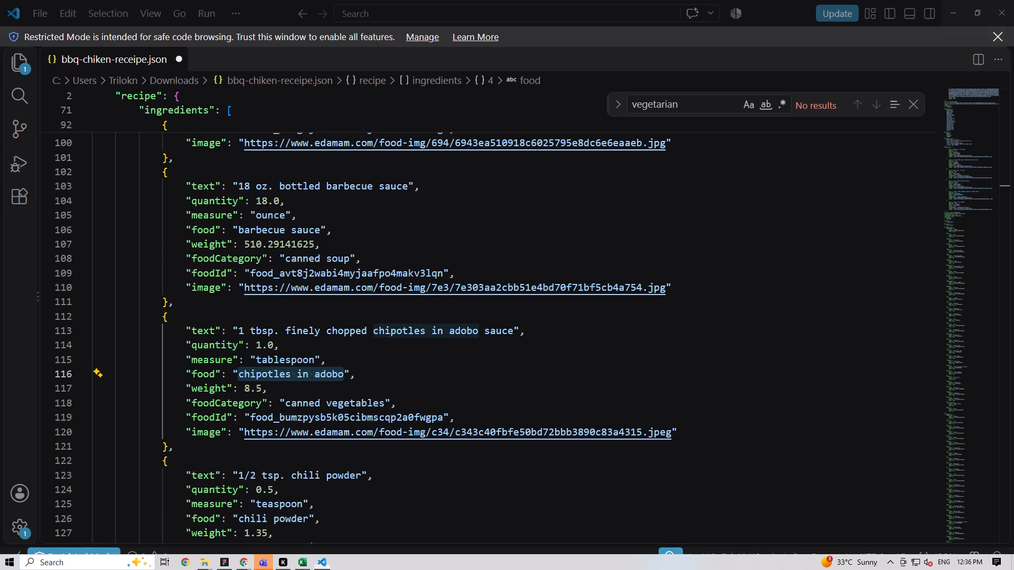
key("alt+Tab")
scroll(429, 392, "down", 2)
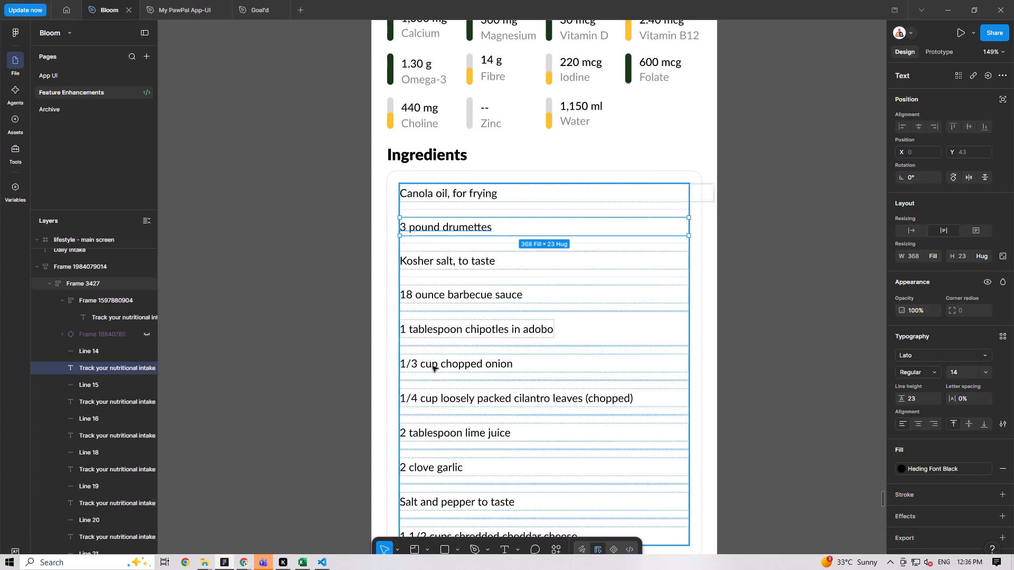
key("alt+Tab")
scroll(377, 389, "down", 3)
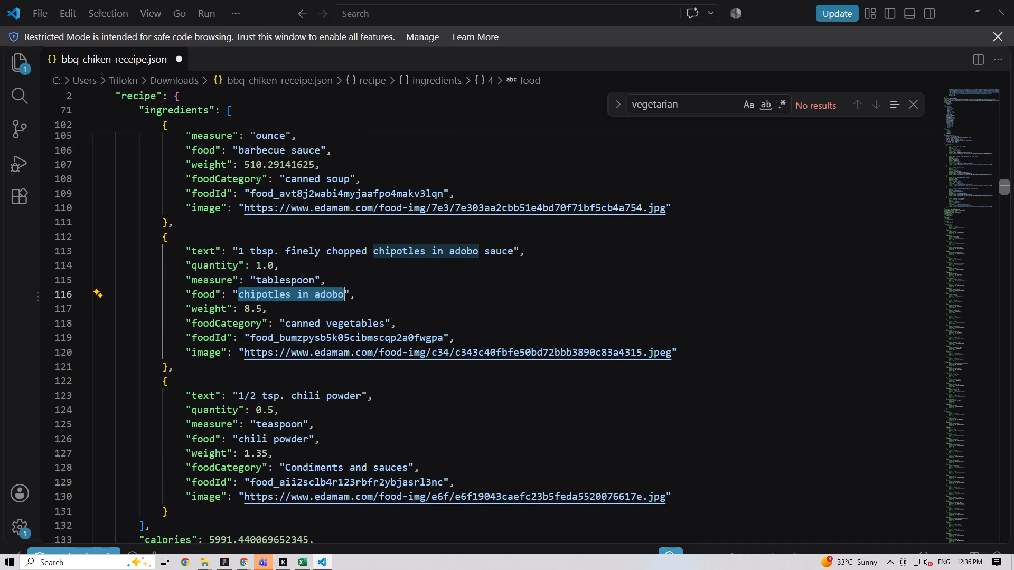
scroll(348, 311, "down", 4)
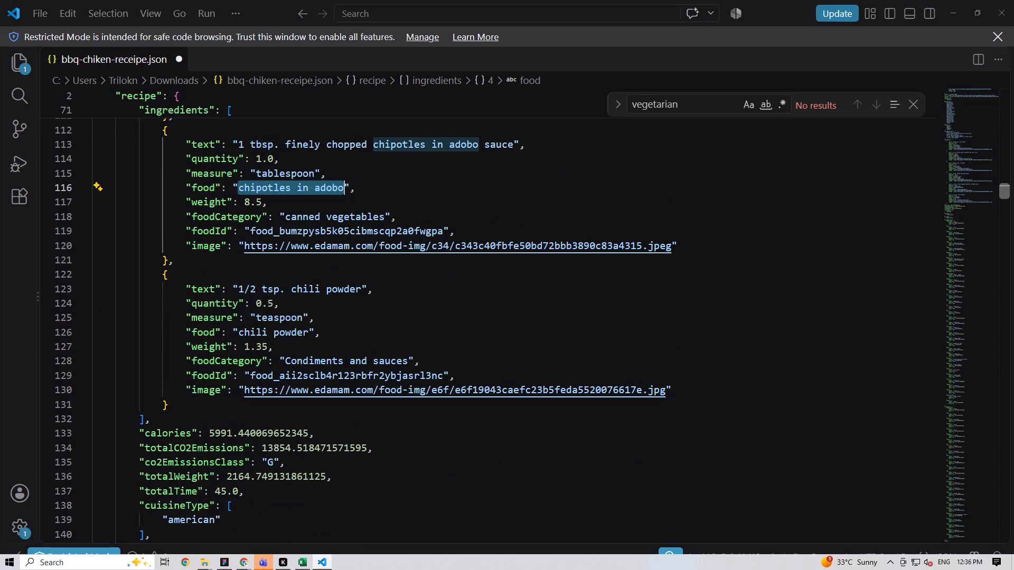
left_click_drag(273, 304, 258, 303)
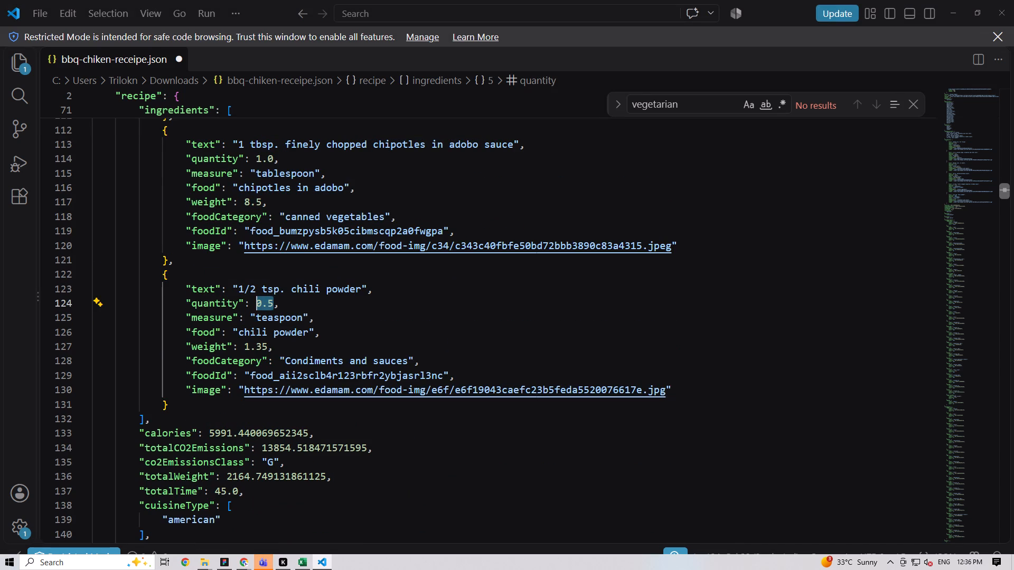
key("ctrl+c")
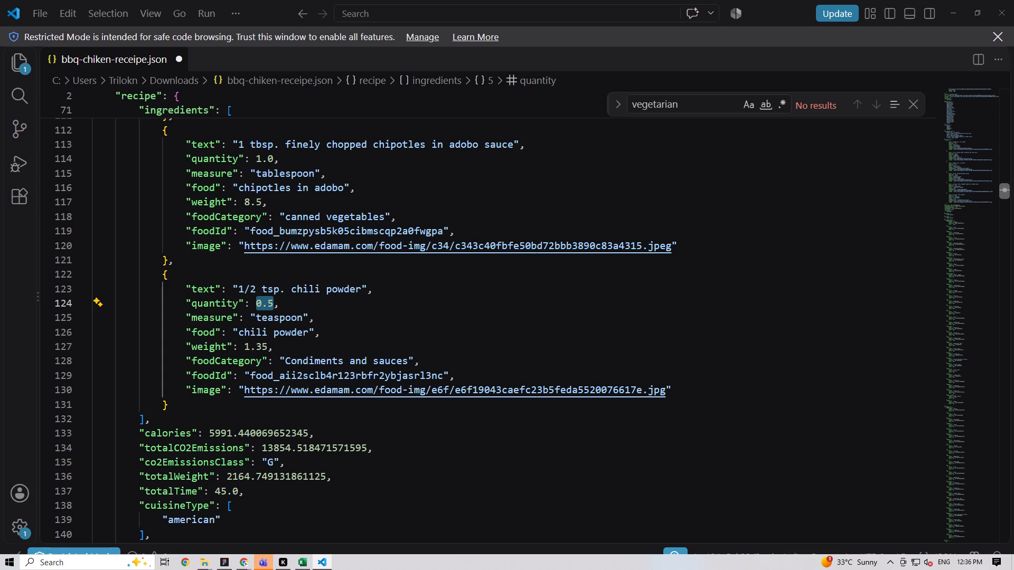
key("ctrl+c")
key("alt+Tab")
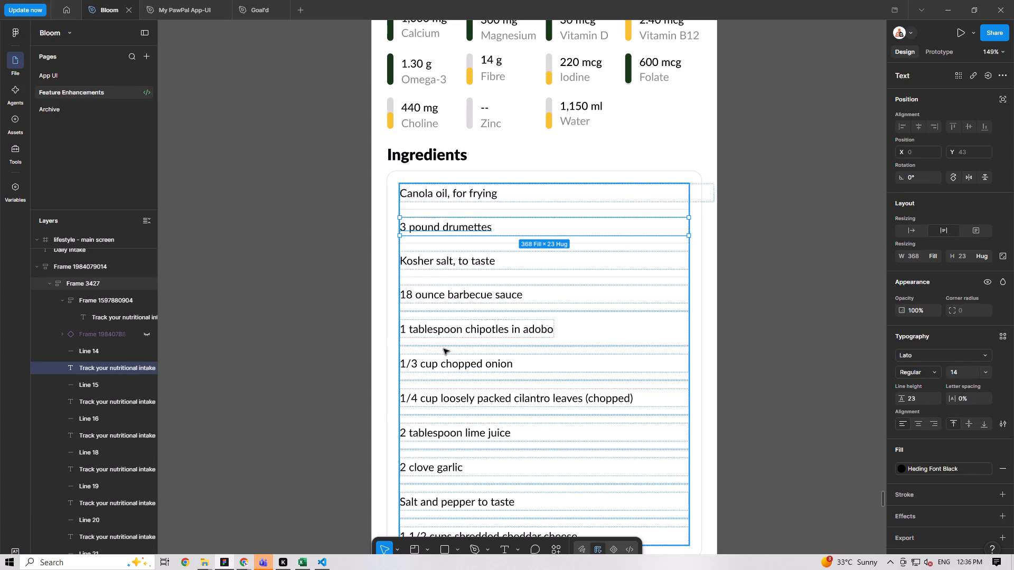
key("alt+Tab")
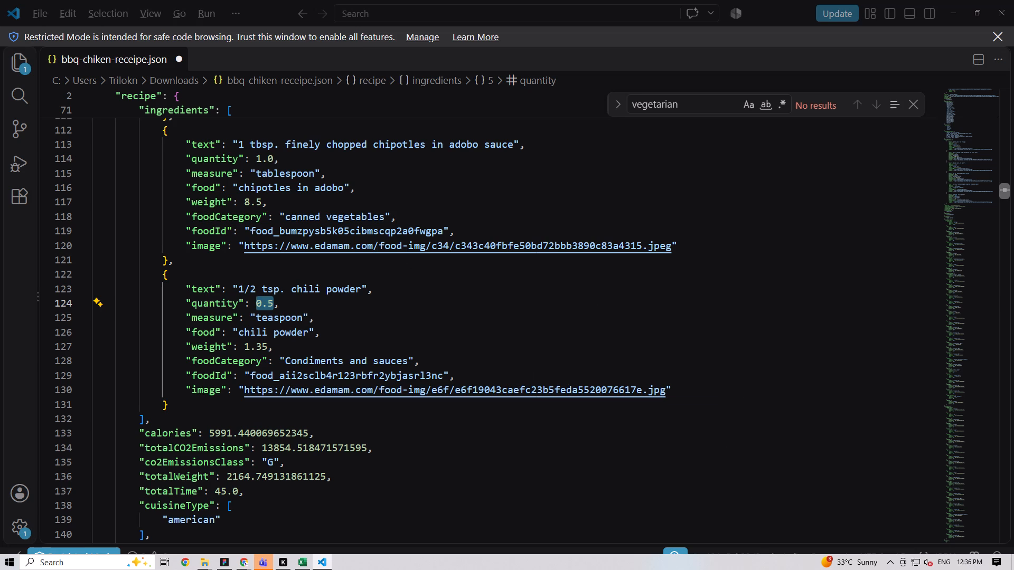
key("alt+Tab")
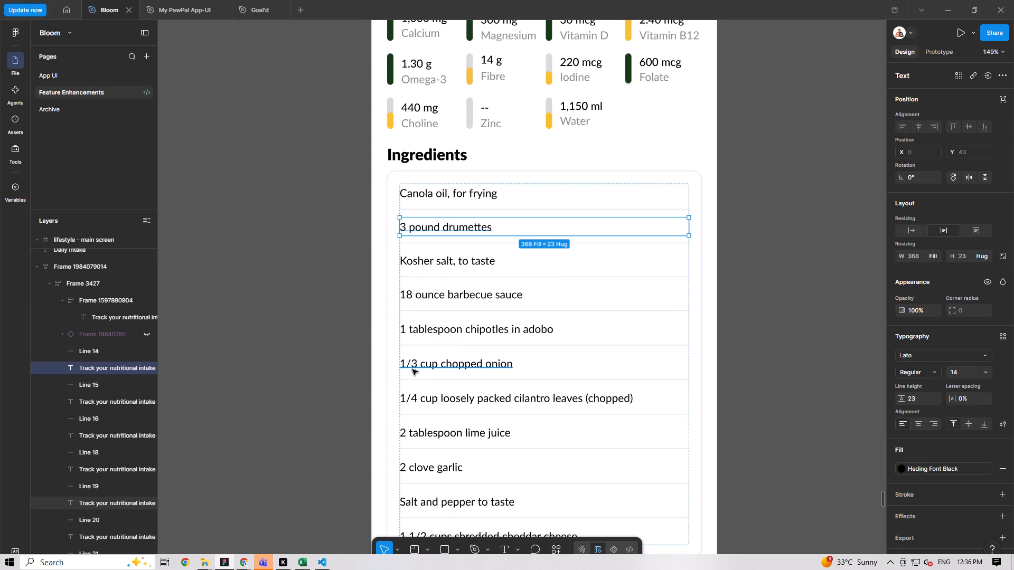
double_click(445, 367)
key("ctrl+shift+v")
Complete the sixth ingredient as "0.5 teaspoon chili powder" using the measure and food values copied from the JSON.
key("alt+Tab")
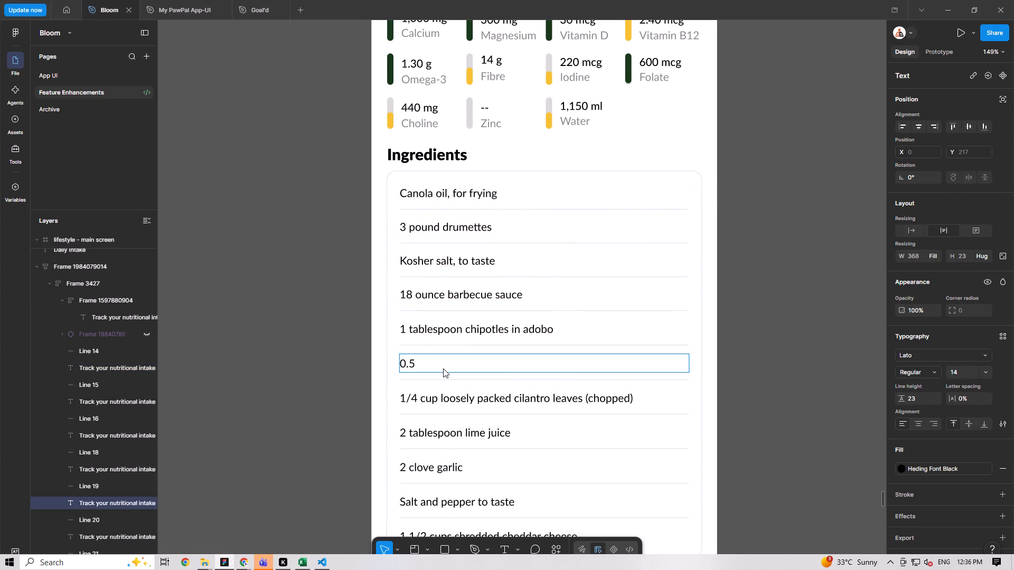
double_click(289, 317)
key("ctrl+c")
key("alt+Tab")
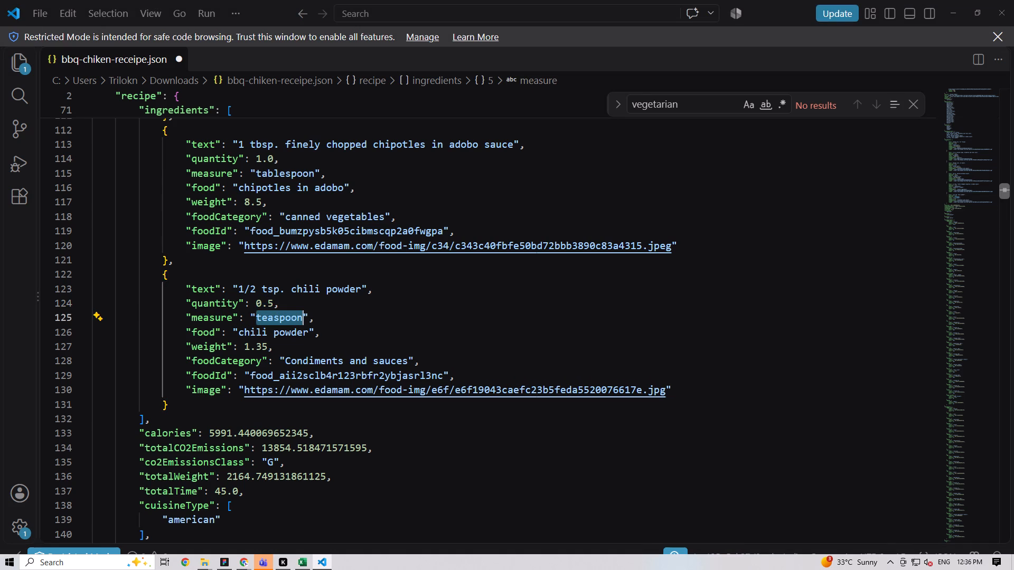
key("ctrl+shift+v")
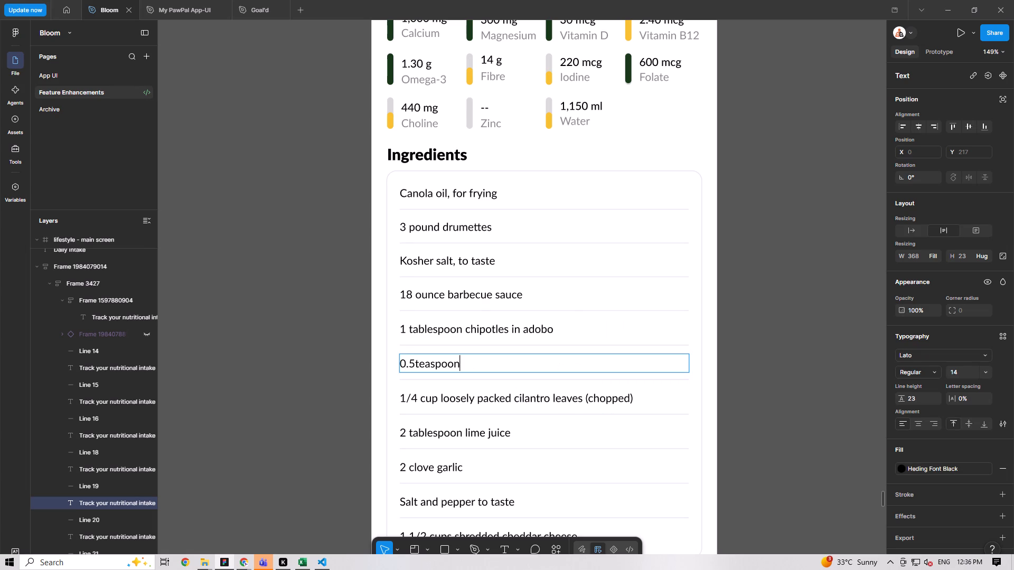
key("ctrl+z")
key("space")
key("ctrl+shift+v")
key("alt+Tab")
left_click_drag(308, 331, 242, 336)
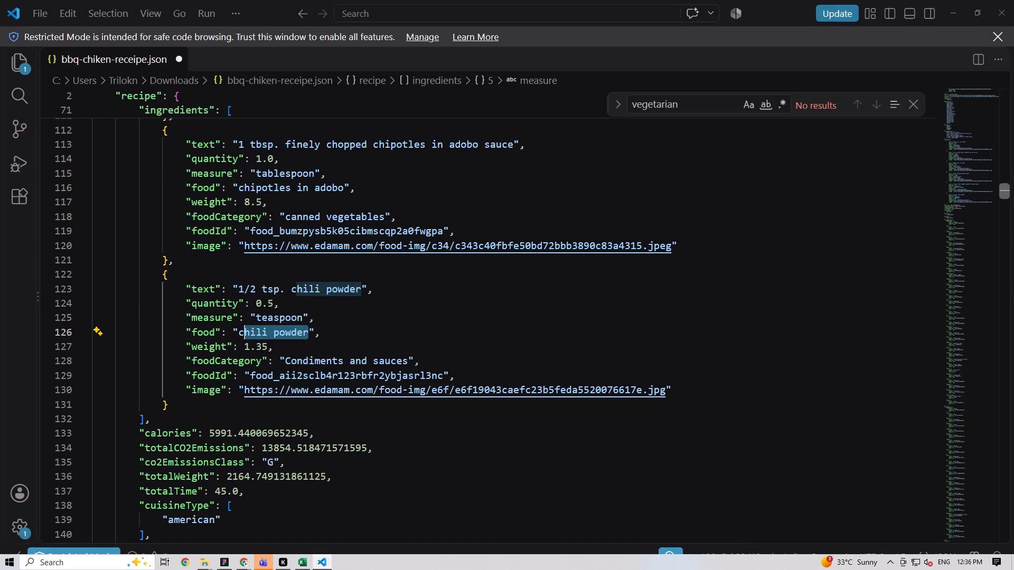
left_click_drag(242, 336, 240, 336)
key("ctrl+c")
key("alt+Tab")
key("space")
key("ctrl+shift+v")
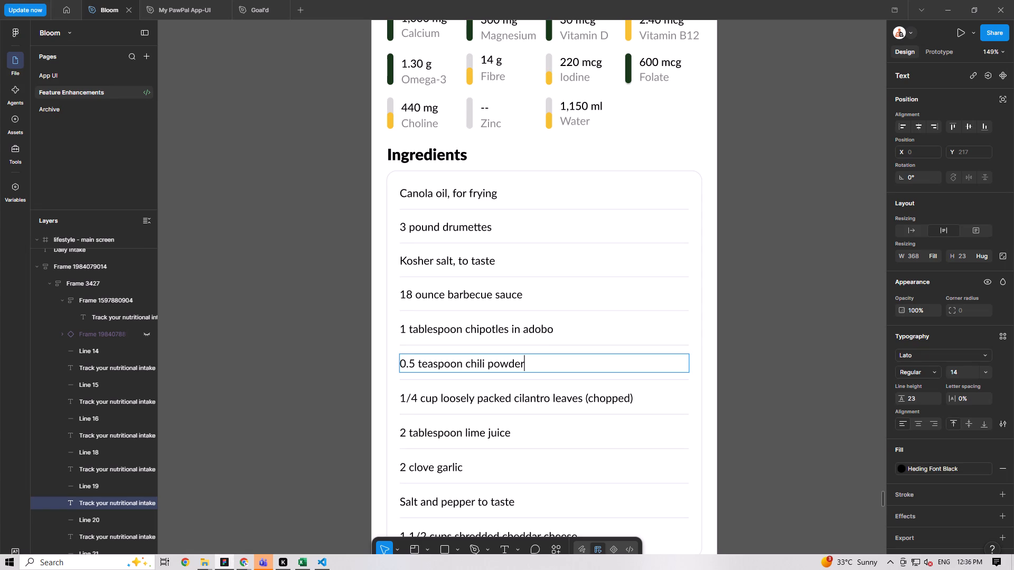
left_click(345, 378)
Compare the Ingredients card in the design with the ingredientLines list in bbq-chiken-receipe.json.
scroll(323, 365, "down", 3)
key("alt+Tab")
scroll(321, 359, "down", 3)
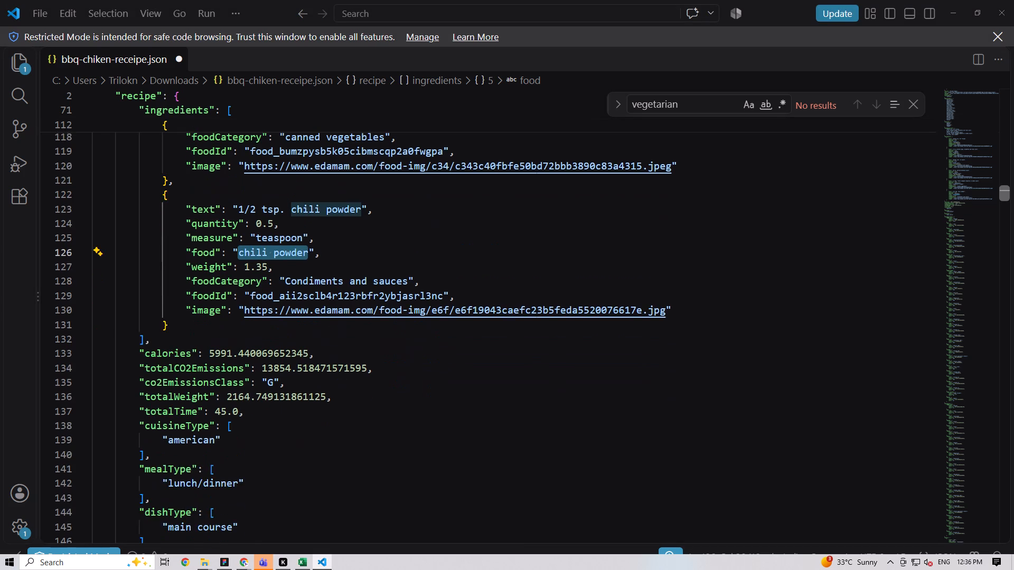
scroll(321, 359, "up", 20)
scroll(321, 359, "up", 12)
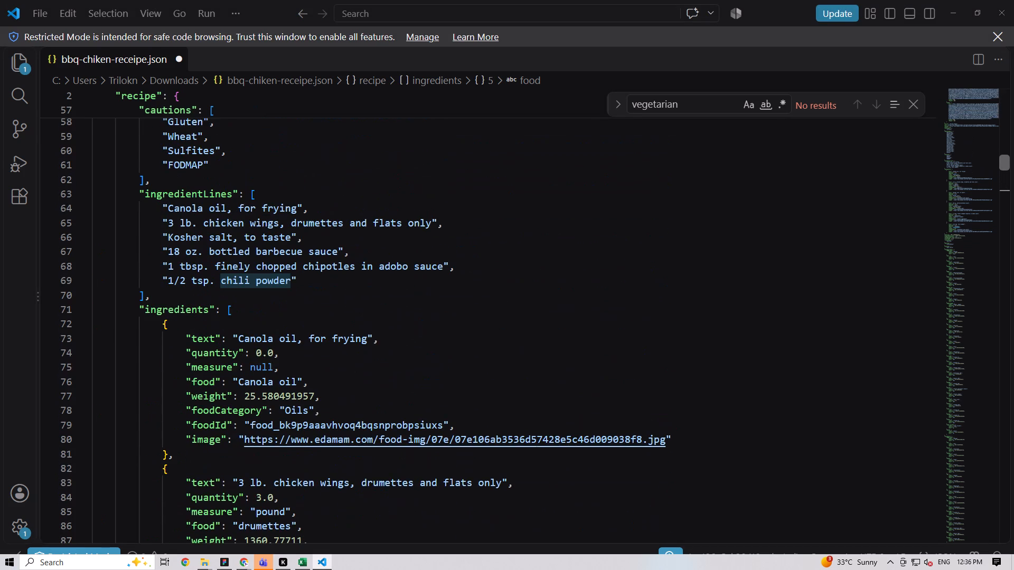
left_click(233, 279)
key("alt+Tab")
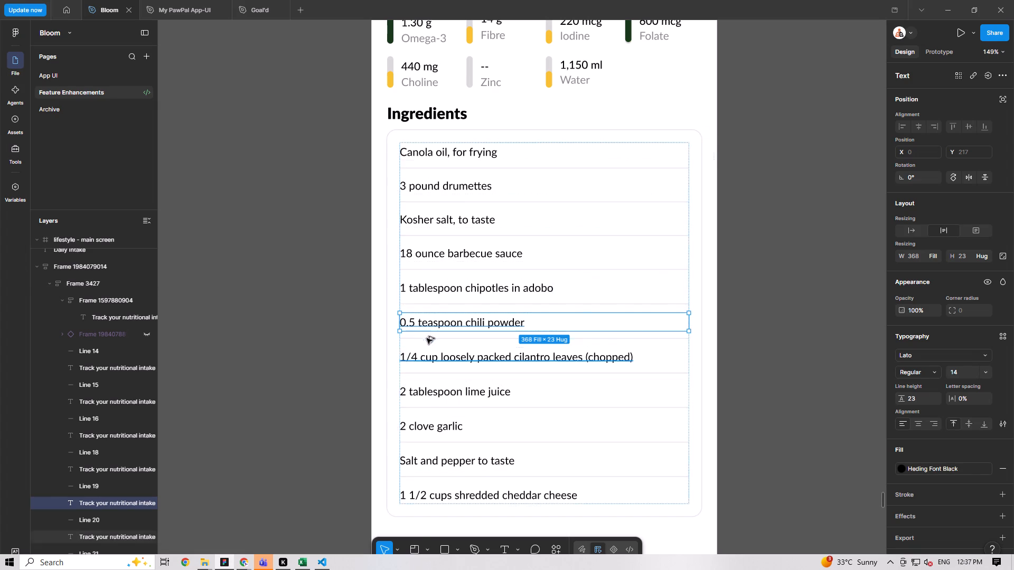
key("alt+Tab")
left_click(253, 266)
key("alt+Tab")
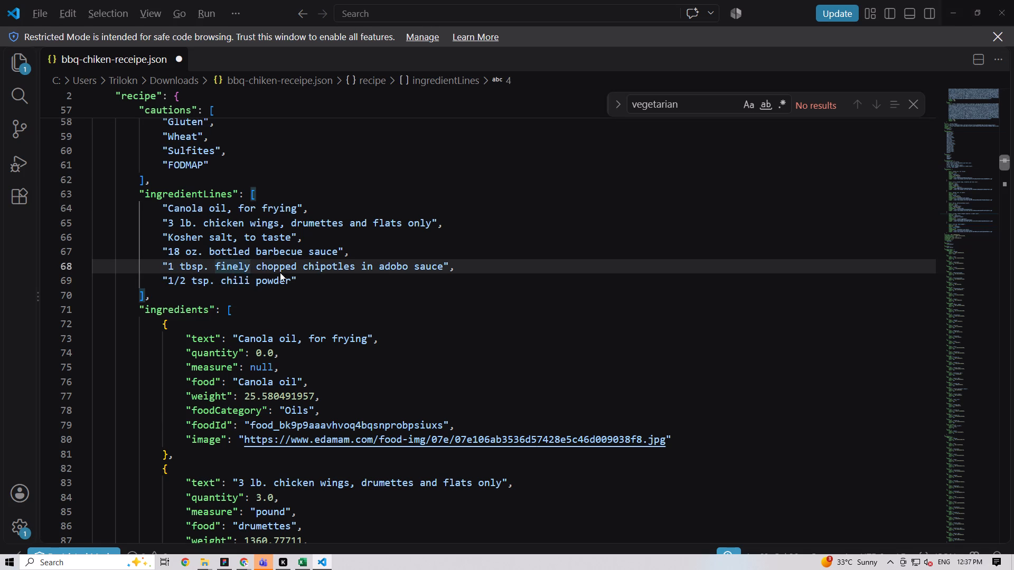
key("alt+Tab")
key("alt+Tab")
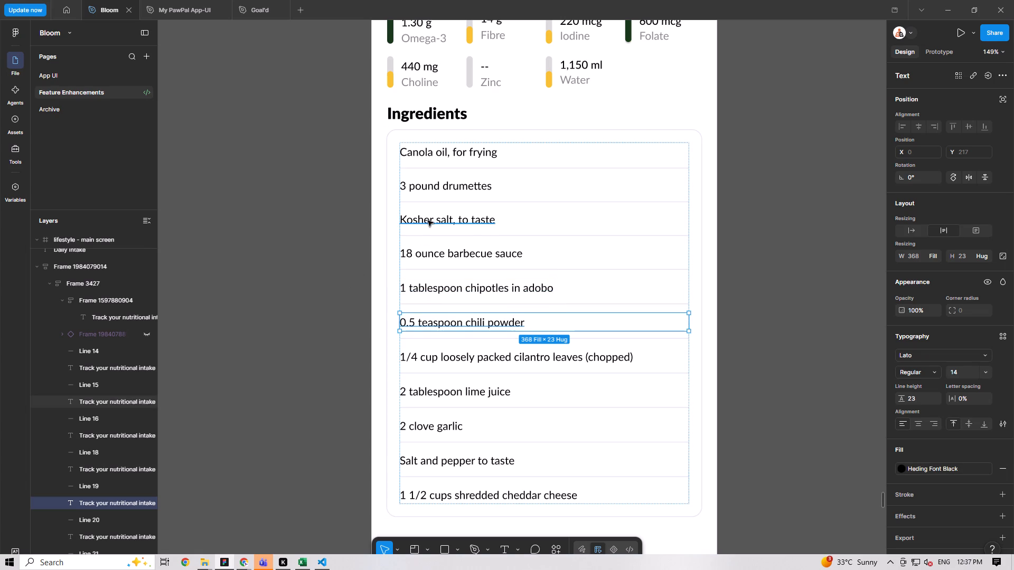
Delete the five leftover ingredients below chili powder: cilantro leaves, lime juice, garlic, salt and pepper, and shredded cheddar cheese.
left_click(442, 357)
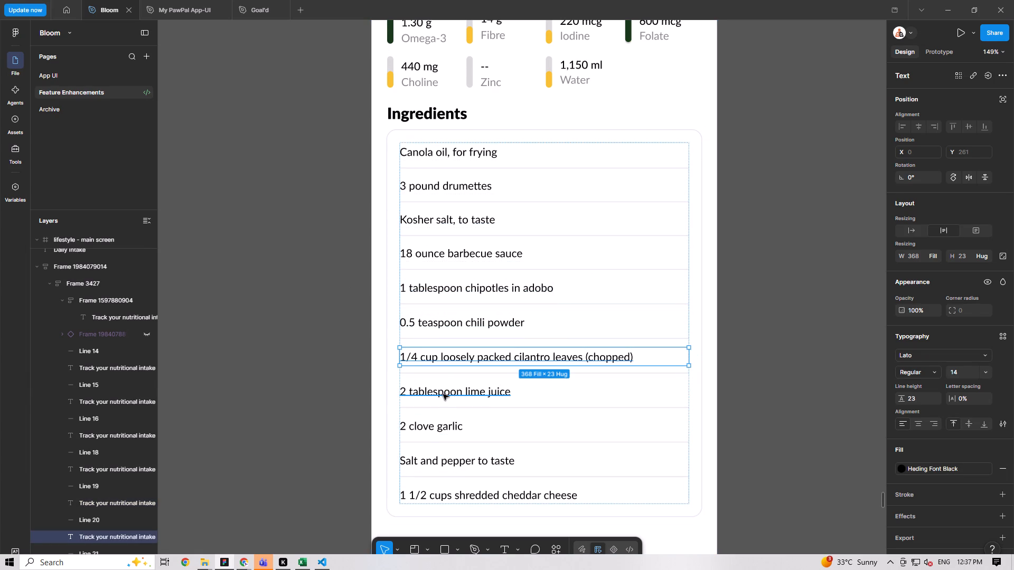
left_click(443, 396, "shift")
left_click(428, 432, "shift")
left_click(446, 457, "shift")
left_click(472, 497, "shift")
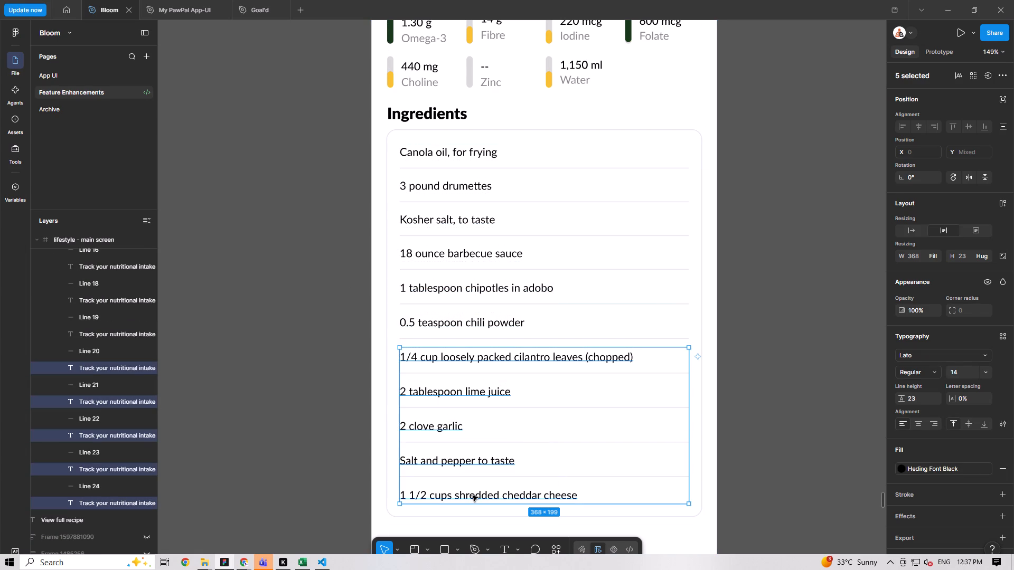
key("Delete")
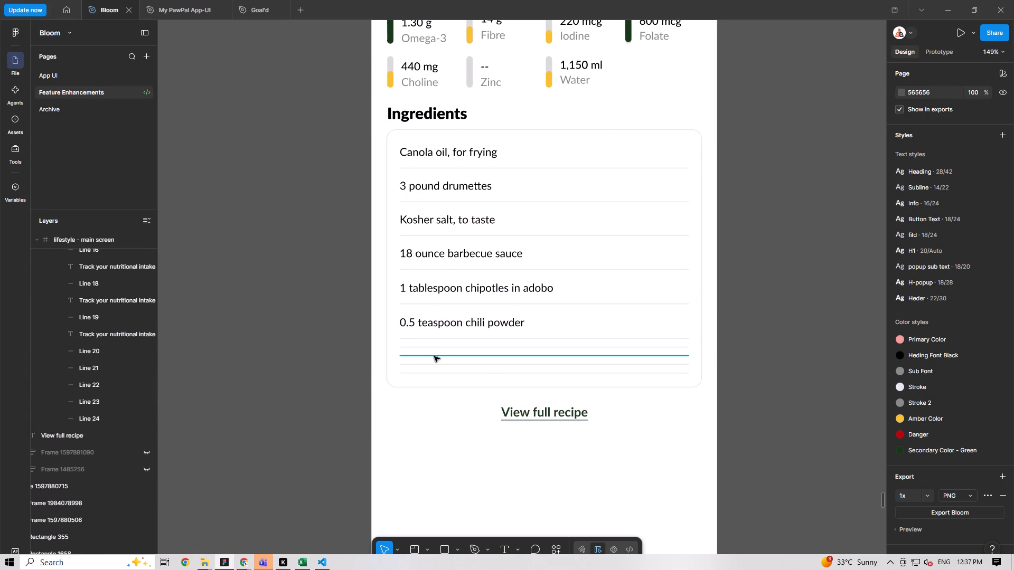
Delete all the leftover divider lines below the chili powder ingredient.
left_click(426, 348, "ctrl")
left_click(419, 356, "ctrl+shift")
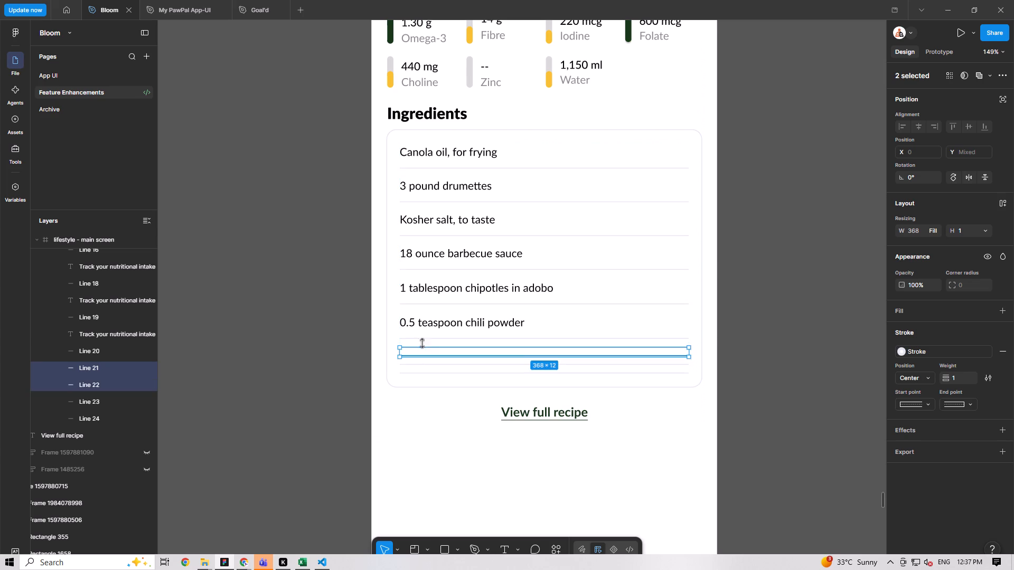
left_click(422, 338, "ctrl+shift")
key("Delete")
left_click(425, 338, "ctrl")
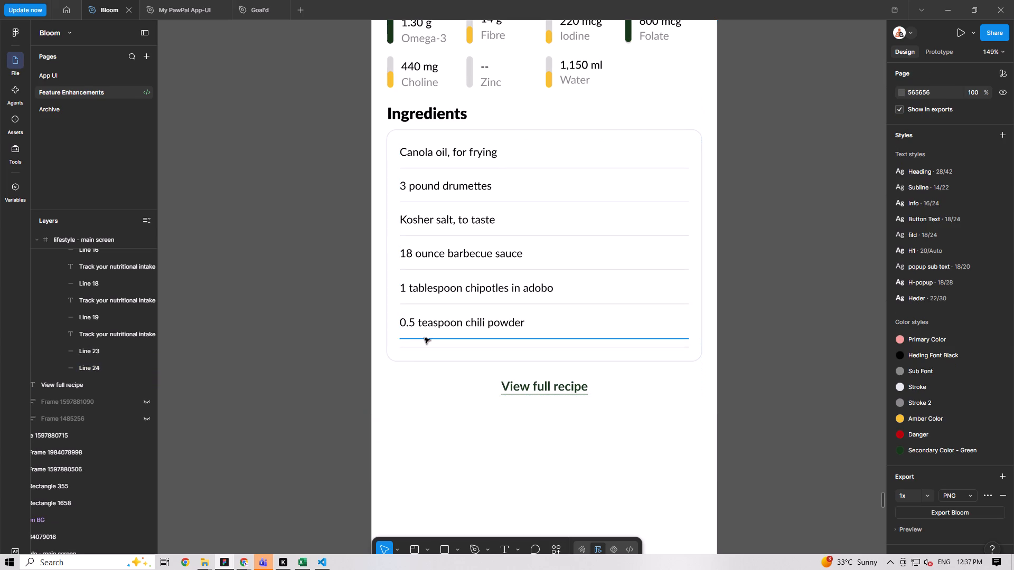
left_click(438, 348, "ctrl+shift")
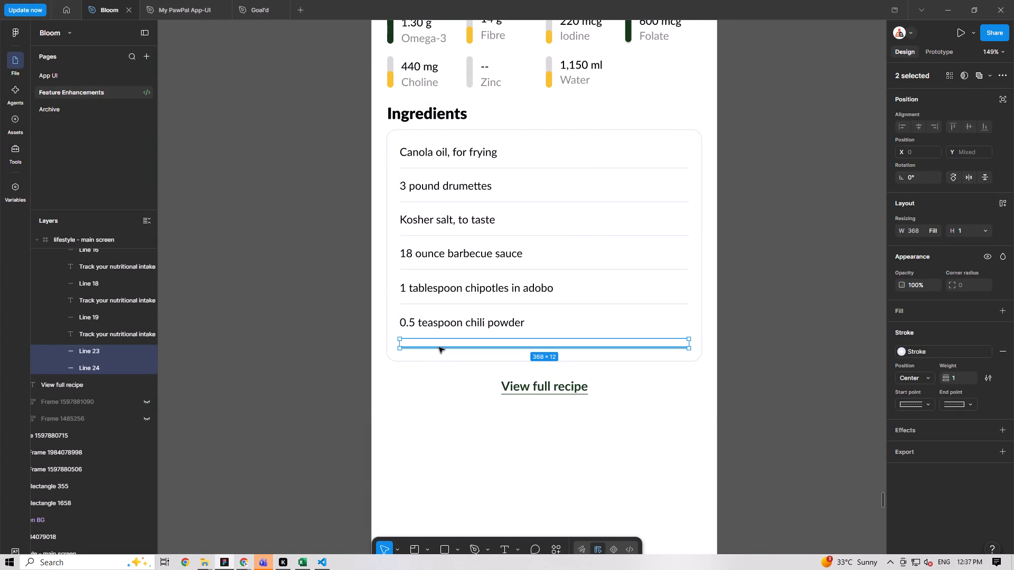
key("Delete")
Set the "Canola oil, for frying" text in the Ingredients card to auto width.
left_click(444, 340)
double_click(444, 340)
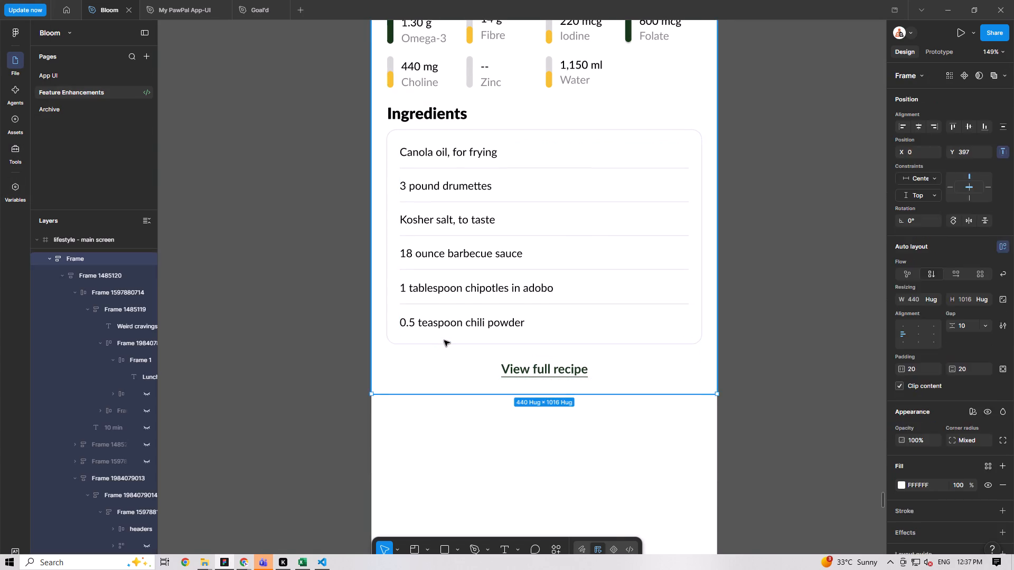
triple_click(443, 338)
double_click(443, 337)
double_click(445, 331)
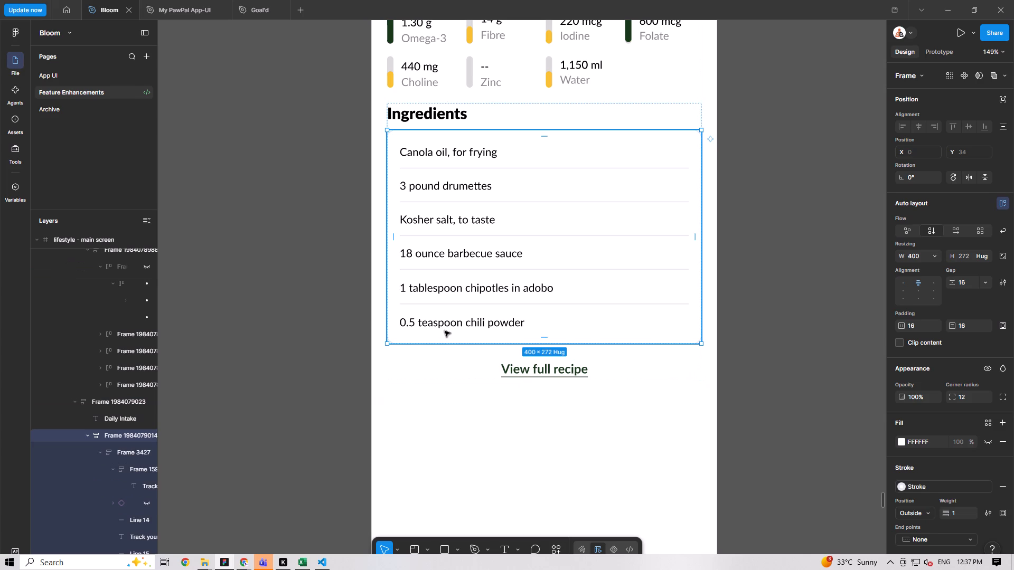
left_click(445, 323)
key("Return")
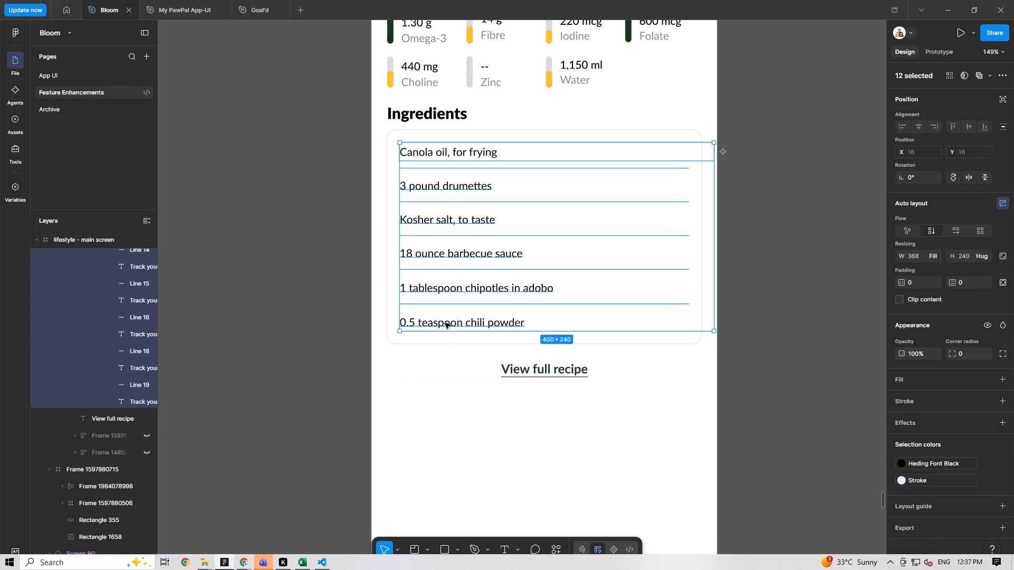
key("Return")
left_click(336, 308)
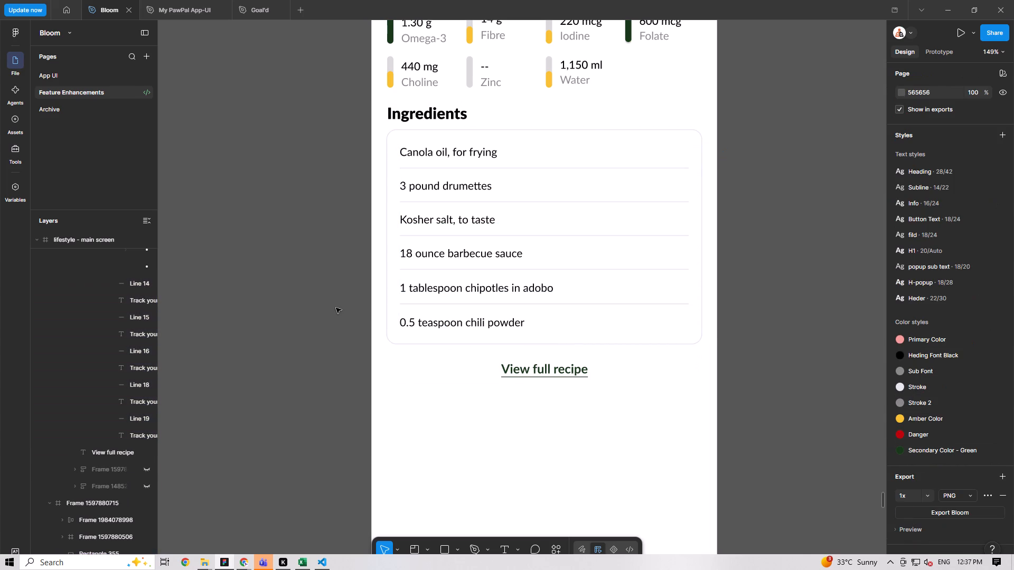
key("ctrl+z")
left_click(445, 157)
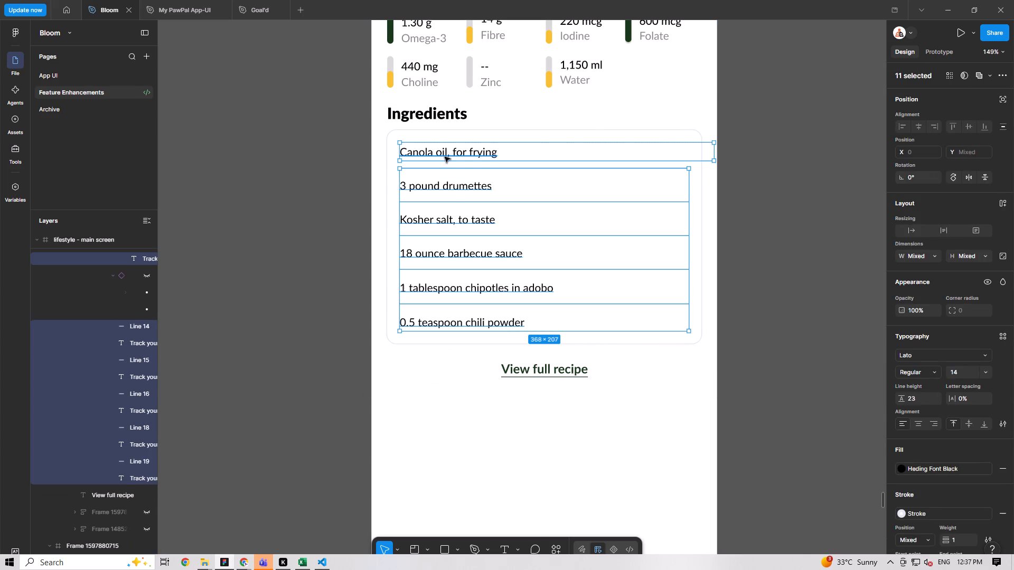
left_click(909, 232)
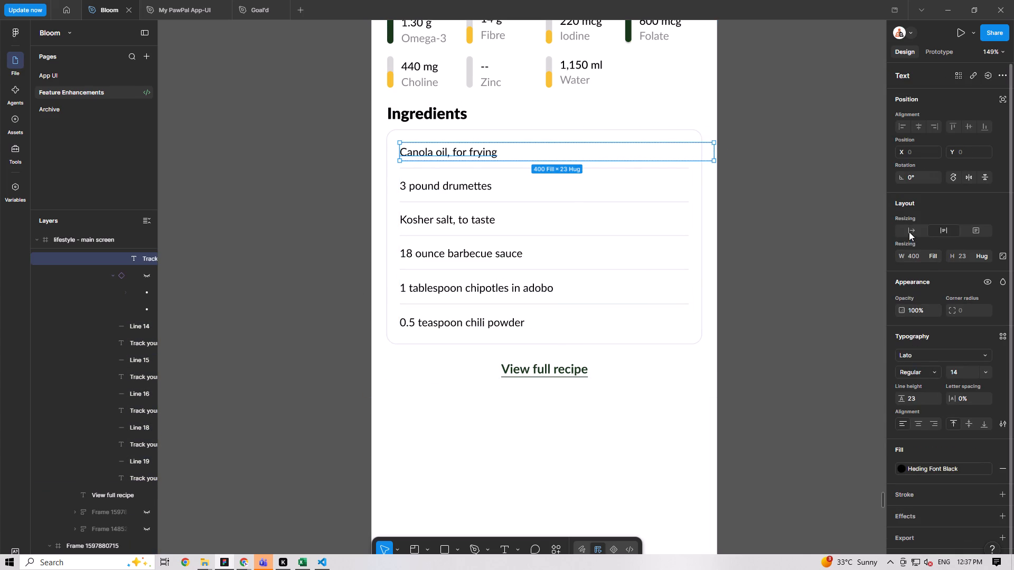
left_click(762, 223)
Ungroup the frame wrapping the "Canola oil, for frying" text, leaving it directly in the ingredients list.
left_click(465, 150, "ctrl")
key("shift+Return")
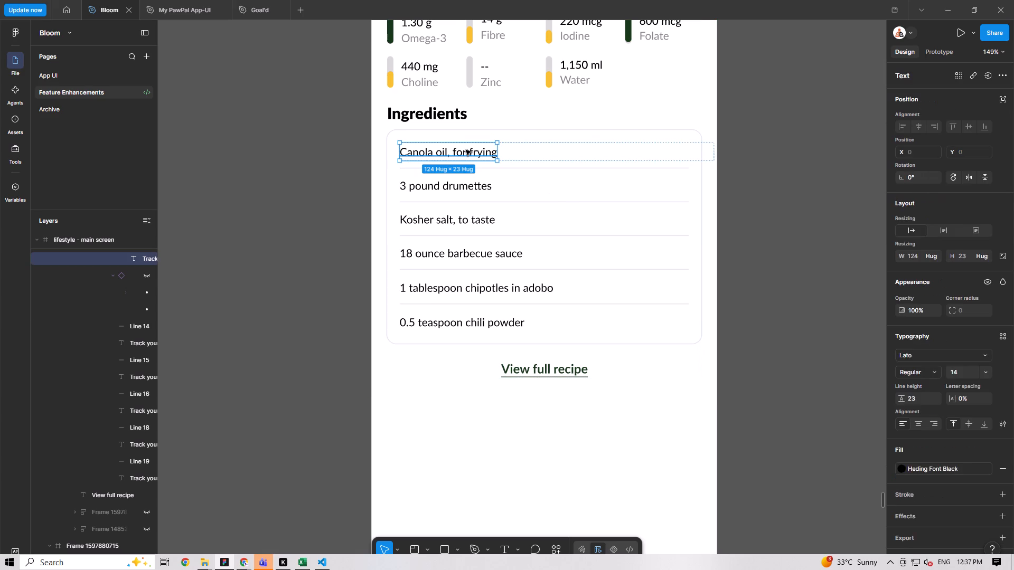
key("ctrl+shift+g")
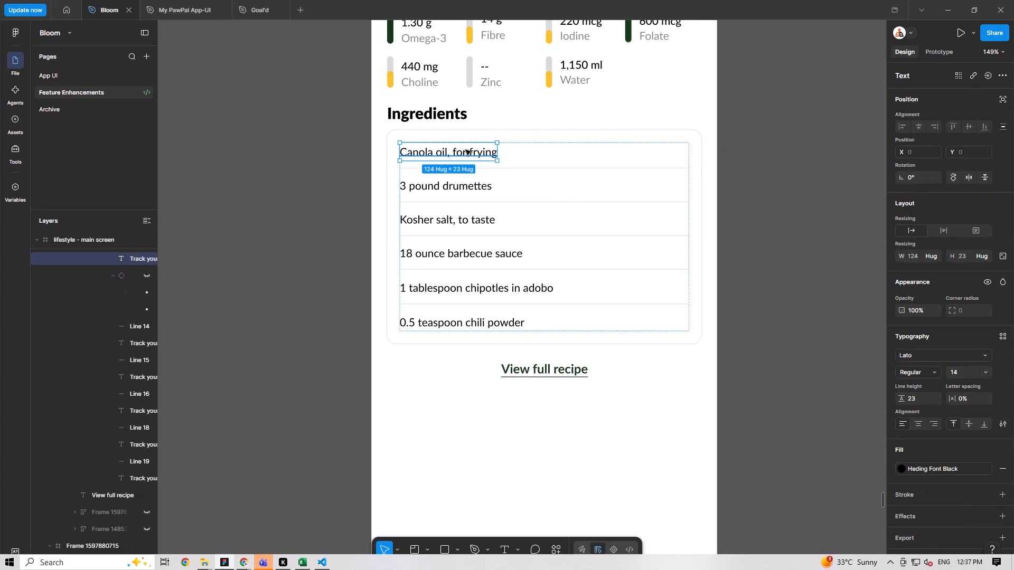
left_click(336, 220)
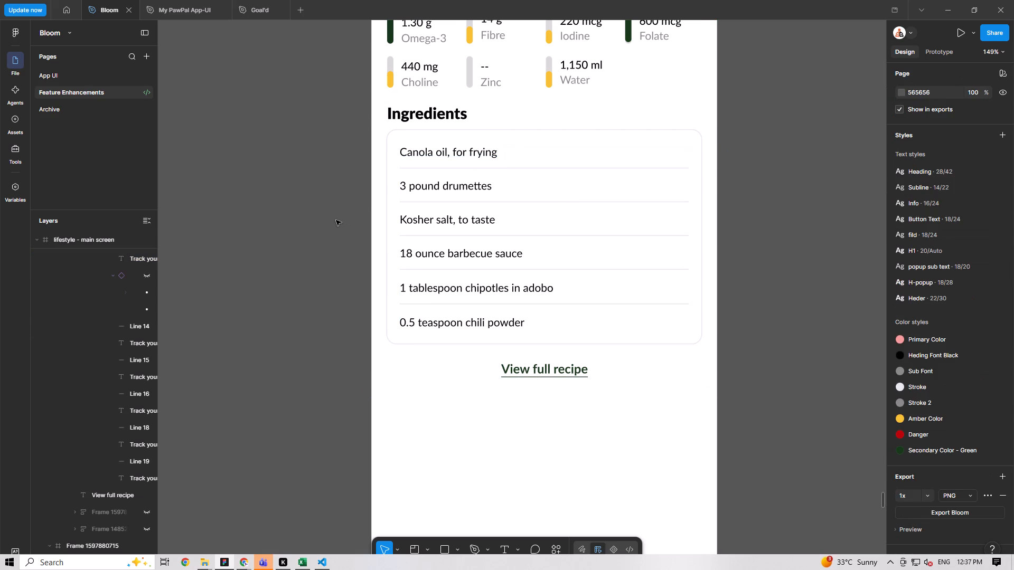
Shorten the BBQ Chicken Wings screen frame from its bottom edge to reduce the empty space below "View full recipe".
scroll(315, 240, "down", 3, "ctrl")
key("space")
scroll(288, 236, "down", 9, "ctrl")
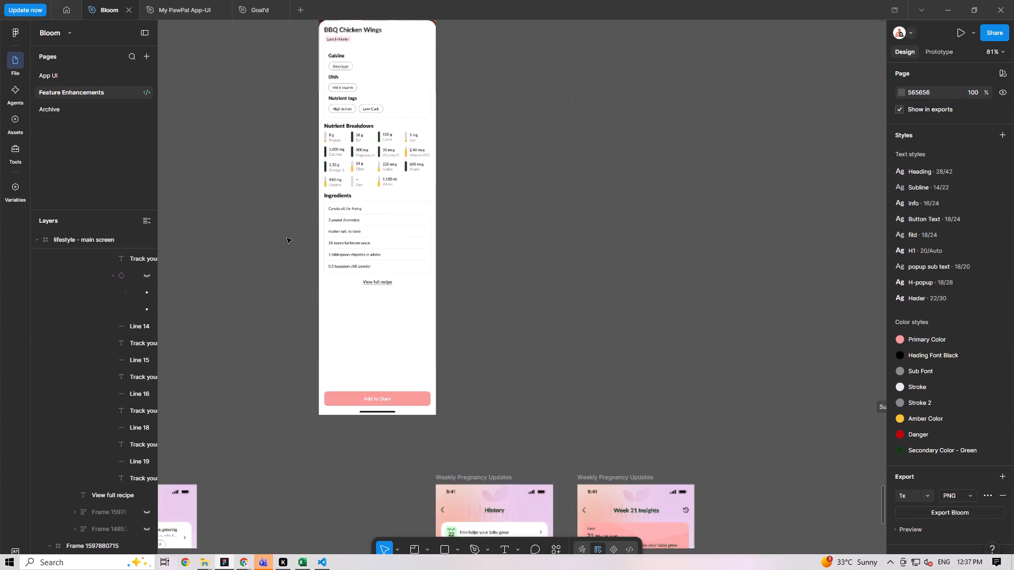
scroll(337, 191, "down", 6, "ctrl")
scroll(373, 203, "up", 4)
left_click(341, 112)
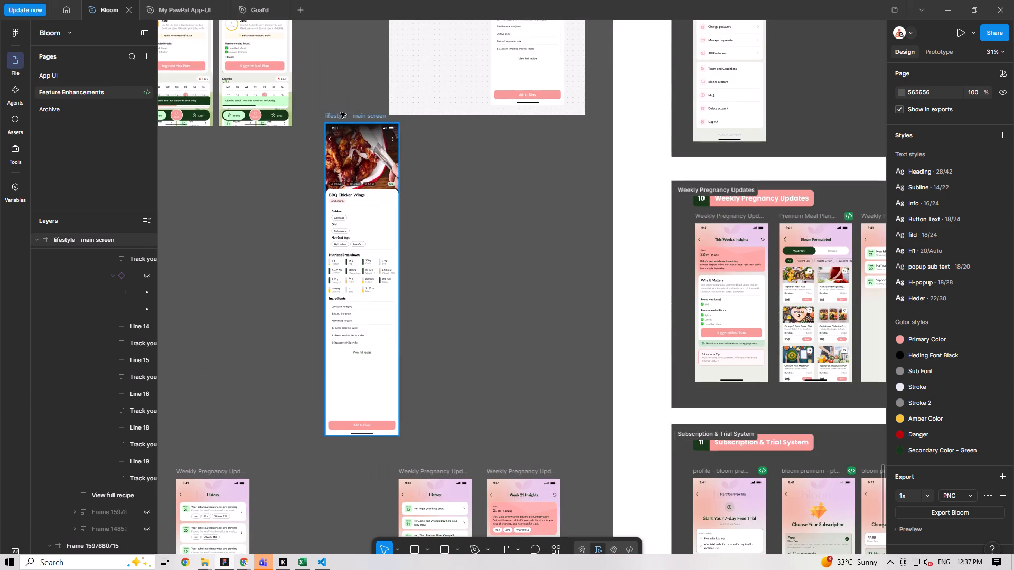
left_click_drag(377, 433, 383, 378)
left_click(441, 348)
Review the BBQ Chicken Wings screen from the top and check it against bbq-chiken-receipe.json in Visual Studio Code.
scroll(356, 249, "up", 18, "ctrl")
scroll(367, 332, "up", 6)
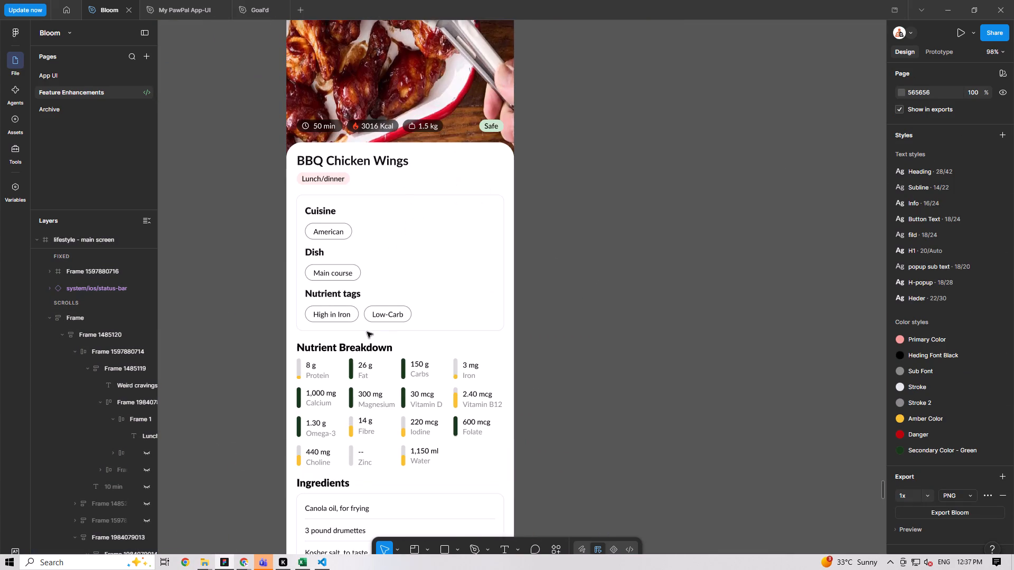
scroll(367, 332, "up", 4)
key("alt+Tab")
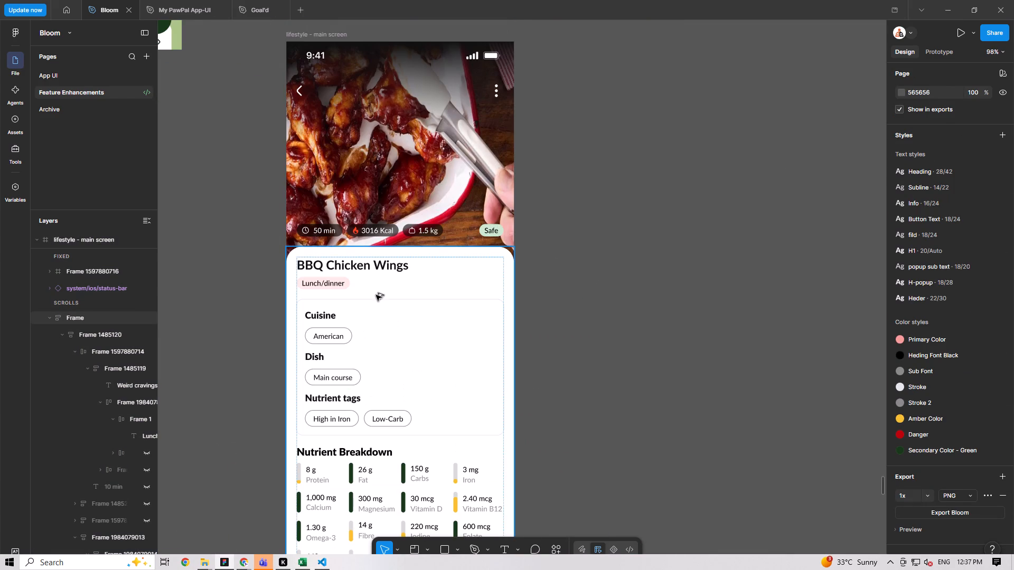
scroll(392, 293, "down", 4)
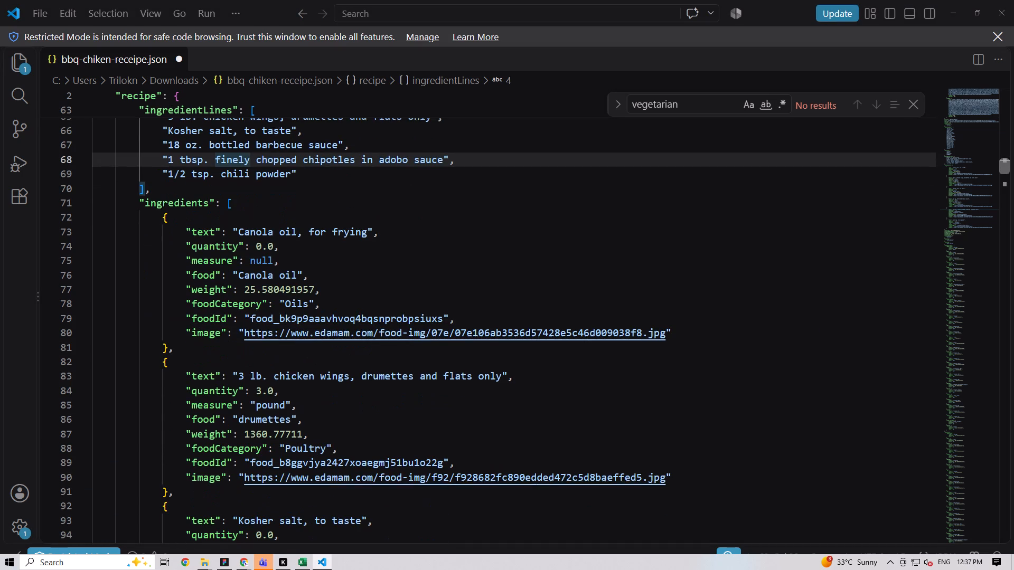
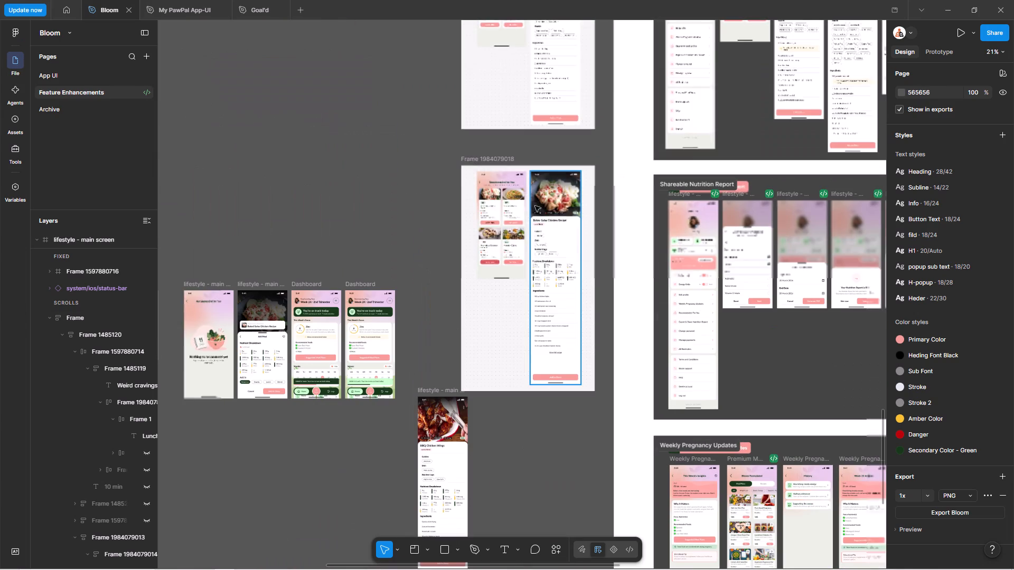
left_click(545, 174)
scroll(503, 375, "down", 15)
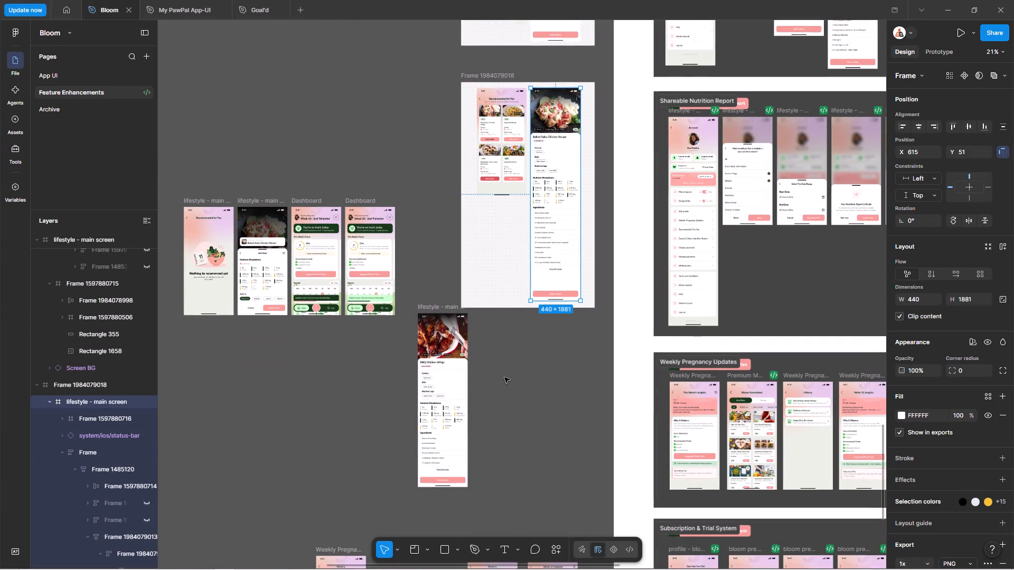
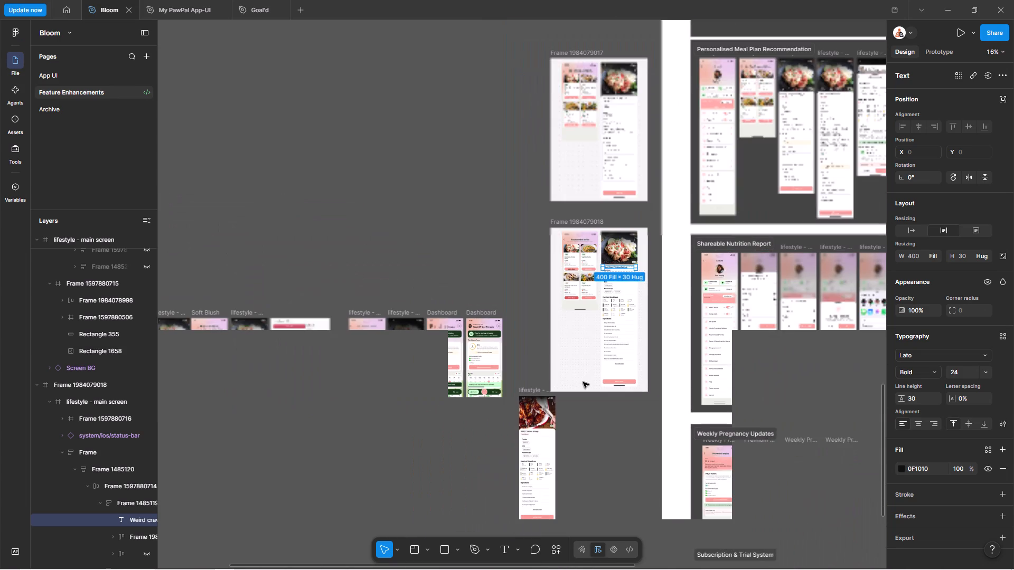
Review the BBQ Chicken Wings recipe screen up close, from its header image and tags to the nutrient breakdown and ingredients.
scroll(583, 382, "down", 6)
left_click(587, 384)
scroll(546, 421, "up", 10, "ctrl")
scroll(545, 421, "down", 1, "ctrl")
scroll(545, 421, "up", 4, "ctrl")
scroll(543, 417, "down", 1, "ctrl")
scroll(543, 417, "up", 3, "ctrl")
scroll(508, 358, "up", 7, "ctrl")
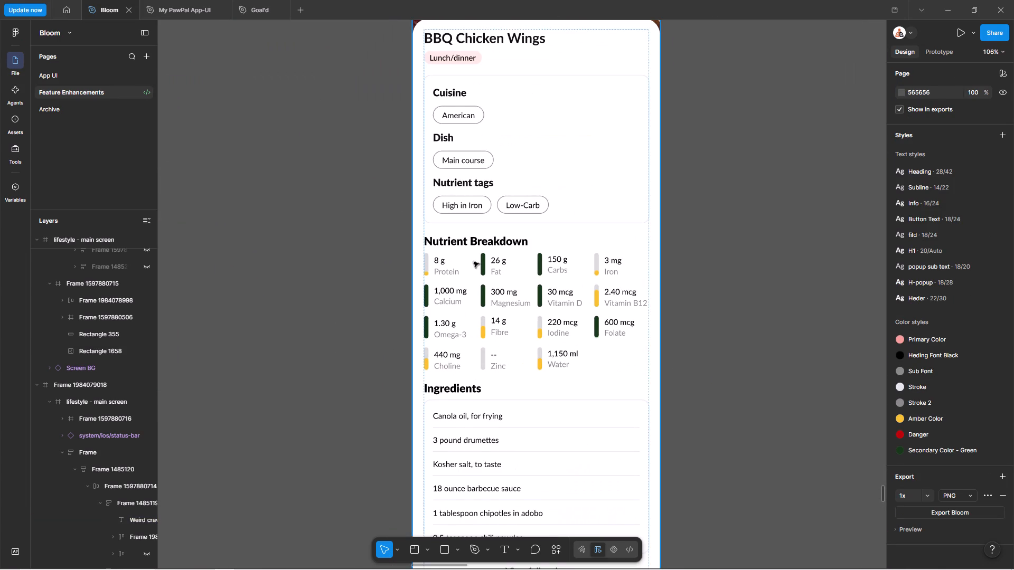
scroll(474, 262, "down", 3, "ctrl")
scroll(472, 248, "up", 9)
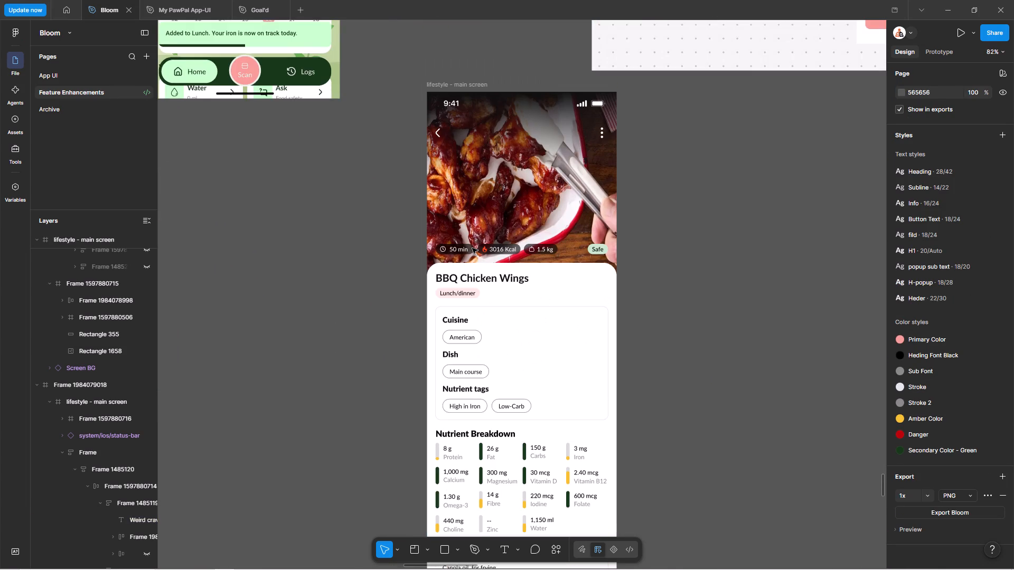
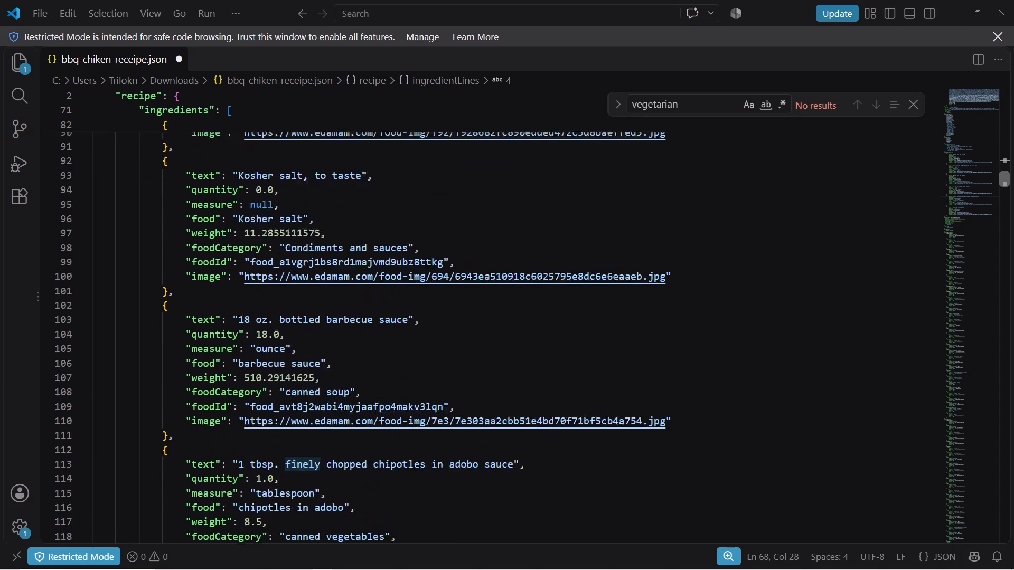
Find totalTime in the recipe JSON and set the cooking time on the Figma recipe screen's header image to 45 min.
scroll(463, 290, "down", 13)
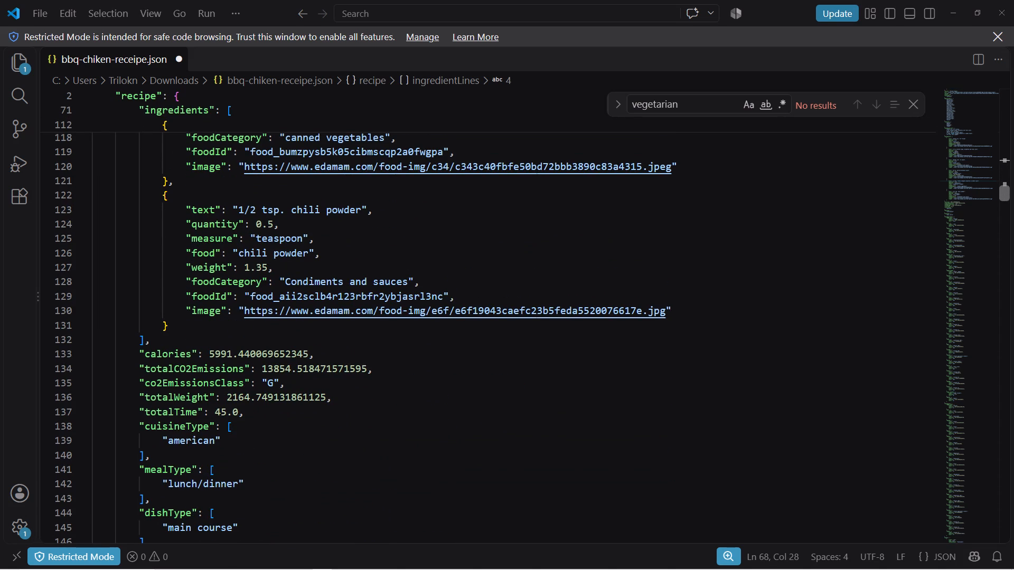
left_click(230, 352)
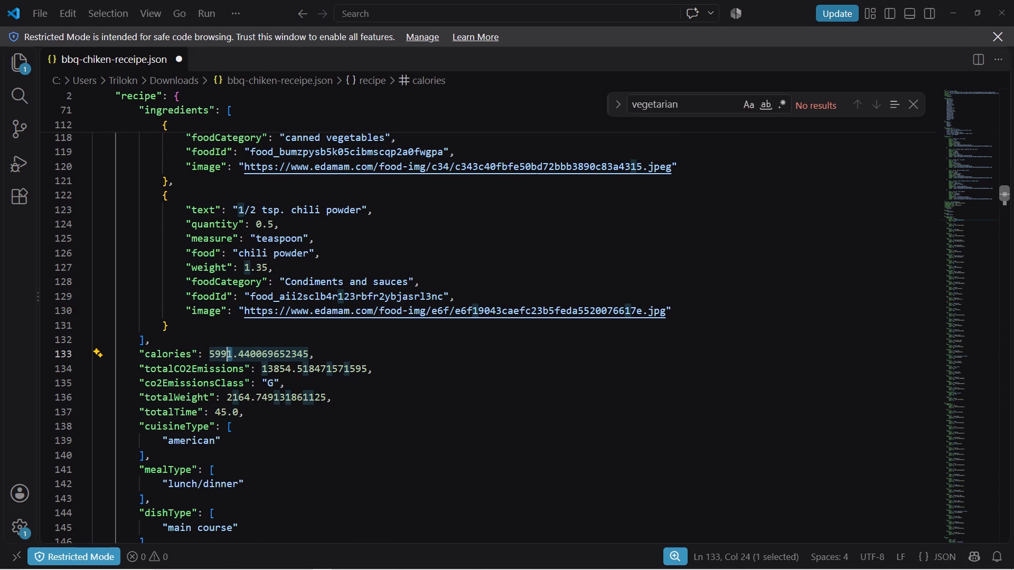
left_click(233, 390)
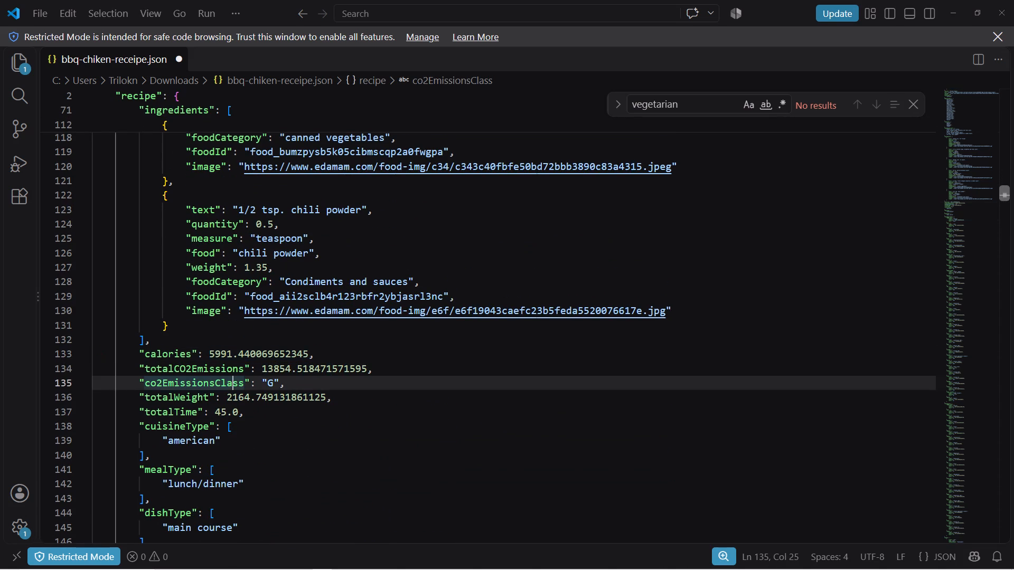
left_click_drag(236, 410, 228, 409)
key("alt+Tab")
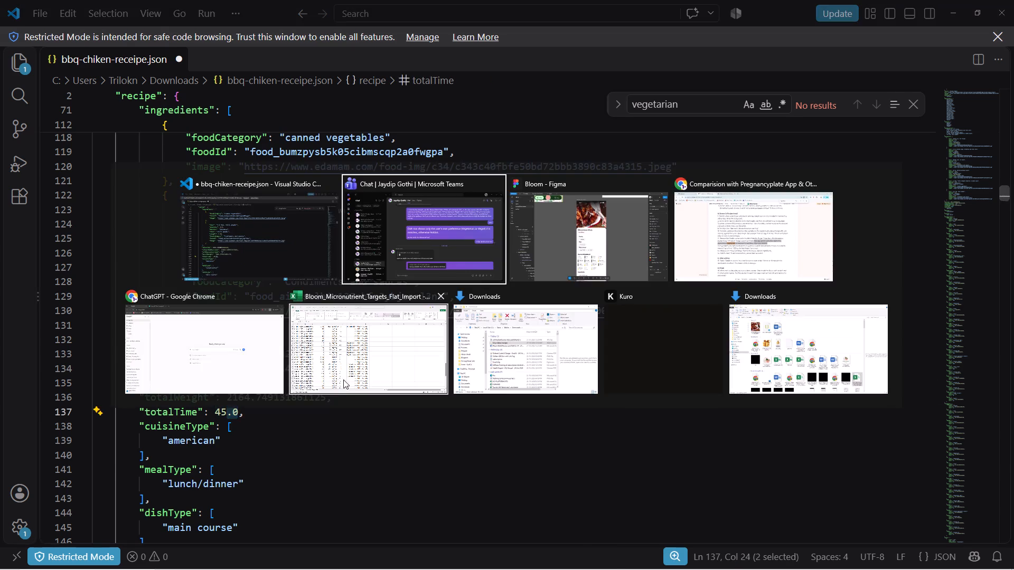
key("alt+Tab")
scroll(456, 199, "up", 6, "ctrl")
triple_click(457, 224, "ctrl")
left_click(458, 222, "ctrl")
scroll(458, 222, "up", 5, "ctrl")
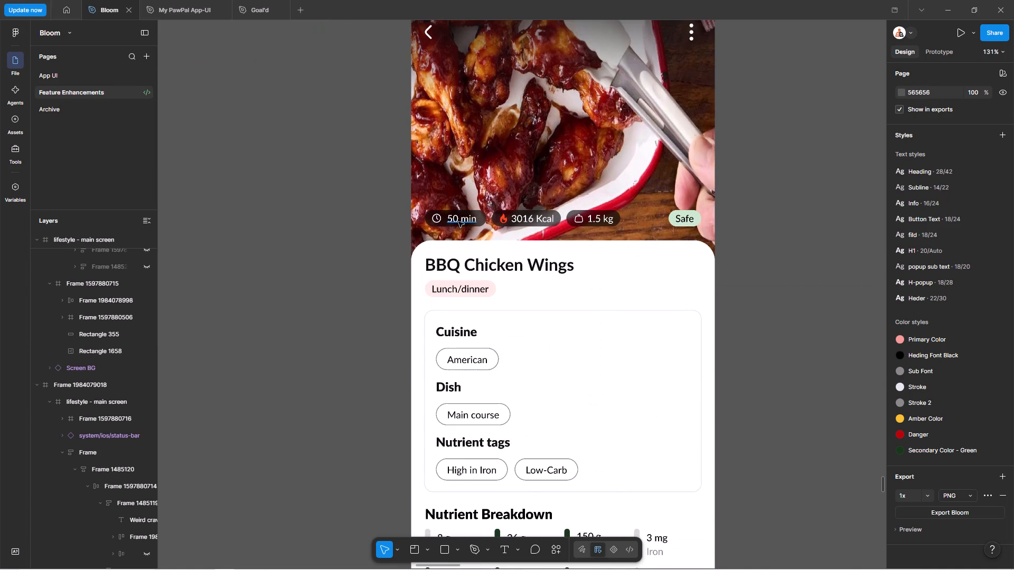
double_click(453, 216, "ctrl")
double_click(452, 217, "ctrl")
double_click(452, 217)
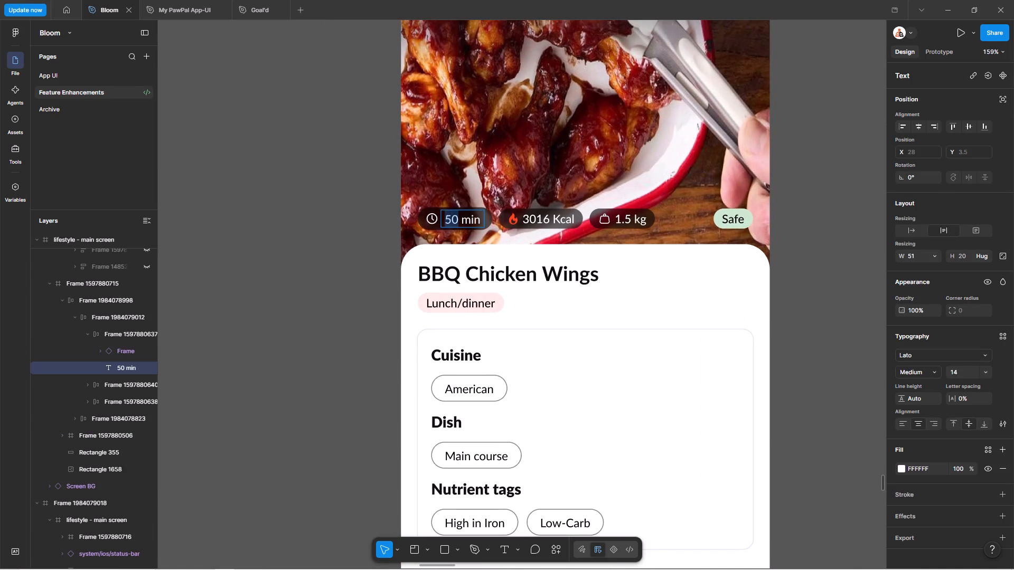
type("45")
Check totalWeight in the recipe JSON and set the weight tag on the Figma header image to 2.2 kg.
key("alt+Tab")
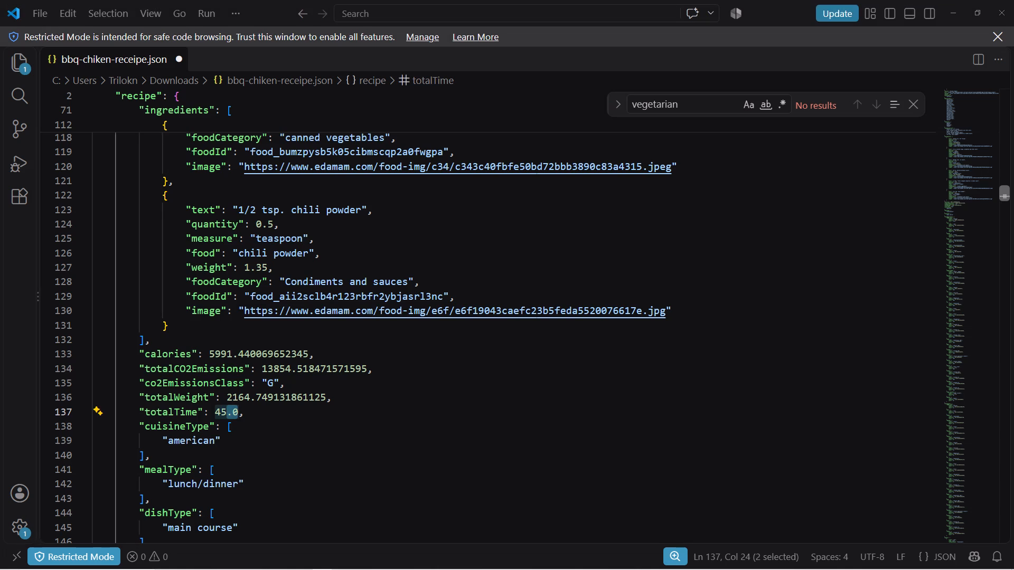
key("alt+Tab")
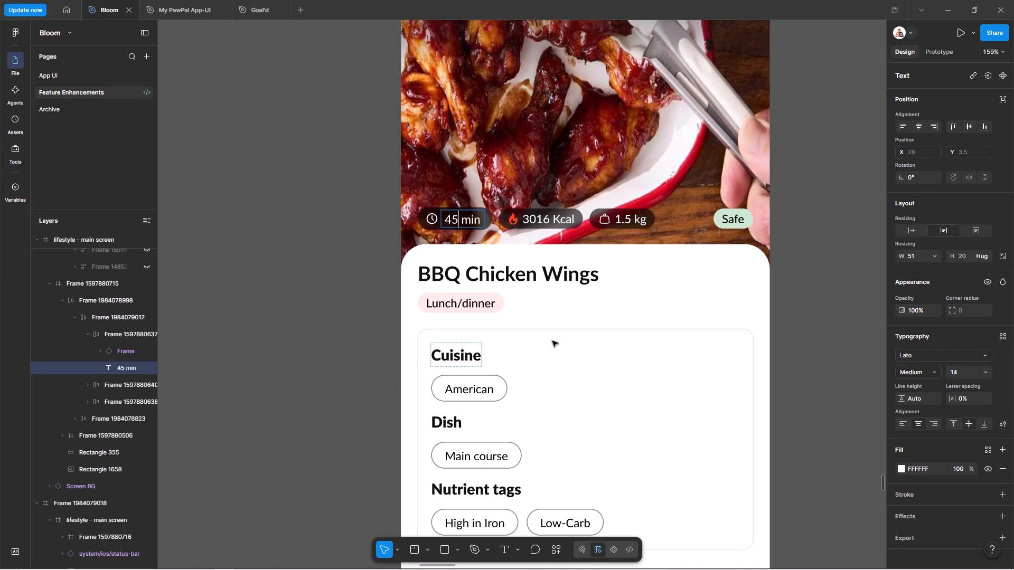
key("alt+Tab")
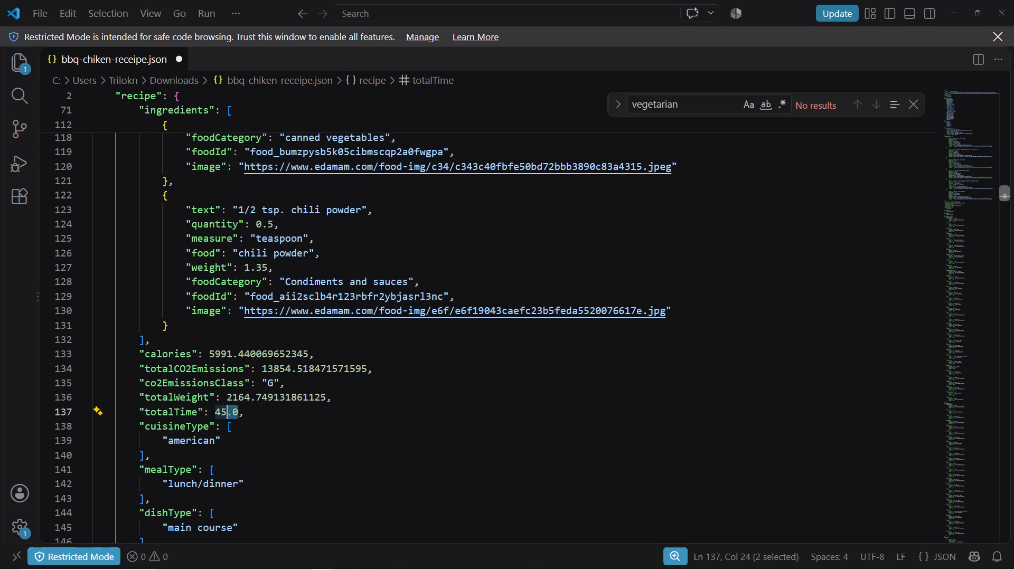
key("alt+Tab")
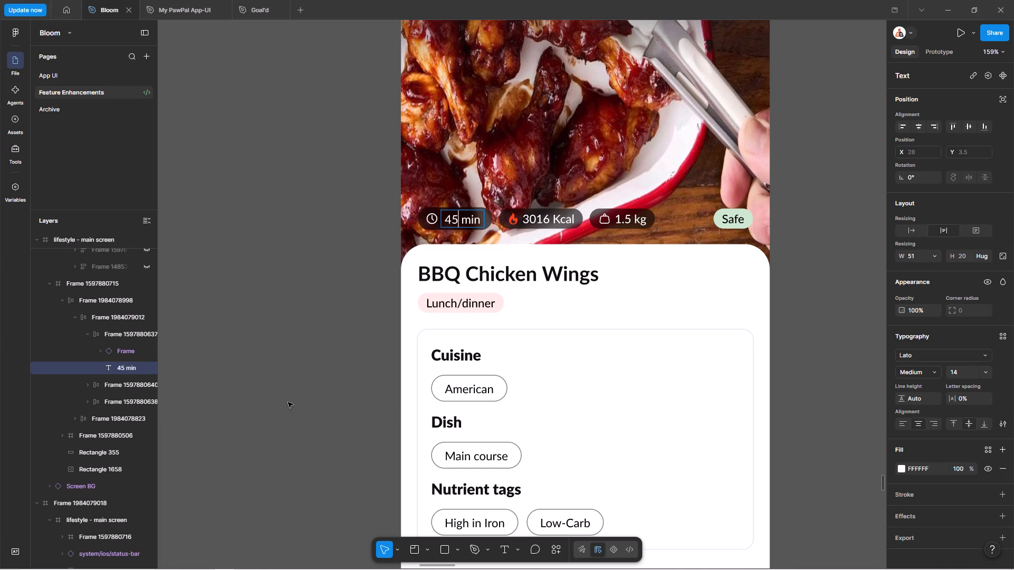
key("alt+Tab")
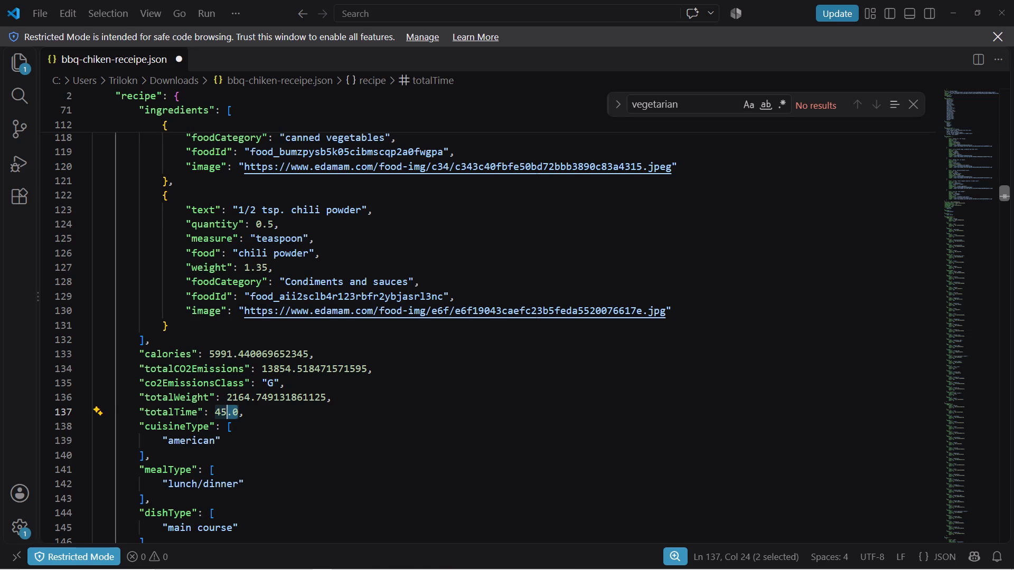
left_click_drag(248, 397, 224, 398)
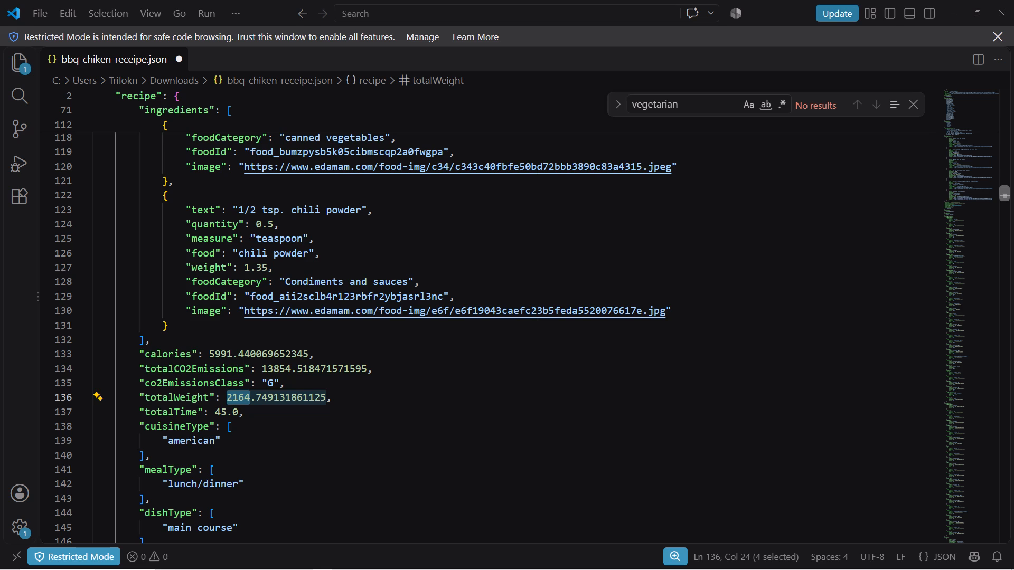
key("alt+Tab")
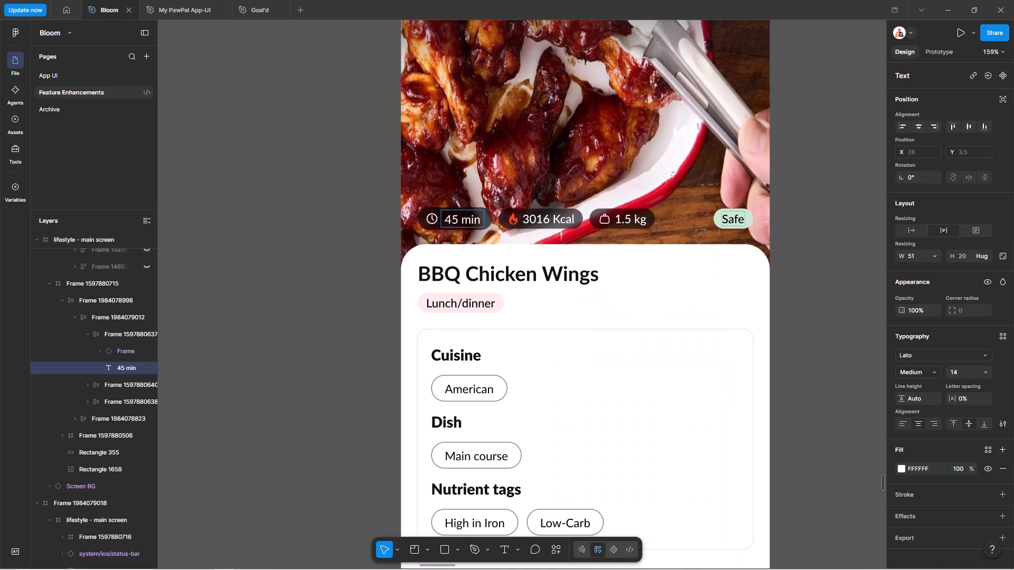
left_click(627, 221, "ctrl")
left_click_drag(630, 217, 616, 216)
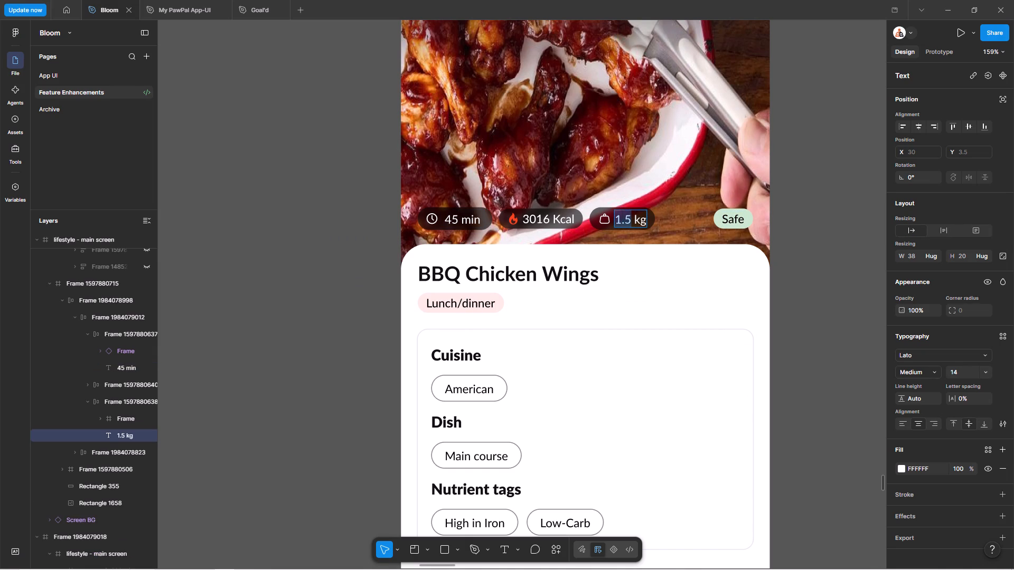
left_click_drag(616, 216, 610, 217)
type("2.2")
Copy the whole-number Energy quantity from totalNutrients in the JSON into the Figma header's calorie tag, making it 5991 Kcal.
key("alt+Tab")
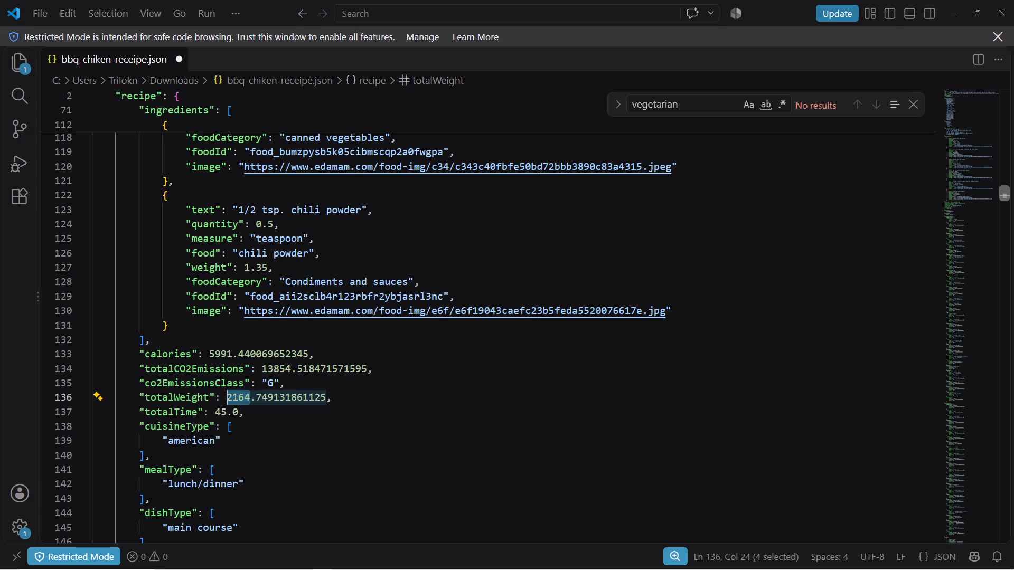
scroll(298, 397, "down", 3)
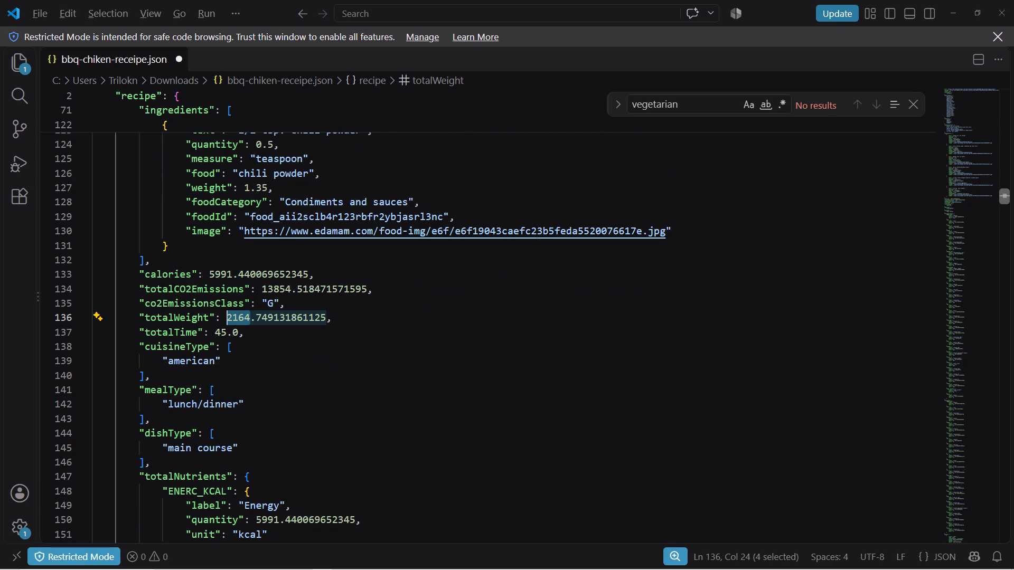
key("alt+Tab")
key("alt+Tab")
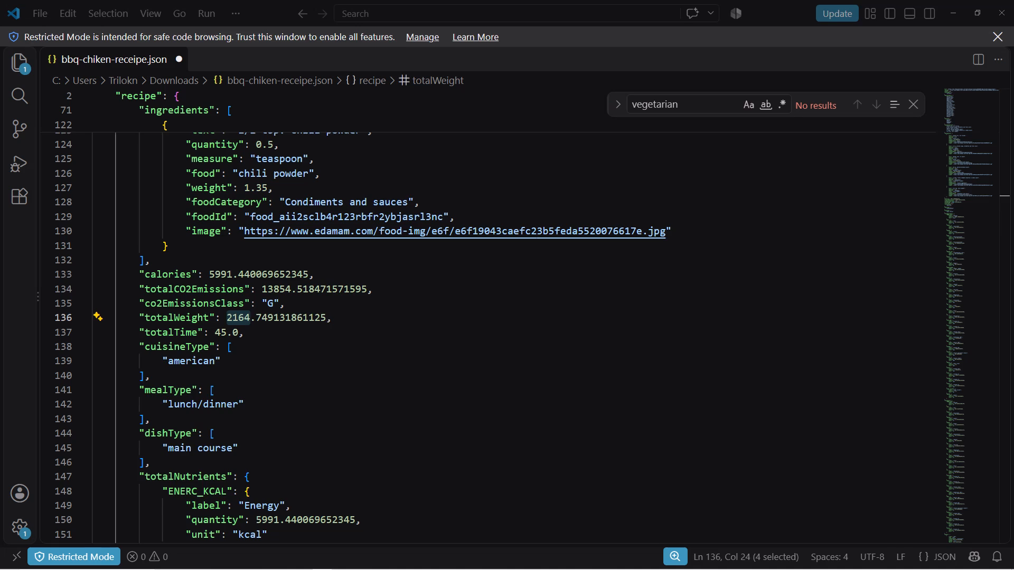
scroll(273, 479, "down", 2)
left_click(224, 425)
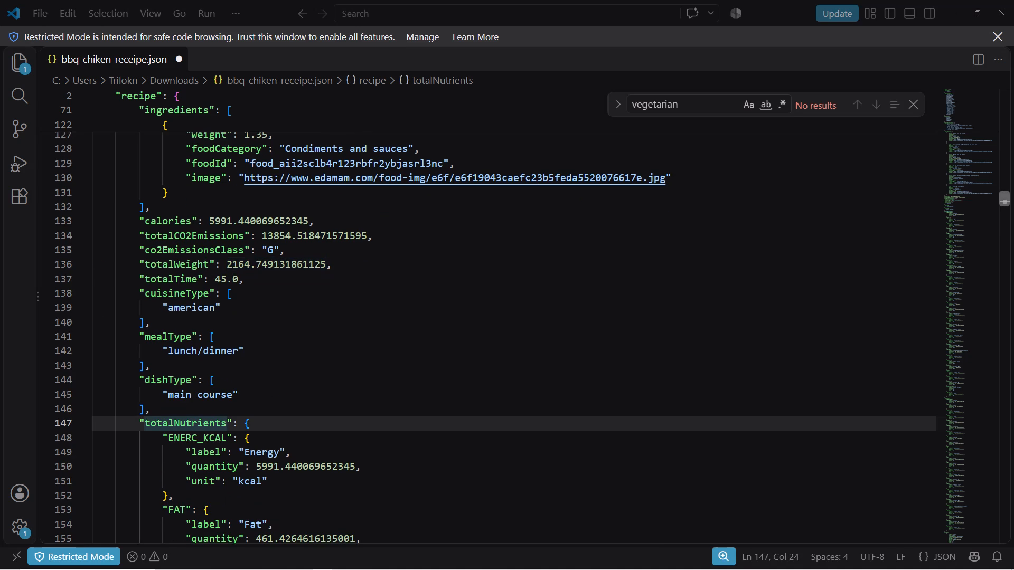
left_click(238, 424)
left_click(218, 439)
scroll(242, 438, "down", 2)
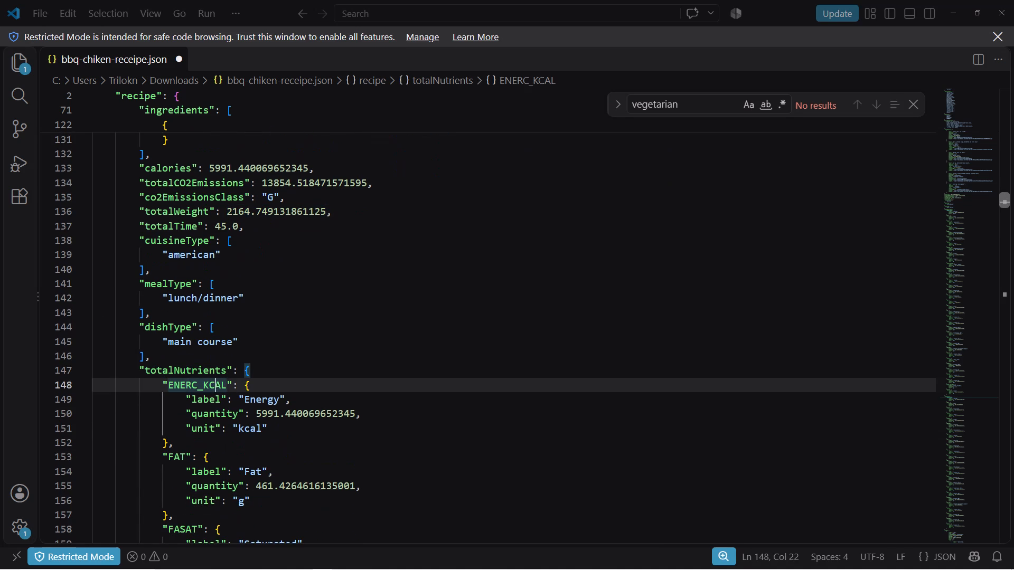
left_click(251, 412)
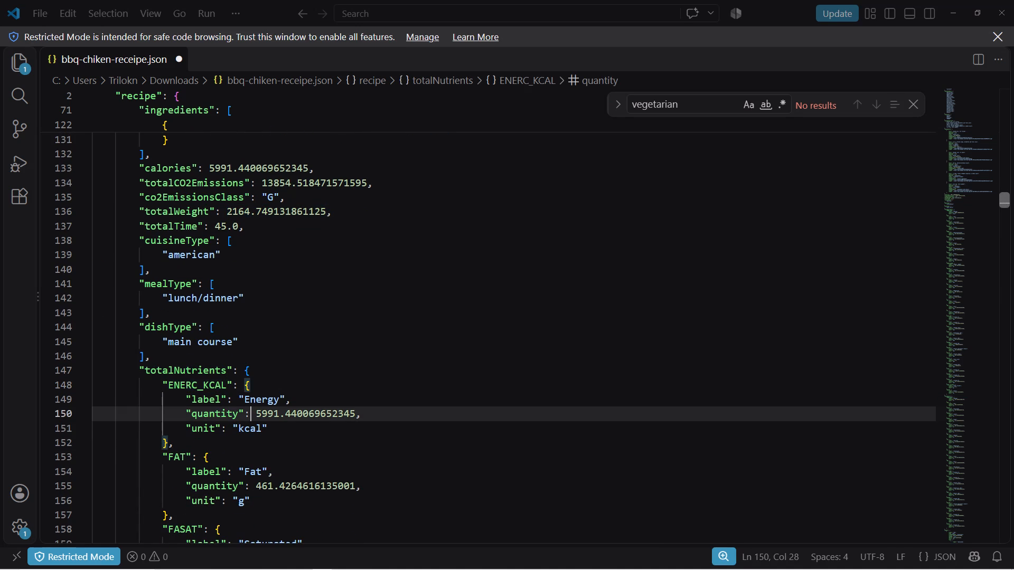
double_click(264, 417)
key("ctrl+c")
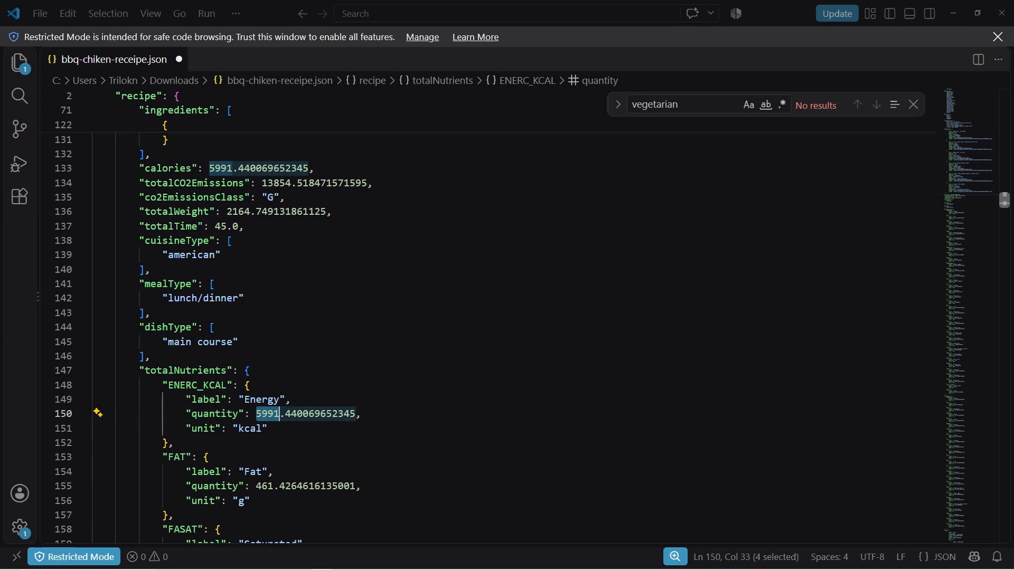
key("alt+Tab")
double_click(541, 213, "ctrl")
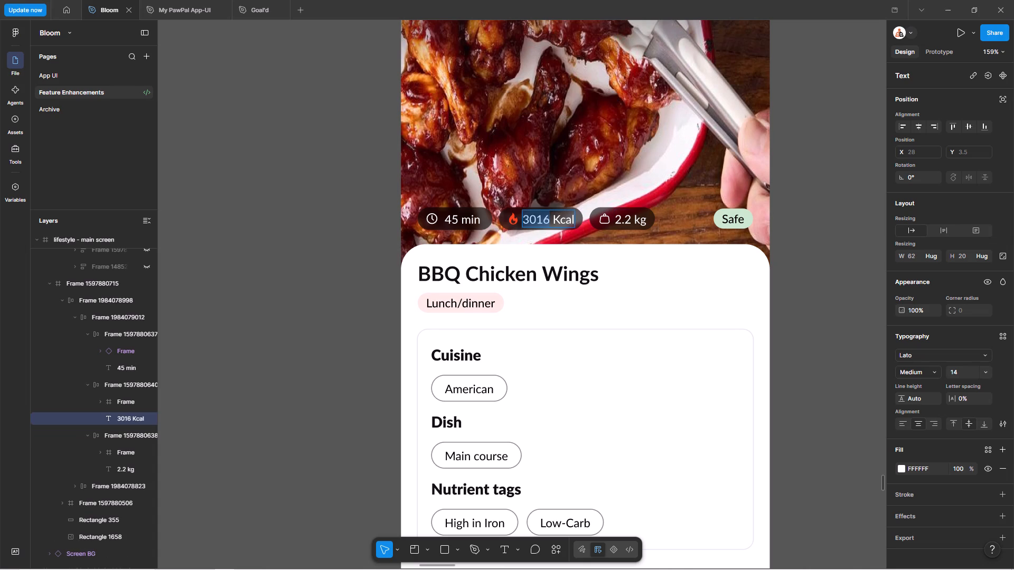
key("ctrl+shift+v")
Look through the nutrient data in the recipe JSON and search the file for "serv", then clear the search.
key("alt+Tab")
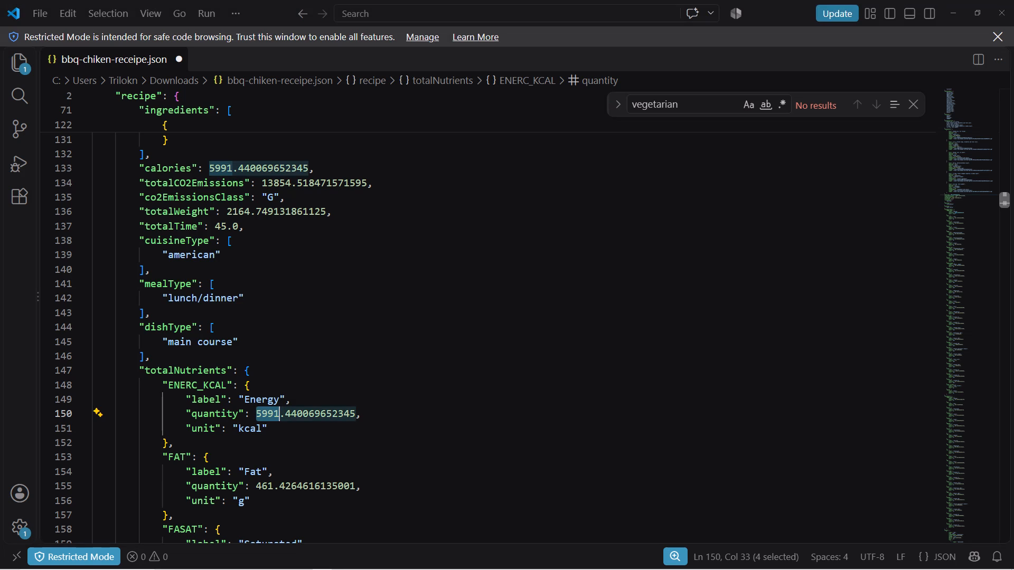
scroll(308, 399, "down", 2)
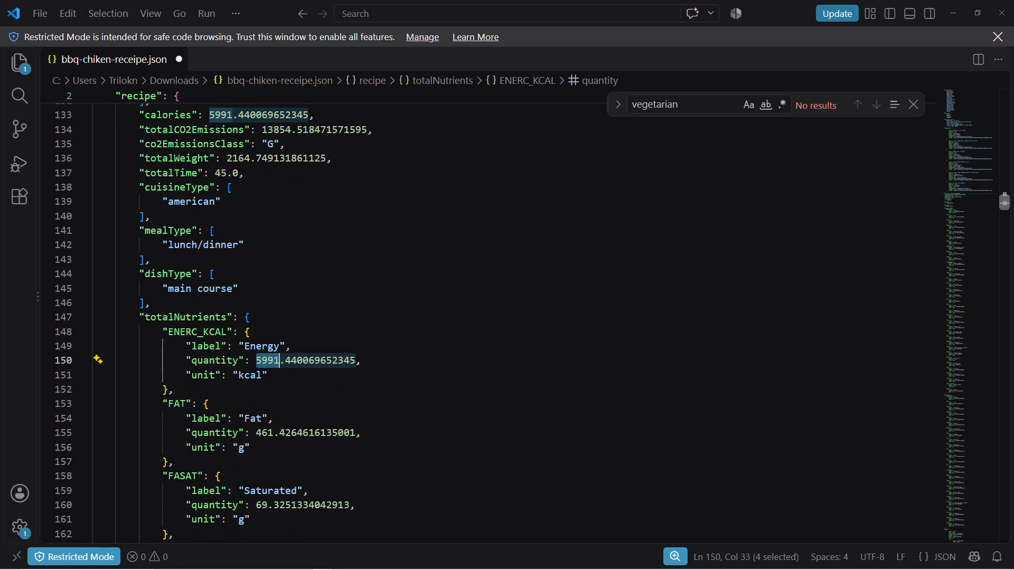
scroll(312, 390, "down", 3)
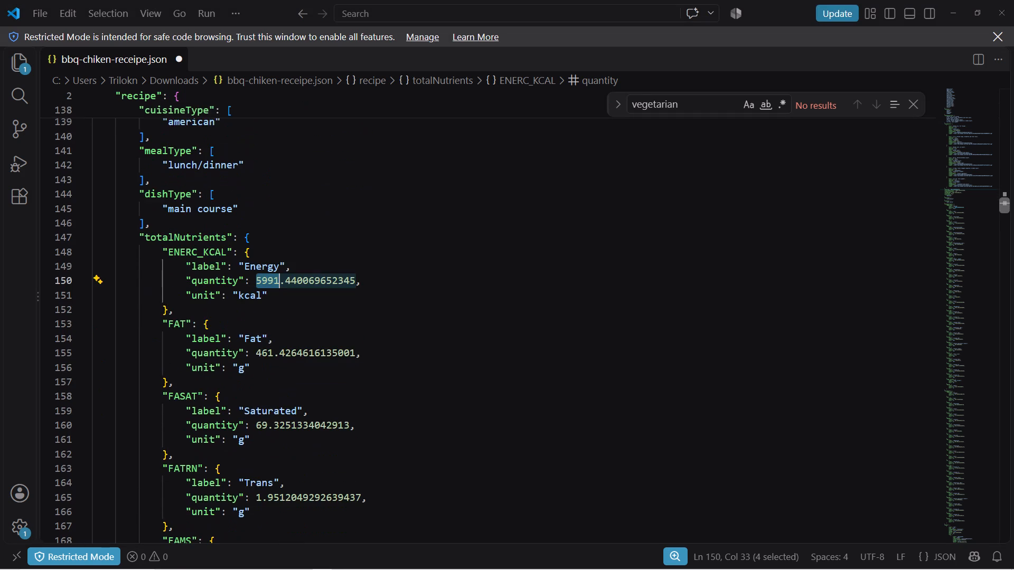
scroll(312, 390, "down", 20)
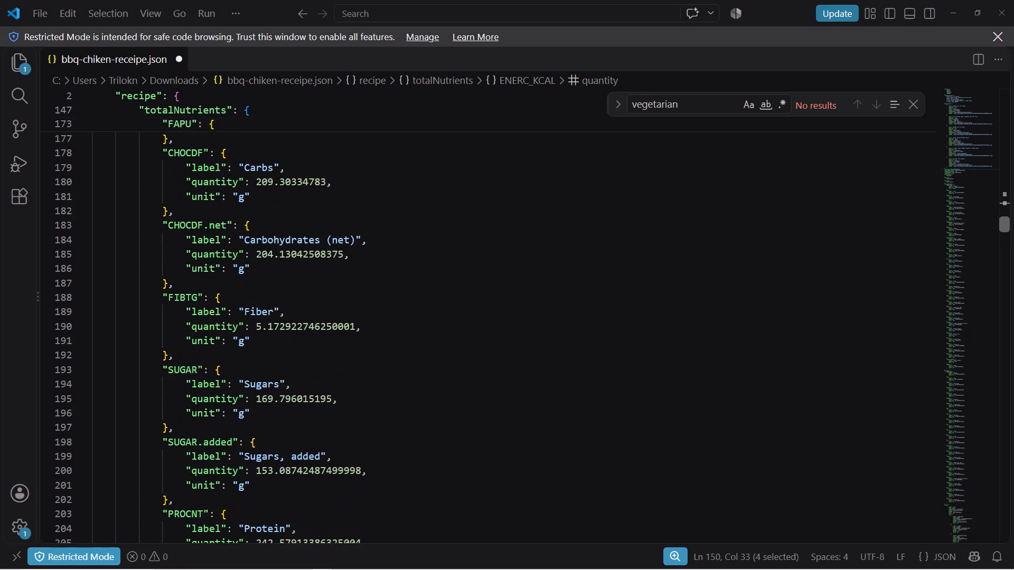
scroll(312, 390, "down", 11)
left_click(658, 108)
key("ctrl+a")
type("serve")
key("BackSpace")
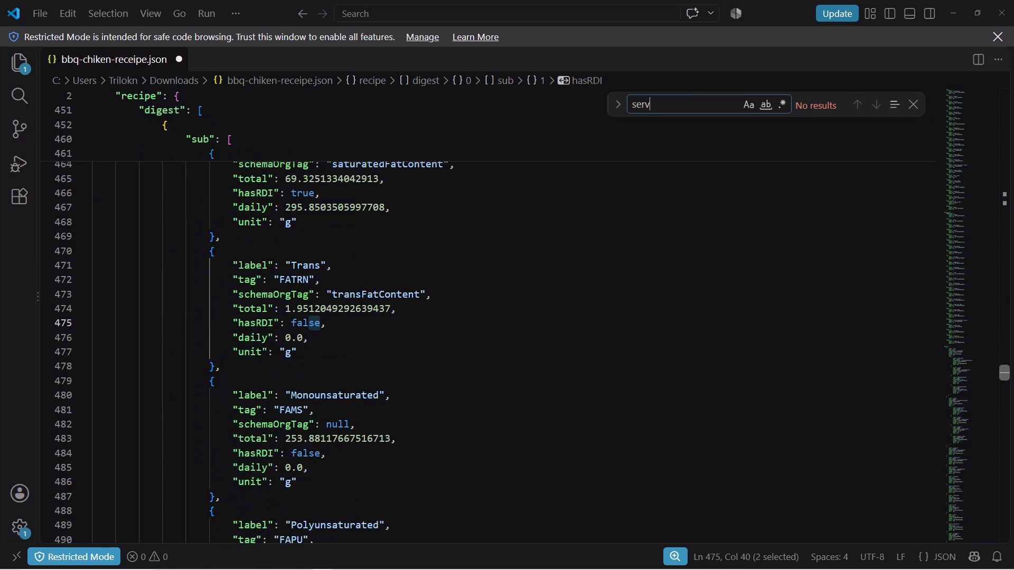
key("Return")
key("Return")
key("Return")
key("ctrl+a")
key("BackSpace")
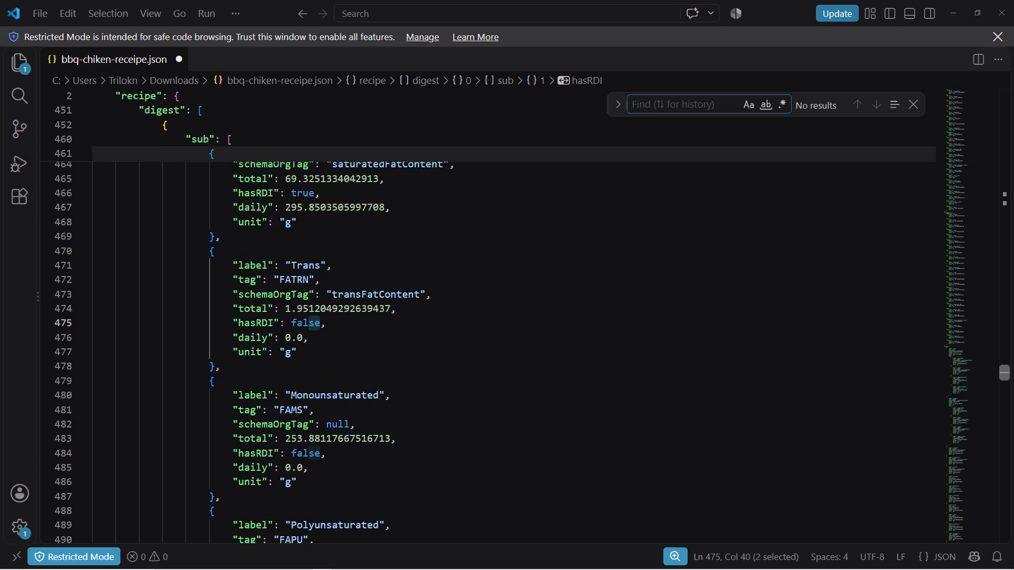
Check the lower sections of the BBQ Chicken Wings screen in Figma against the recipe JSON.
key("alt+Tab")
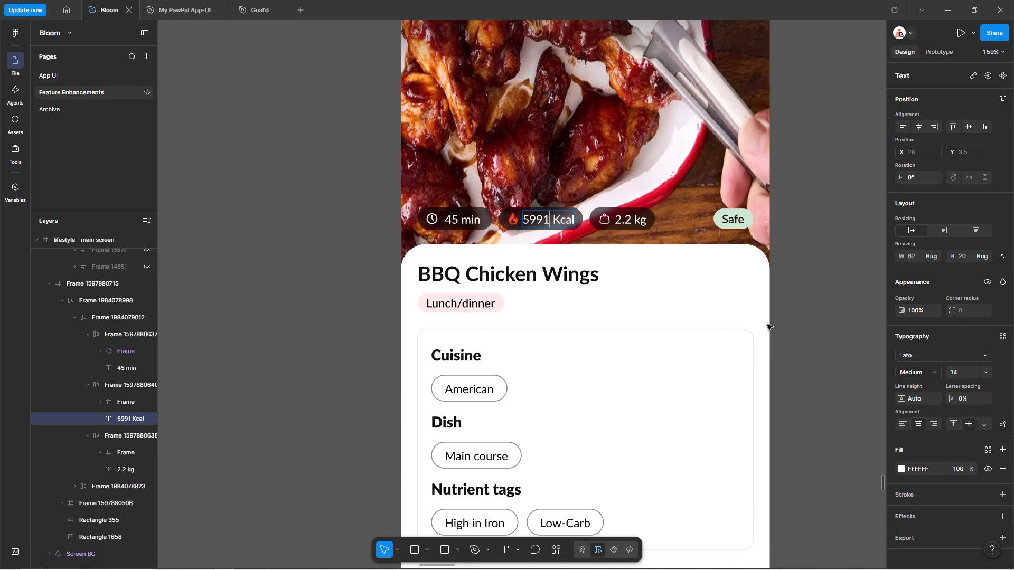
scroll(678, 282, "down", 6, "ctrl")
scroll(692, 289, "down", 4)
key("alt+Tab")
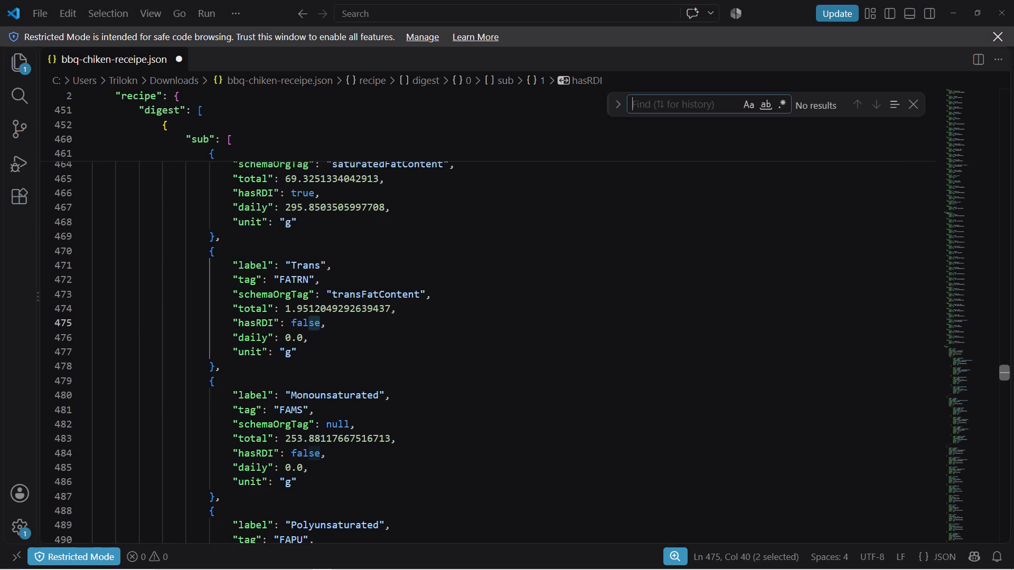
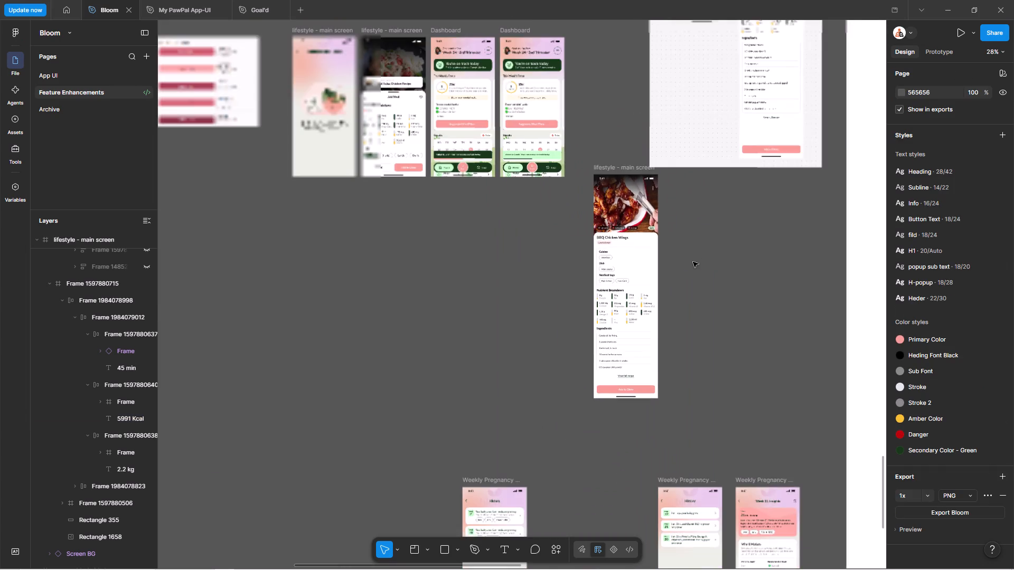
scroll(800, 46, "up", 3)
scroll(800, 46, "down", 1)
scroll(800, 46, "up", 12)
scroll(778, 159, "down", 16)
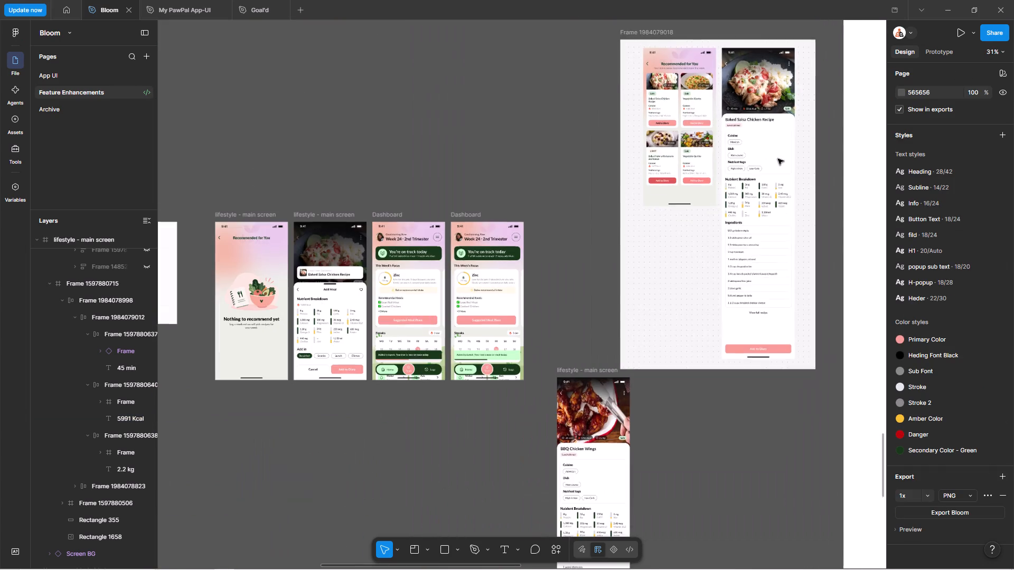
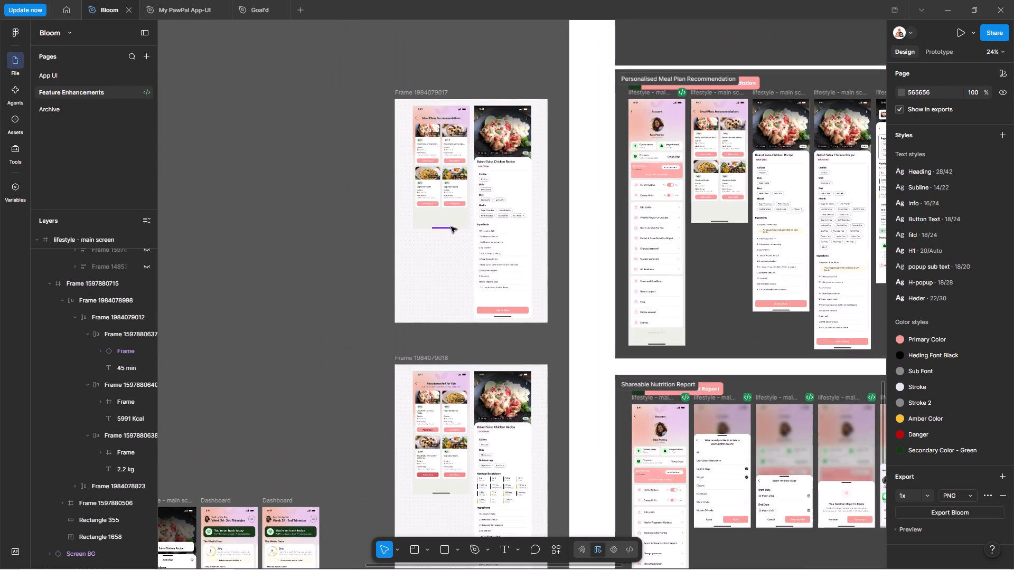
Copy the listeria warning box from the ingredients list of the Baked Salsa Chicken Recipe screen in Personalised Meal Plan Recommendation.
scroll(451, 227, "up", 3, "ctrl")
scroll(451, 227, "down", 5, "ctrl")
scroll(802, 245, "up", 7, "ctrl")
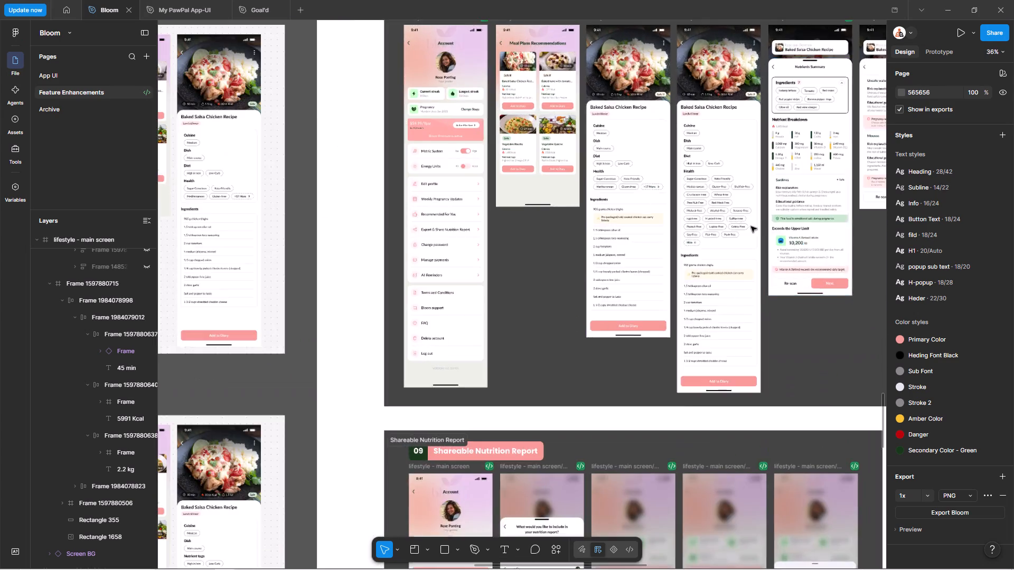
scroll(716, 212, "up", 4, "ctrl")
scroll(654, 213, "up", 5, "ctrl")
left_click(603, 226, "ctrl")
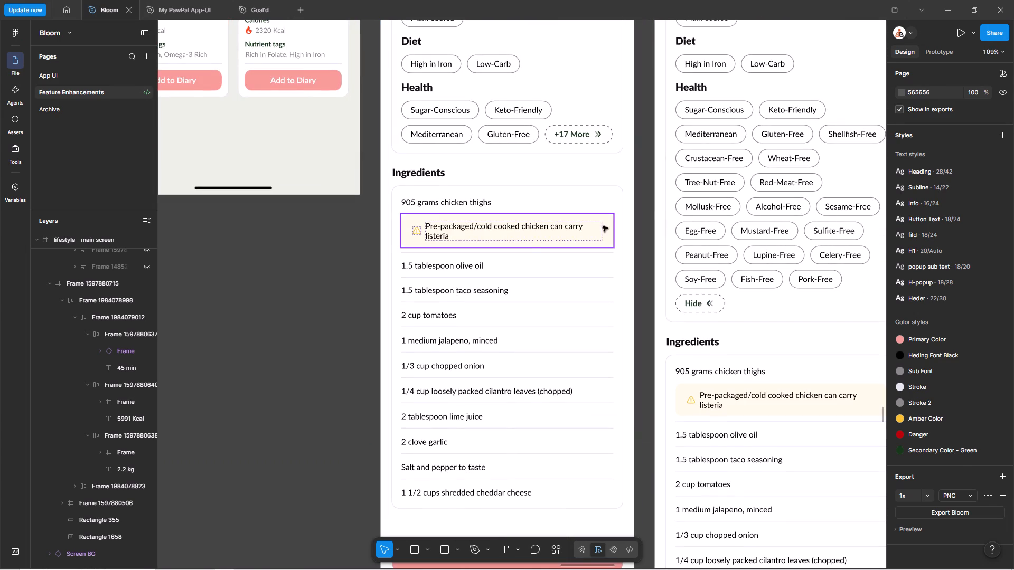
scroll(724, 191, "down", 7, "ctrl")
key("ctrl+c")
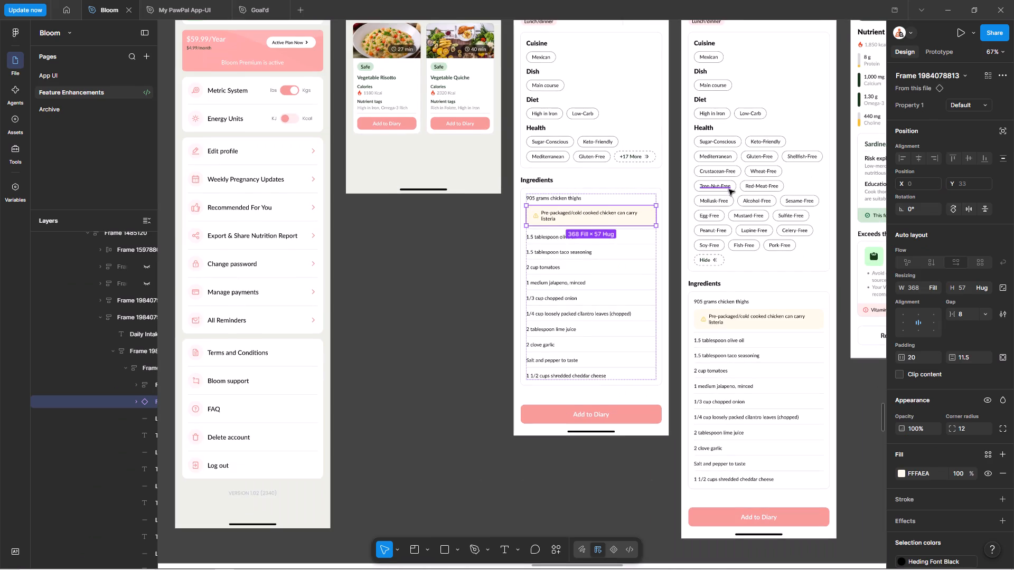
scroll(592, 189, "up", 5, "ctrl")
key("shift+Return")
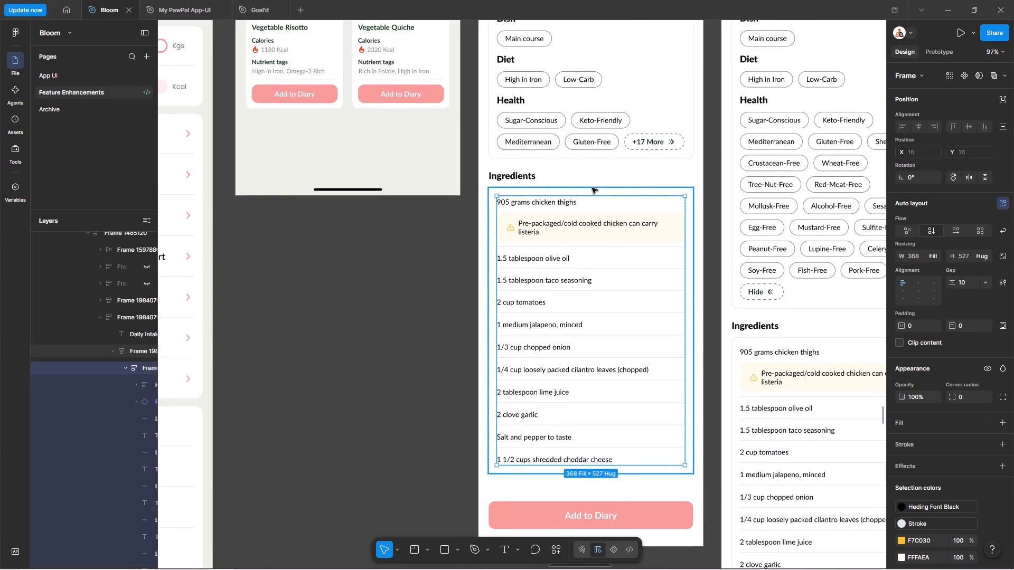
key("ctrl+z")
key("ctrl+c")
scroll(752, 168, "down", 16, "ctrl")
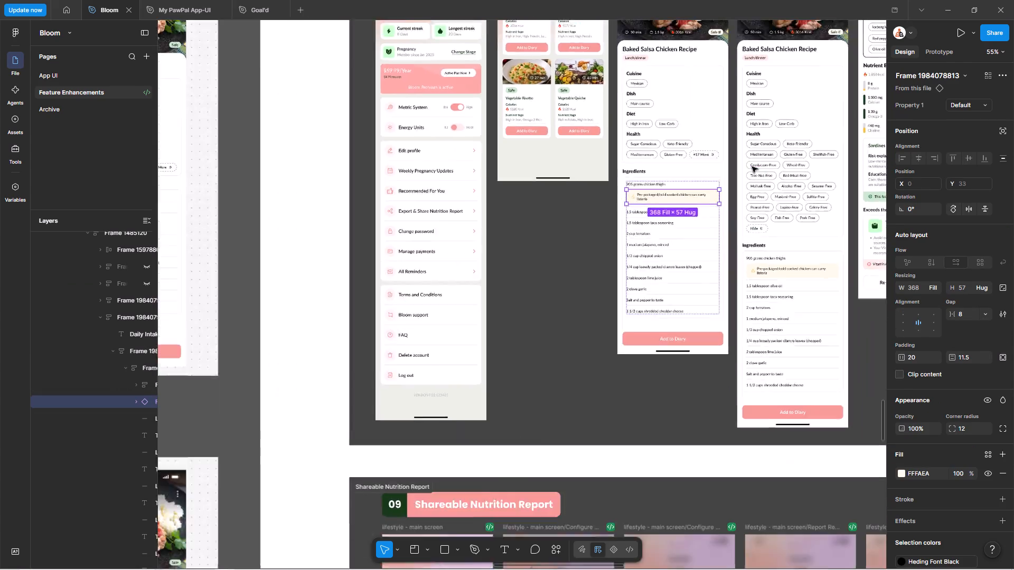
Select the 3 pound drumettes row in the ingredients list of the BBQ Chicken Wings screen.
scroll(752, 167, "down", 16, "ctrl")
scroll(538, 388, "up", 14, "ctrl")
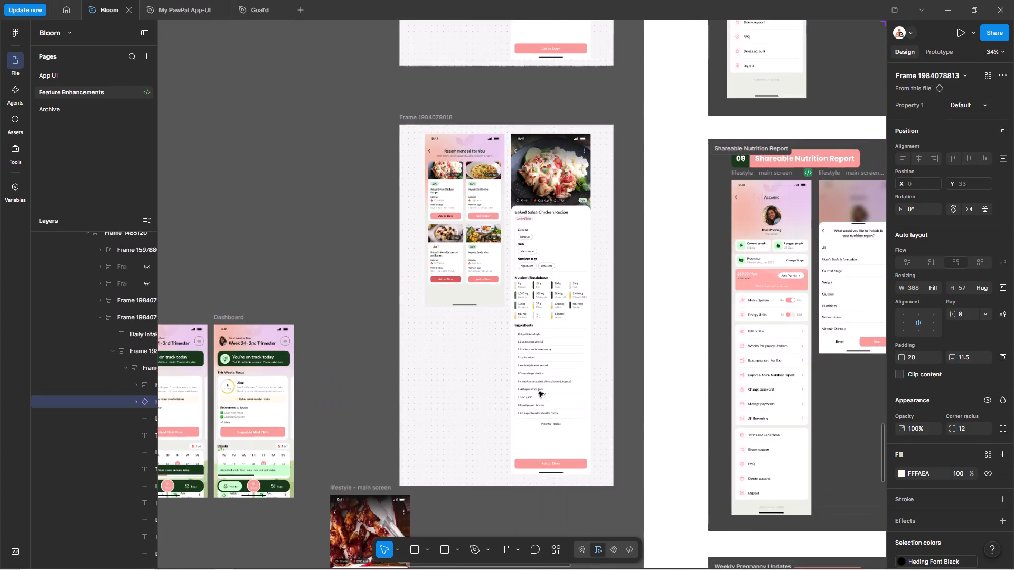
scroll(540, 369, "up", 12, "ctrl")
scroll(539, 311, "up", 2, "ctrl")
left_click(524, 271, "ctrl")
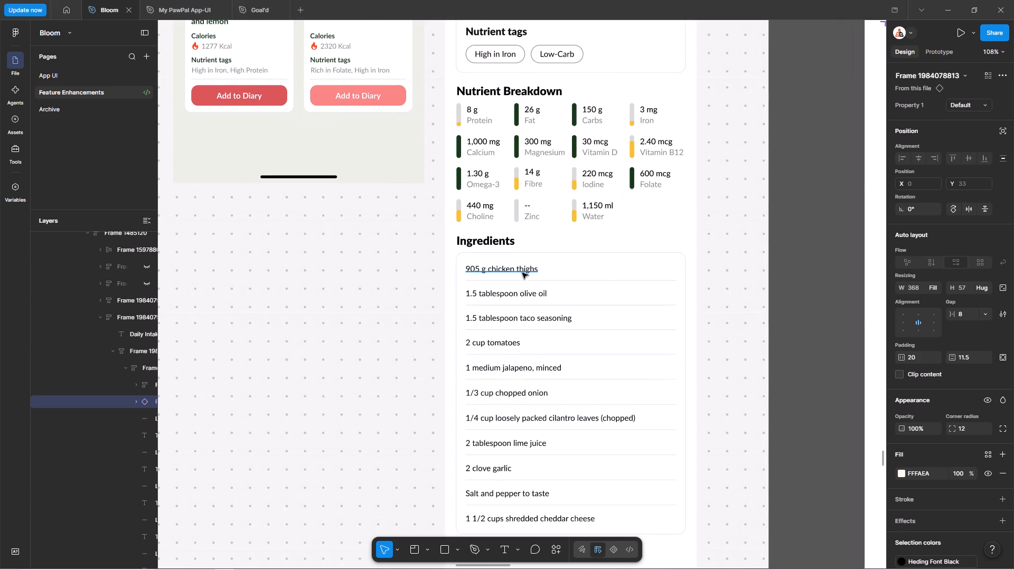
scroll(522, 275, "up", 5, "ctrl")
scroll(538, 281, "down", 20, "ctrl")
scroll(538, 281, "down", 11, "ctrl")
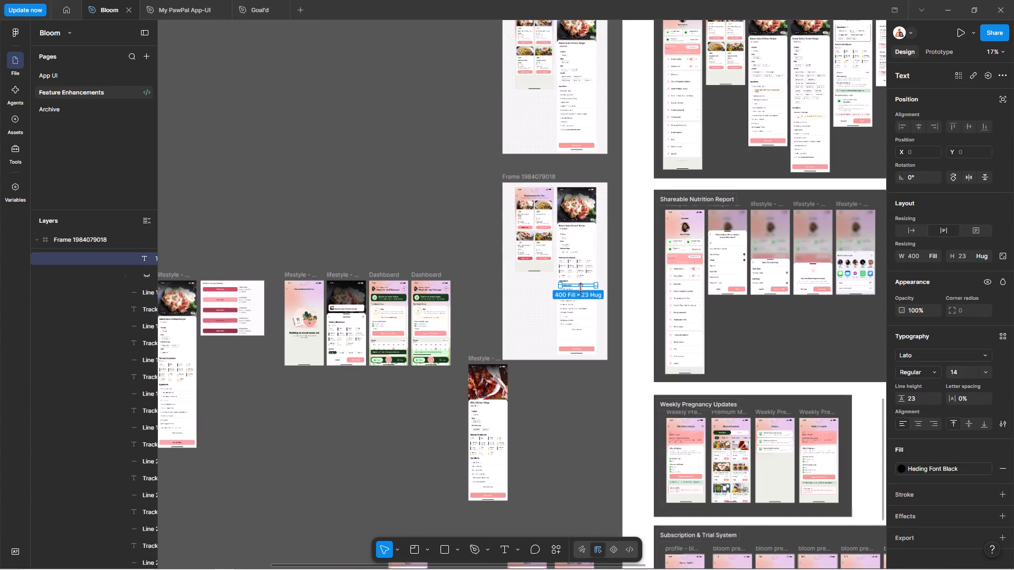
scroll(468, 511, "up", 13)
scroll(470, 508, "down", 1, "ctrl")
scroll(470, 508, "up", 3, "ctrl")
scroll(480, 493, "down", 1, "ctrl")
scroll(480, 493, "up", 18, "ctrl")
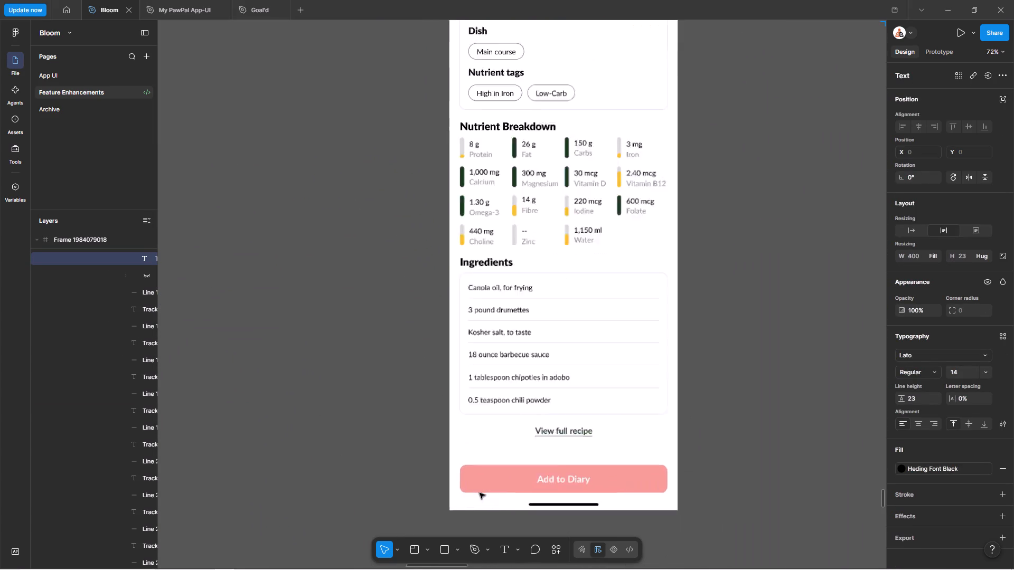
left_click(506, 240, "ctrl")
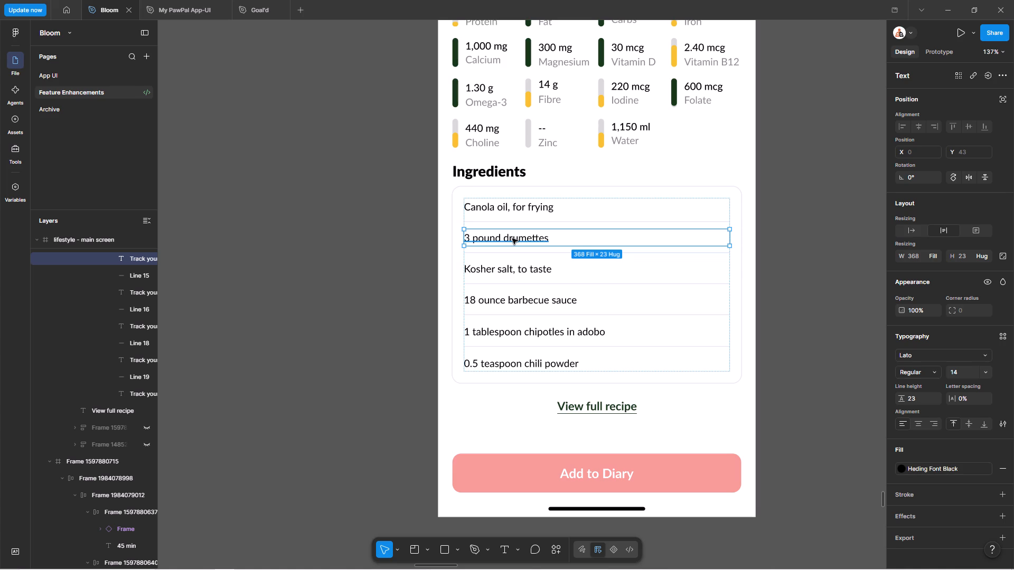
scroll(515, 307, "down", 8, "ctrl")
Switch to Visual Studio Code and look back through the nutrient data in bbq-chiken-receipe.json.
key("alt+Tab")
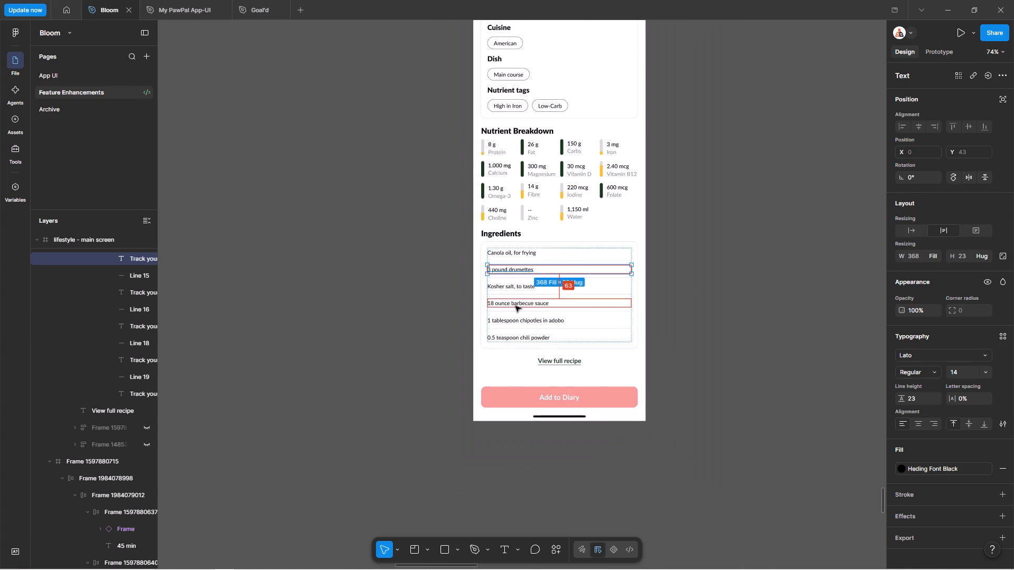
key("alt+Tab")
scroll(428, 312, "up", 2)
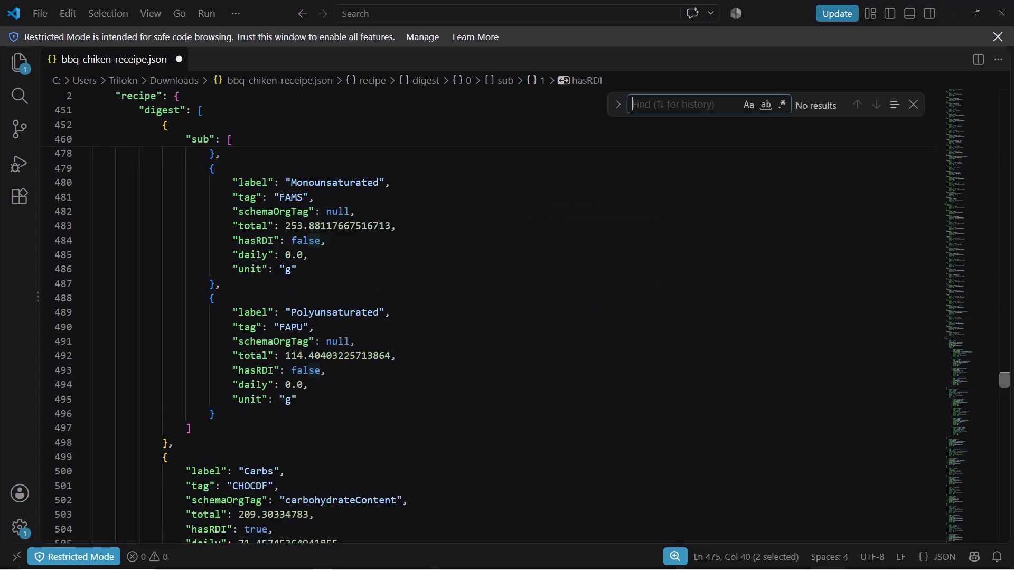
scroll(428, 312, "up", 10)
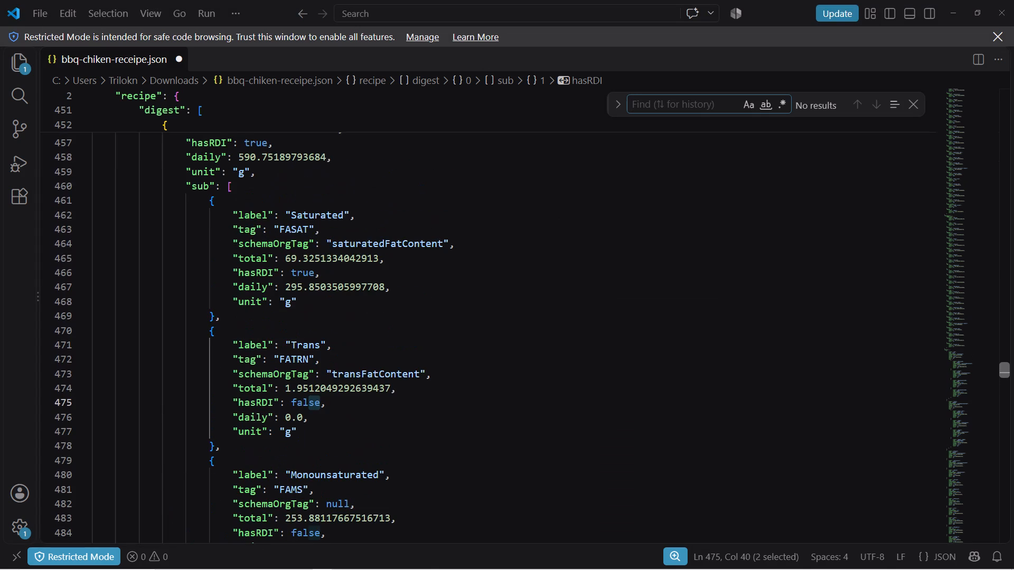
scroll(428, 312, "up", 15)
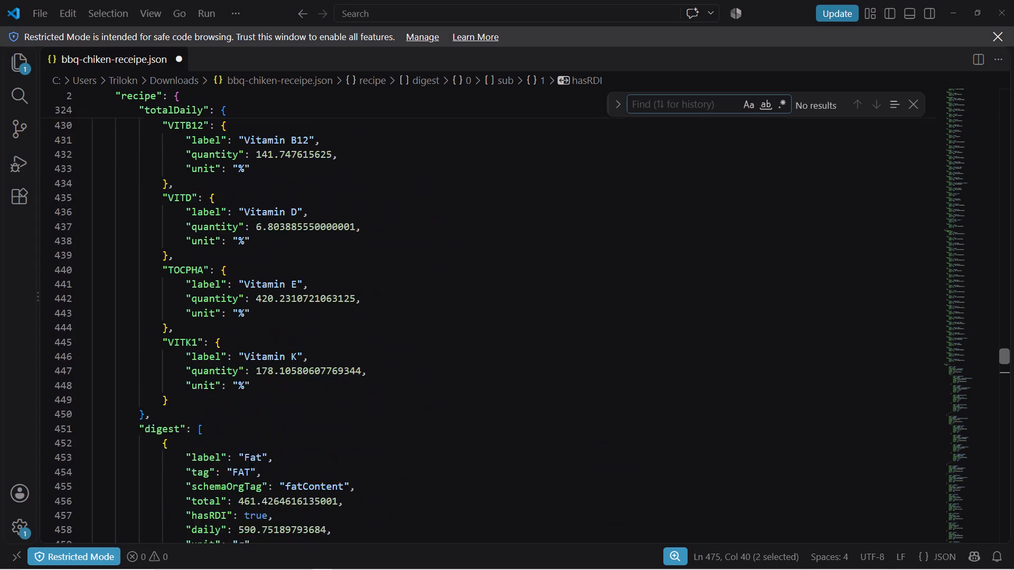
scroll(428, 312, "up", 14)
scroll(428, 312, "up", 13)
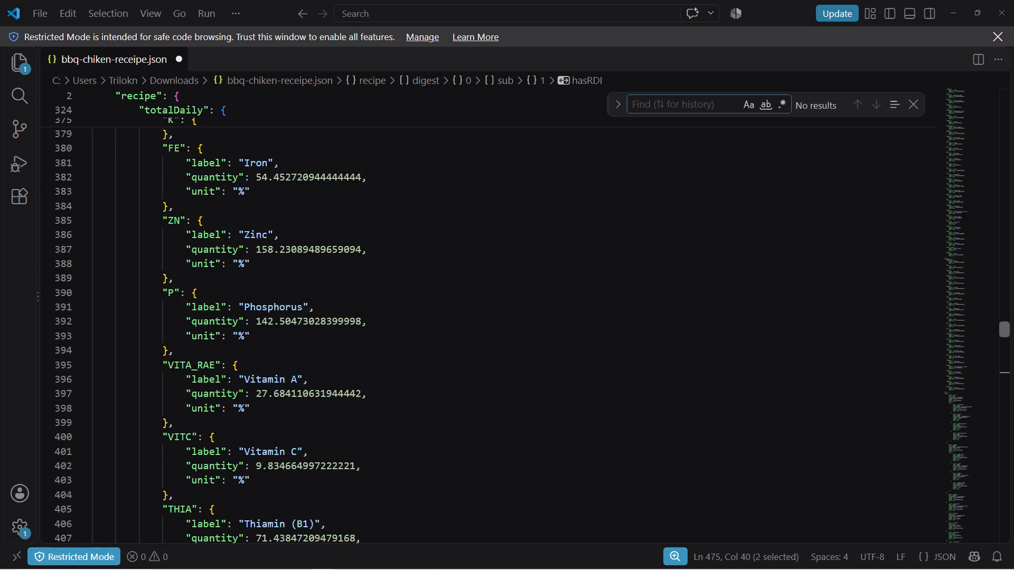
scroll(428, 312, "up", 6)
scroll(428, 312, "up", 20)
scroll(428, 312, "up", 6)
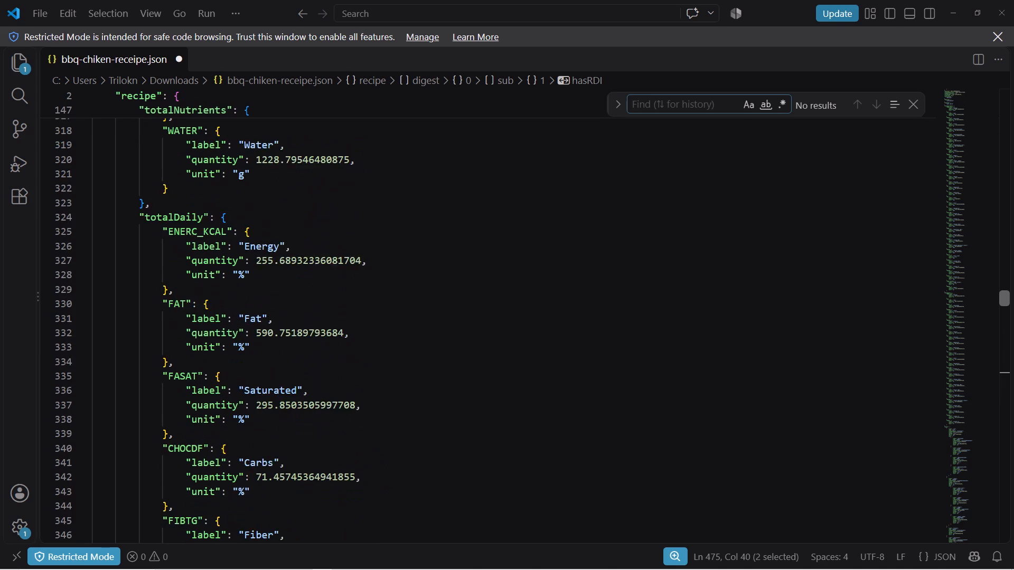
scroll(428, 312, "up", 3)
scroll(428, 312, "down", 1)
scroll(428, 312, "up", 11)
scroll(428, 312, "up", 20)
scroll(428, 312, "up", 2)
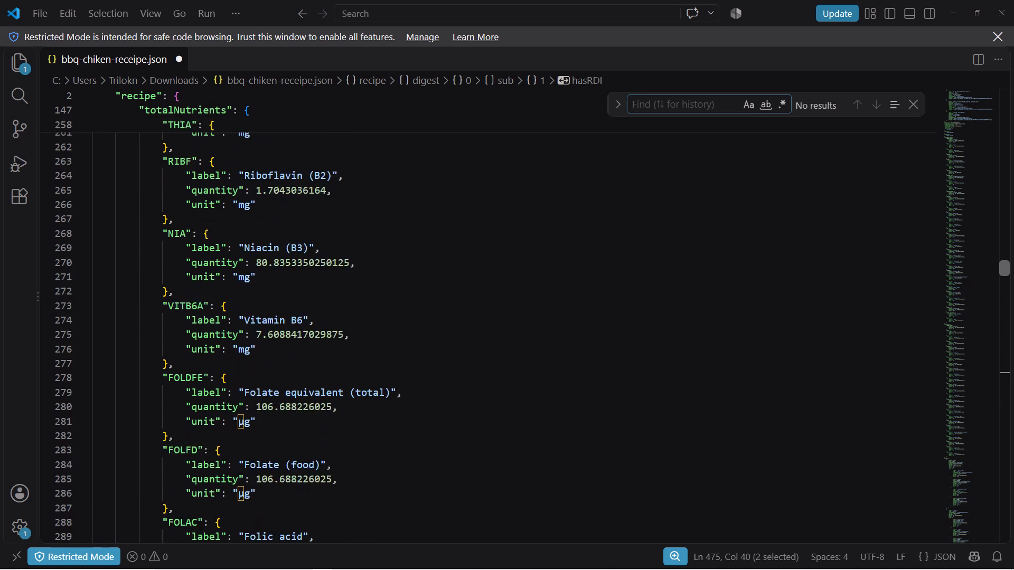
scroll(428, 312, "up", 12)
scroll(428, 312, "up", 17)
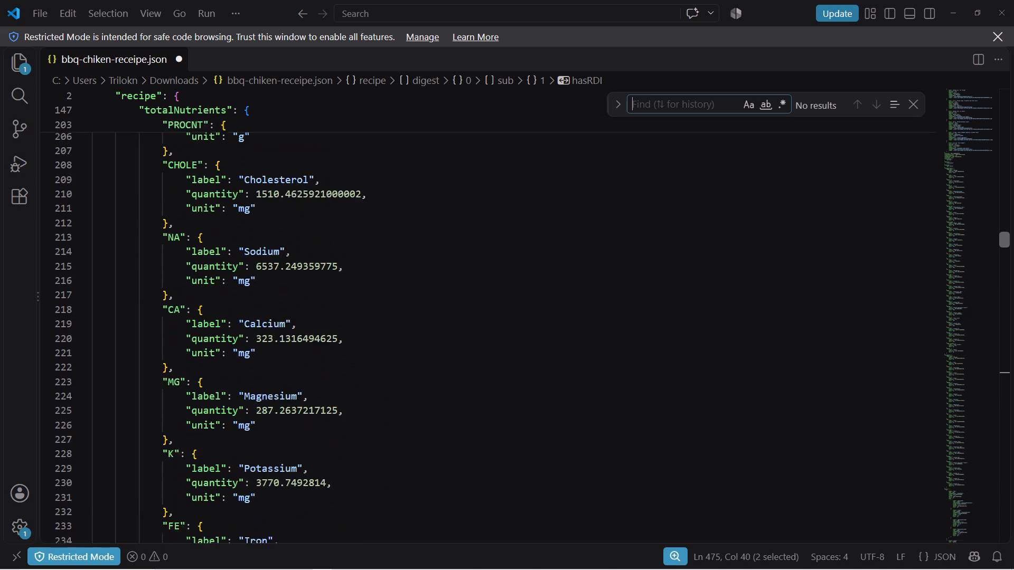
scroll(428, 312, "up", 18)
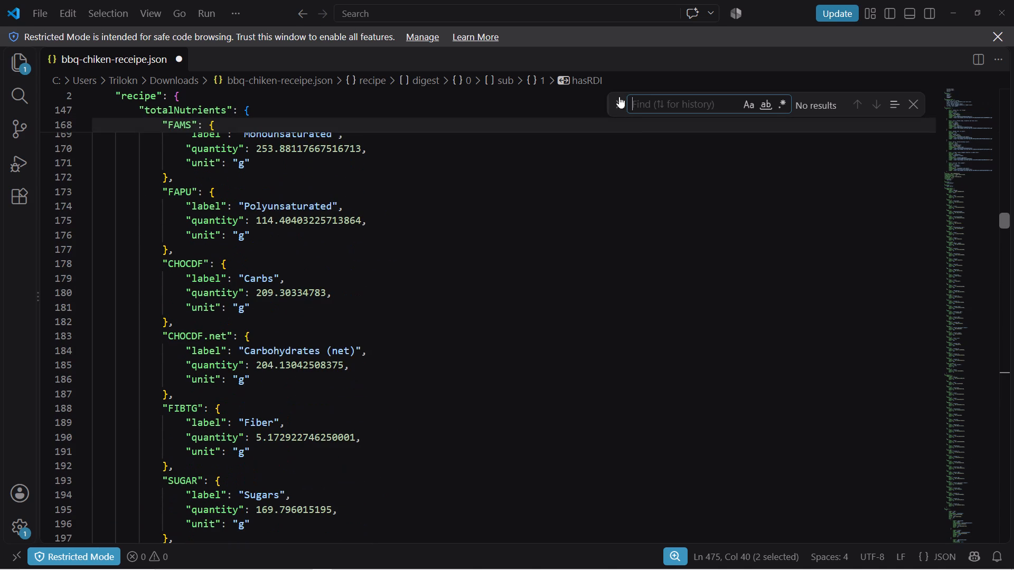
Search the JSON file for "ingred" to reach the ingredientLines list.
left_click(662, 106)
type("ingred")
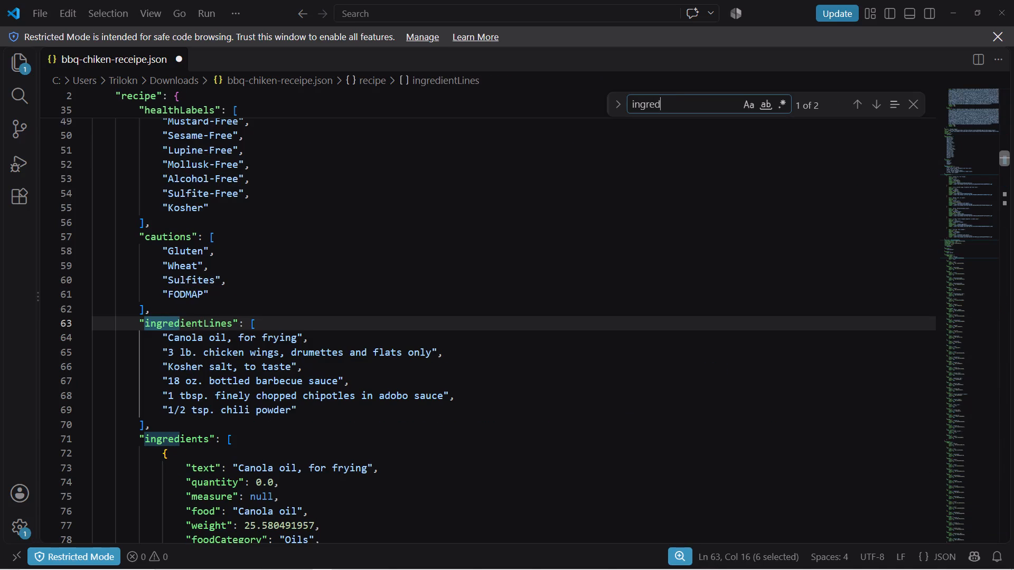
left_click(450, 335)
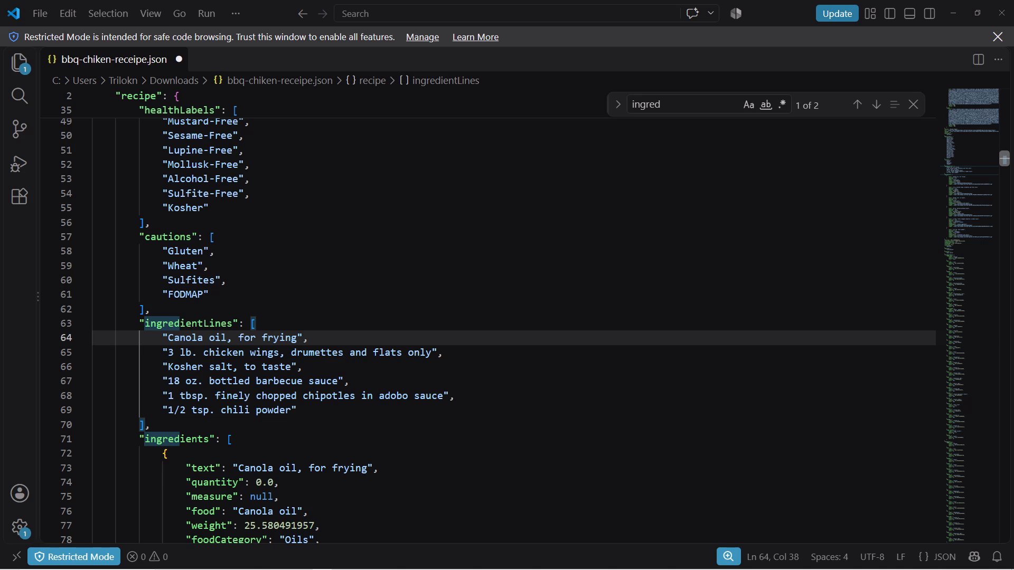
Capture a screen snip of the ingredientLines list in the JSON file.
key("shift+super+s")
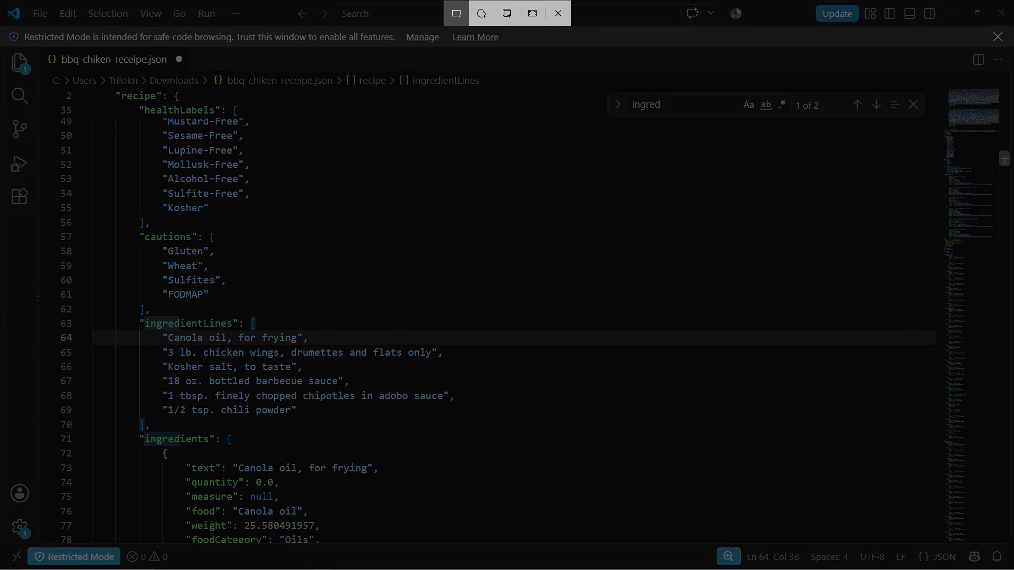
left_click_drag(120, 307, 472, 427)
scroll(237, 348, "down", 2)
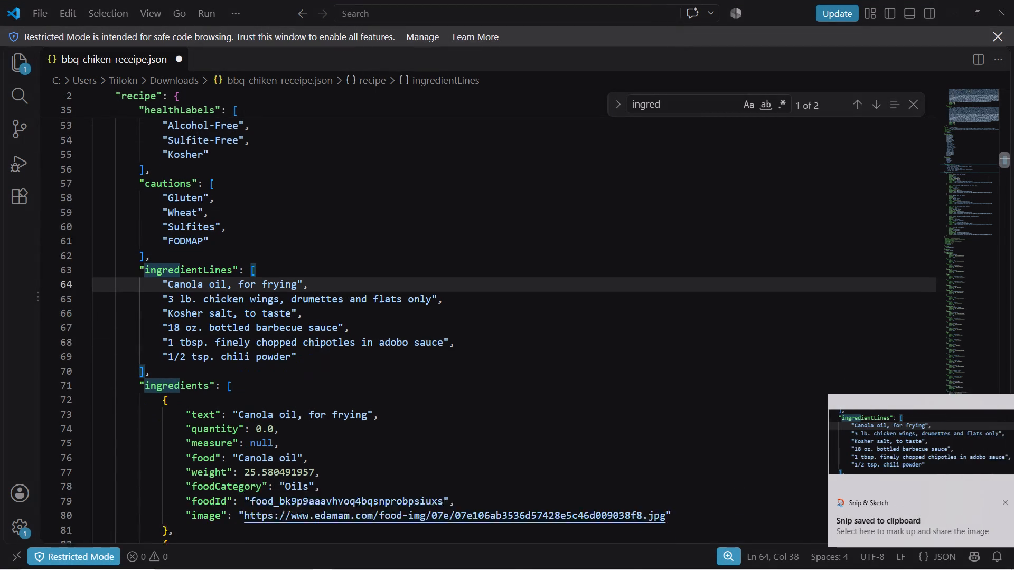
scroll(237, 348, "down", 6)
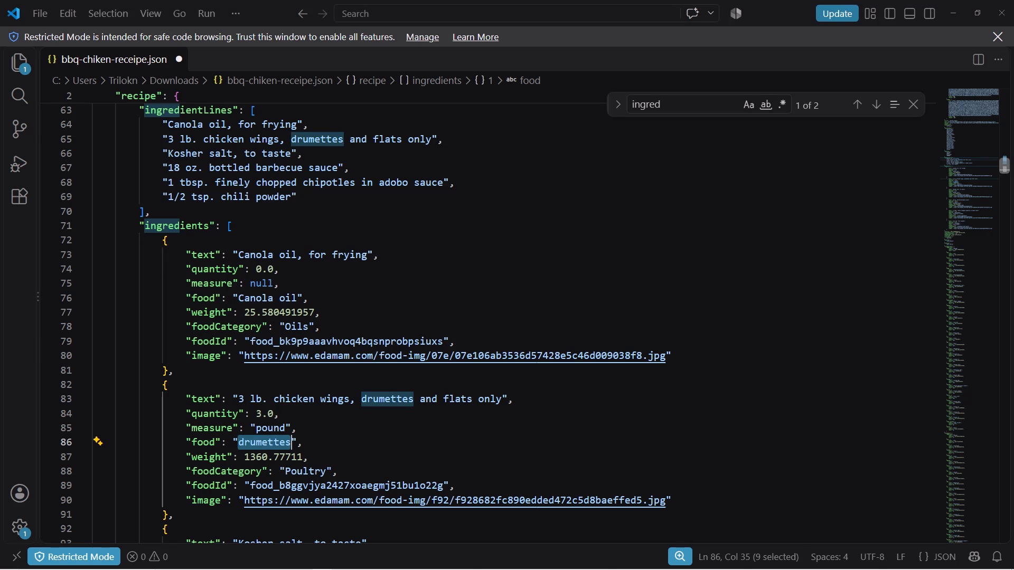
key("alt+Tab")
key("alt+Tab")
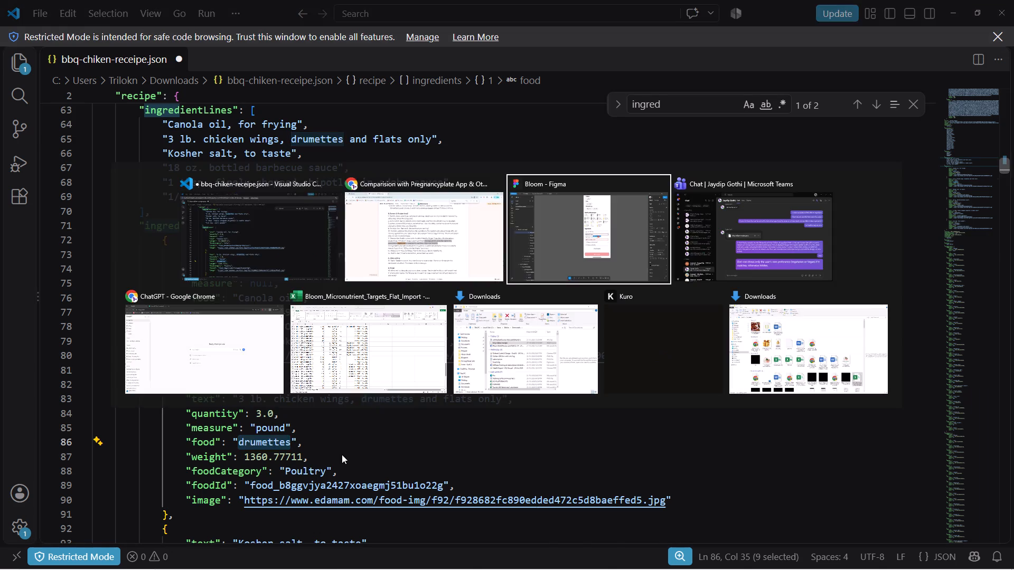
scroll(591, 261, "up", 12, "ctrl")
key("ctrl+d")
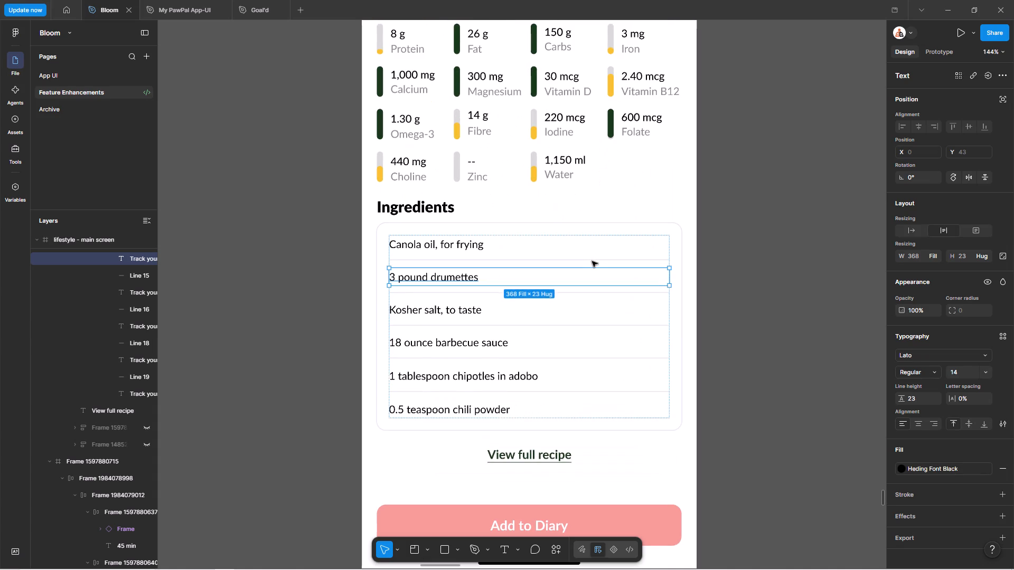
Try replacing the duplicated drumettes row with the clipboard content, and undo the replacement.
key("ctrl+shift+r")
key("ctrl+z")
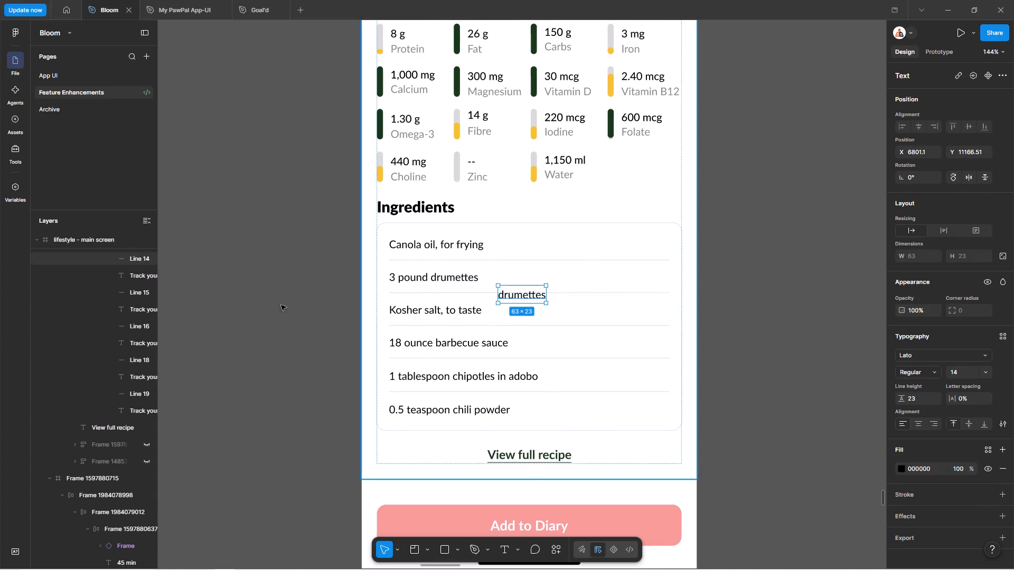
Copy the chicken listeria warning banner from the Baked Salsa Chicken Recipe screen in the Personalised Meal Plan Recommendation section.
scroll(252, 318, "down", 15, "ctrl")
scroll(239, 320, "up", 1, "ctrl")
scroll(239, 320, "down", 19, "ctrl")
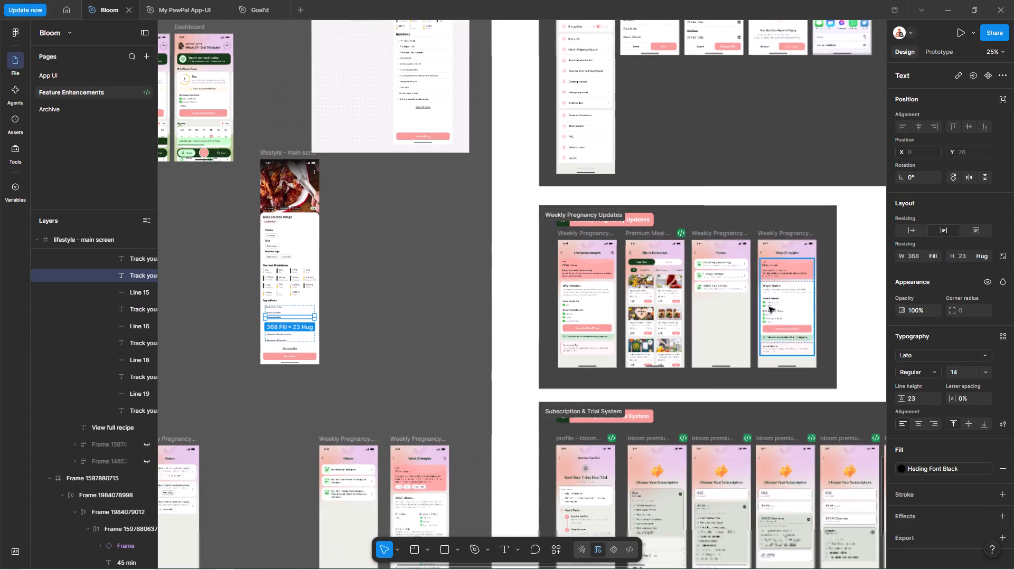
scroll(769, 301, "up", 9)
scroll(536, 260, "down", 9, "ctrl")
scroll(520, 262, "up", 1, "ctrl")
scroll(520, 262, "down", 3, "ctrl")
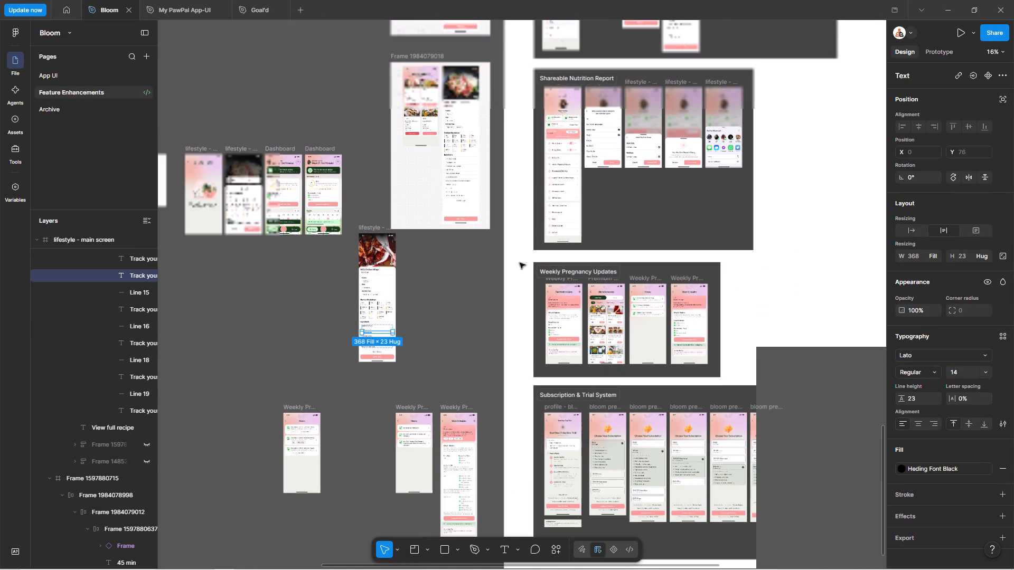
scroll(508, 270, "down", 11, "ctrl")
scroll(565, 97, "up", 11, "ctrl")
scroll(576, 124, "down", 1, "ctrl")
scroll(576, 125, "up", 2, "ctrl")
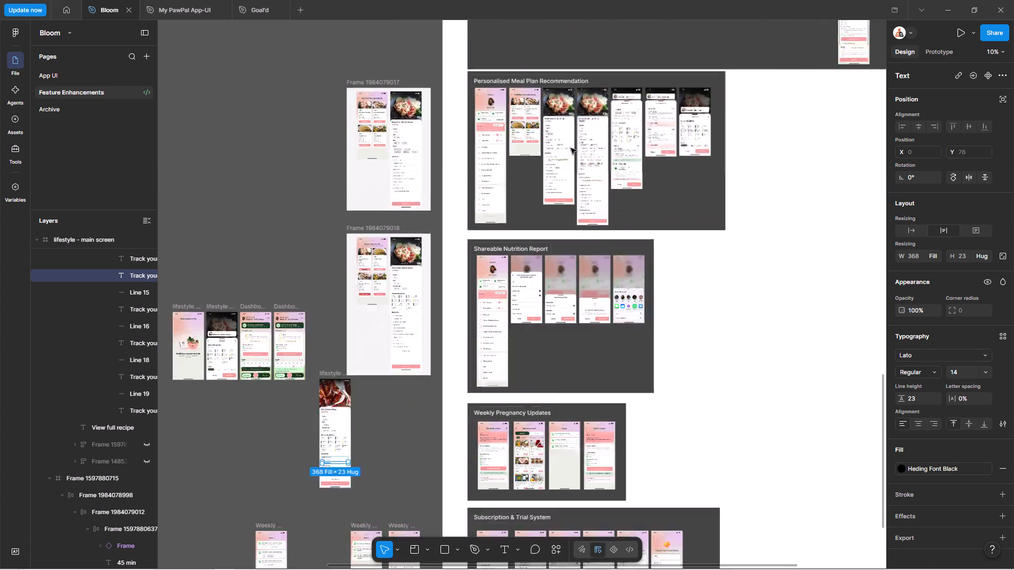
scroll(571, 148, "up", 1, "ctrl")
scroll(571, 148, "down", 1, "ctrl")
scroll(571, 148, "up", 17, "ctrl")
left_click(574, 180, "ctrl")
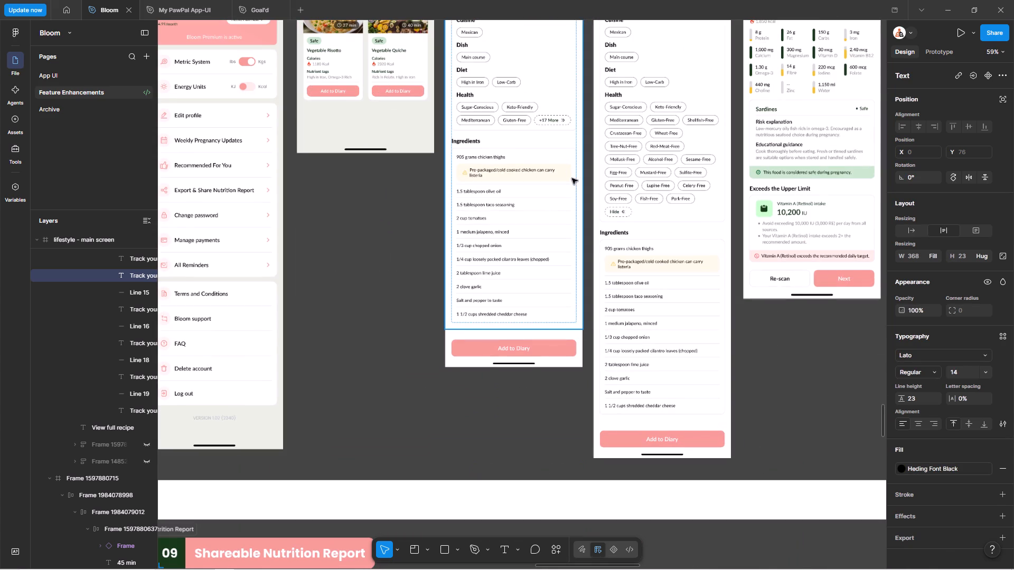
left_click(571, 178, "ctrl")
left_click(571, 178, "ctrl")
scroll(622, 156, "down", 14, "ctrl")
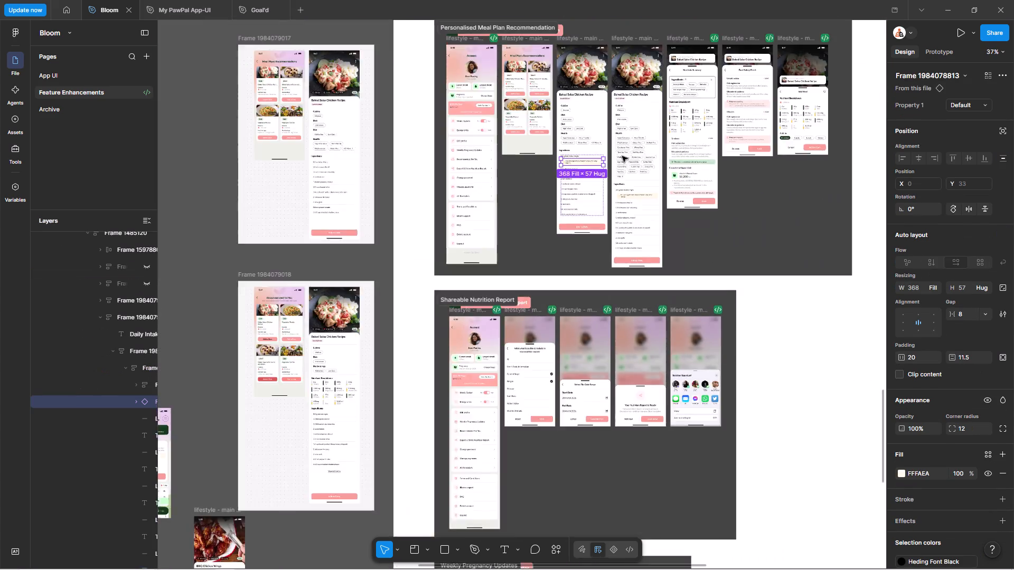
scroll(622, 156, "down", 11, "ctrl")
key("ctrl+c")
Replace the duplicated 3 pound drumettes row on the BBQ Chicken Wings screen with the copied listeria warning banner.
scroll(386, 363, "up", 3, "ctrl")
scroll(386, 363, "down", 1, "ctrl")
scroll(386, 363, "up", 4, "ctrl")
scroll(424, 388, "up", 7, "ctrl")
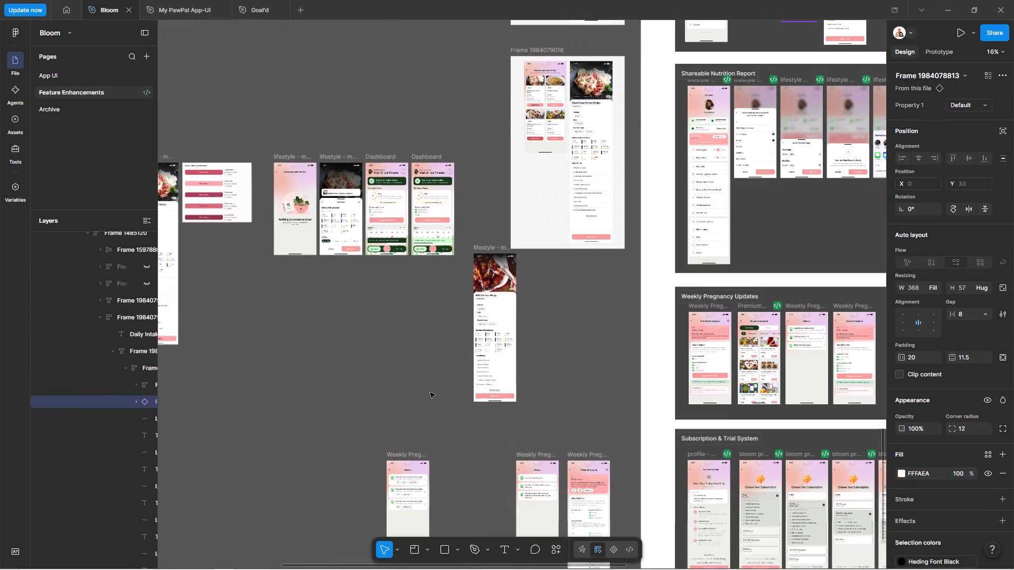
scroll(435, 383, "down", 7)
scroll(491, 324, "up", 7)
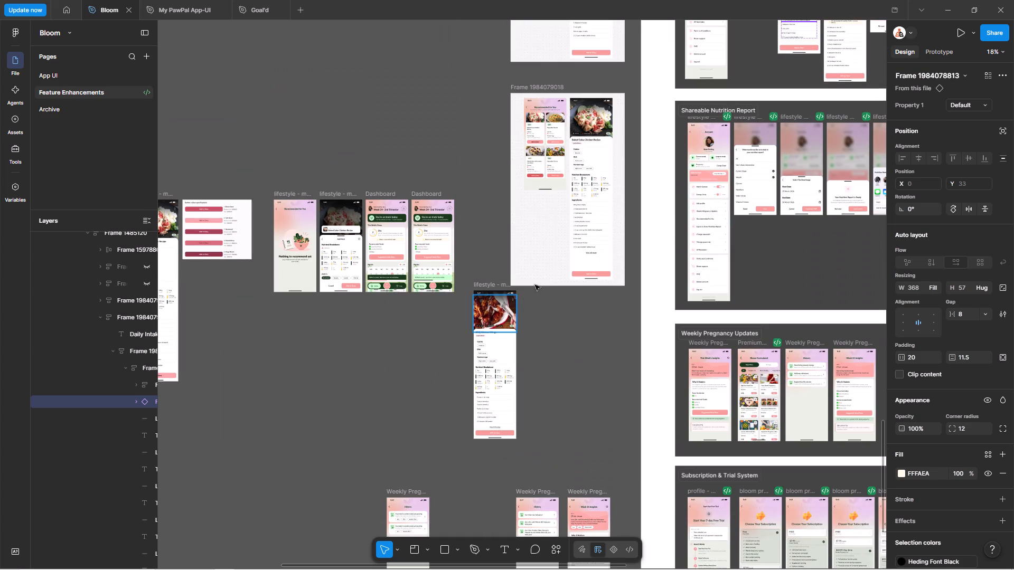
scroll(495, 403, "up", 20, "ctrl")
scroll(495, 403, "up", 1, "ctrl")
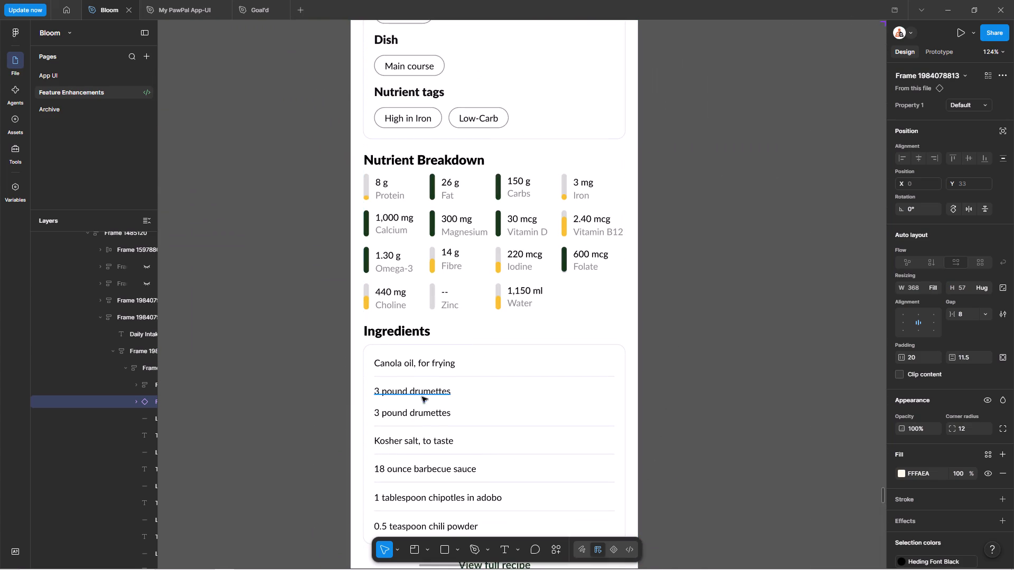
left_click(421, 415, "ctrl")
key("ctrl+shift+r")
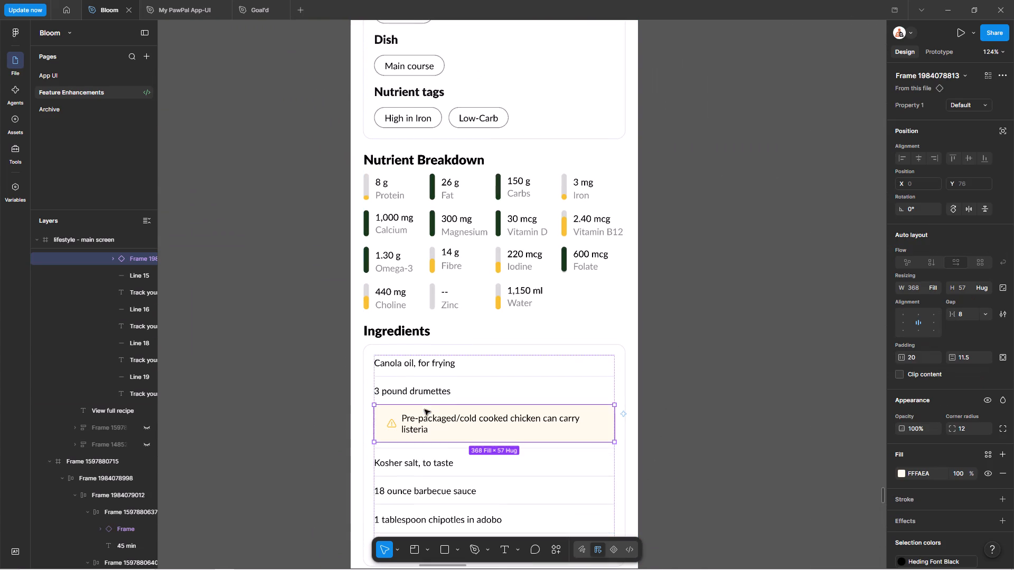
Switch to Visual Studio Code to view the ingredients data in bbq-chiken-receipe.json.
key("alt+Tab")
key("alt+Tab")
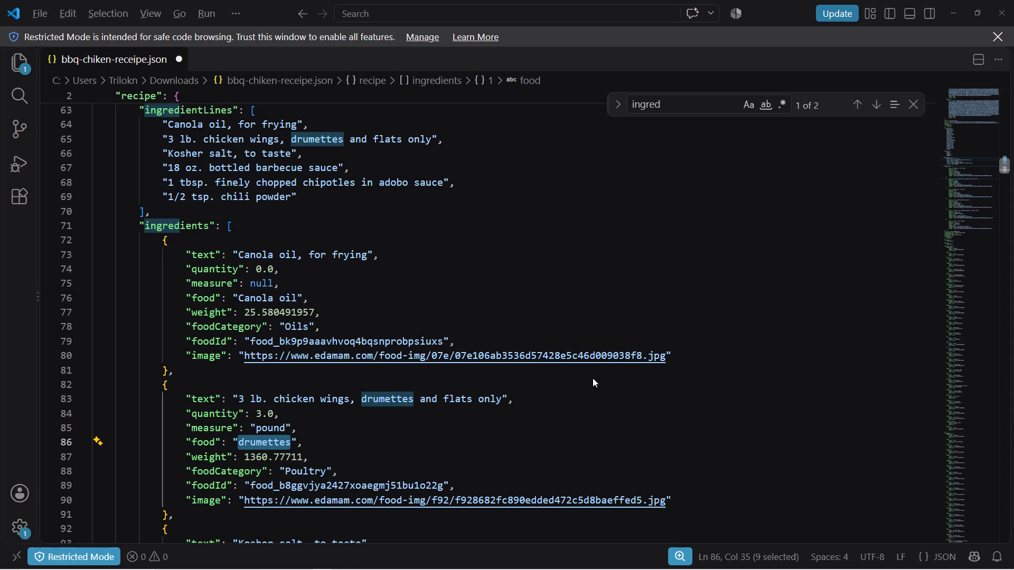
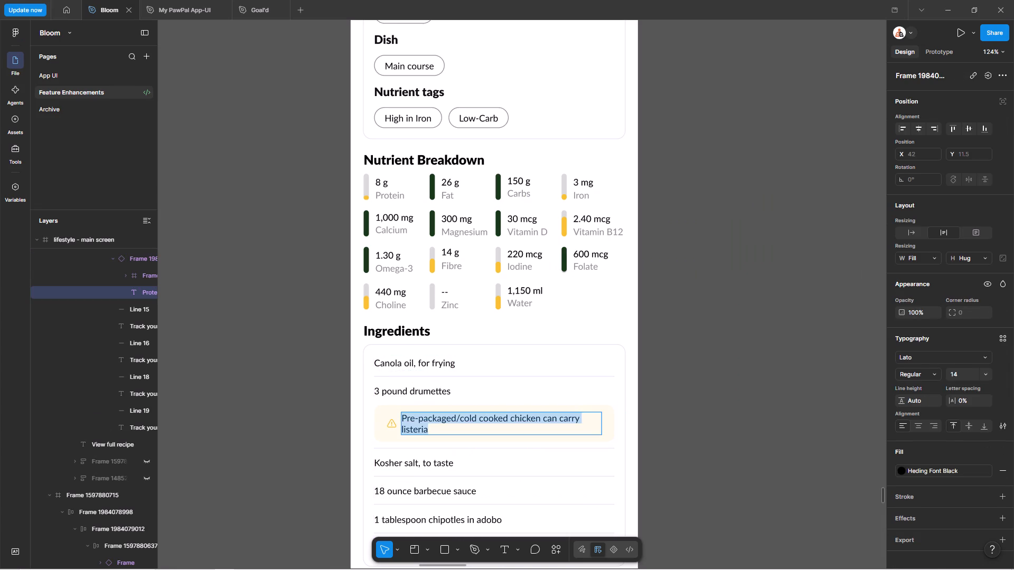
Replace the warning text under 3 pound drumettes with "contains BBQ chicken, eat while hot".
double_click(727, 405)
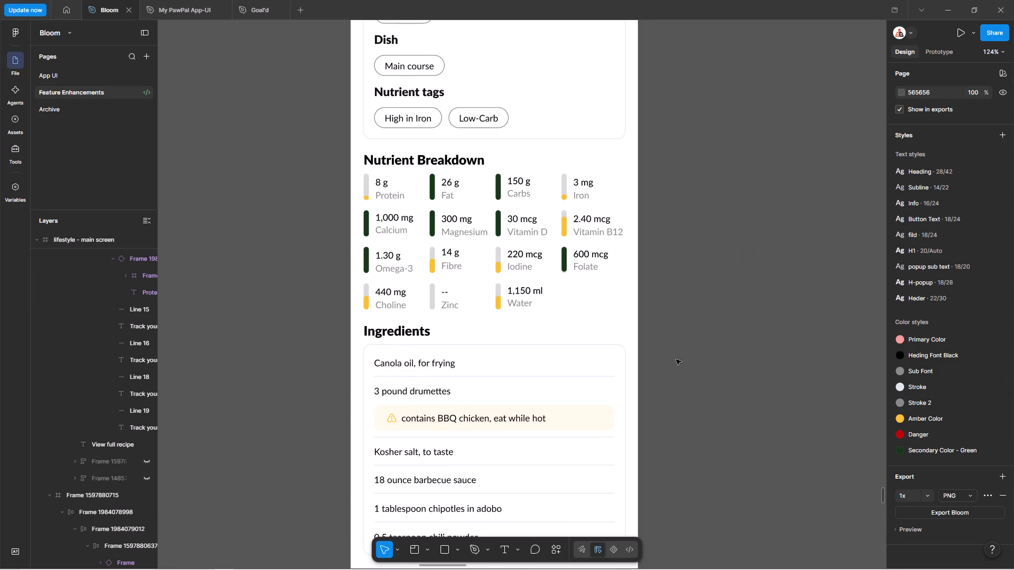
Switch to the Basecamp to-do in Chrome to consult it, and return to the Bloom file in Figma.
scroll(676, 358, "down", 4, "ctrl")
key("alt+Tab")
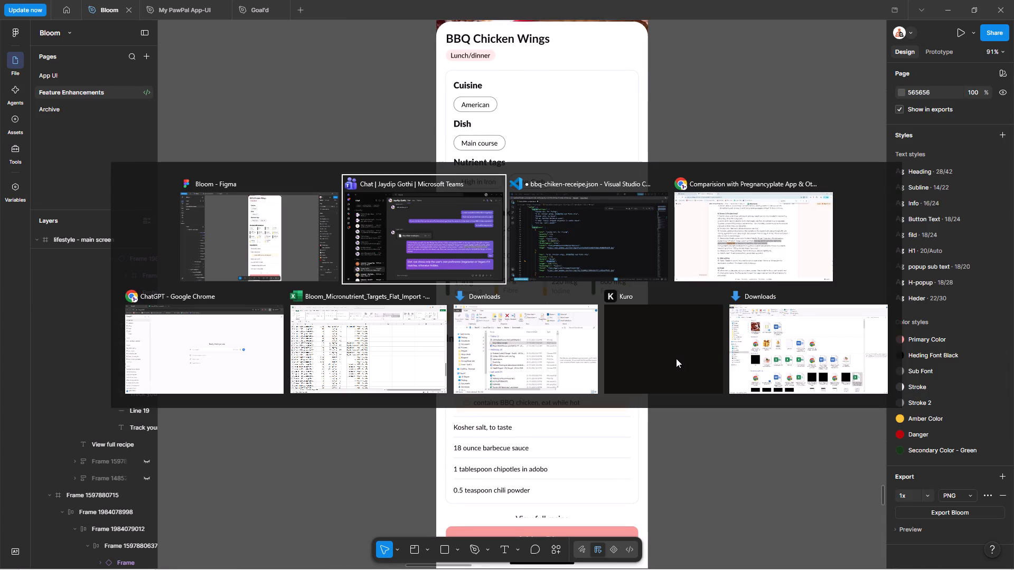
key("alt+Tab")
key("alt+Tab")
key("alt+Tab")
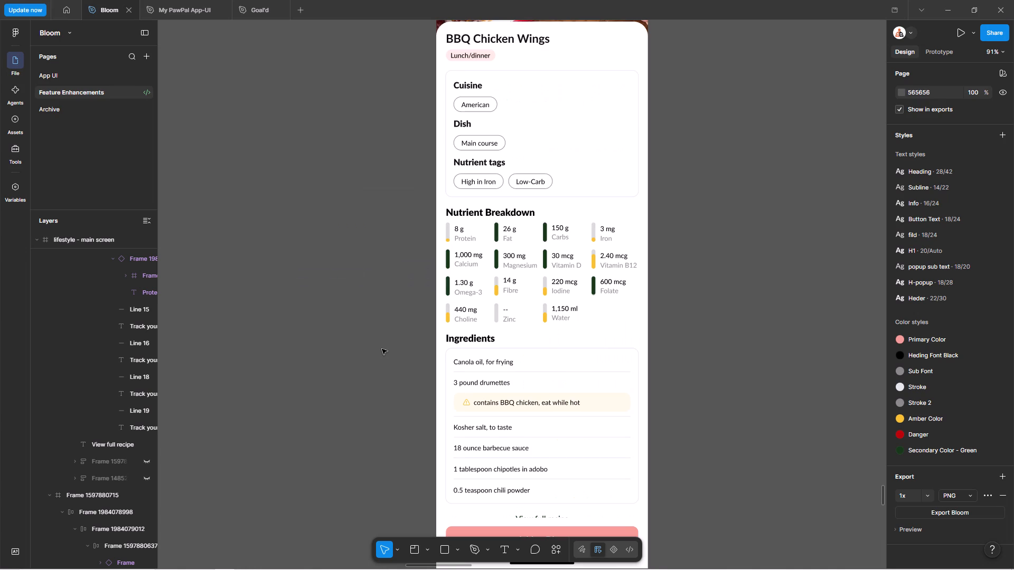
key("alt+Tab")
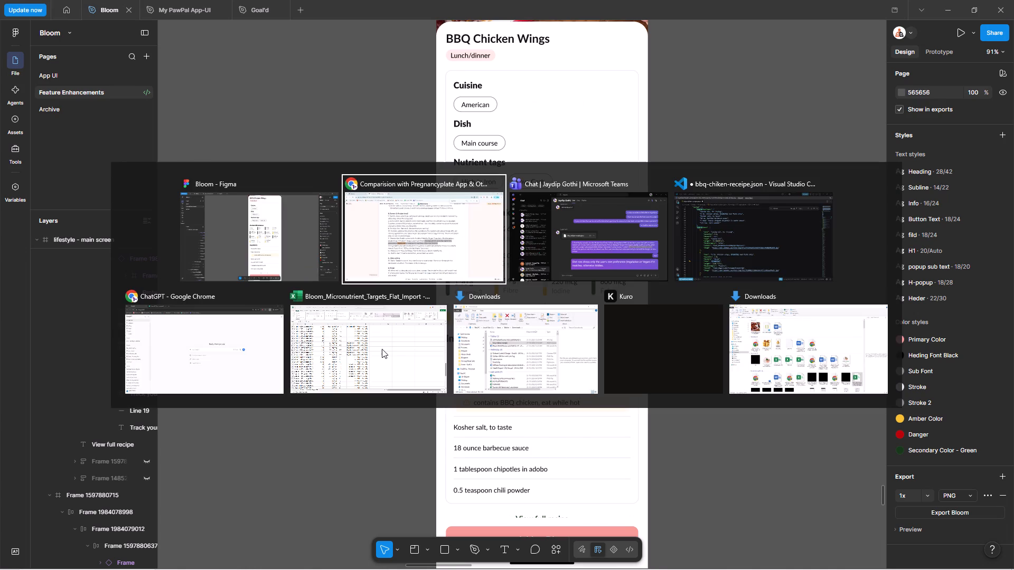
left_click(257, 235, "alt")
Extend the bottom edge of the BBQ Chicken Wings screen frame slightly to make room for View full recipe above Add to Diary.
scroll(386, 266, "down", 4, "ctrl")
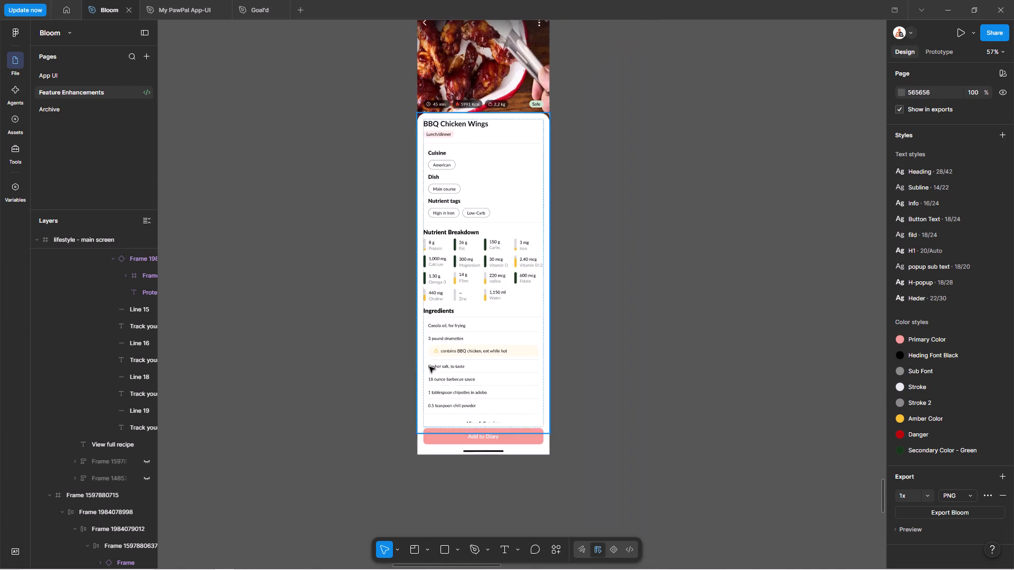
scroll(433, 369, "up", 7, "ctrl")
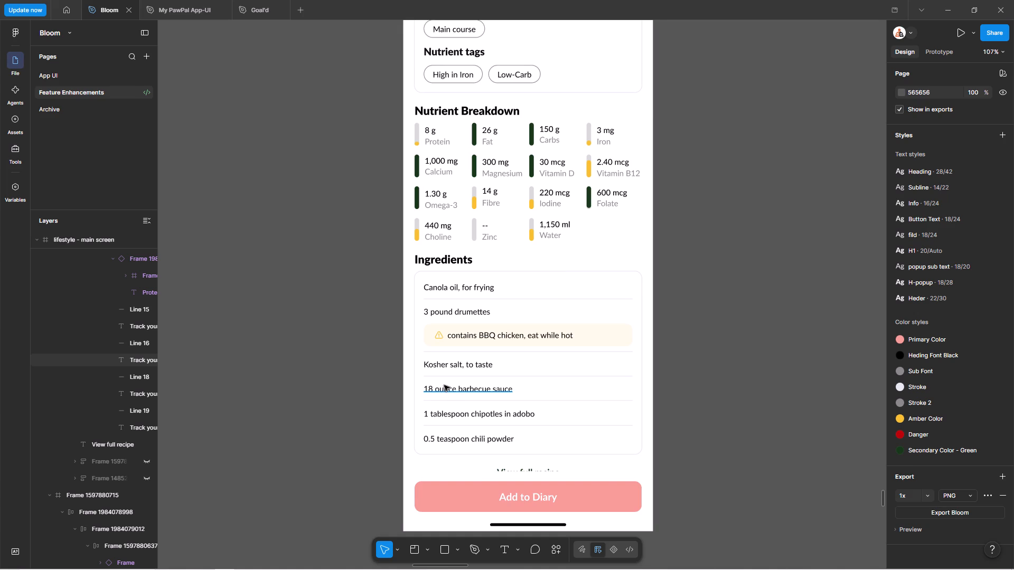
scroll(444, 385, "down", 14, "ctrl")
left_click(452, 165)
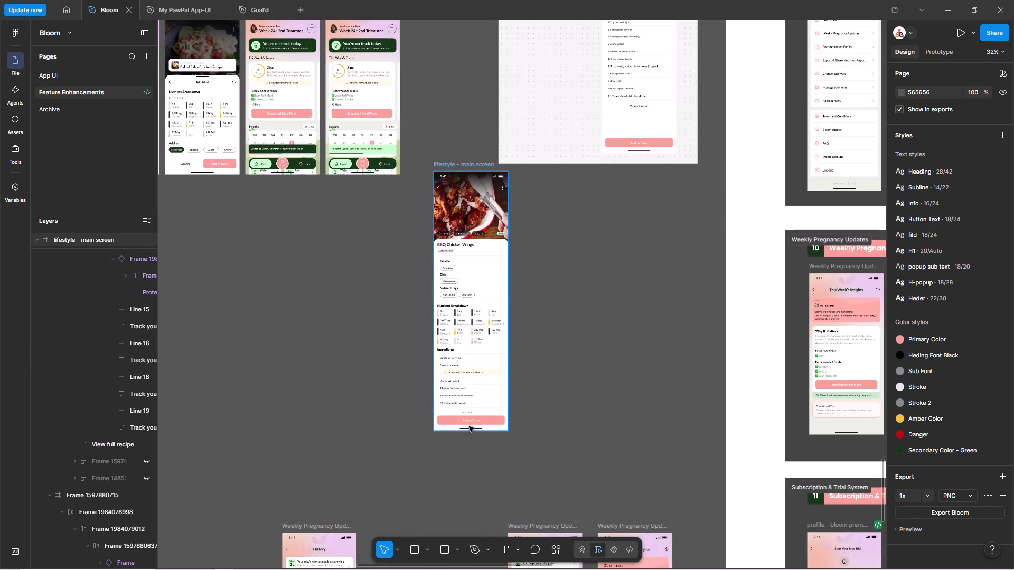
left_click_drag(482, 432, 482, 440)
left_click(569, 434)
Review the BBQ Chicken Wings header chips, tags and nutrients, and switch to the Basecamp to-do to compare them with its recipe detail rules.
scroll(483, 419, "up", 11, "ctrl")
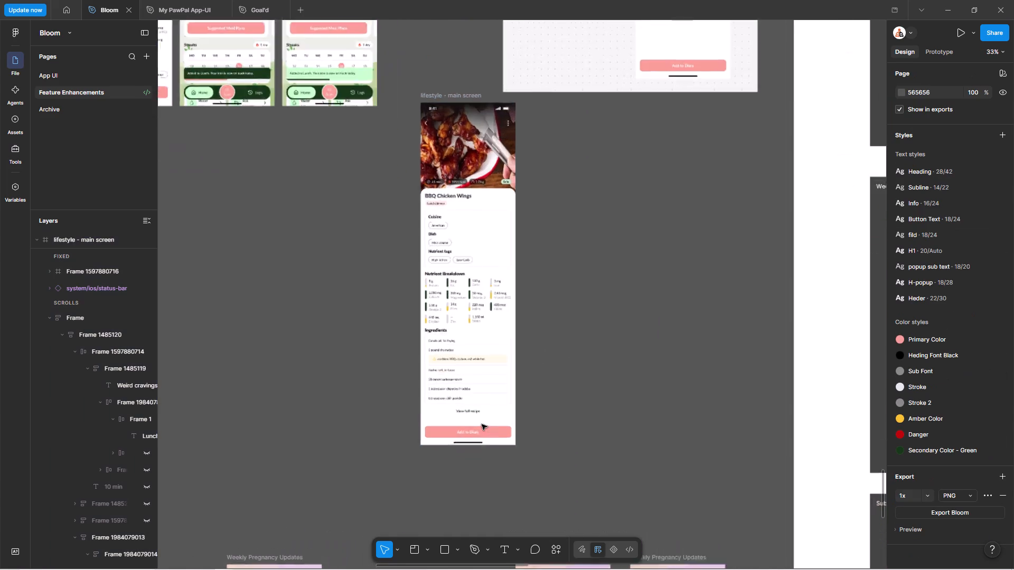
scroll(445, 337, "up", 5, "ctrl")
scroll(454, 353, "up", 9)
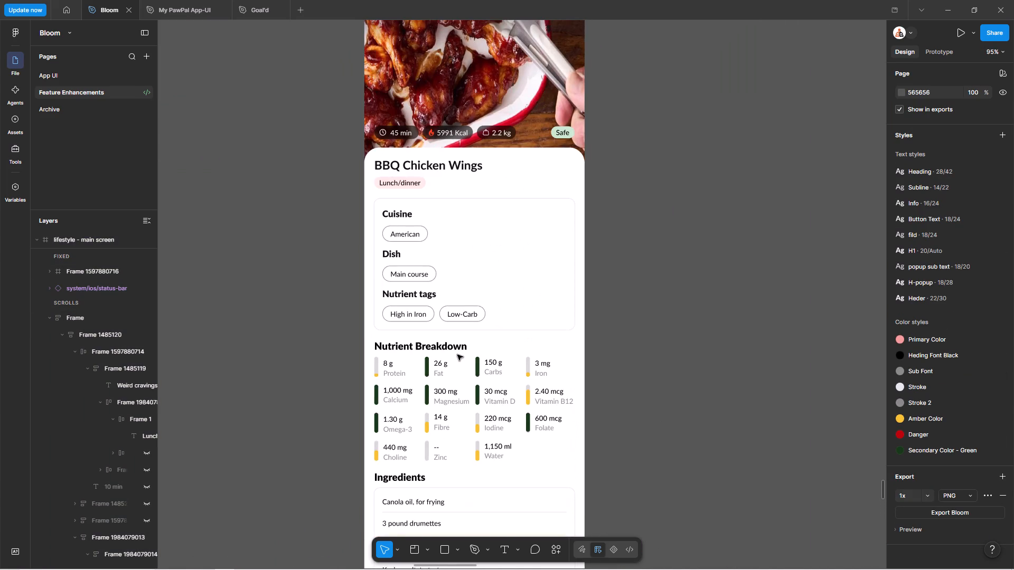
scroll(457, 355, "down", 2, "ctrl")
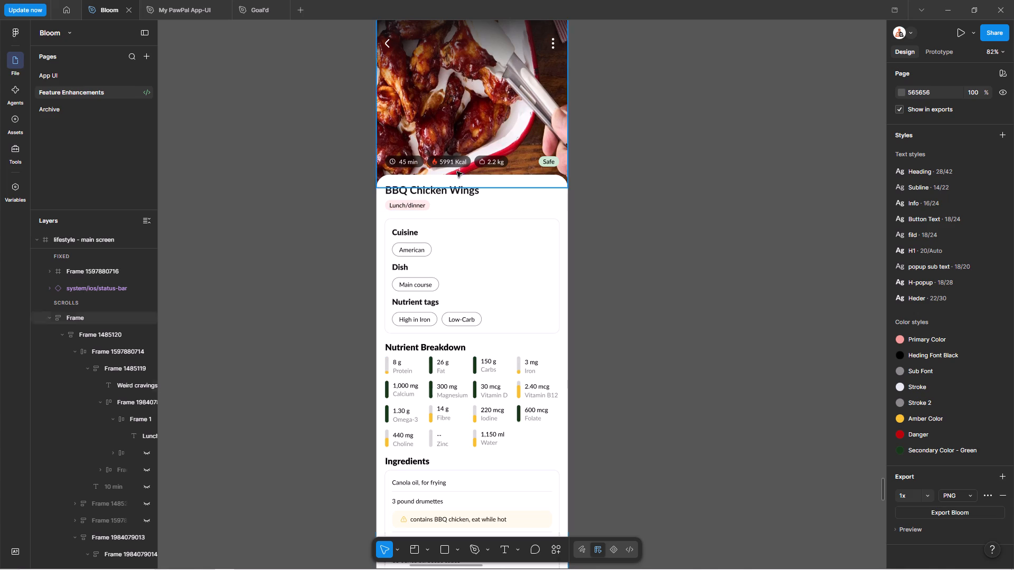
key("alt+x")
key("alt+Tab")
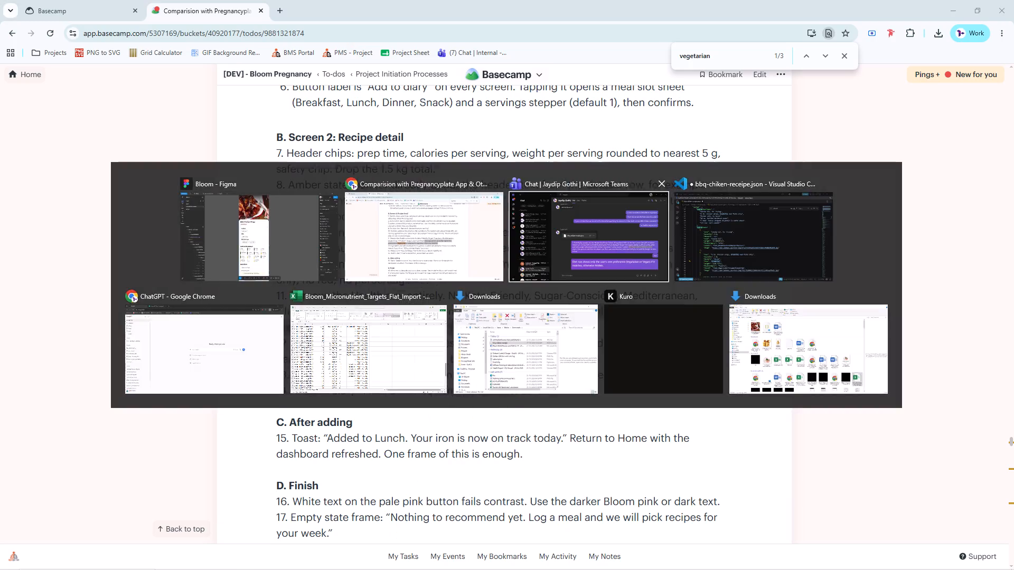
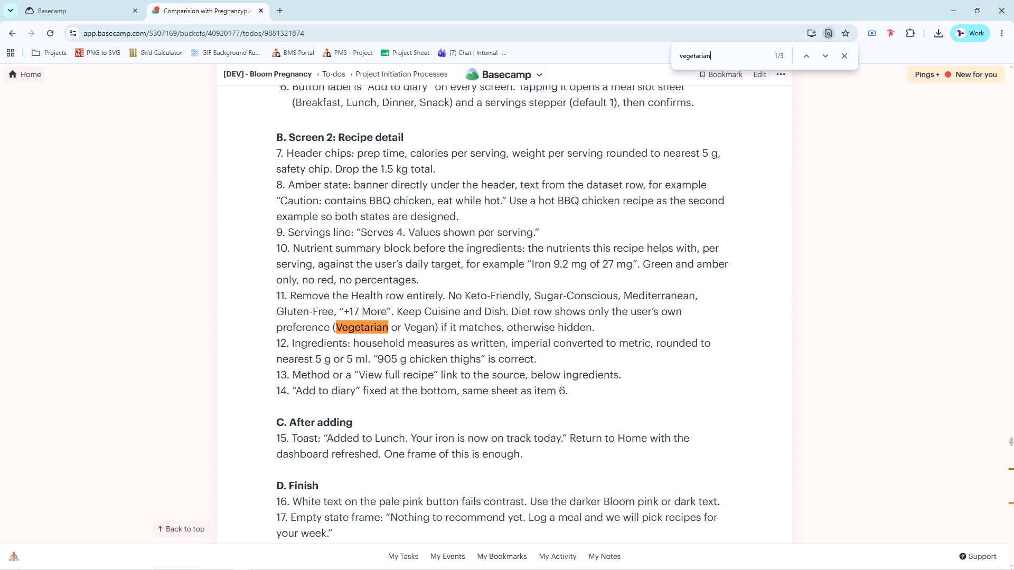
Search the Basecamp to-do for "bbq chicken" and examine the mentions covering the amber example's chip and banner requirements.
key("ctrl+a")
type("bbq chicken")
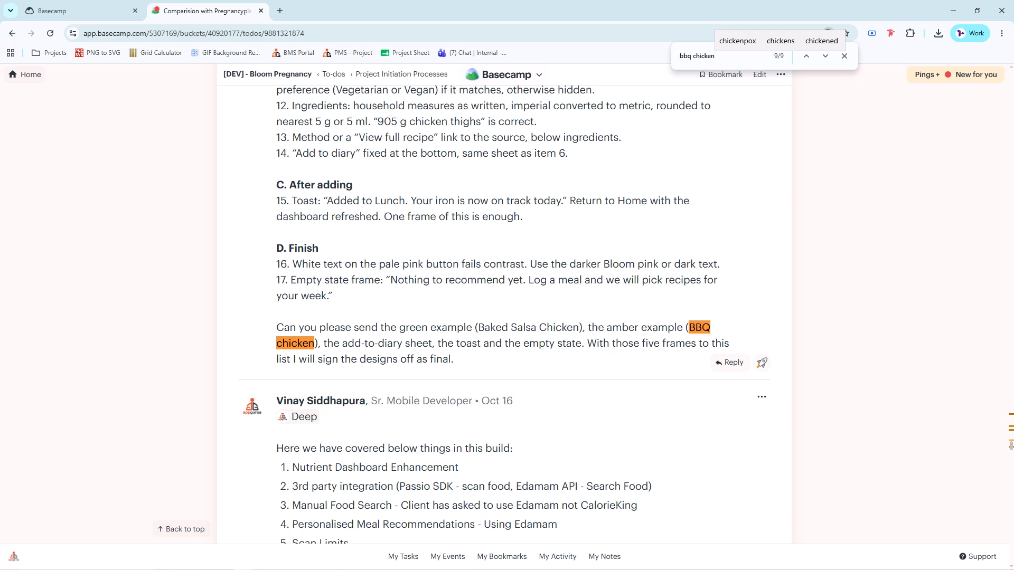
key("Return")
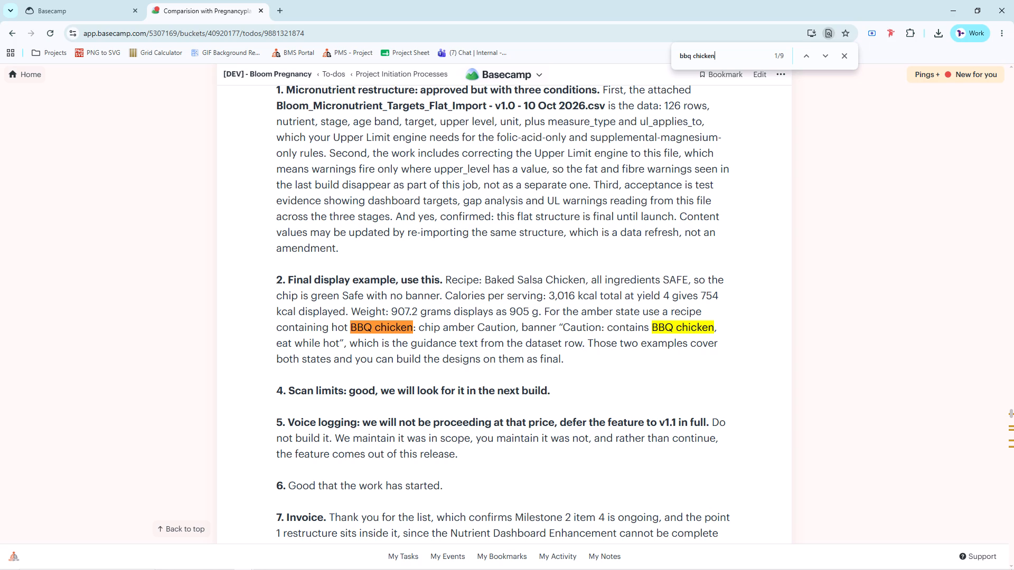
key("Return")
key("Return")
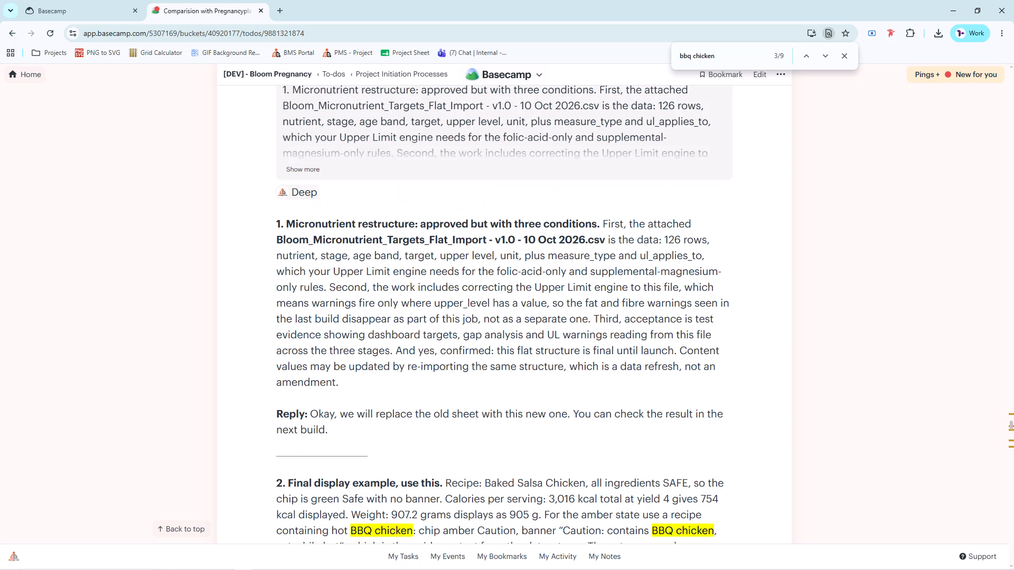
scroll(513, 292, "down", 3)
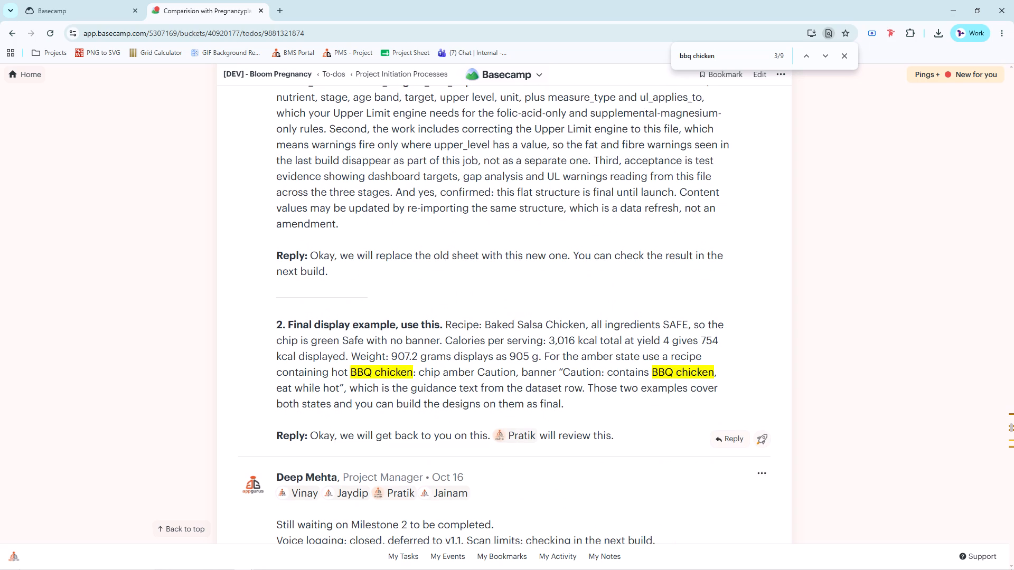
key("shift+Return")
key("shift+Return")
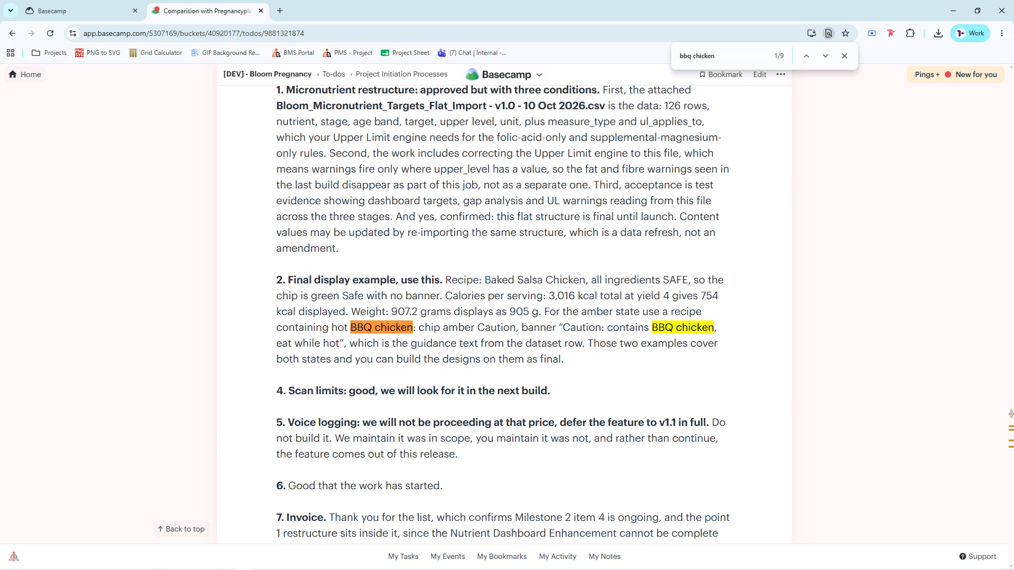
key("Return")
key("Return")
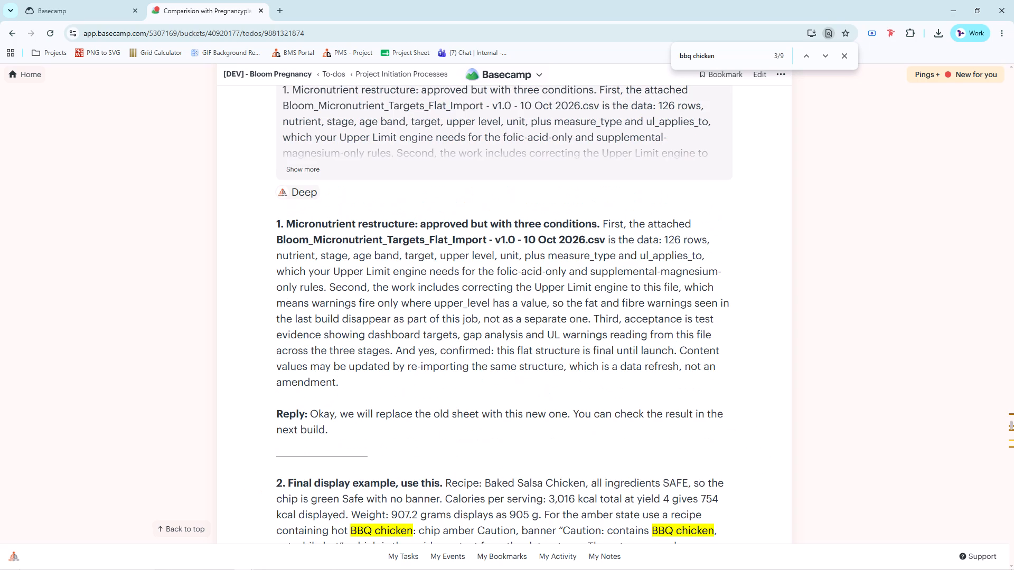
scroll(470, 374, "down", 6)
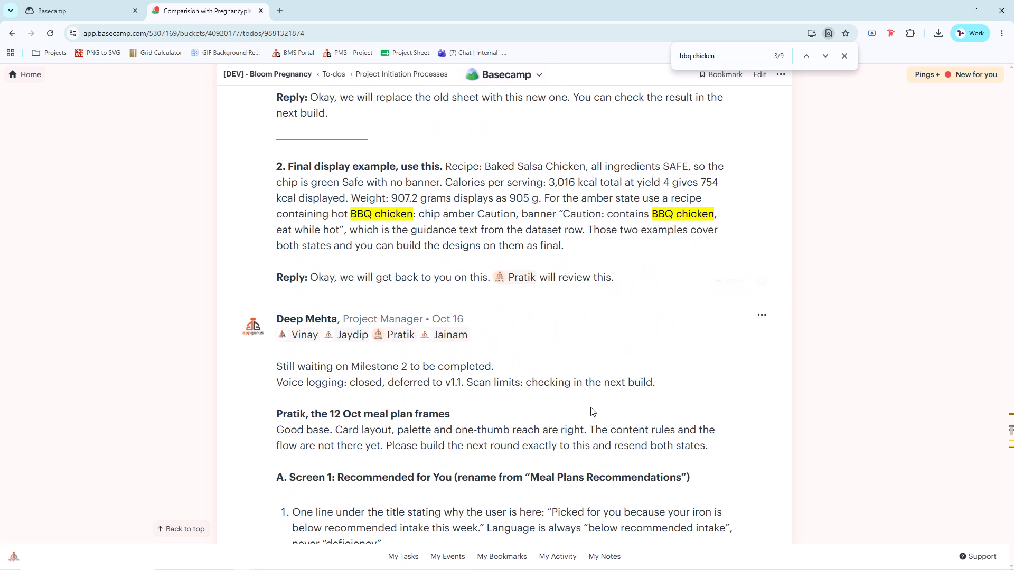
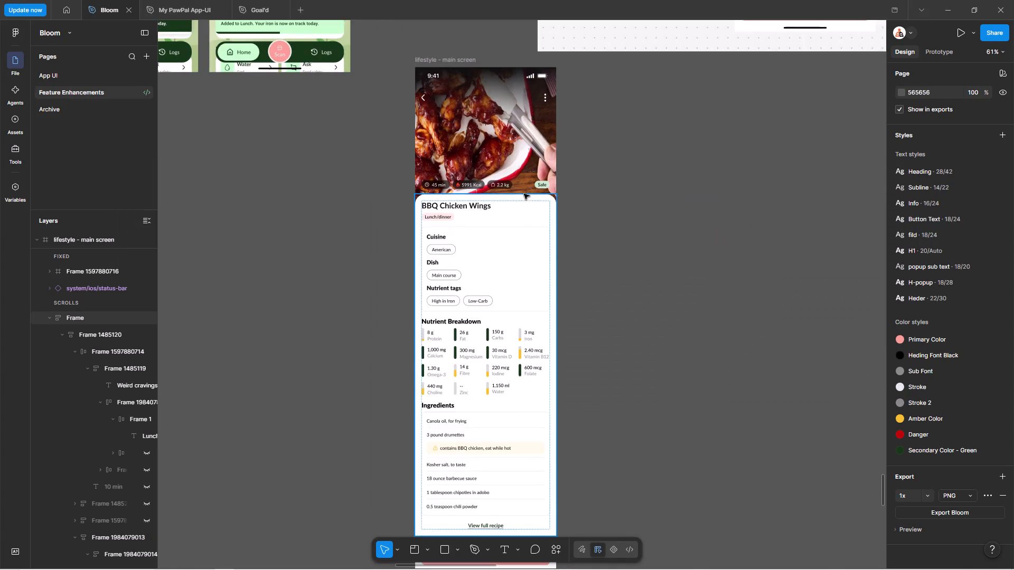
Replace the Safe chip on the BBQ Chicken Wings photo with a copy of the cream LIMIT chip from the Baked hake card.
scroll(508, 276, "down", 8, "ctrl")
scroll(431, 280, "down", 10, "ctrl")
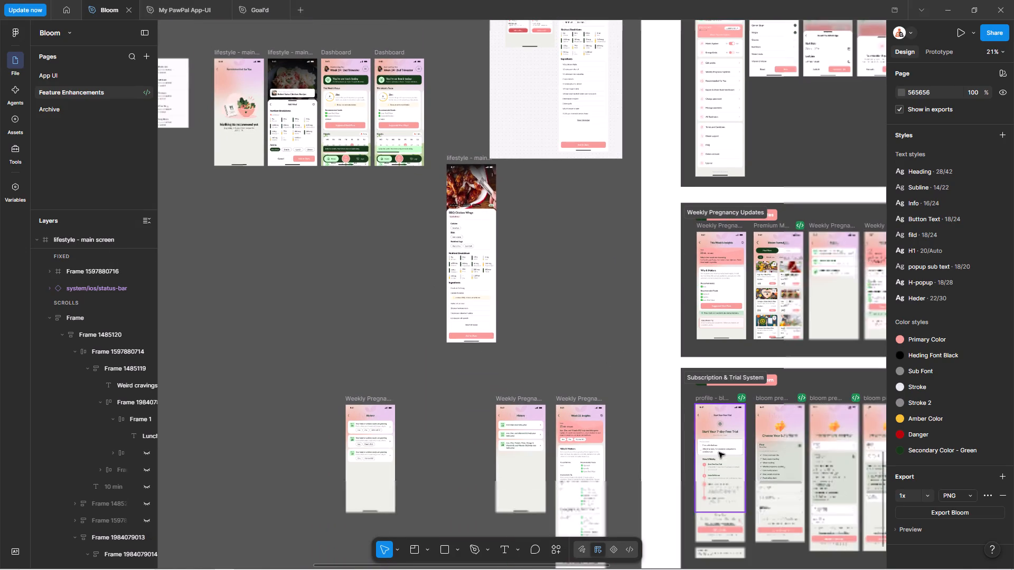
scroll(791, 308, "up", 17, "ctrl")
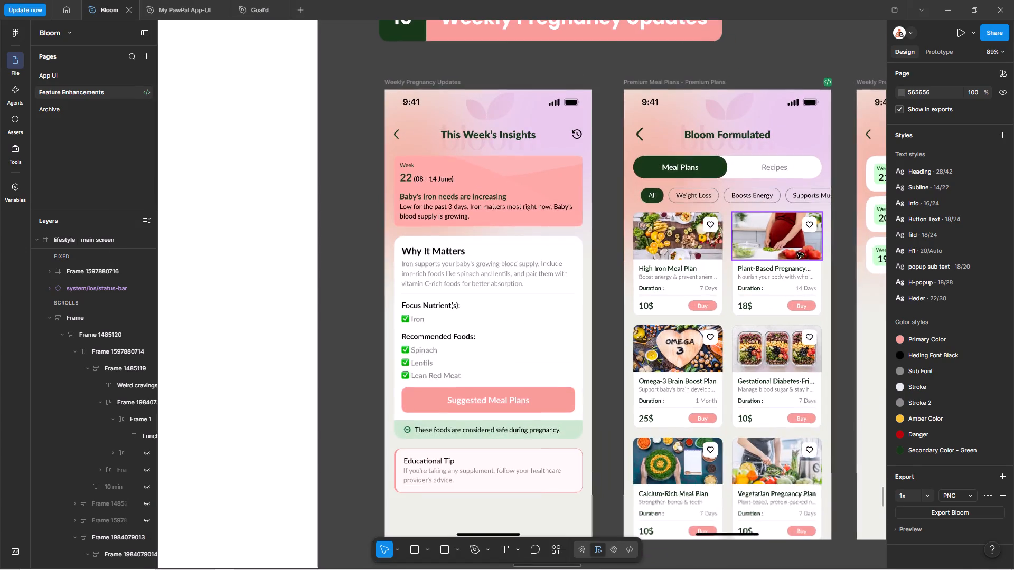
scroll(798, 252, "down", 20, "ctrl")
scroll(798, 252, "down", 1, "ctrl")
scroll(513, 107, "up", 13, "ctrl")
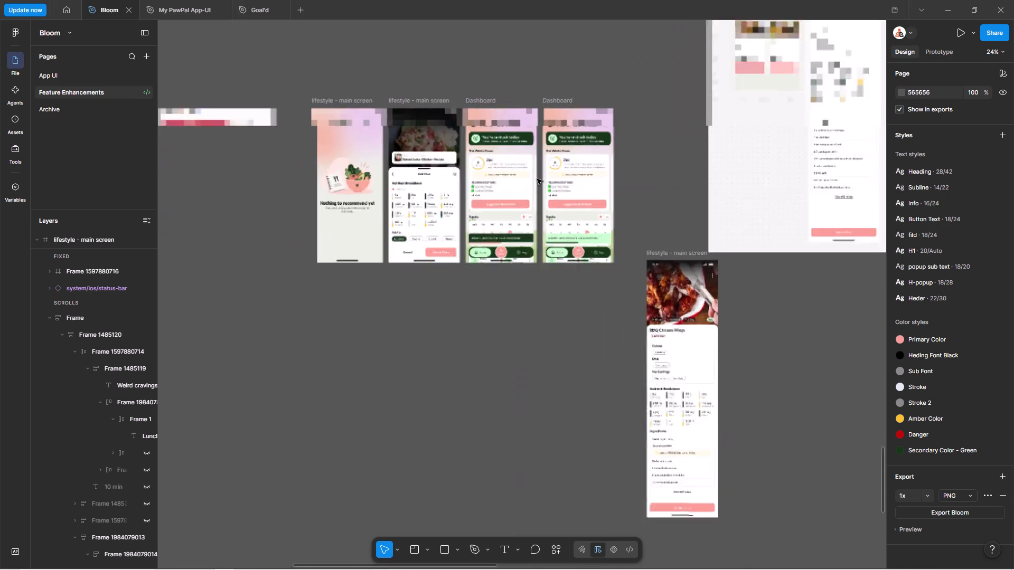
scroll(537, 179, "down", 15, "ctrl")
scroll(654, 136, "up", 4, "ctrl")
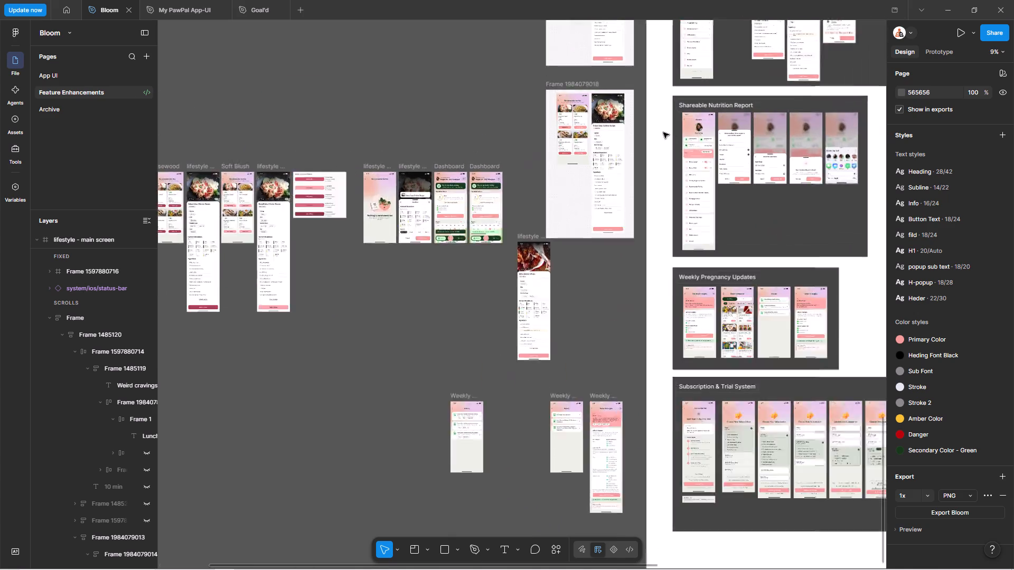
scroll(663, 132, "up", 6, "ctrl")
scroll(510, 91, "up", 6, "ctrl")
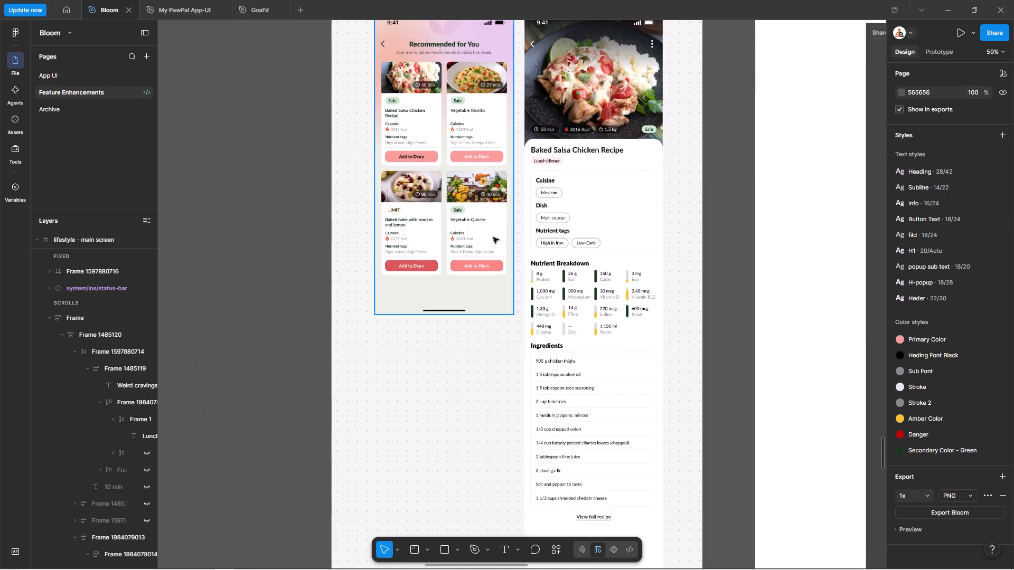
scroll(493, 237, "up", 5, "ctrl")
left_click(344, 193, "ctrl")
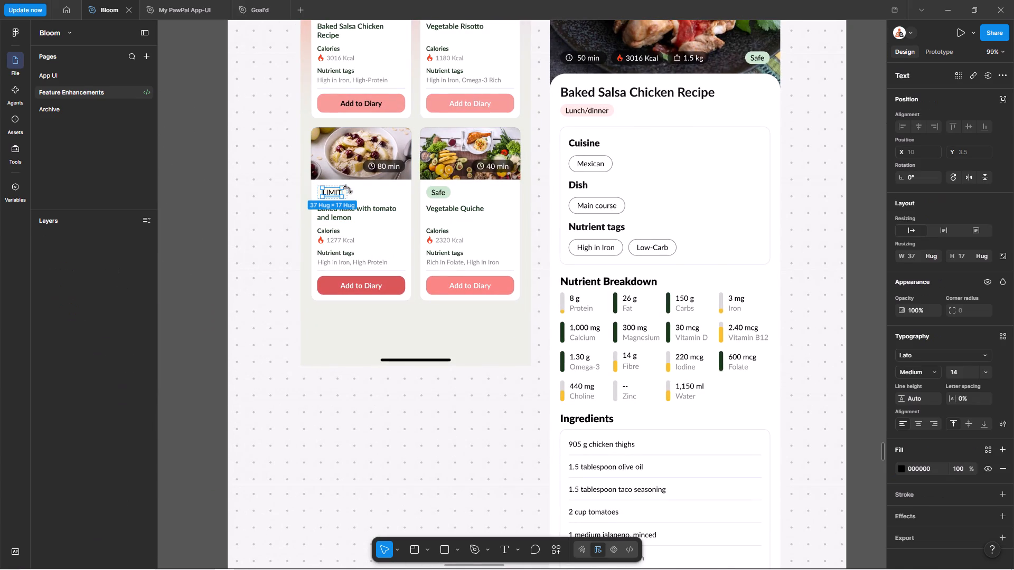
scroll(348, 189, "up", 5, "ctrl")
scroll(348, 189, "down", 4, "ctrl")
scroll(350, 191, "up", 6, "ctrl")
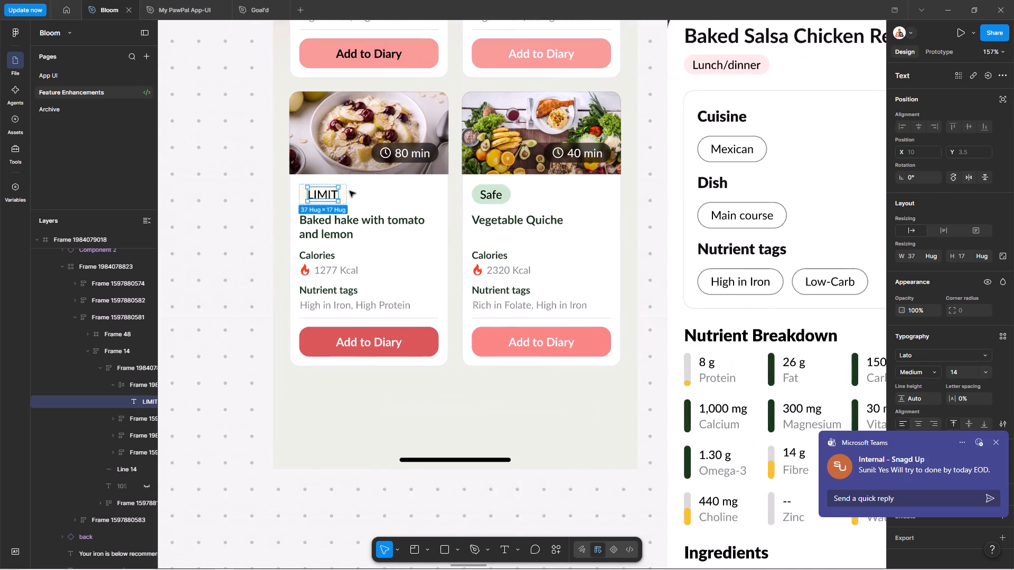
left_click(347, 191, "ctrl")
key("ctrl+c")
scroll(455, 278, "down", 4, "ctrl")
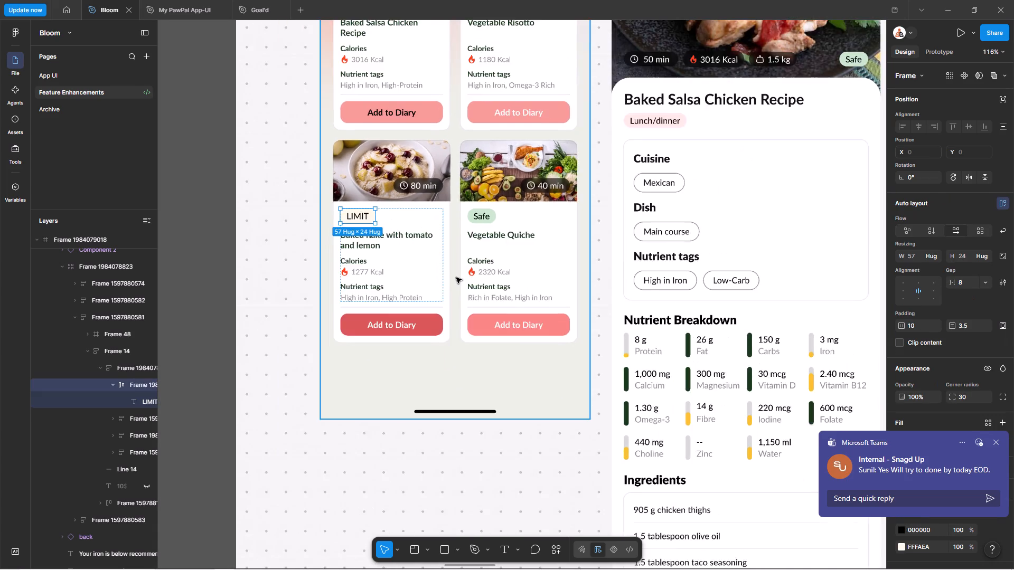
scroll(456, 278, "down", 5, "ctrl")
scroll(611, 146, "down", 20, "ctrl")
scroll(611, 146, "down", 2, "ctrl")
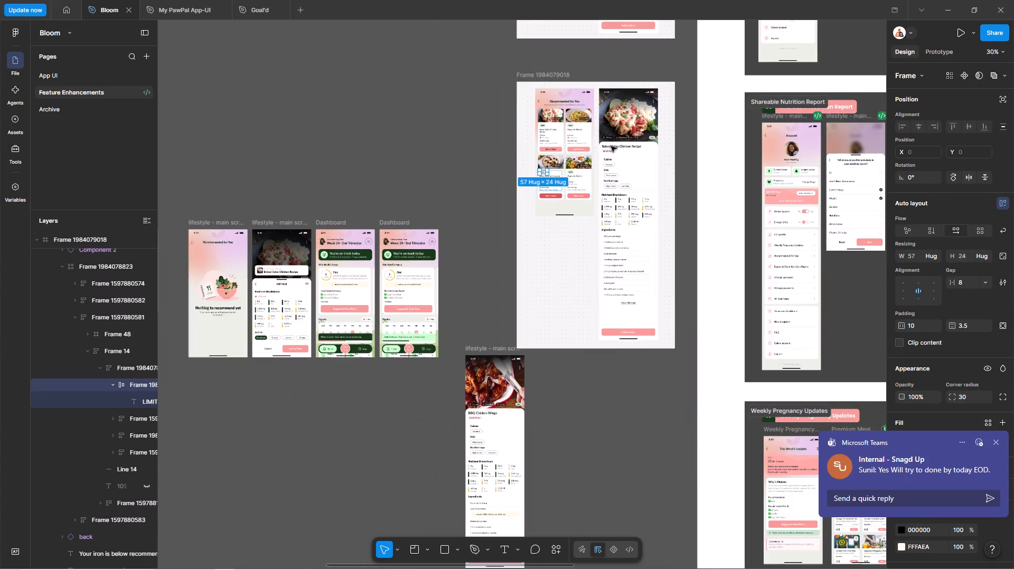
scroll(477, 436, "up", 20, "ctrl")
scroll(477, 436, "up", 7, "ctrl")
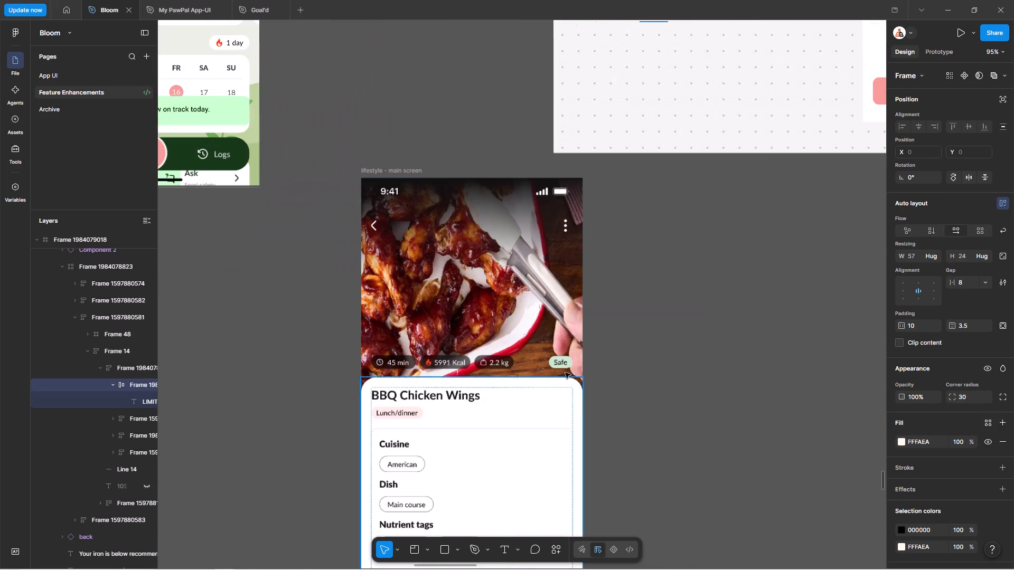
left_click(567, 368, "ctrl")
scroll(567, 368, "up", 7, "ctrl")
key("shift+Return")
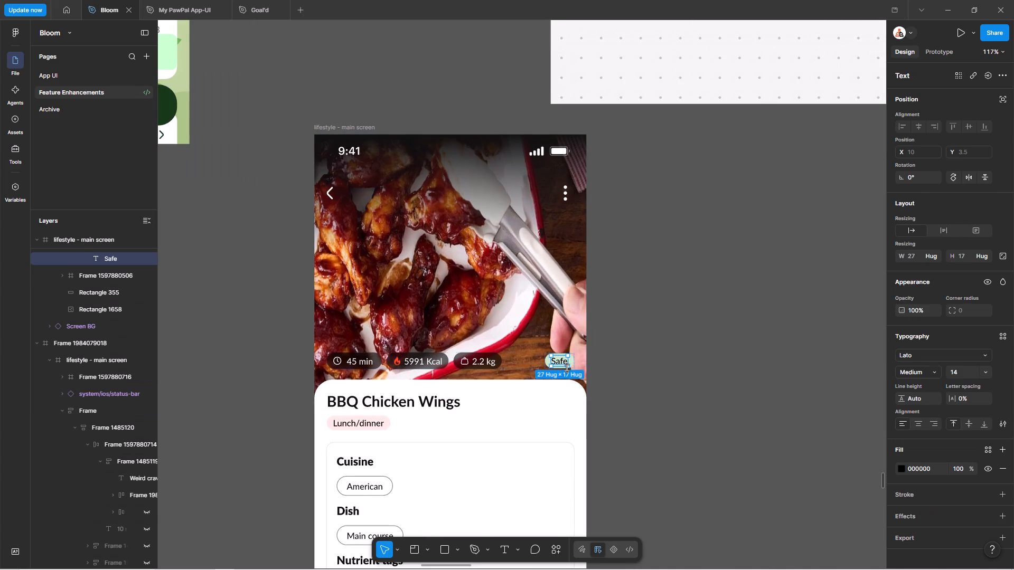
key("ctrl+shift+r")
Change the text of the chip on the BBQ Chicken Wings photo to "SAFE IF".
triple_click(557, 361, "ctrl")
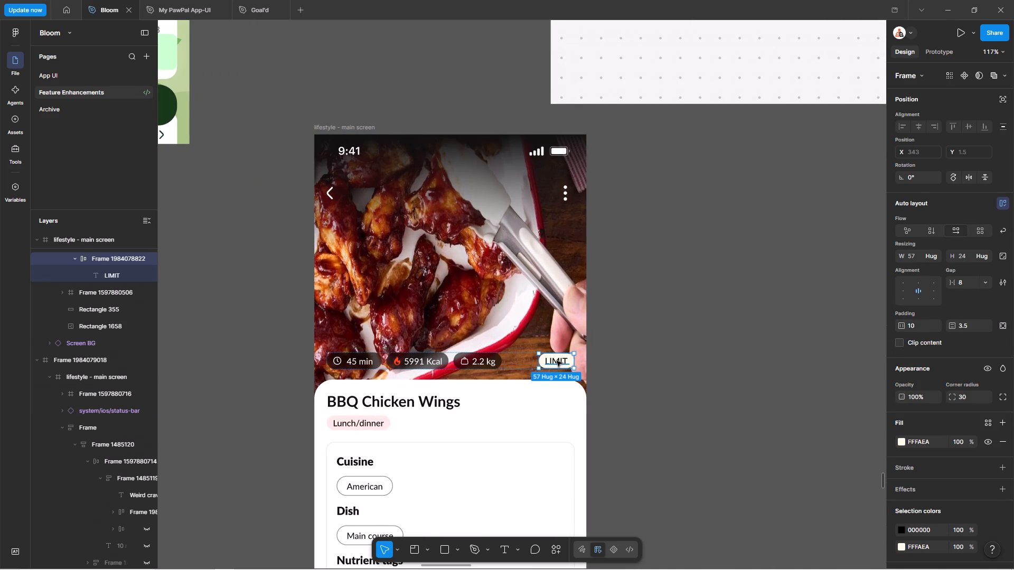
type("SAFE")
key("space")
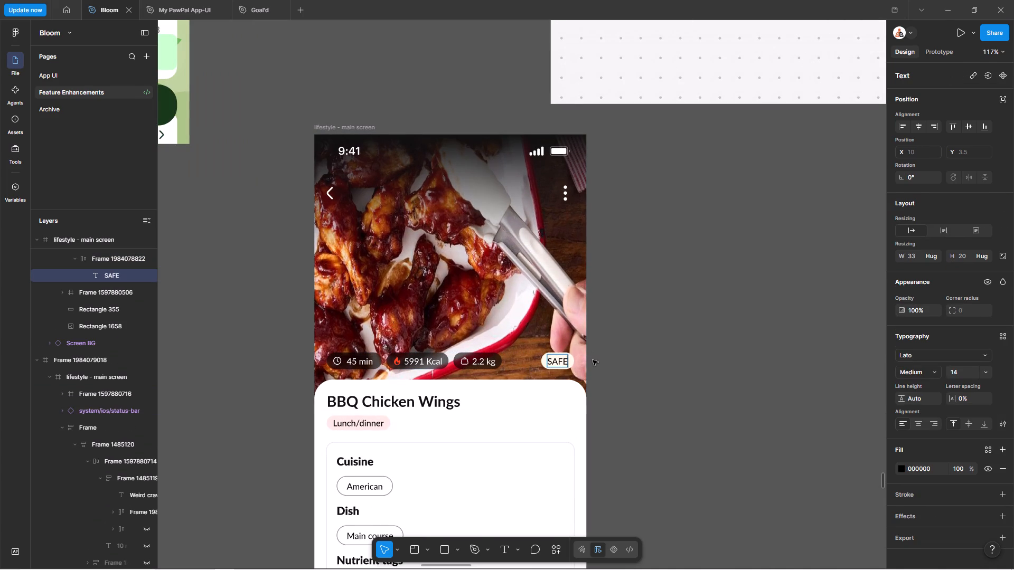
type("IF")
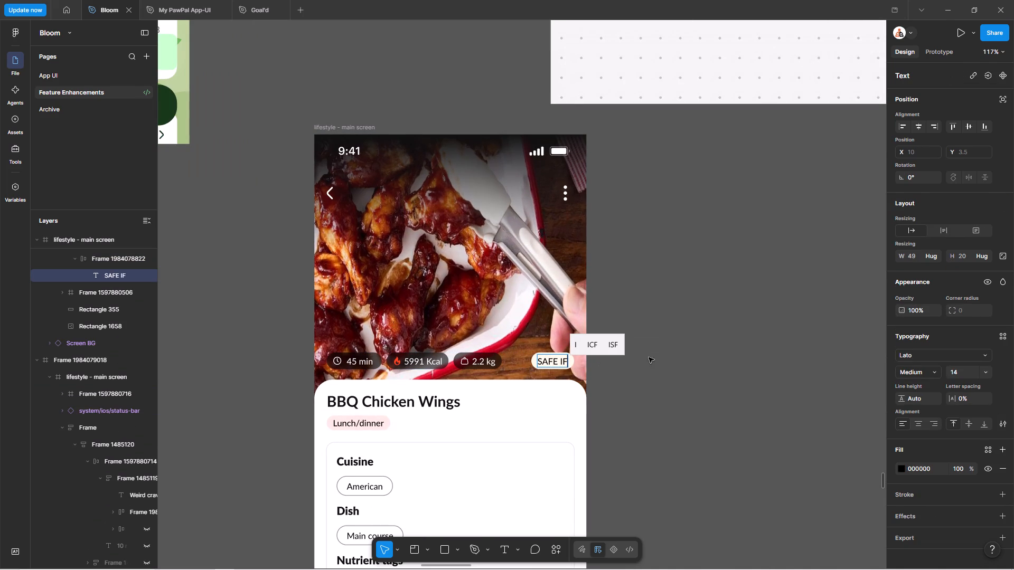
double_click(696, 359)
Move the BBQ Chicken Wings screen on the canvas to X 6516, Y 10023.
scroll(688, 364, "down", 8, "ctrl")
scroll(688, 366, "up", 1, "ctrl")
scroll(688, 366, "down", 1, "ctrl")
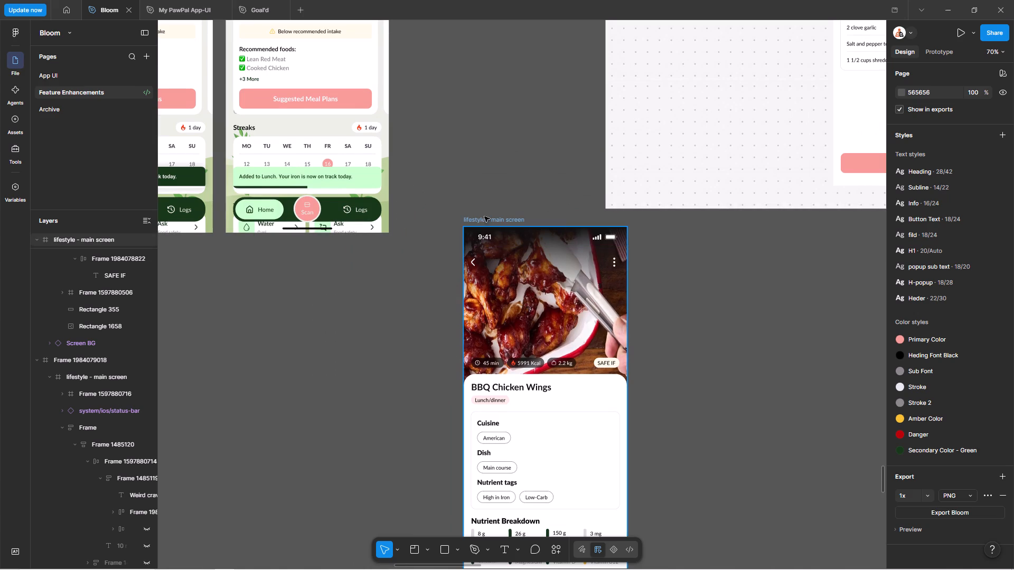
left_click(484, 216)
scroll(485, 220, "down", 5, "ctrl")
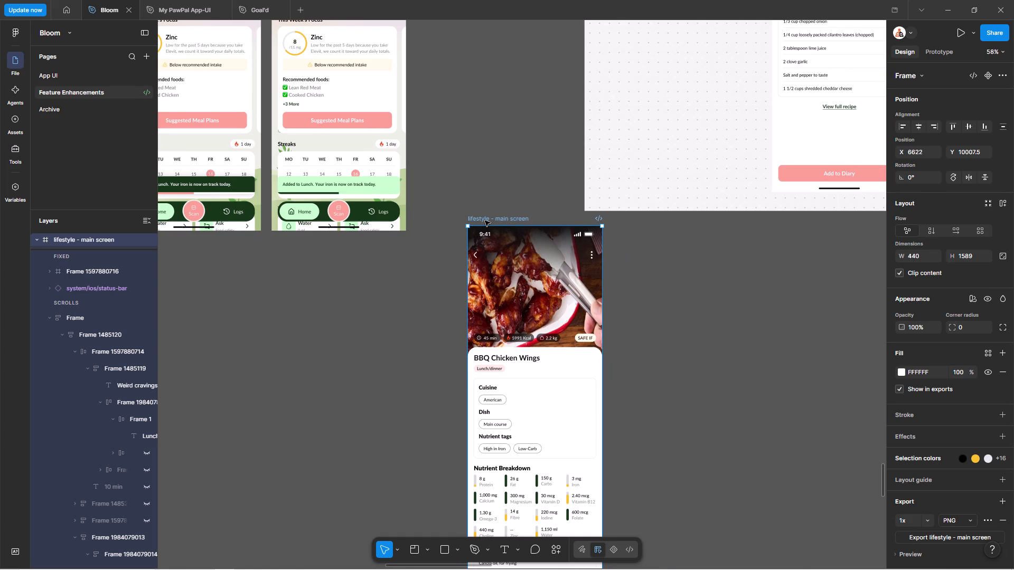
scroll(525, 313, "down", 11, "ctrl")
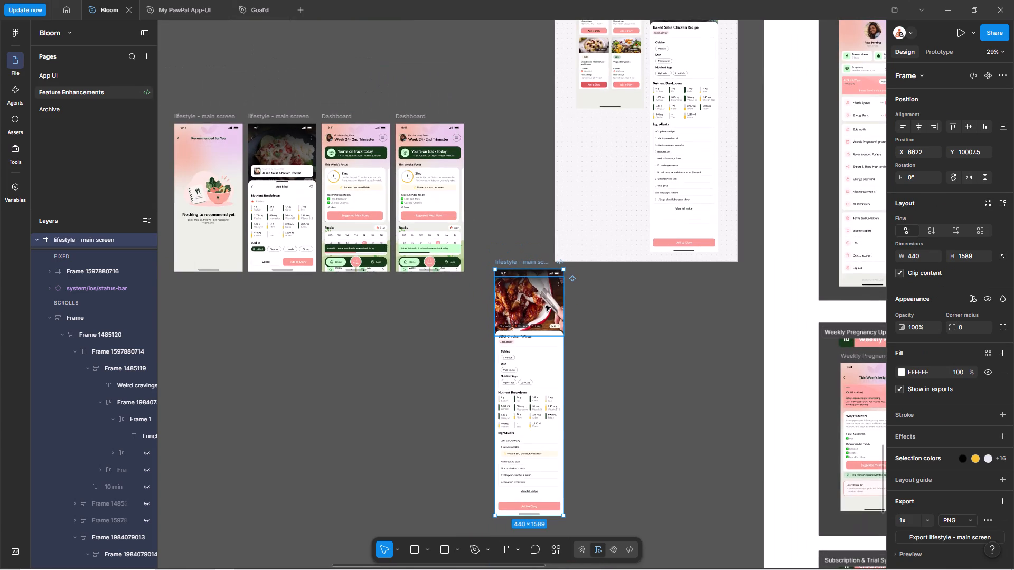
left_click_drag(532, 308, 521, 310)
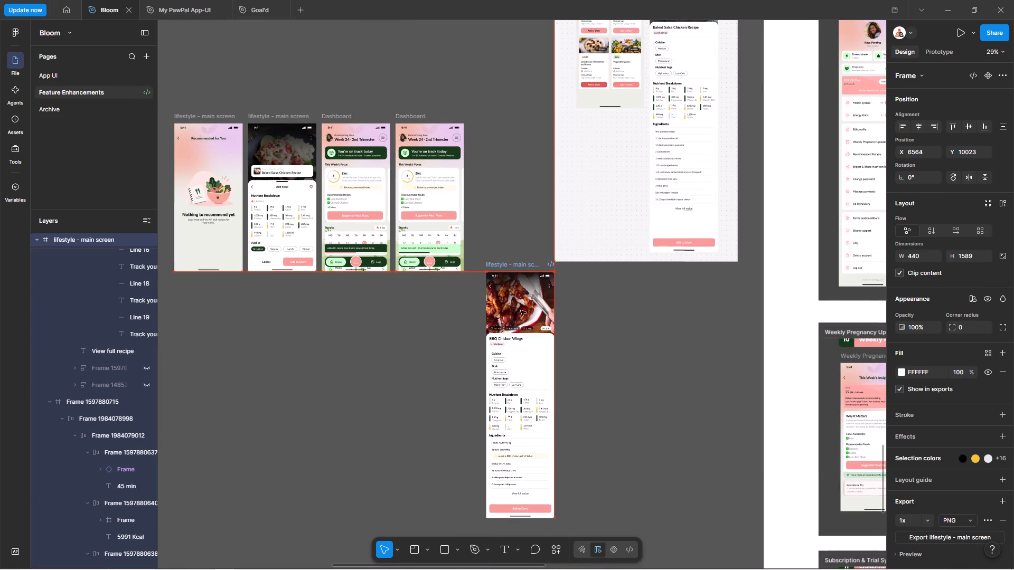
left_click_drag(521, 310, 516, 311)
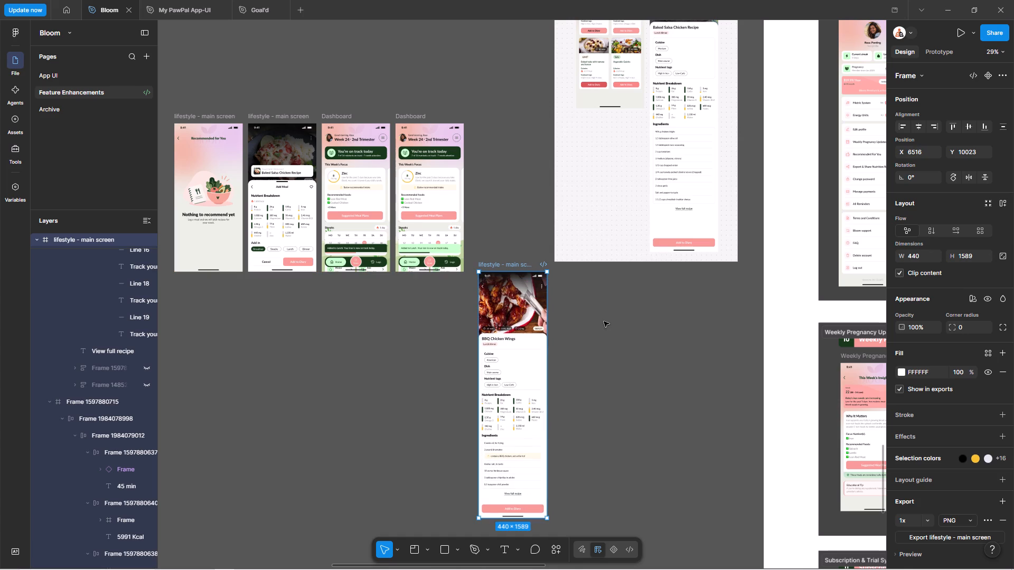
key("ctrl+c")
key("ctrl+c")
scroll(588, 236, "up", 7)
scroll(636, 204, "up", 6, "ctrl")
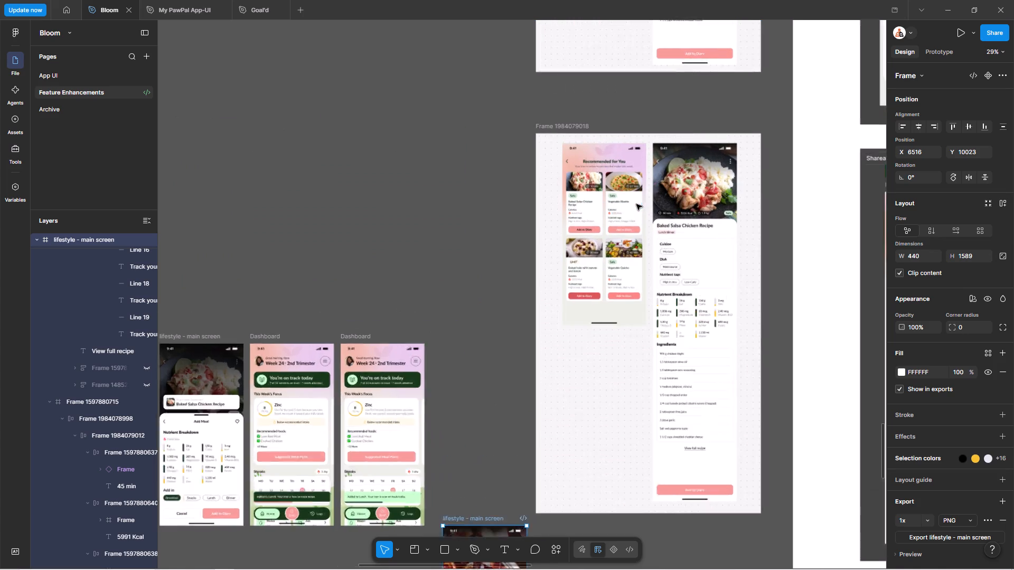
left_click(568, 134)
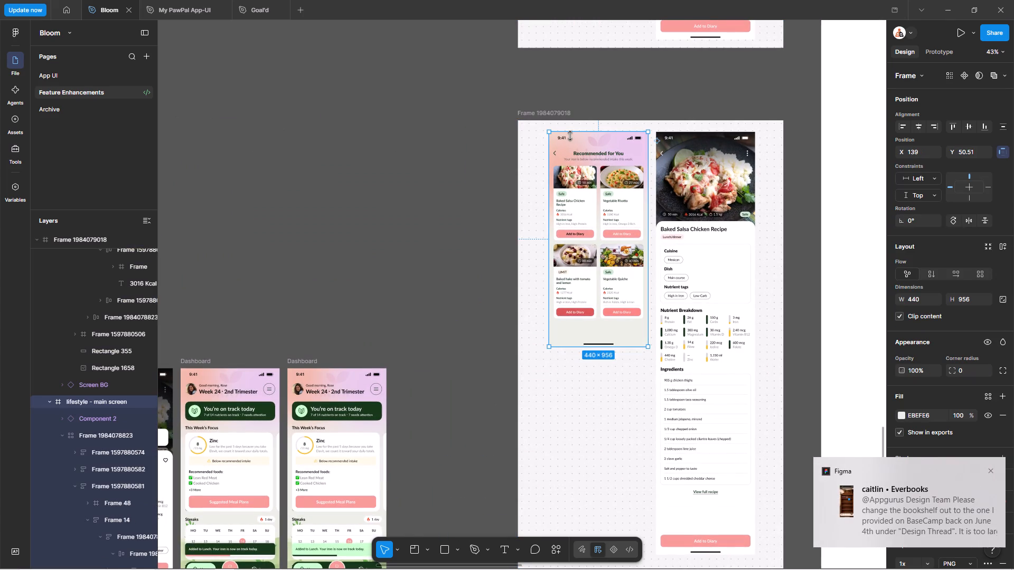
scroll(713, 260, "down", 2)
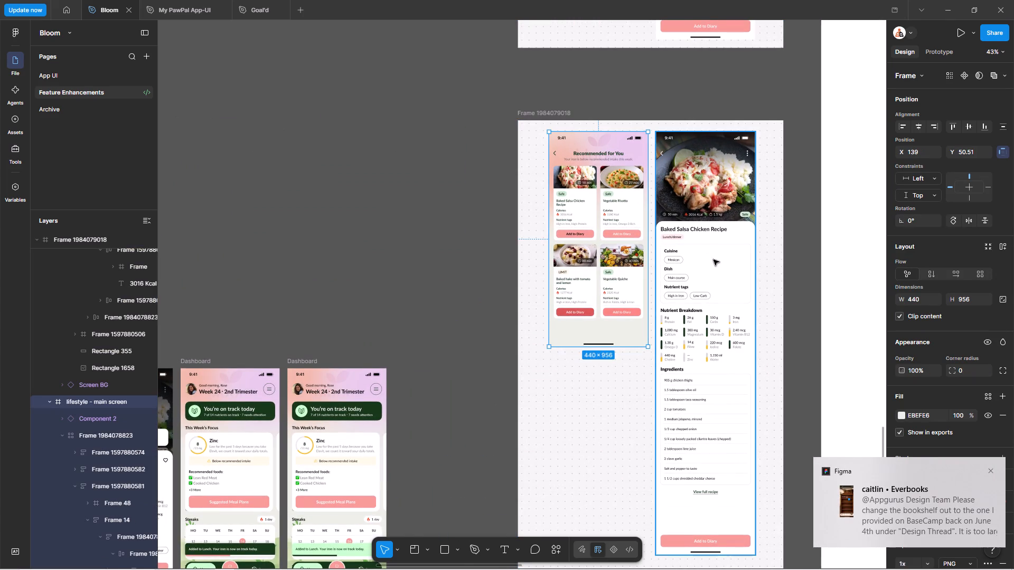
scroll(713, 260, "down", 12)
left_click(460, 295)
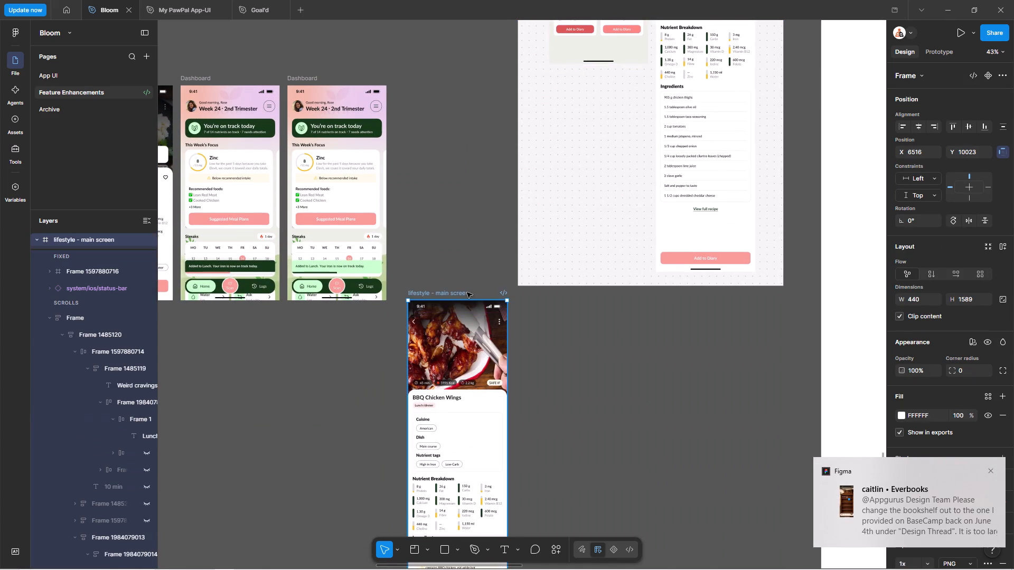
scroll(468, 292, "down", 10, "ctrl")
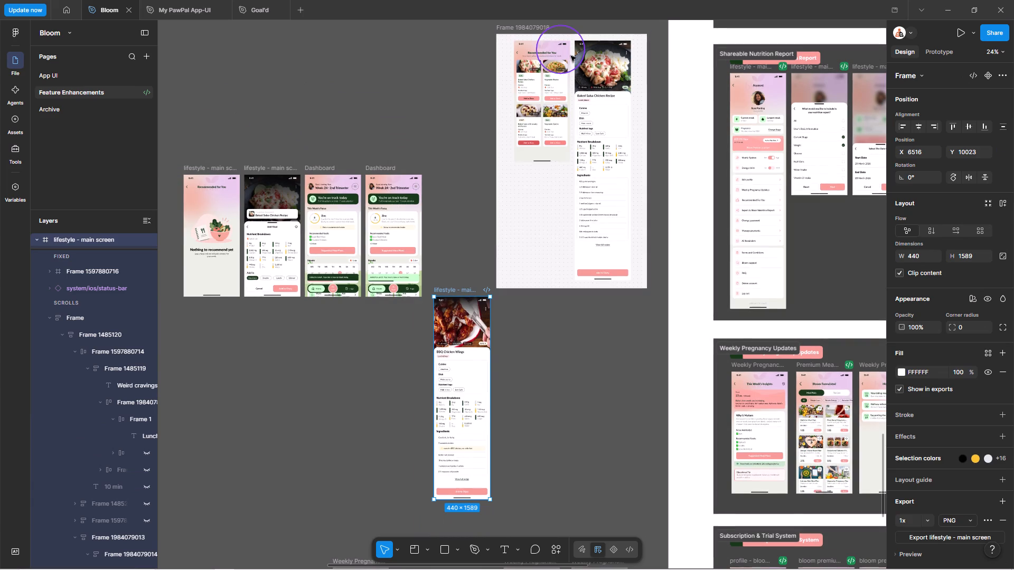
Replace the Add to Diary buttons on the other three recipe cards with a copy of the Vegetable Risotto card's button.
scroll(571, 56, "up", 17, "ctrl")
scroll(582, 75, "down", 5, "ctrl")
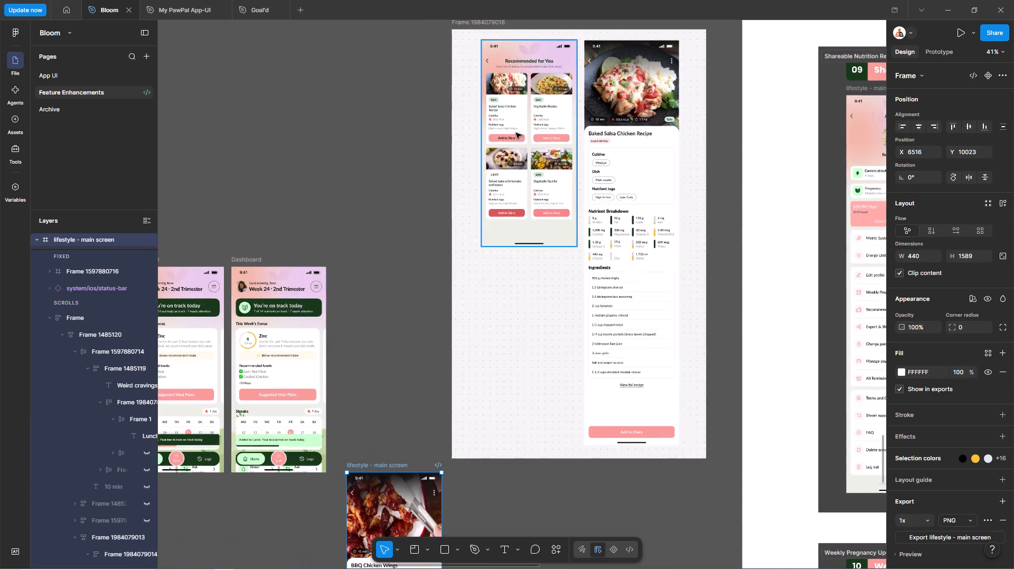
scroll(516, 133, "up", 17, "ctrl")
left_click(631, 154, "ctrl")
key("ctrl+c")
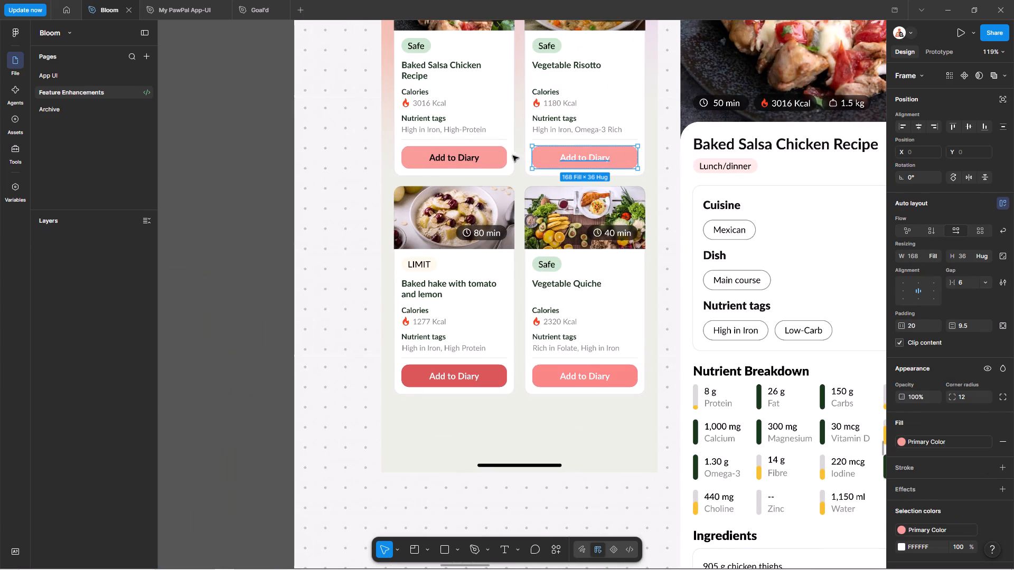
left_click(503, 155, "ctrl")
left_click(497, 381, "ctrl+shift")
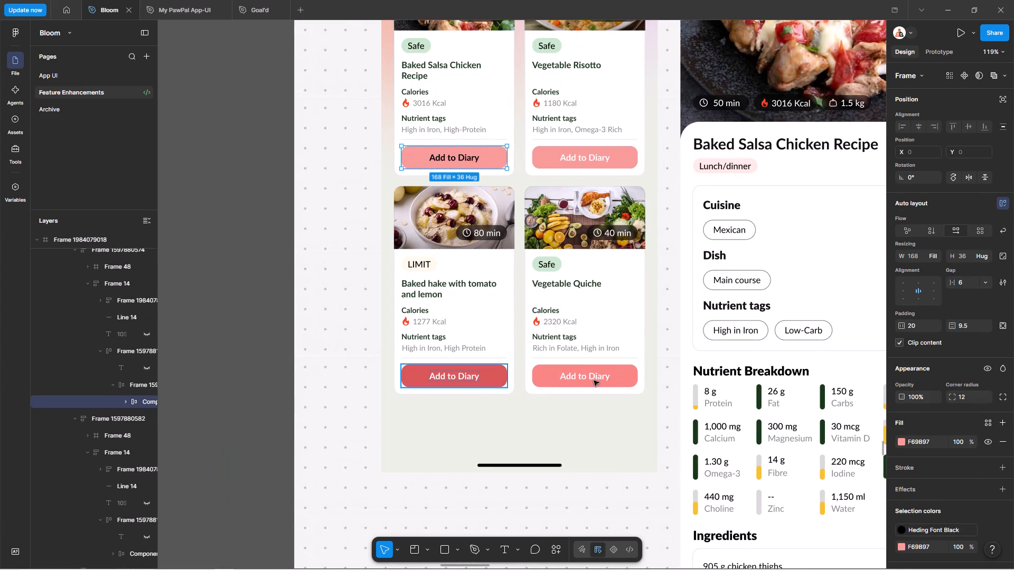
left_click(630, 375, "ctrl+shift")
key("ctrl+shift+r")
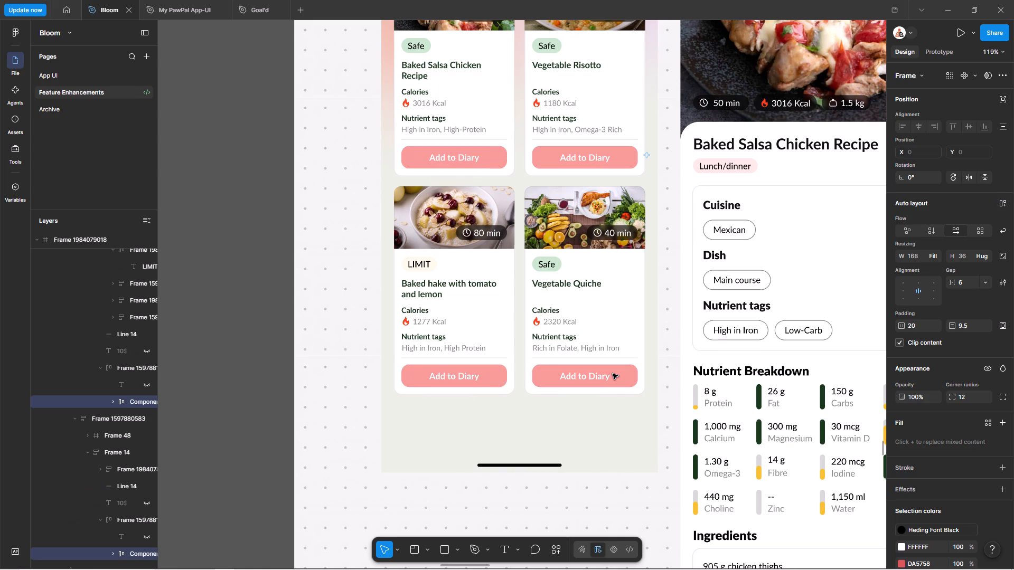
left_click(271, 338)
scroll(312, 311, "down", 15, "ctrl")
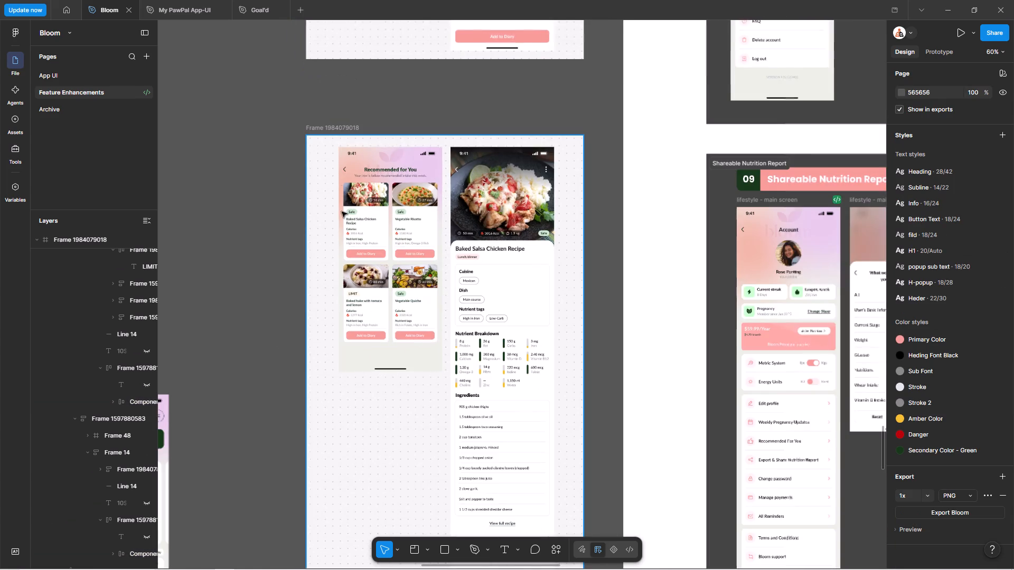
scroll(325, 130, "down", 5, "ctrl")
left_click(329, 125)
left_click_drag(325, 147, 253, 150, "shift")
left_click(266, 127)
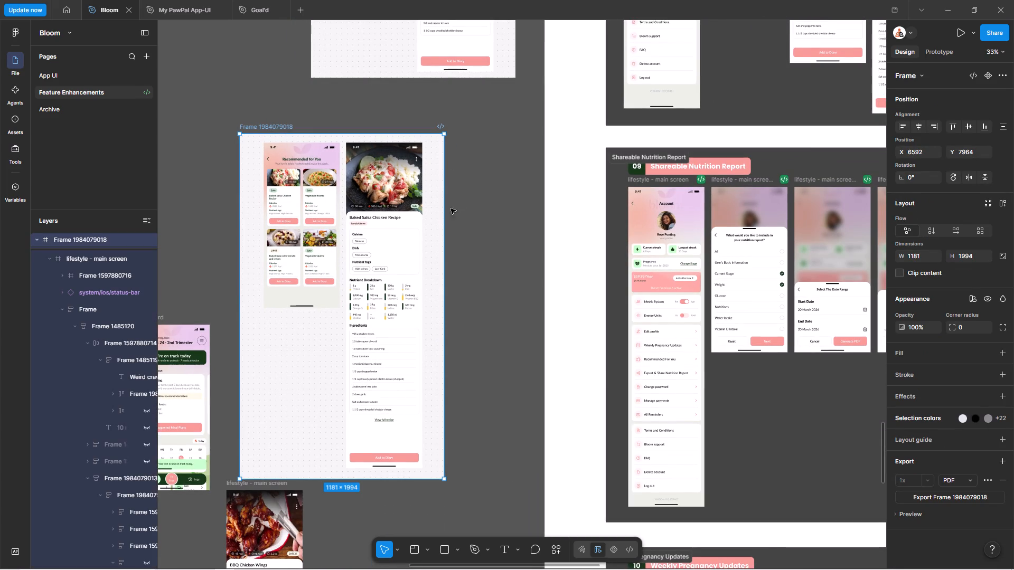
left_click_drag(448, 213, 542, 210)
left_click(437, 234, "ctrl")
left_click_drag(444, 233, 520, 231, "ctrl")
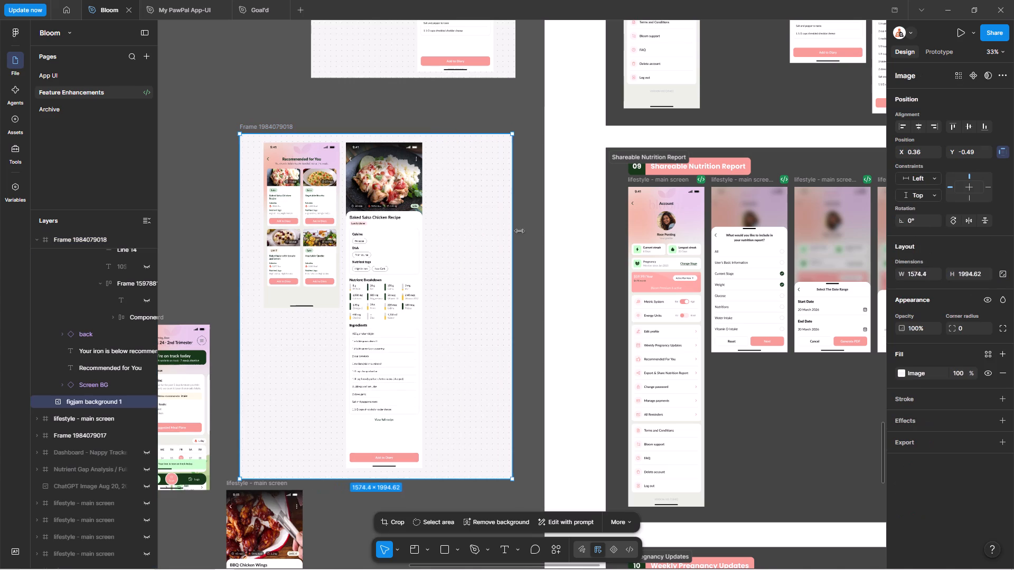
left_click_drag(520, 231, 545, 231, "ctrl")
left_click(429, 120)
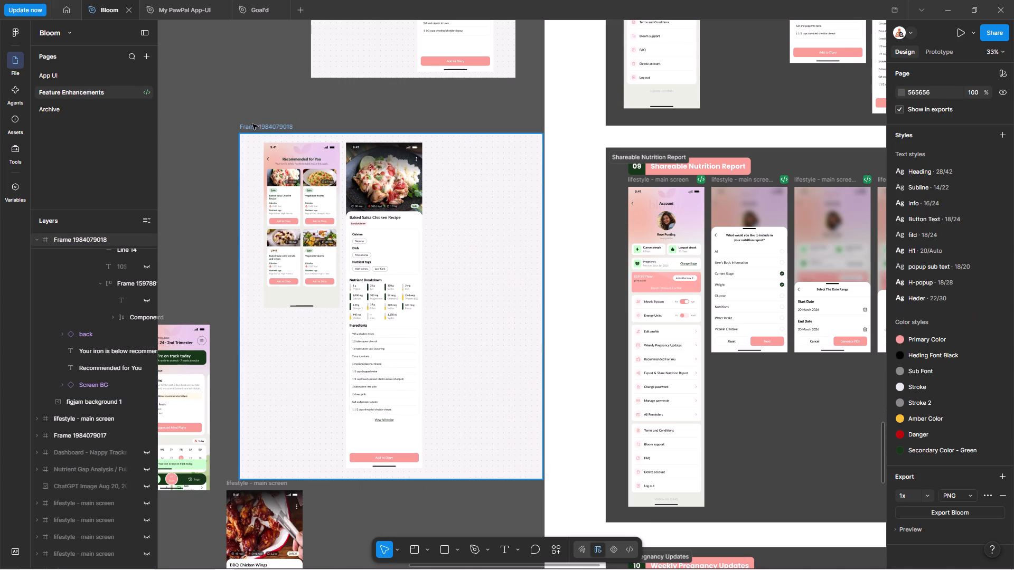
Duplicate the Baked Salsa Chicken Recipe screen and place the copy beside the original at X 1169, Y 51 in the frame.
left_click(252, 124)
left_click(378, 168)
key("ctrl+d")
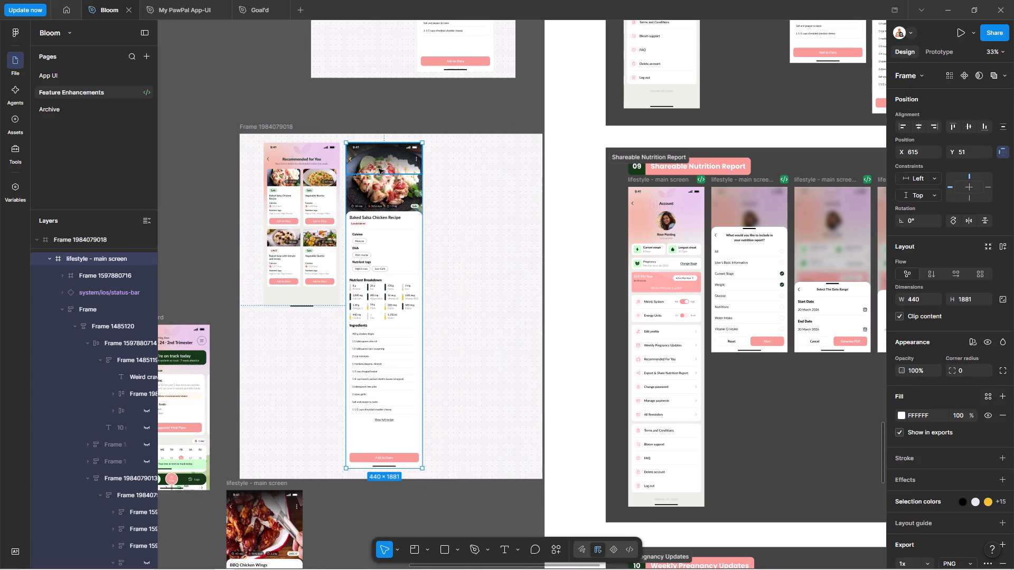
left_click_drag(391, 206, 487, 198, "shift")
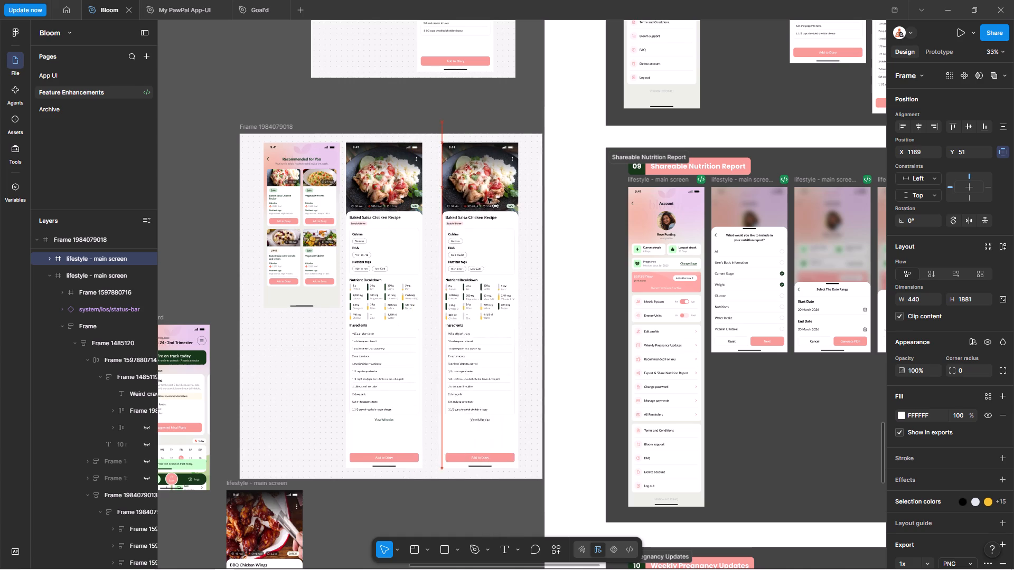
Move the duplicated Baked Salsa Chicken Recipe screen closer to the original, to X 1124, Y 51 in the frame.
left_click_drag(487, 198, 480, 199, "shift")
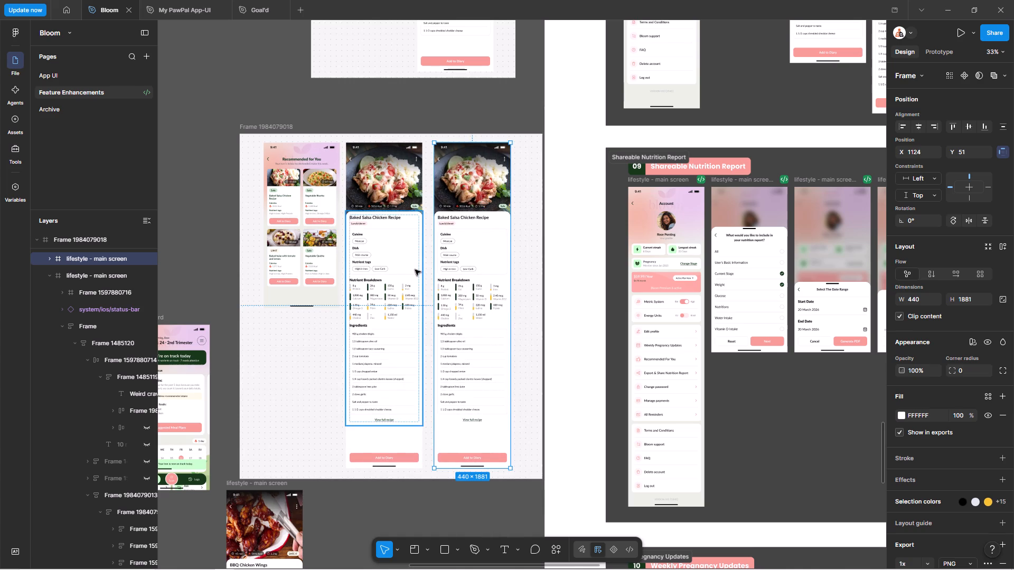
scroll(393, 298, "down", 7, "ctrl")
left_click(277, 433)
key("ctrl+x")
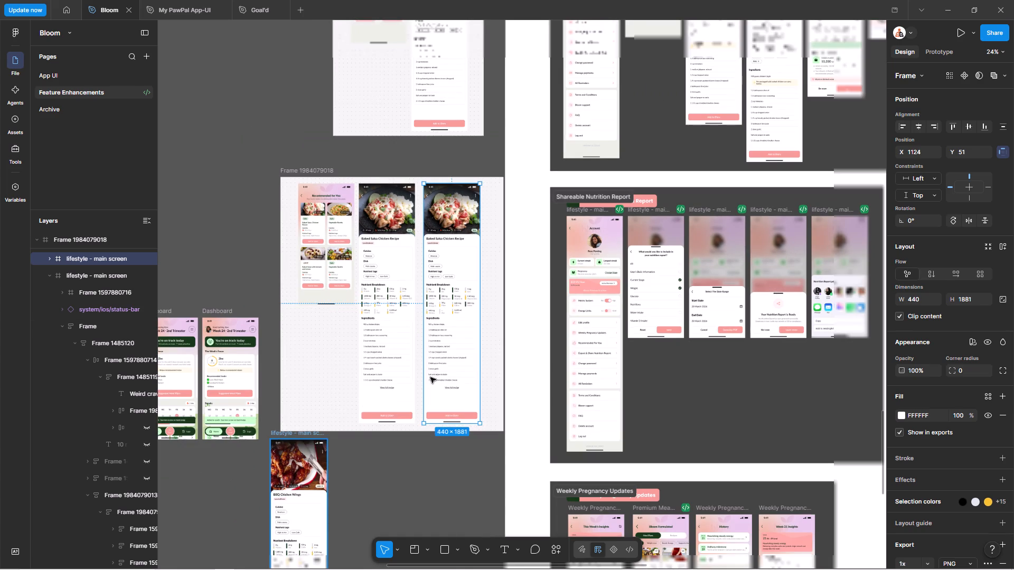
left_click(461, 347)
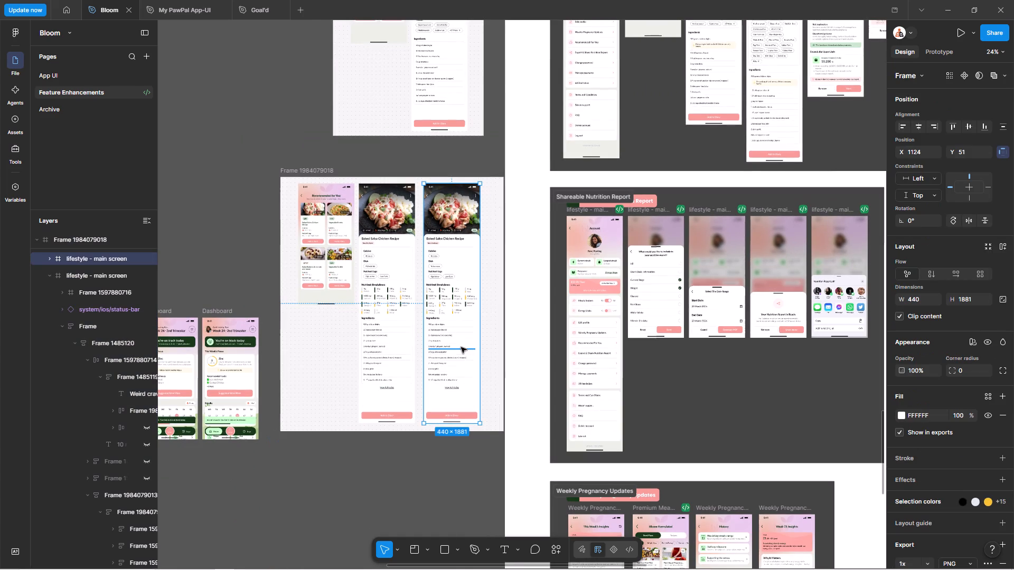
key("ctrl+shift+r")
left_click(461, 478)
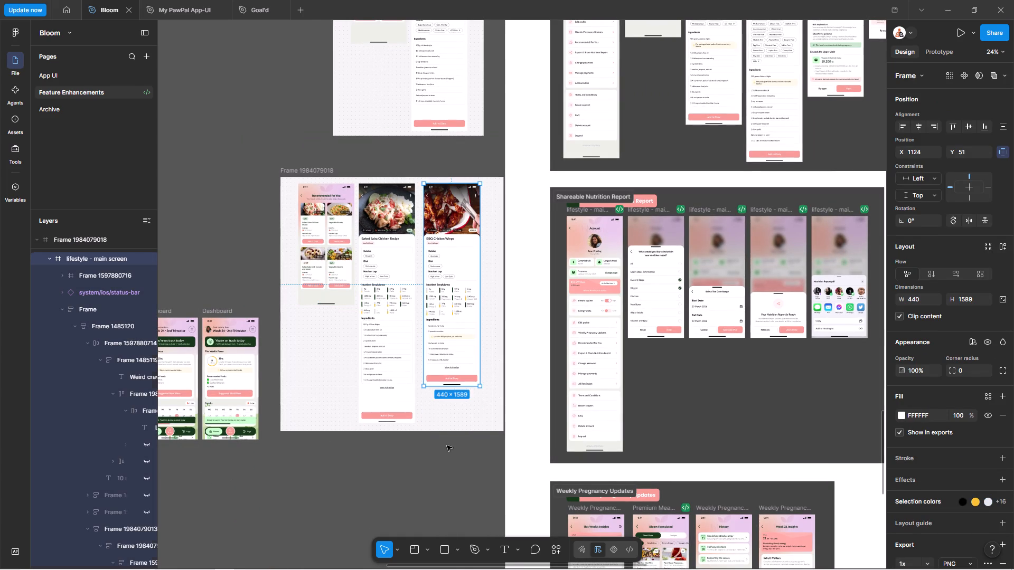
Distribute the Recommended for You, Baked Salsa Chicken and BBQ Chicken Wings screens horizontally with an even spacing of 53.
scroll(327, 186, "up", 5, "ctrl")
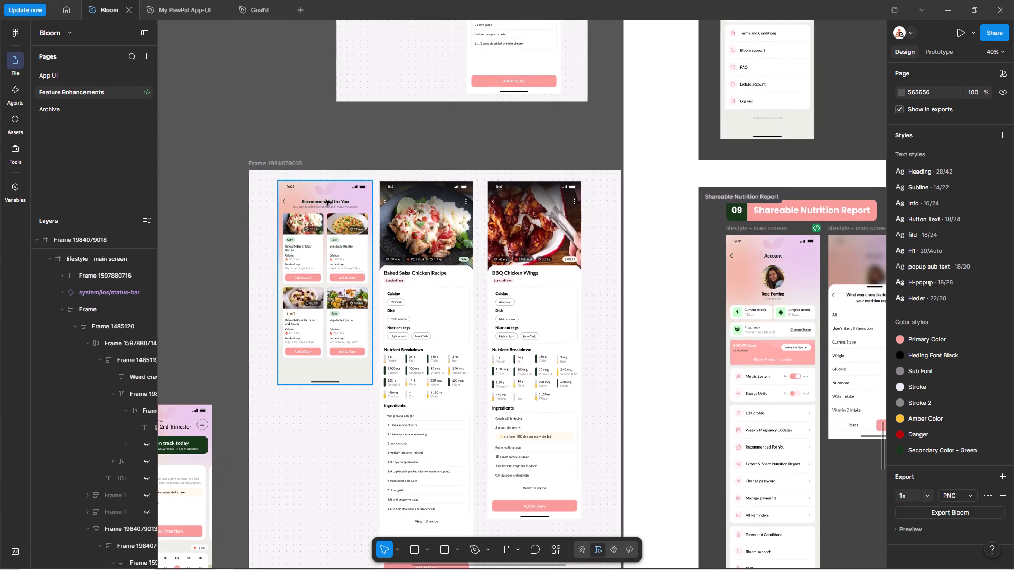
left_click(326, 200)
left_click(427, 210, "shift")
left_click(513, 210, "shift")
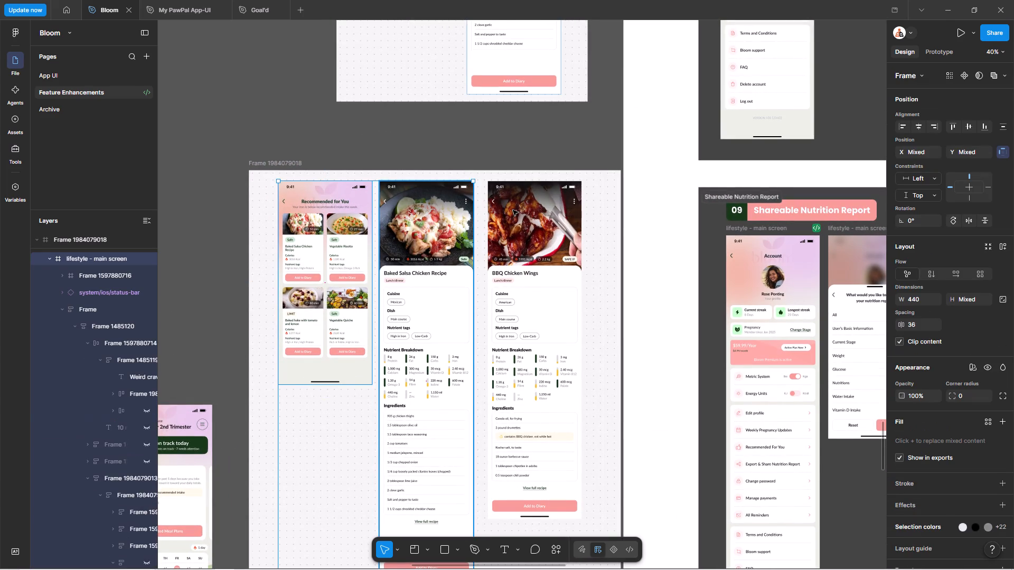
key("alt+shift+h")
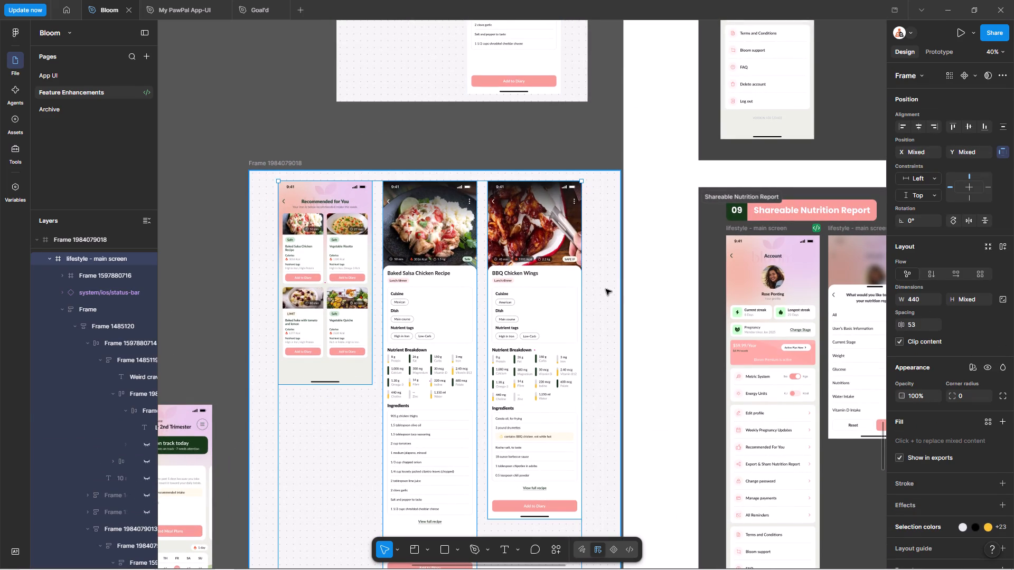
scroll(599, 282, "down", 5, "ctrl")
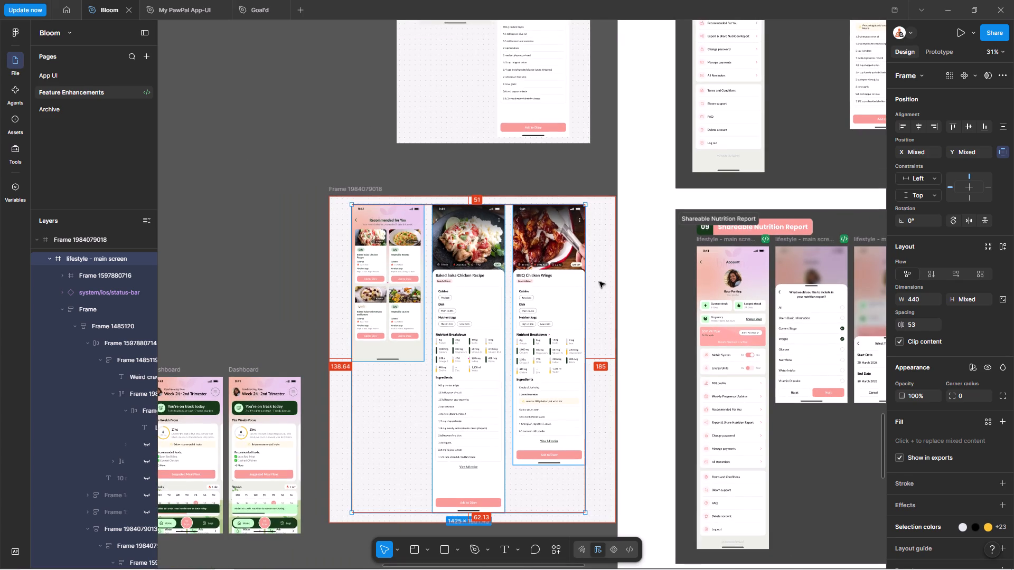
key("shift+Right")
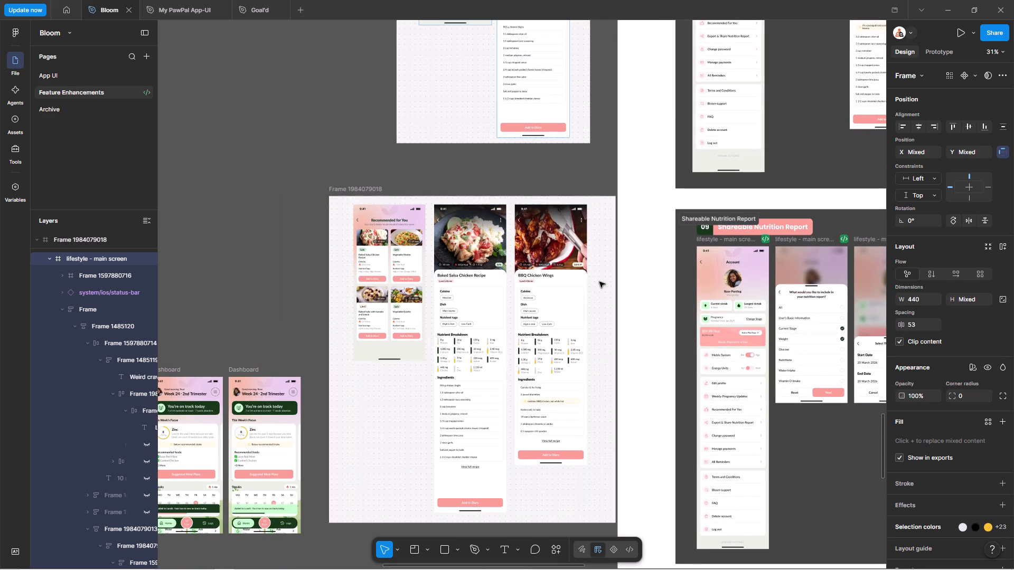
key("shift+Right")
key("shift+Left")
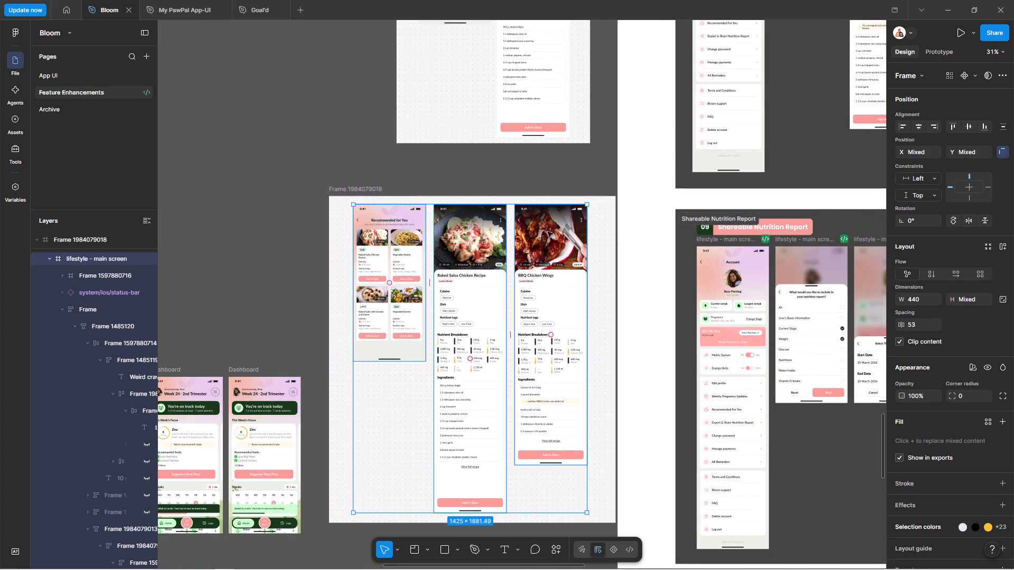
left_click(476, 172)
Examine the recipe cards, nutrient breakdowns and ingredient lists on the three arranged screens up close.
scroll(566, 297, "up", 5, "ctrl")
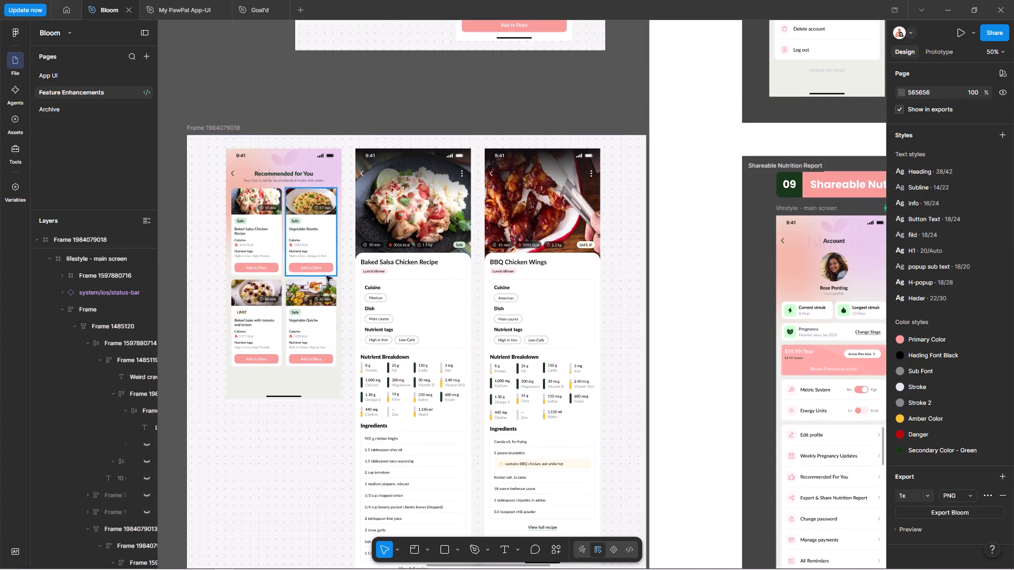
scroll(341, 294, "up", 6, "ctrl")
scroll(310, 241, "down", 1, "ctrl")
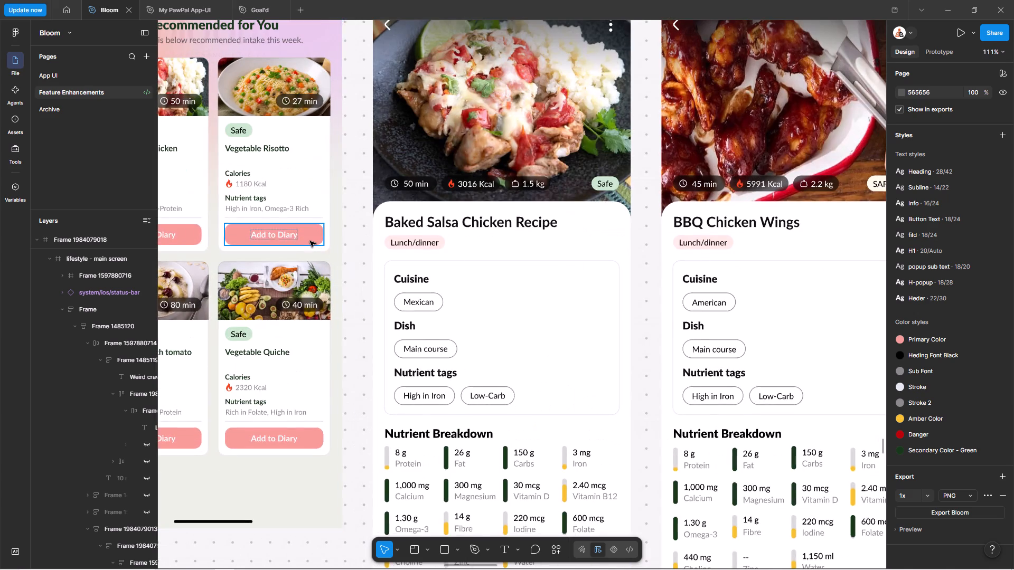
scroll(310, 241, "down", 1, "ctrl")
scroll(403, 202, "down", 4)
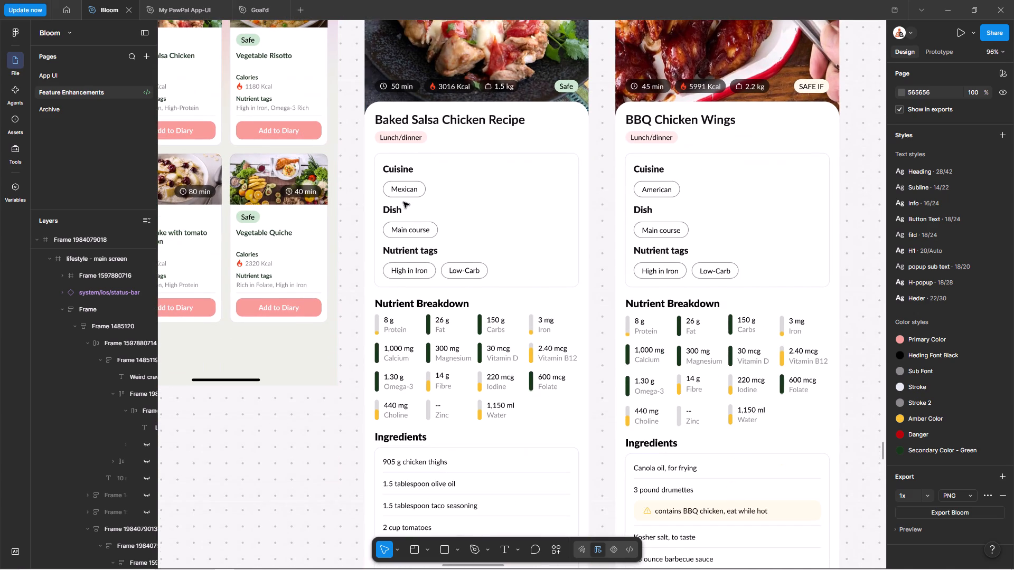
scroll(428, 173, "down", 4)
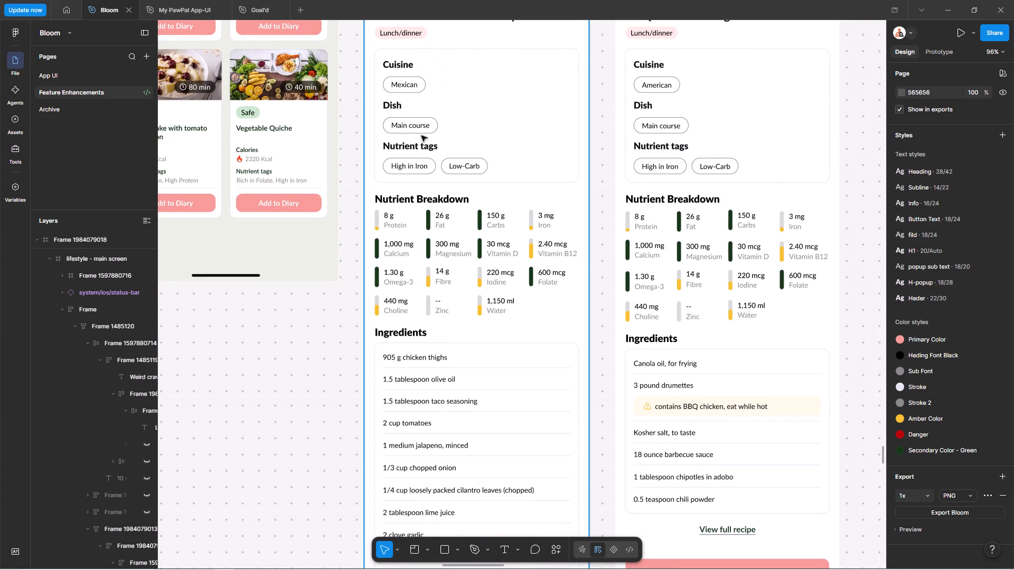
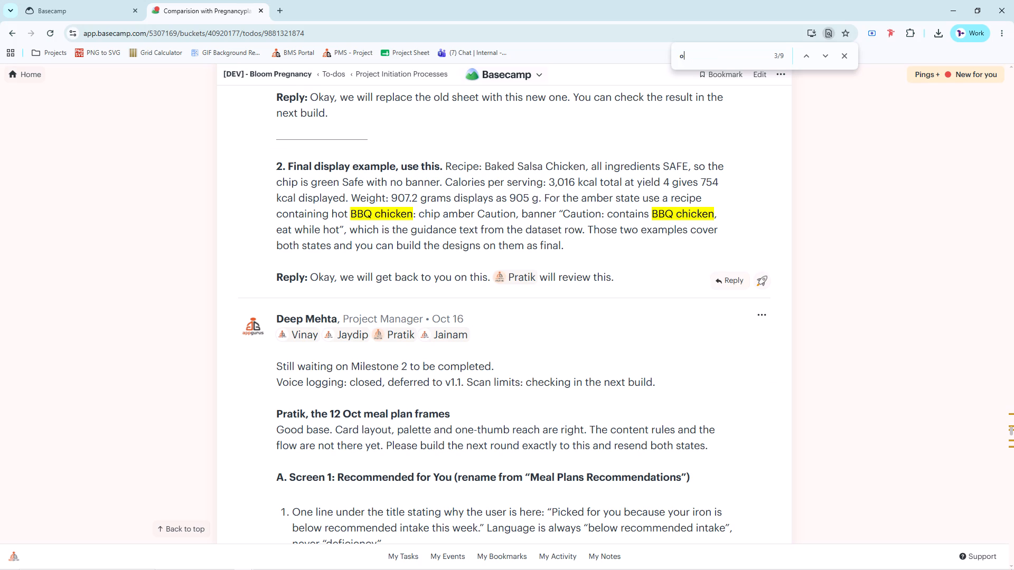
Search the to-do discussion for "ounce" and highlight the ounce-to-grams conversion factor in the client's Units answer.
type("unce")
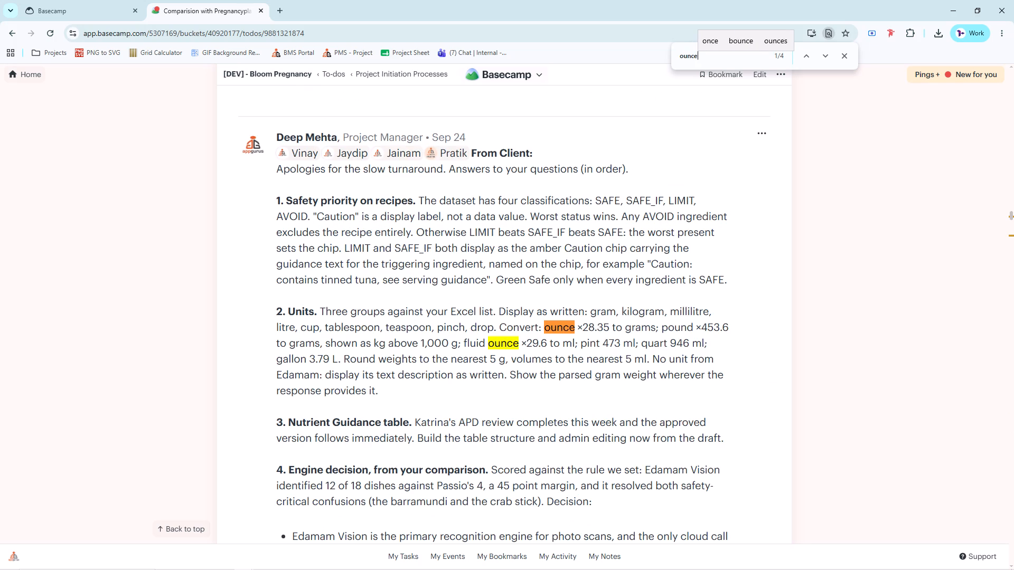
left_click_drag(584, 328, 607, 330)
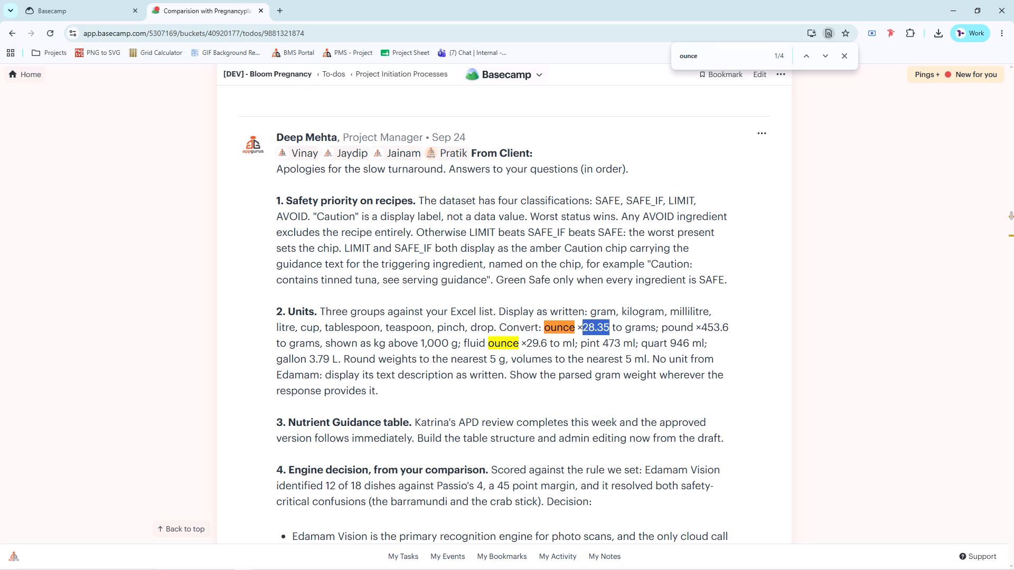
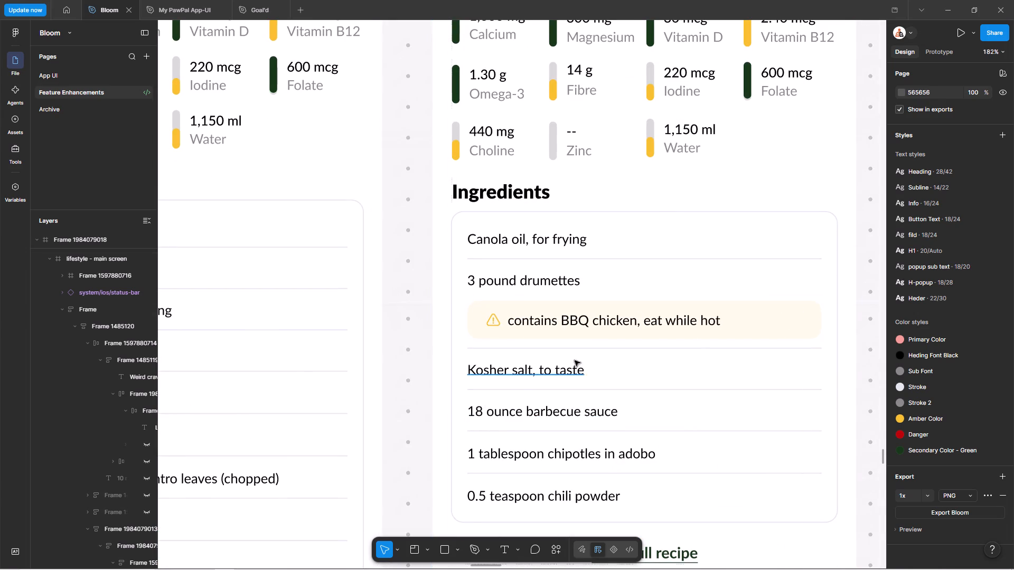
Compare the ingredient quantities and units on the Baked Salsa Chicken screen with those on the BBQ Chicken Wings screen.
scroll(640, 311, "down", 12, "ctrl")
scroll(522, 308, "up", 12, "ctrl")
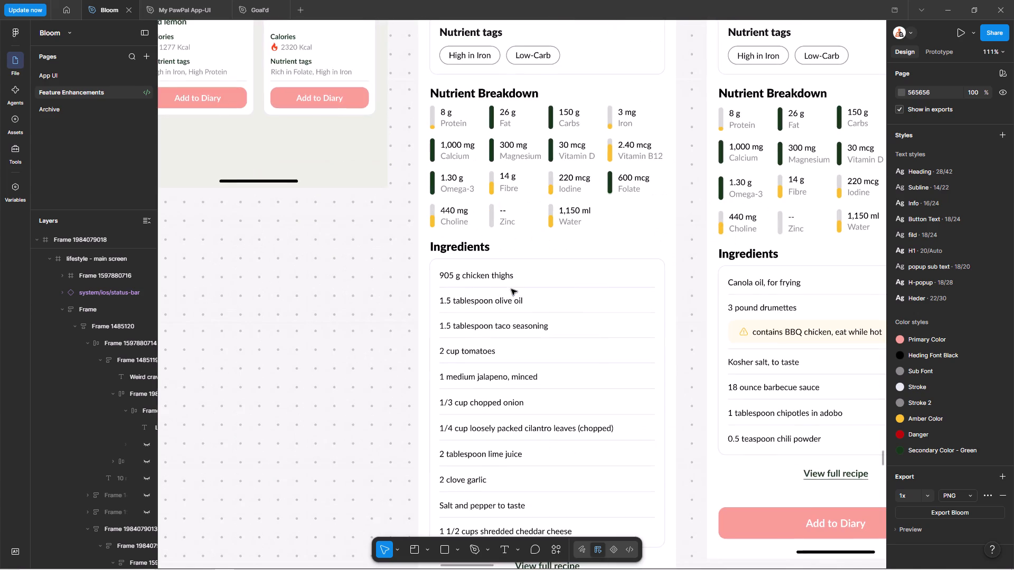
scroll(513, 288, "down", 7, "ctrl")
scroll(482, 285, "up", 6, "ctrl")
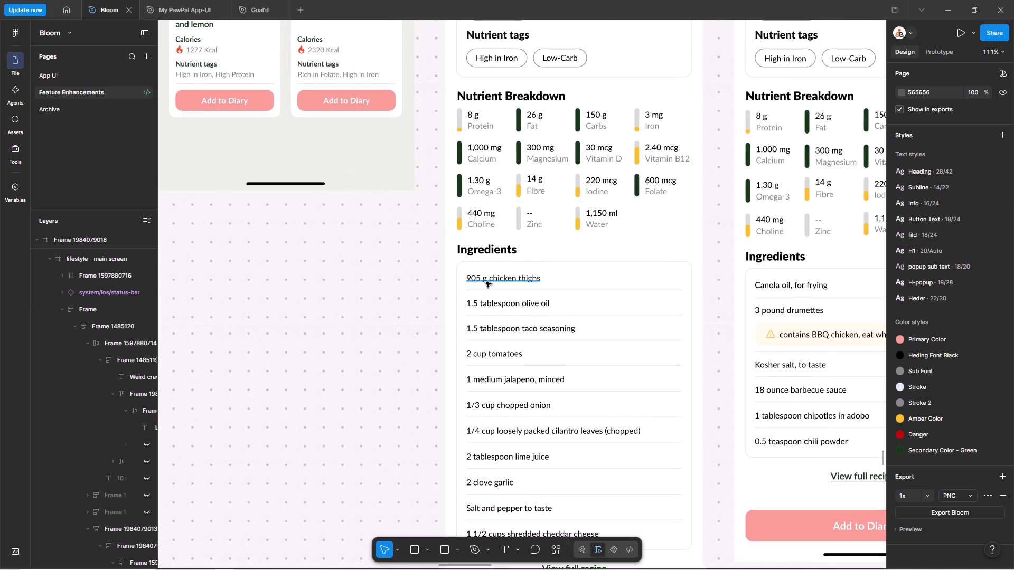
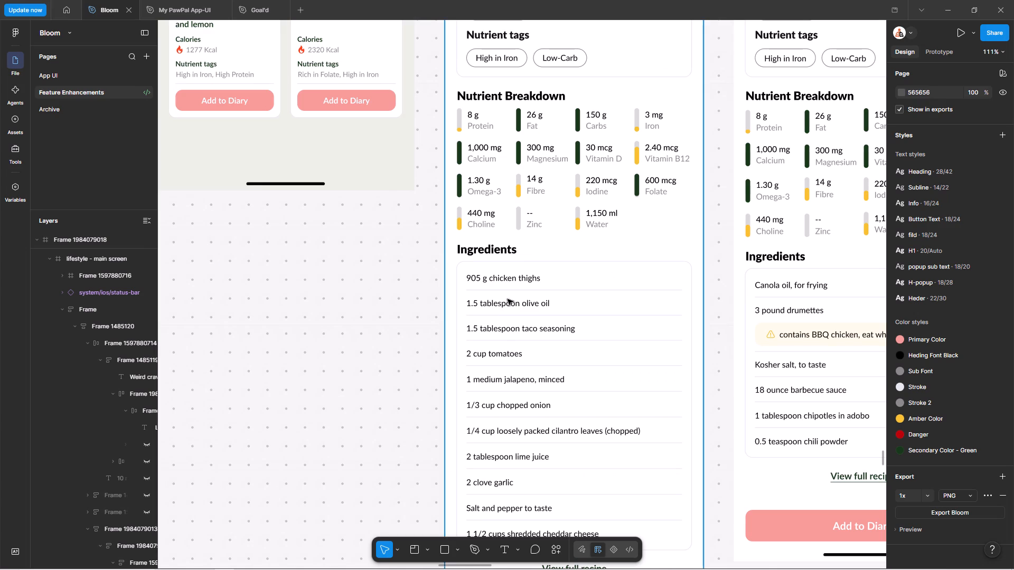
Examine the ingredient units on the Baked Salsa Chicken and BBQ Chicken Wings screens, selecting the 3 pound drumettes text.
scroll(484, 288, "down", 7, "shift")
scroll(653, 327, "up", 4, "ctrl")
scroll(632, 340, "down", 5, "ctrl")
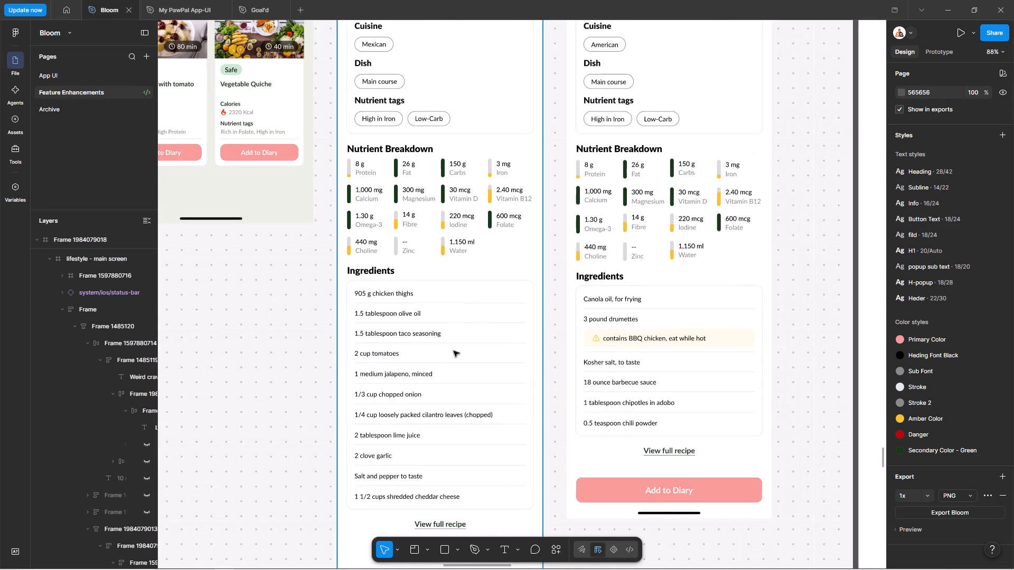
scroll(681, 325, "up", 7, "ctrl")
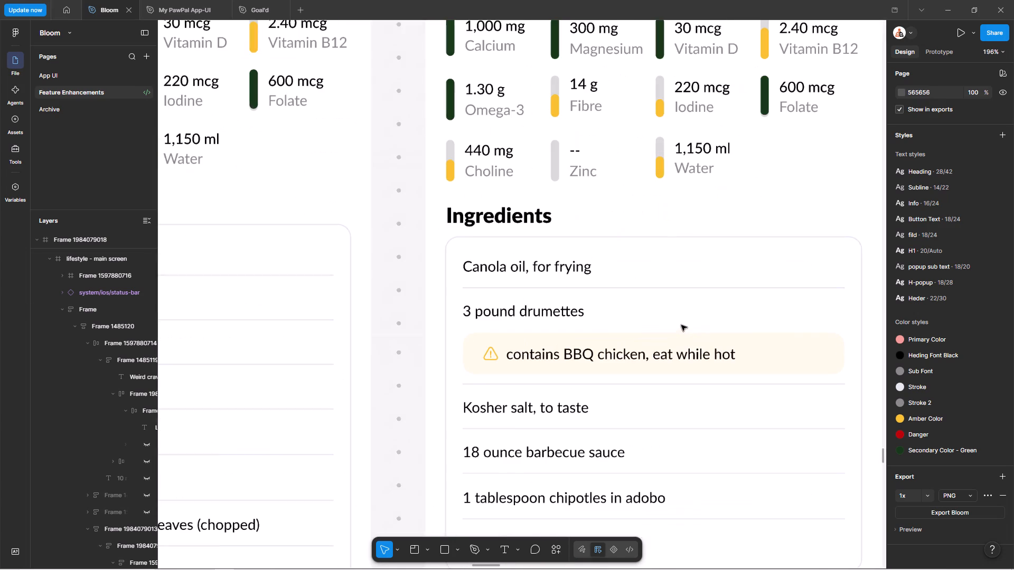
left_click(515, 309, "ctrl")
triple_click(509, 311, "ctrl")
scroll(519, 318, "down", 3)
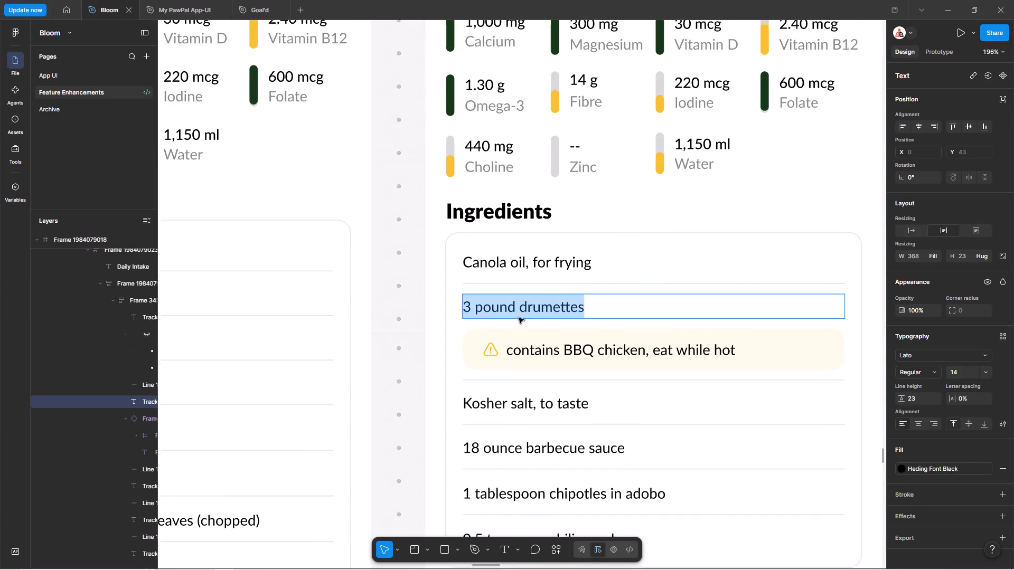
In Calculator, convert 18 ounces to grams by computing 18 × 28.35, and copy the result.
key("alt+Tab")
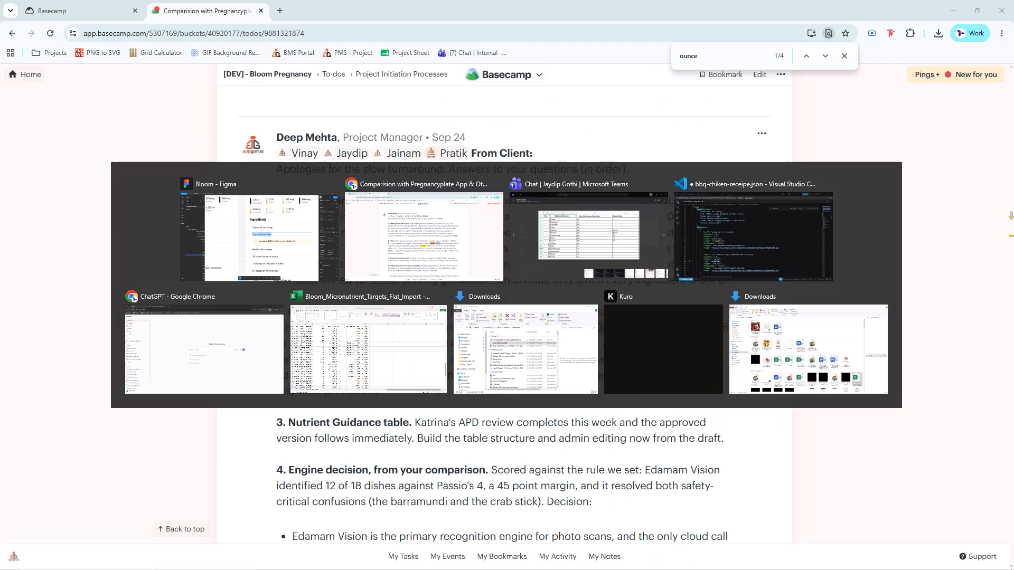
type("calc")
key("Return")
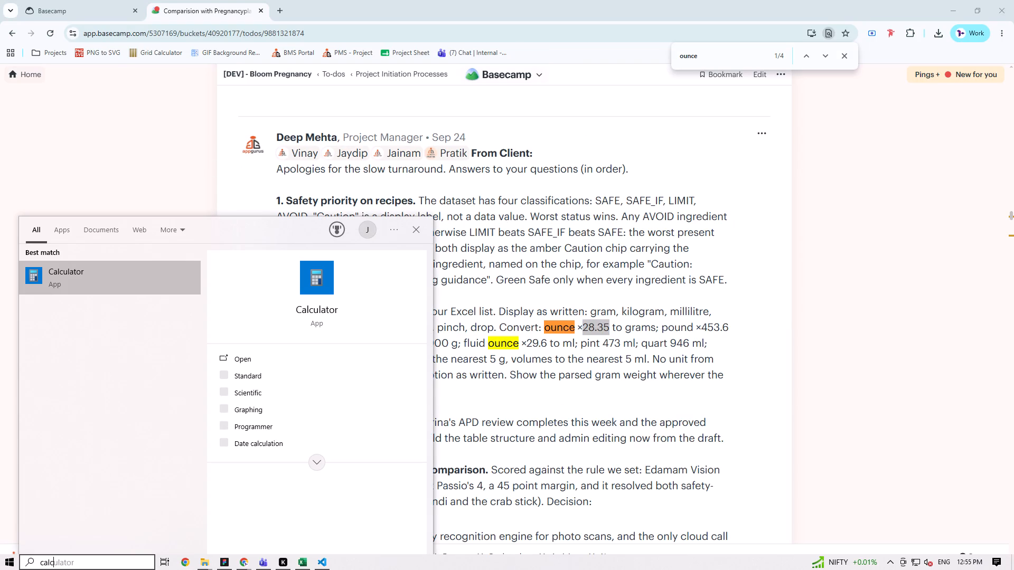
type("18")
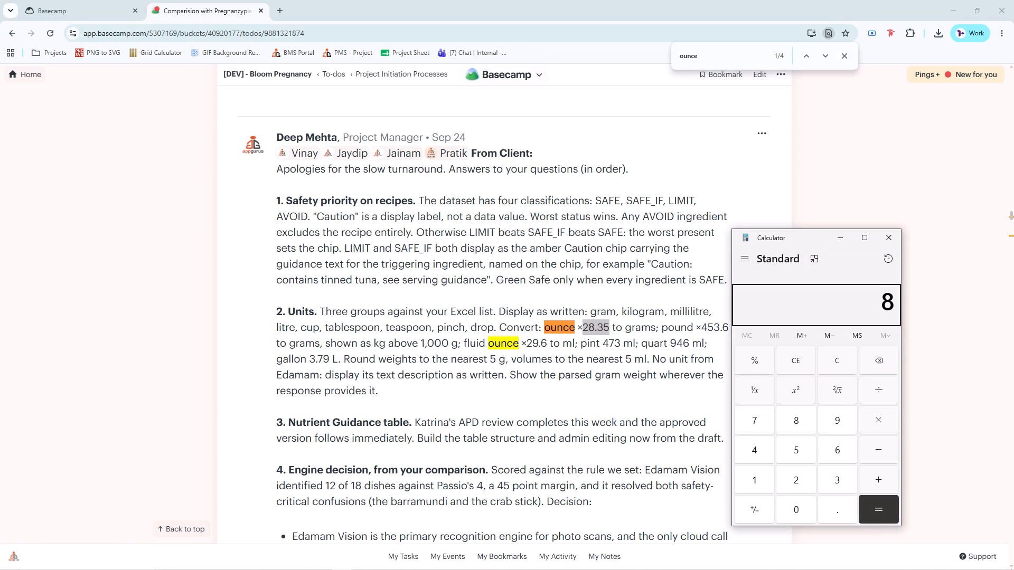
key("equal")
key("BackSpace")
key("BackSpace")
key("BackSpace")
left_click(848, 351)
type("18*")
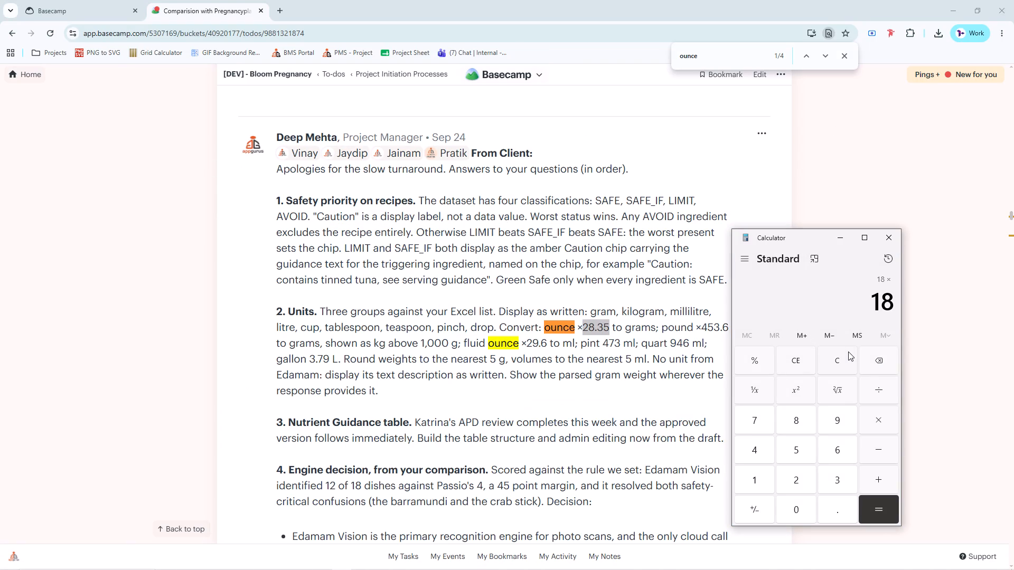
type("28")
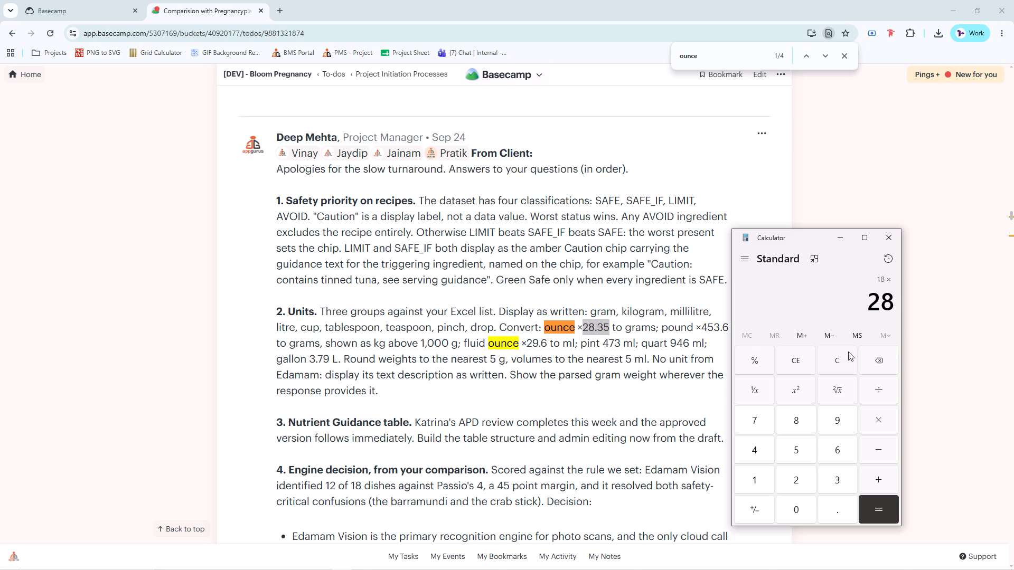
type(".35")
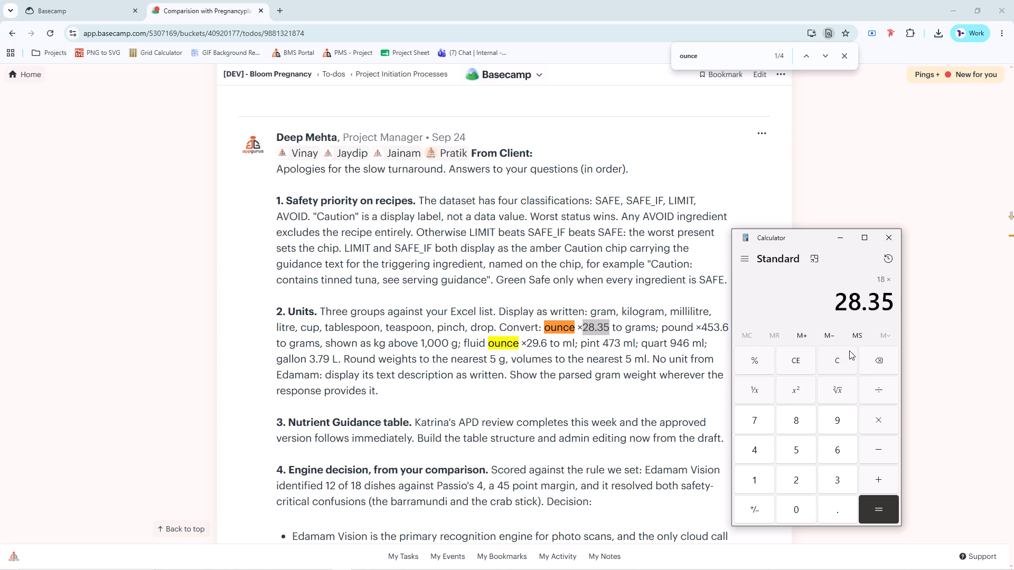
key("Return")
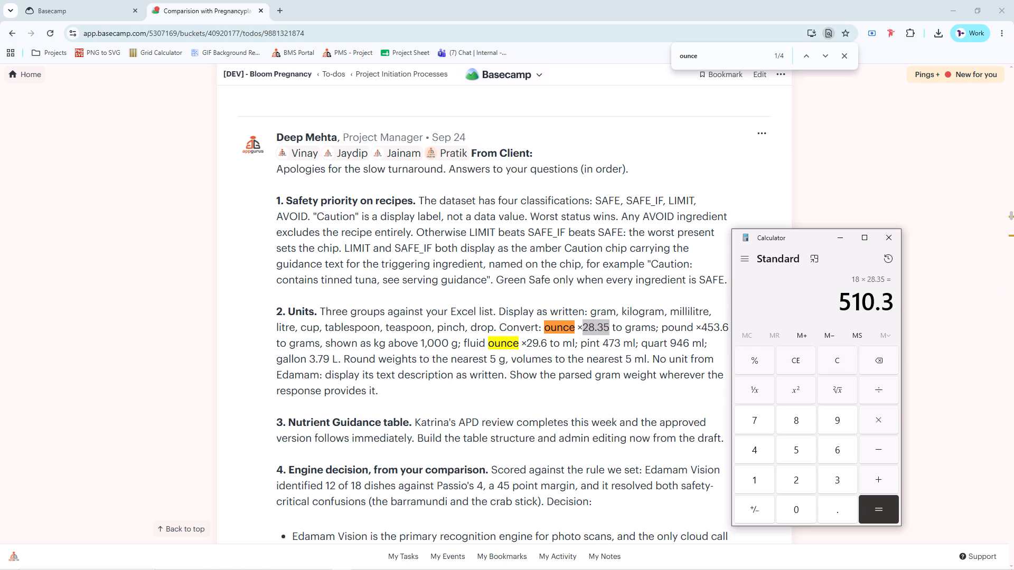
triple_click(865, 303)
left_click_drag(889, 307, 836, 300)
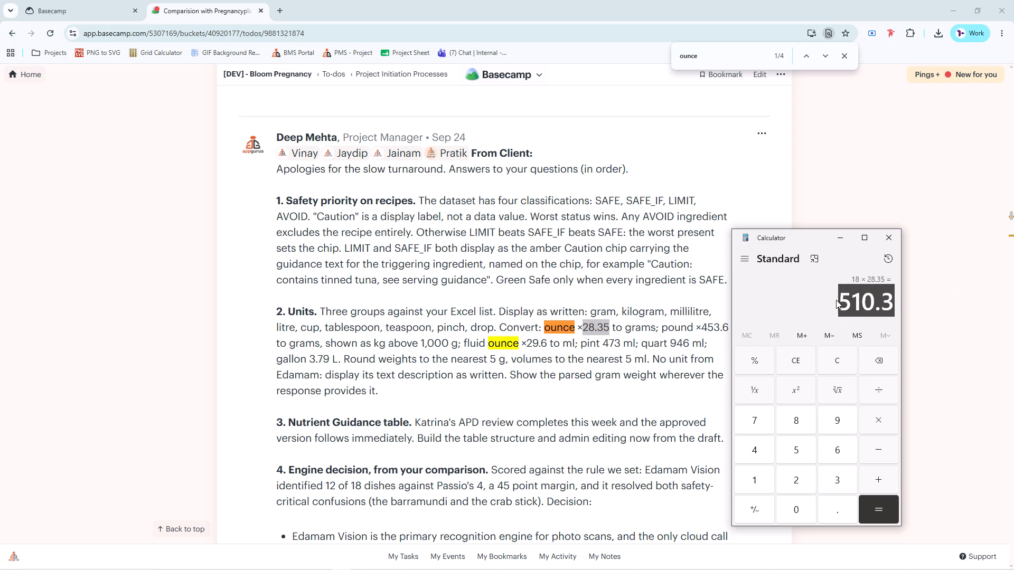
key("ctrl+c")
Back in Figma, replace the 18 in the BBQ Chicken Wings barbecue sauce ingredient with the copied 510.3 and add the unit g.
key("alt+Tab")
key("alt+Tab")
key("alt+Tab")
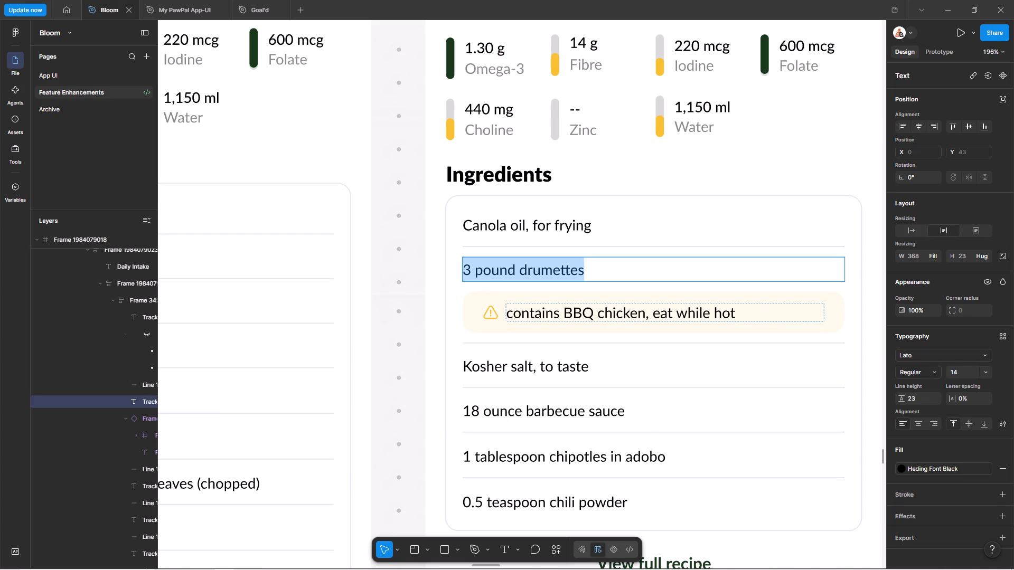
scroll(512, 432, "down", 4)
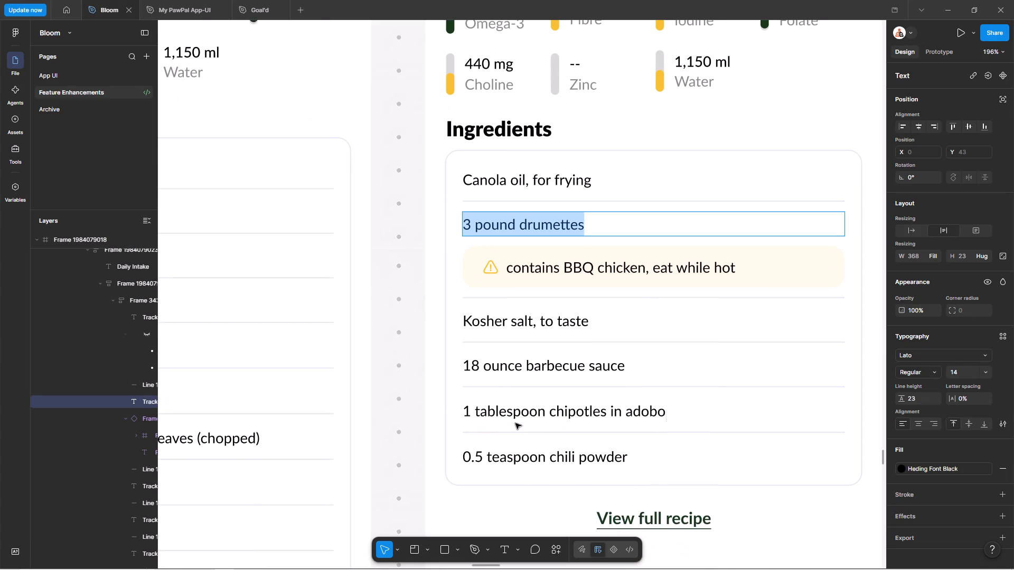
left_click_drag(480, 368, 469, 367)
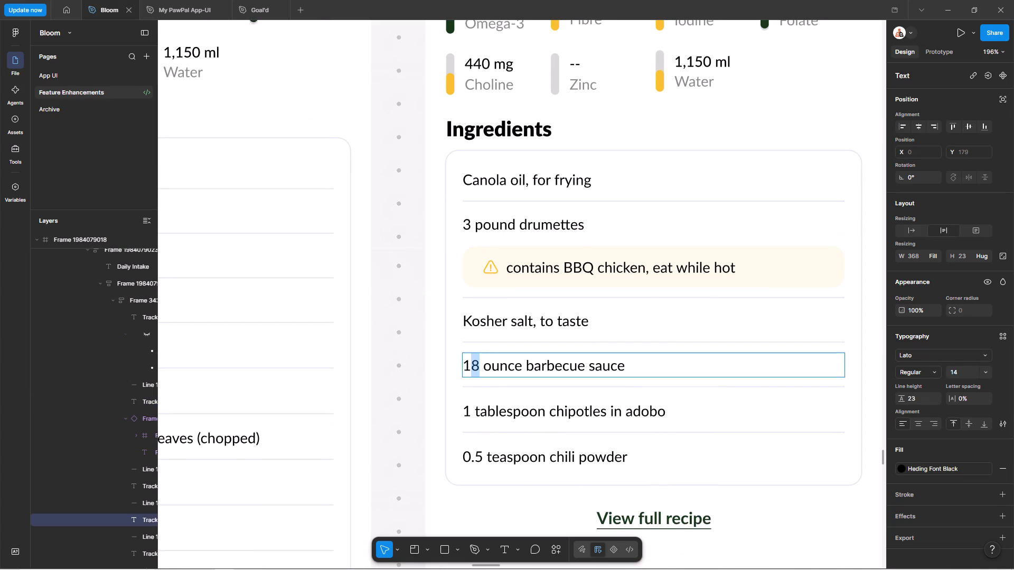
left_click_drag(479, 364, 459, 365)
key("ctrl+shift+v")
key("space")
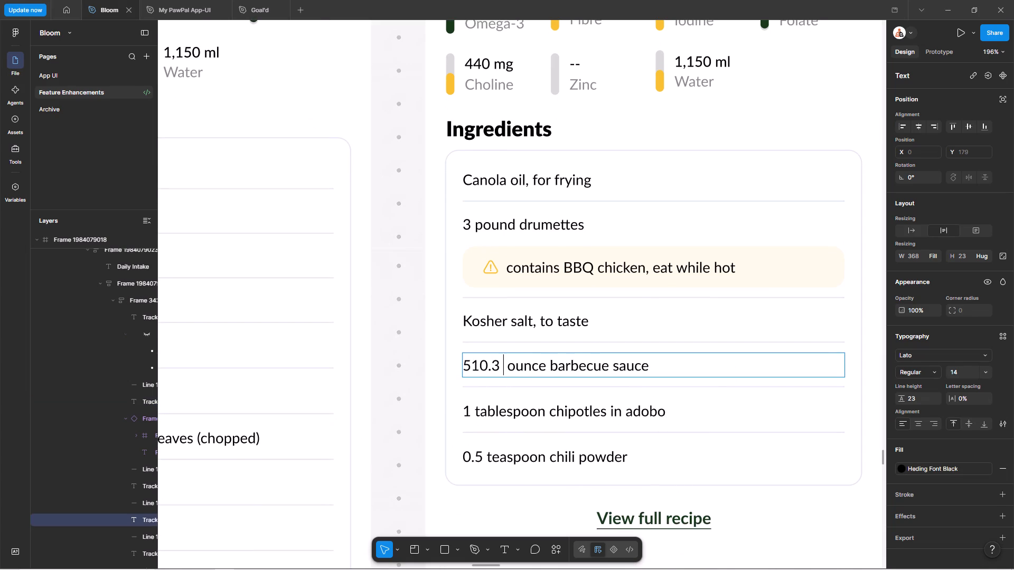
type("h")
key("BackSpace")
key("g")
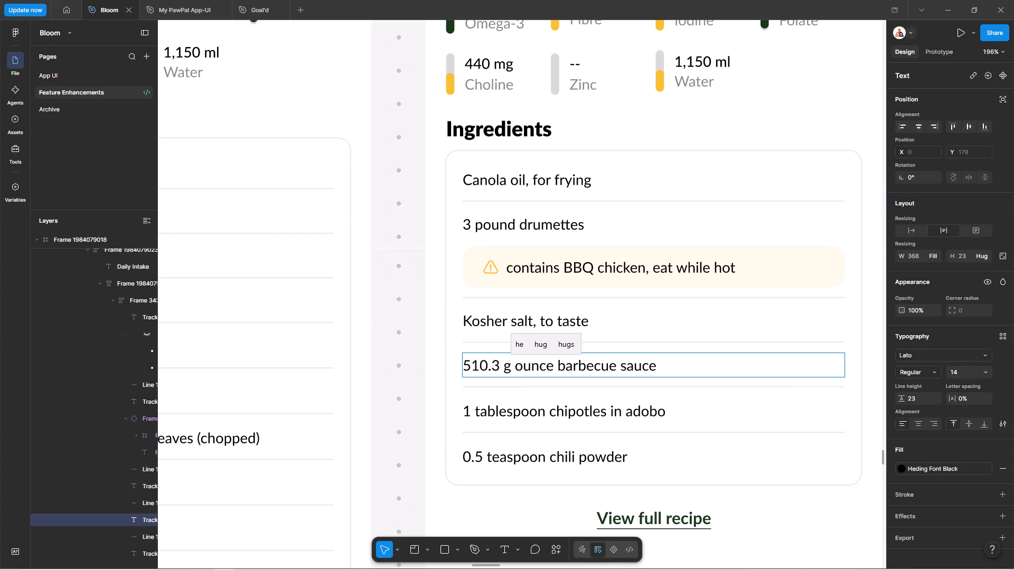
Check the client's unit conversion and weight rounding rules in the Basecamp to-do, searching the page for 905.
key("alt+Tab")
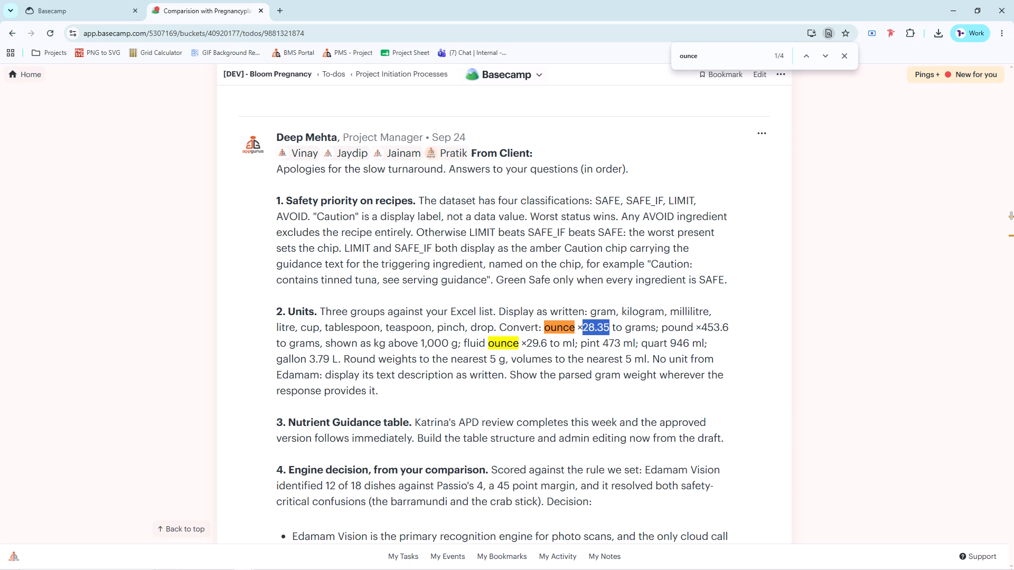
scroll(589, 347, "down", 2)
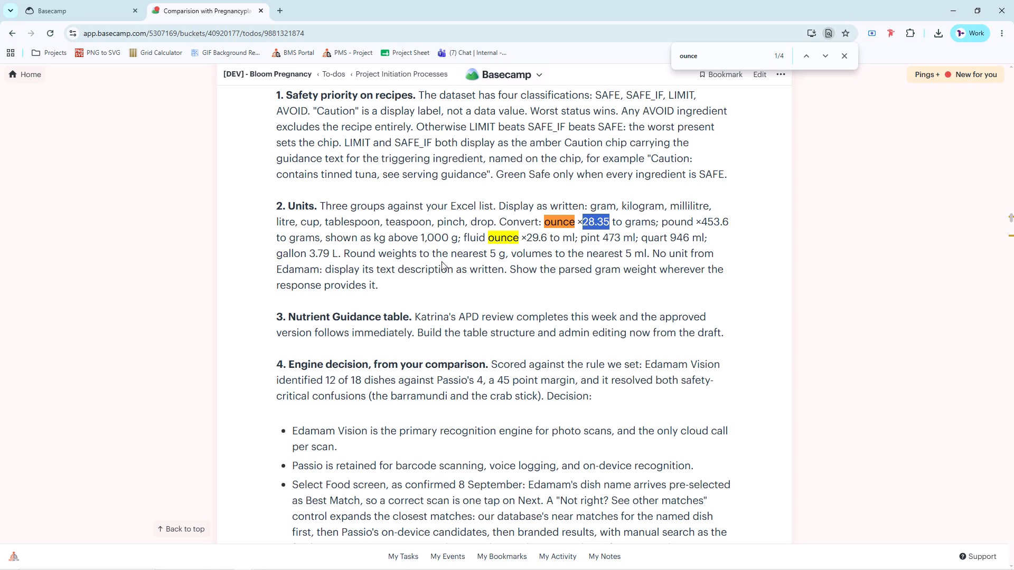
key("alt+Tab")
scroll(640, 311, "down", 11, "ctrl")
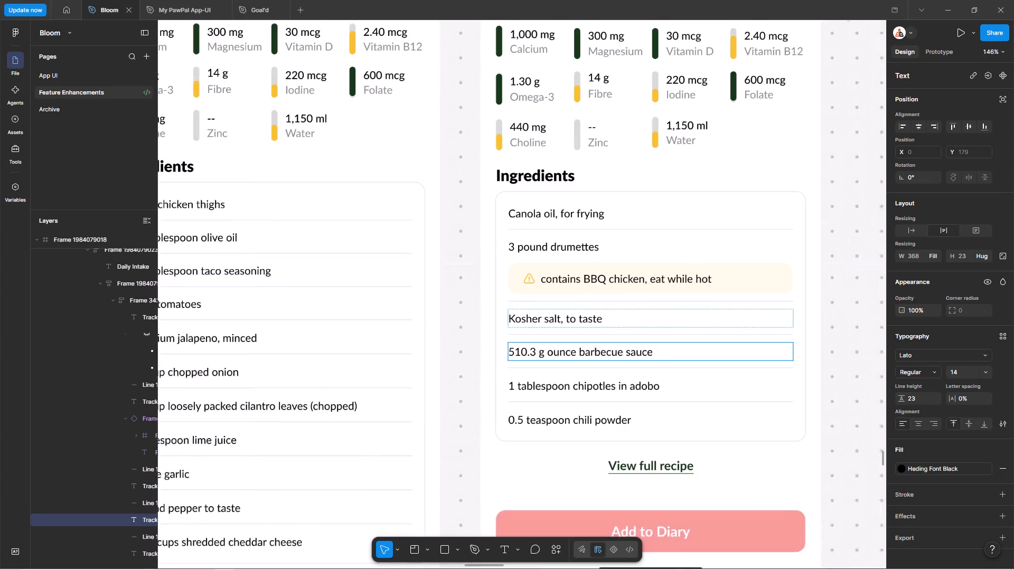
key("alt+Tab")
left_click(694, 53)
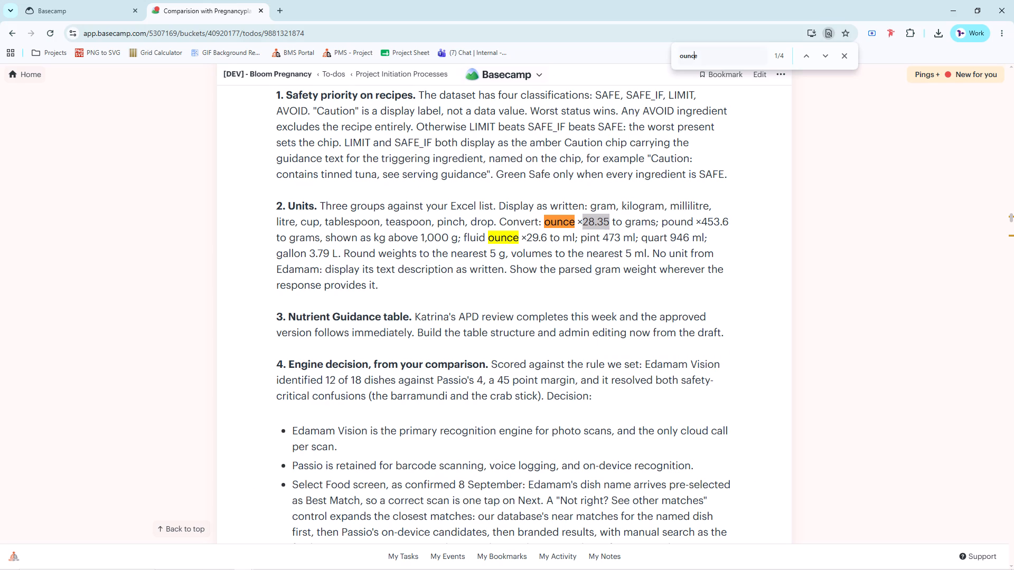
key("ctrl+a")
type("905")
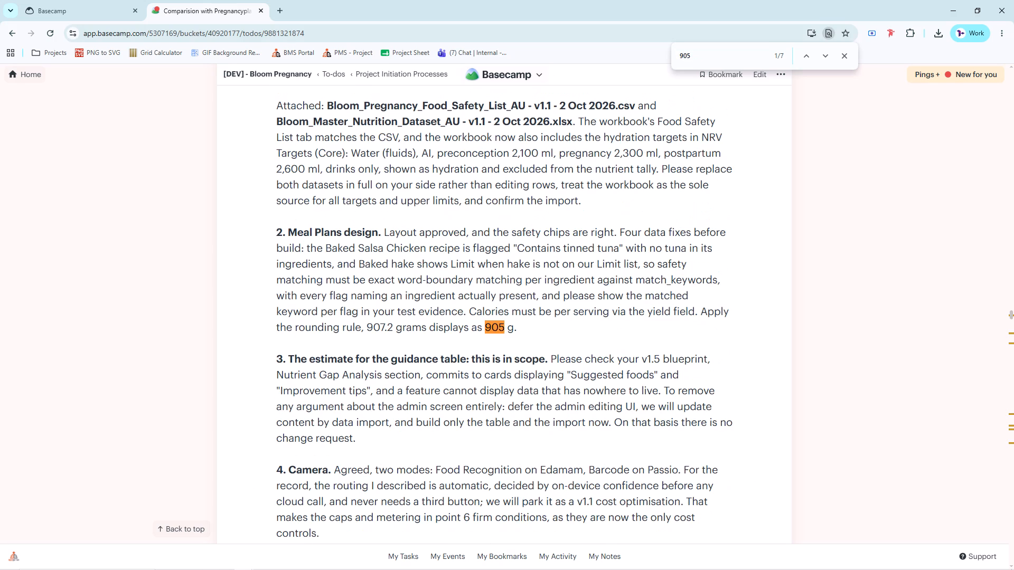
key("alt+Tab")
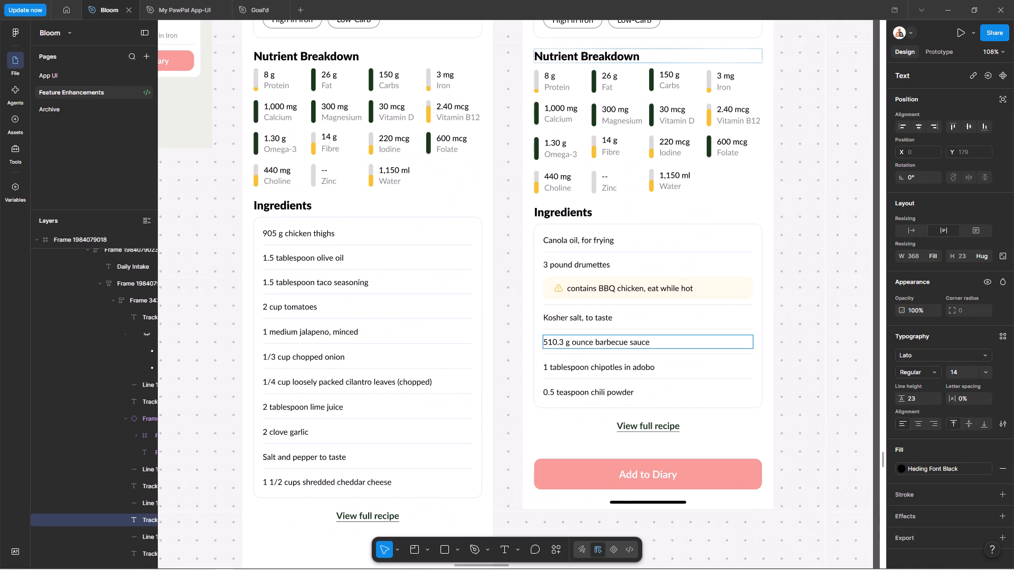
key("alt+Tab")
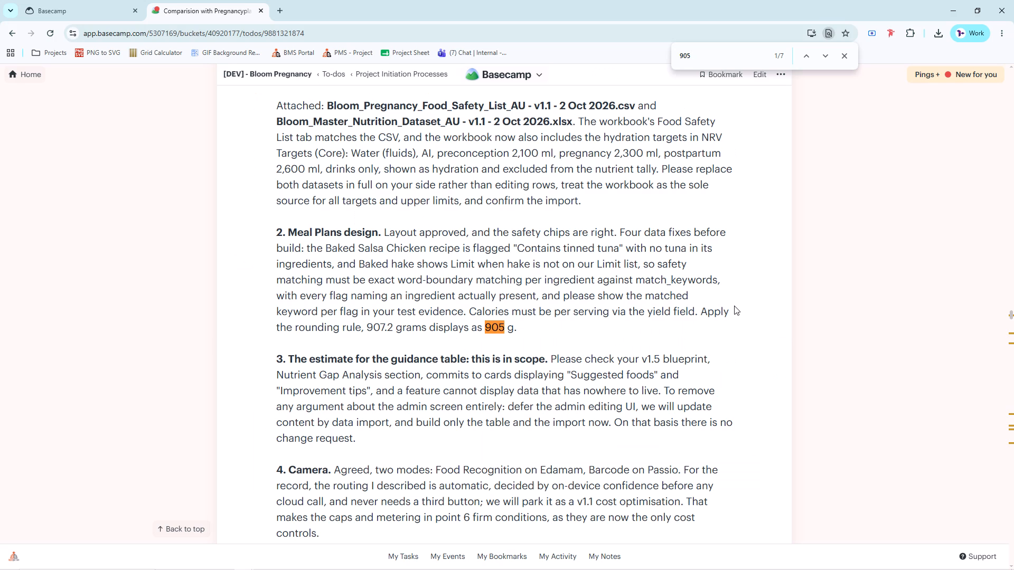
In Figma, round the barbecue sauce quantity on the BBQ Chicken Wings screen to 510 g.
key("alt+Tab")
key("BackSpace")
key("BackSpace")
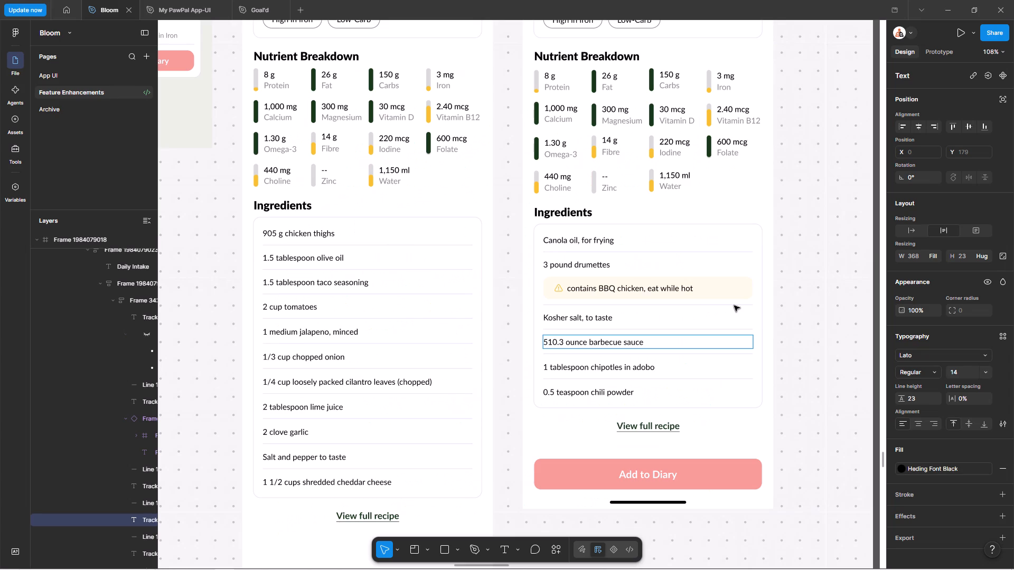
key("BackSpace")
key("BackSpace")
key("space")
type("g")
double_click(836, 260)
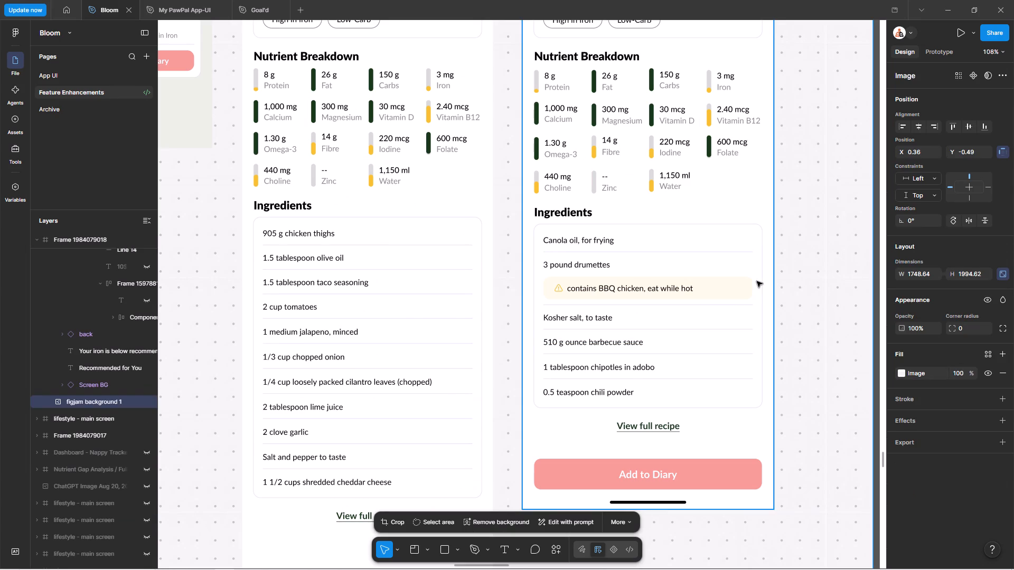
Select the 3 pound drumettes ingredient text and return to the Basecamp page's search term for a new lookup.
scroll(589, 336, "up", 5, "ctrl")
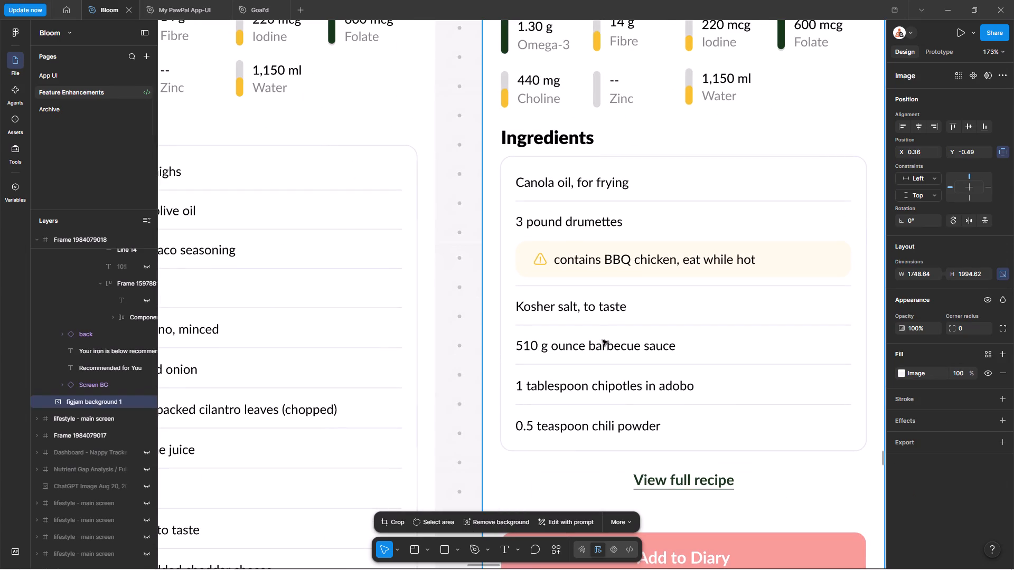
double_click(540, 222, "ctrl")
key("alt+Tab")
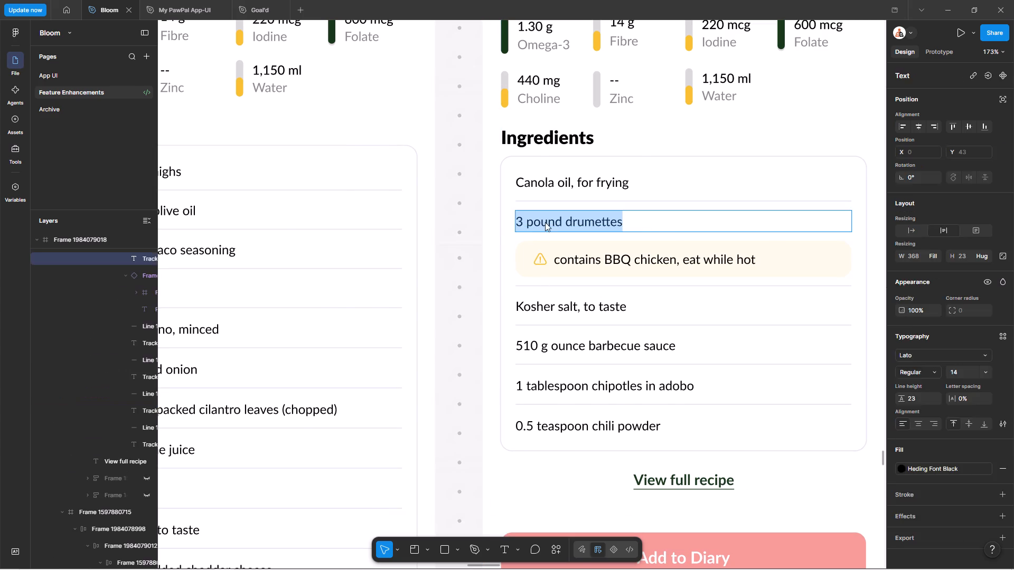
left_click(699, 55)
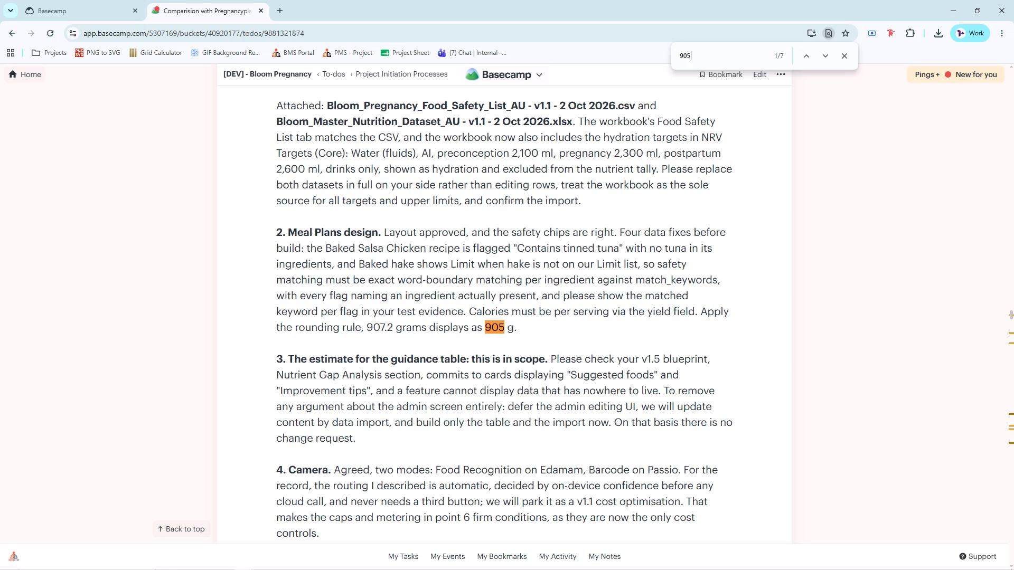
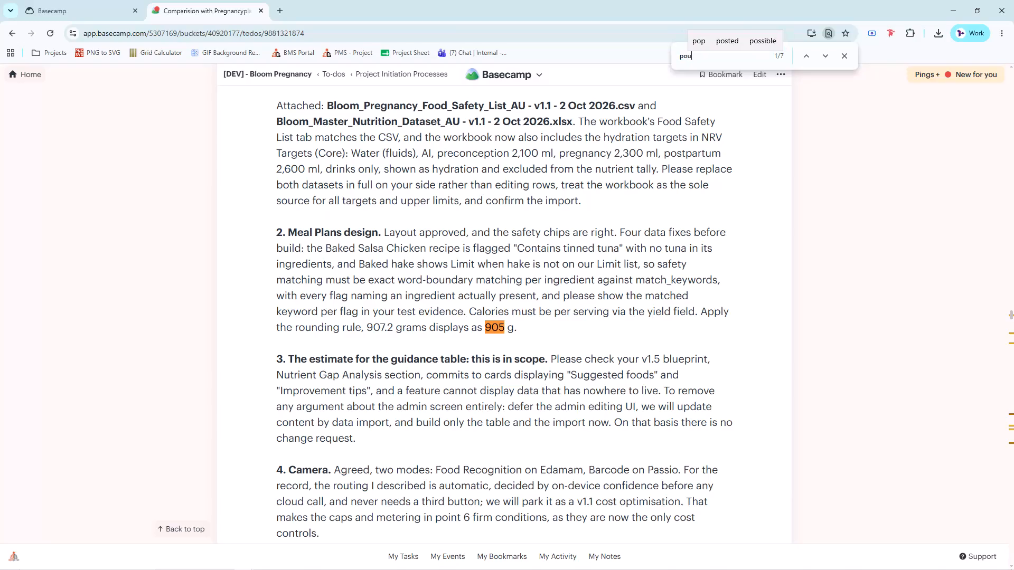
Search the Basecamp to-do for pound and copy the 453.6 gram conversion factor from the client's Units answer.
key("BackSpace")
key("d")
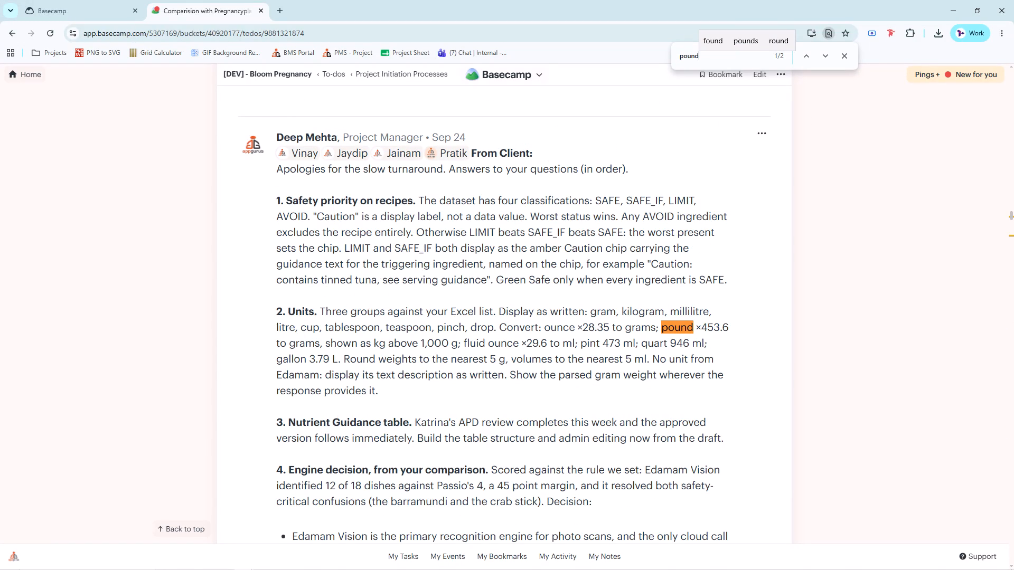
left_click_drag(702, 327, 729, 331)
key("ctrl+c")
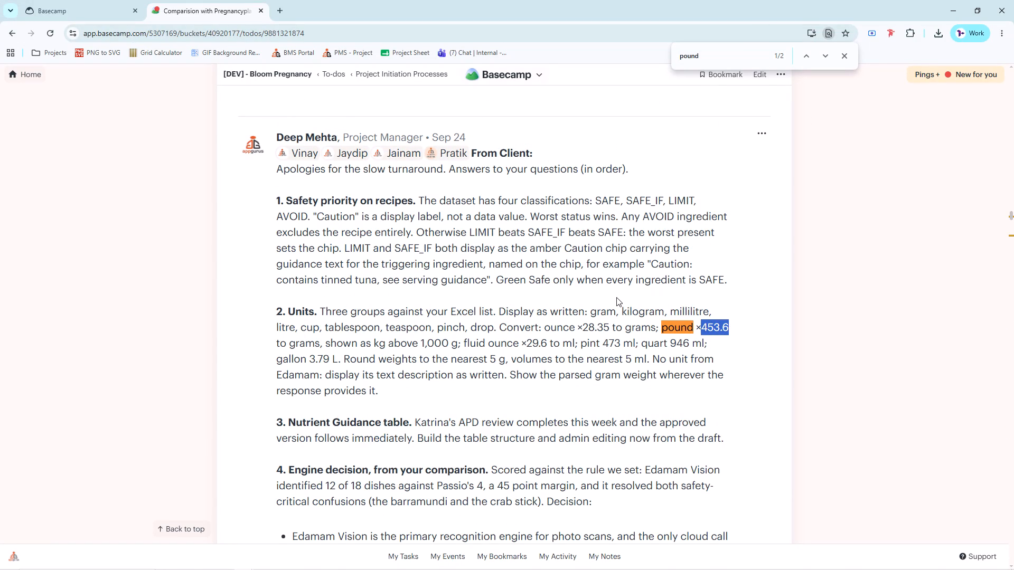
In Calculator, multiply 3 by the copied 453.6 to convert the drumettes weight to grams.
left_click(616, 297)
type("calc")
key("Return")
key("alt+Tab")
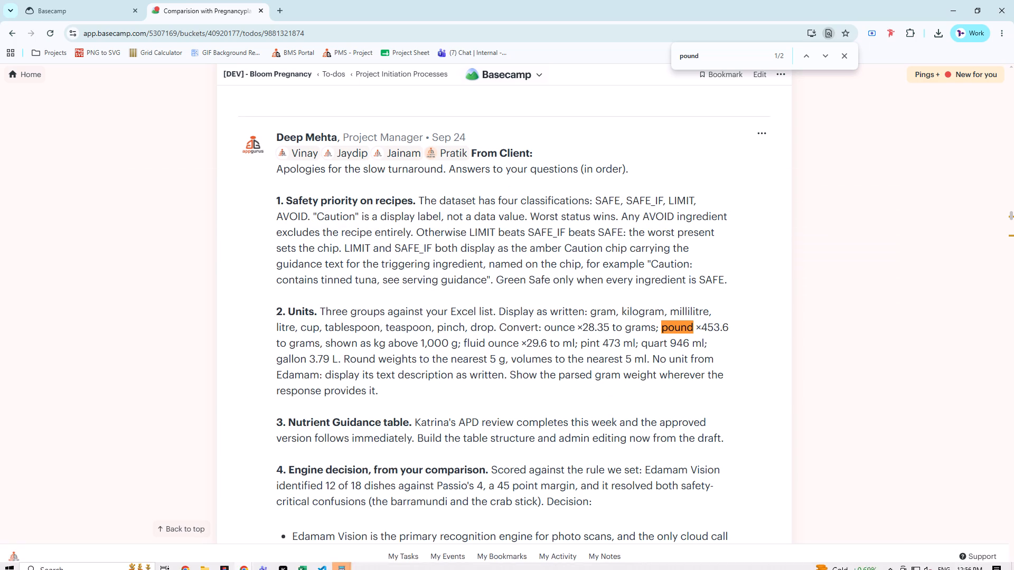
key("alt+Tab")
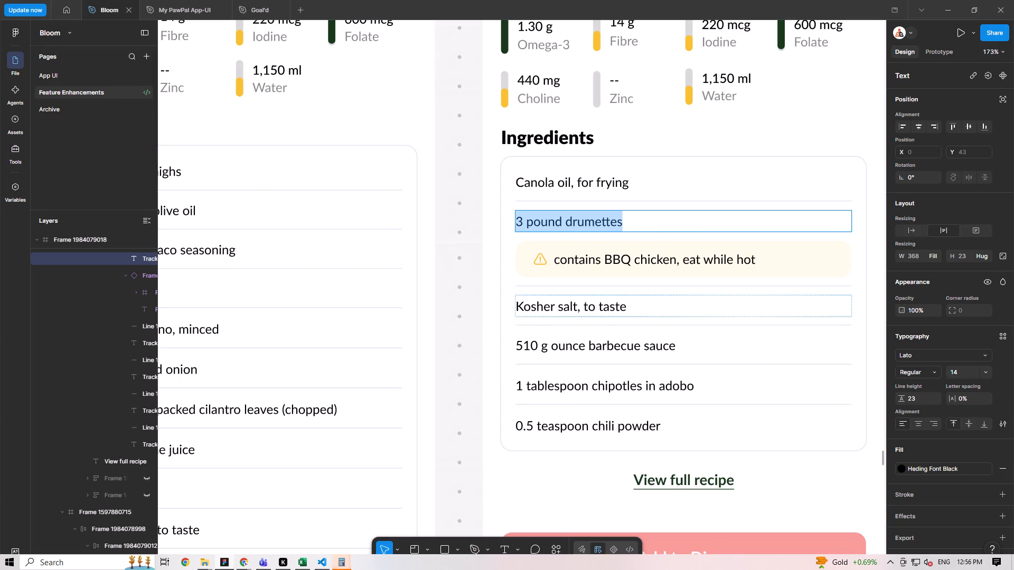
key("alt+Tab")
key("alt+Tab")
key("alt+Tab")
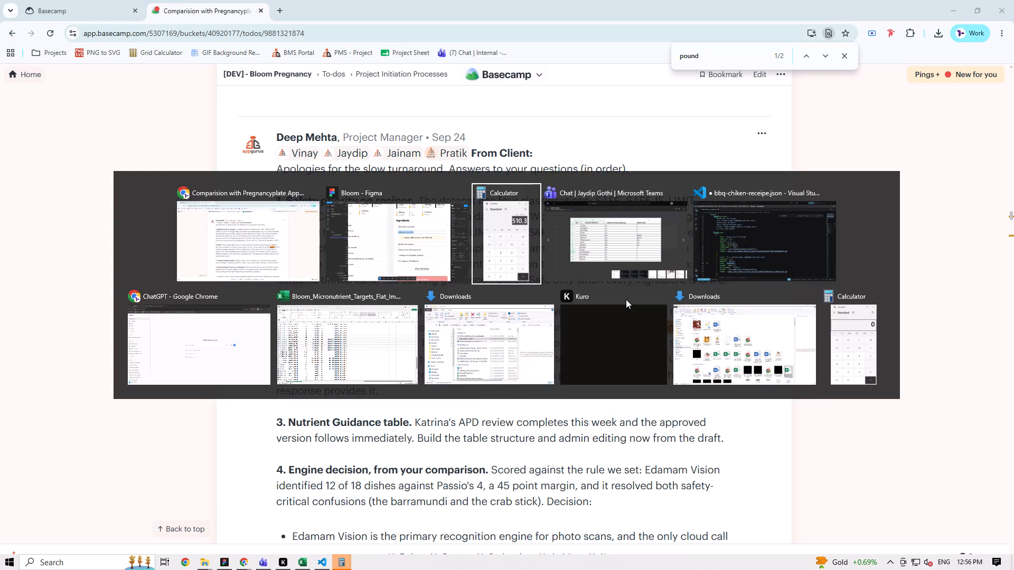
left_click(827, 359)
key("3")
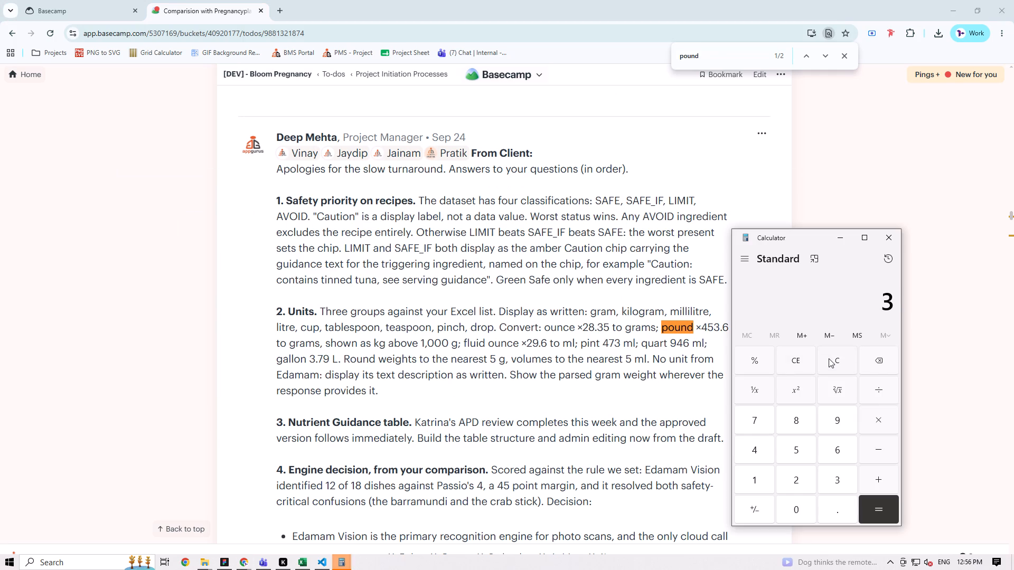
key("asterisk")
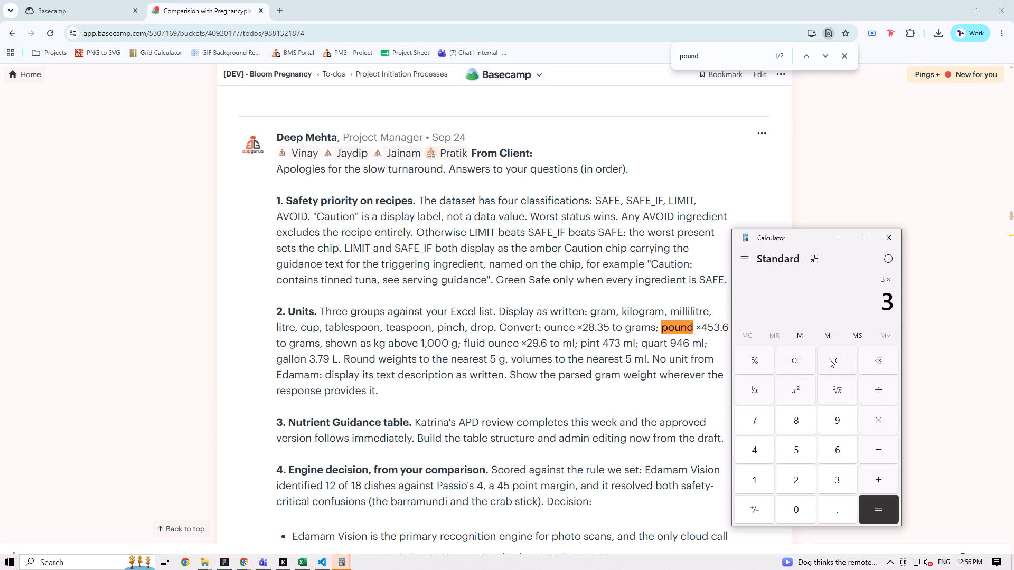
key("ctrl+v")
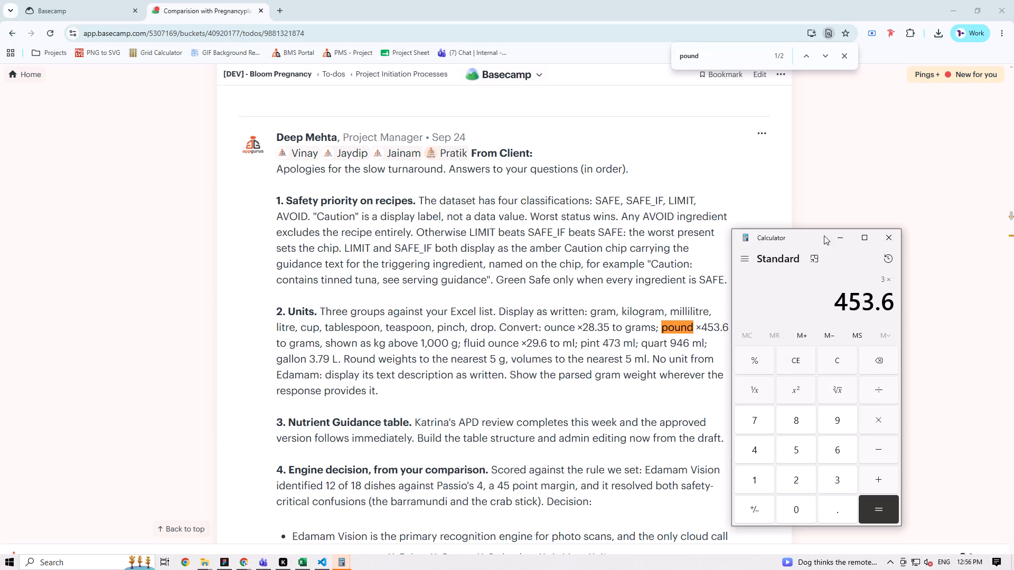
left_click_drag(782, 235, 837, 230)
key("Return")
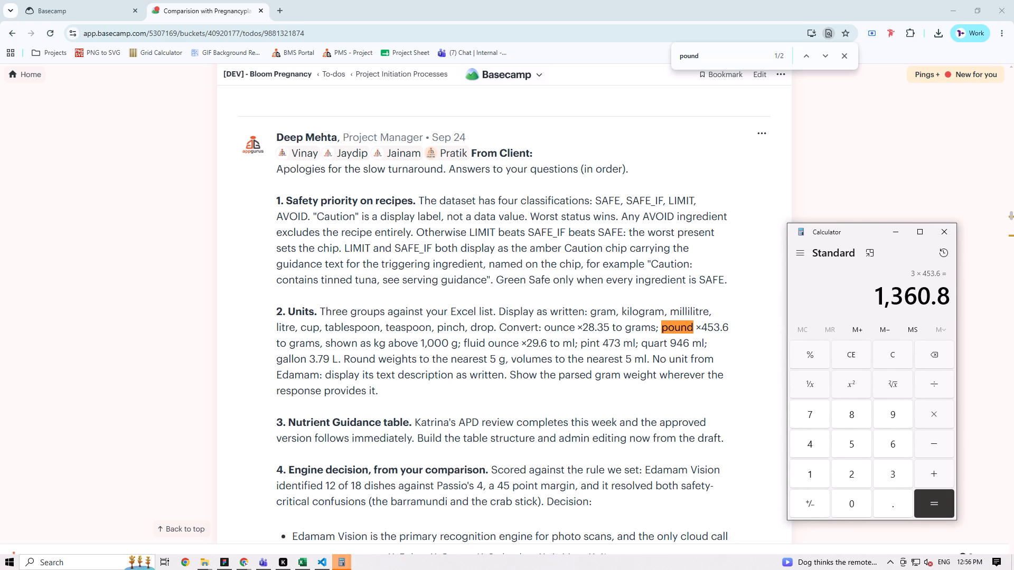
left_click_drag(870, 291, 927, 291)
In Figma, replace 3 pound in the drumettes ingredient on the BBQ Chicken Wings screen with 1361 g.
key("alt+Tab")
key("alt+Tab")
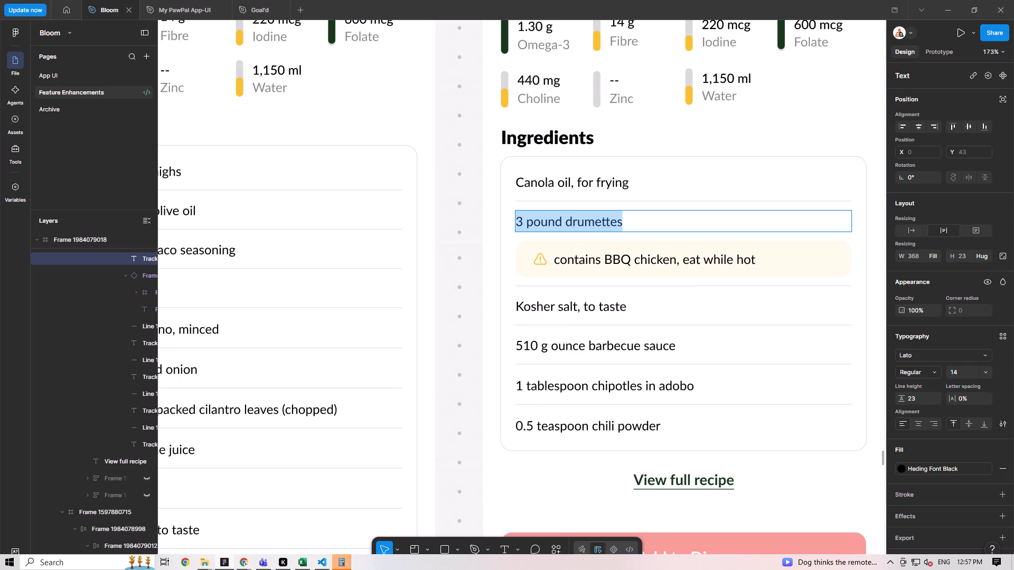
left_click_drag(561, 225, 492, 217)
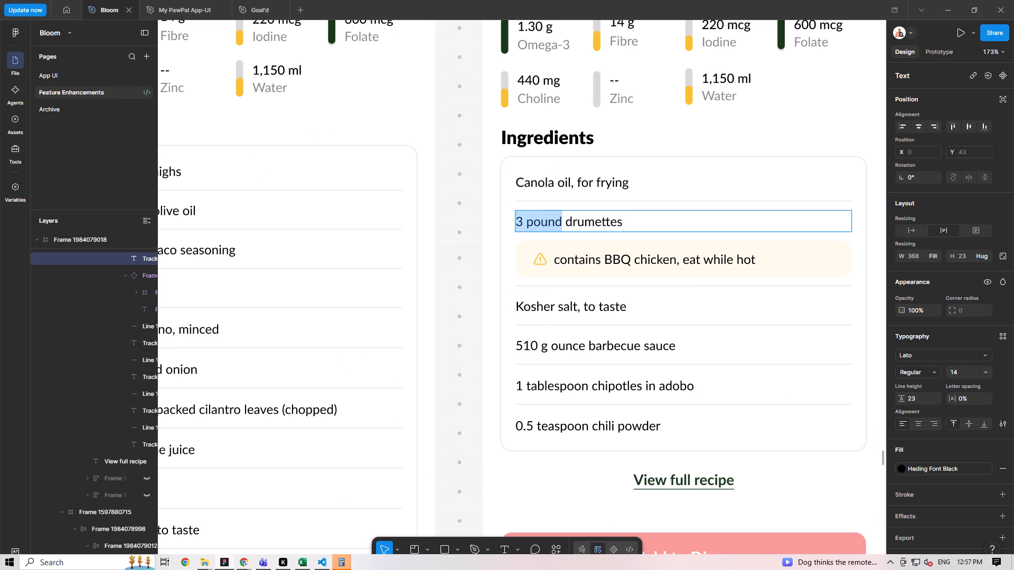
key("1")
key("2")
key("BackSpace")
type("360")
key("alt+Tab")
key("alt+Tab")
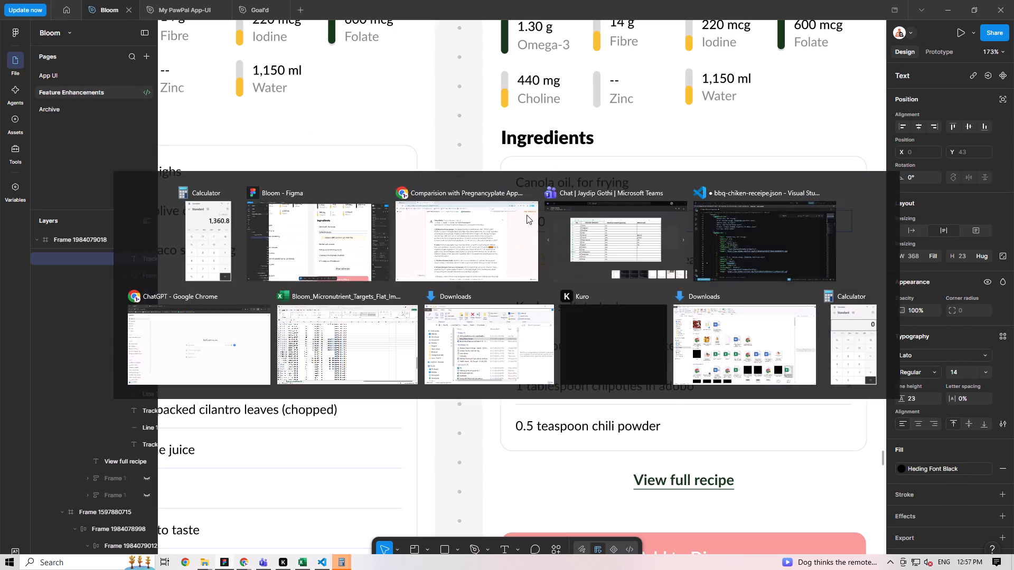
key("space")
type("g")
key("Left")
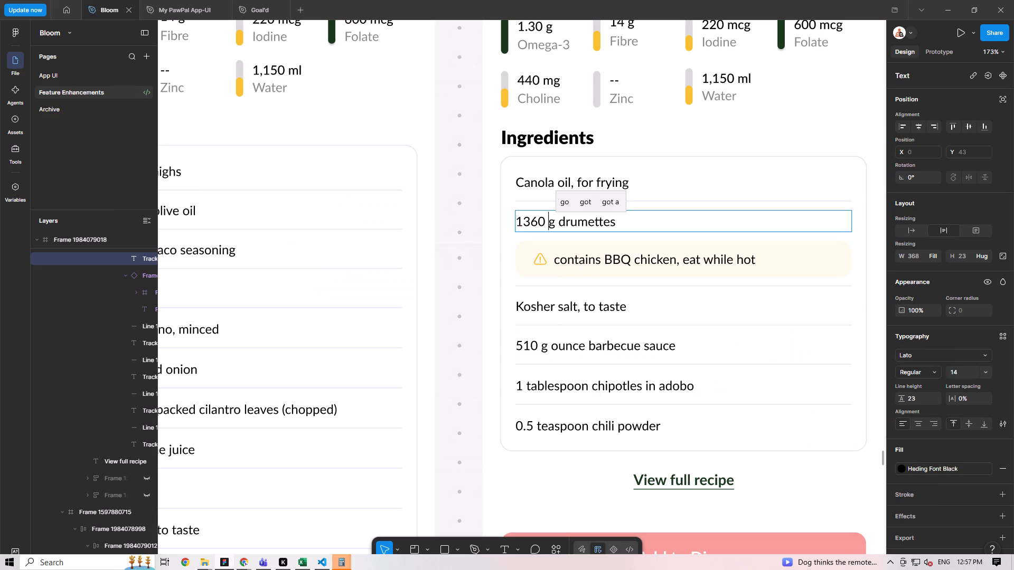
key("Left")
key("BackSpace")
key("1")
double_click(505, 249)
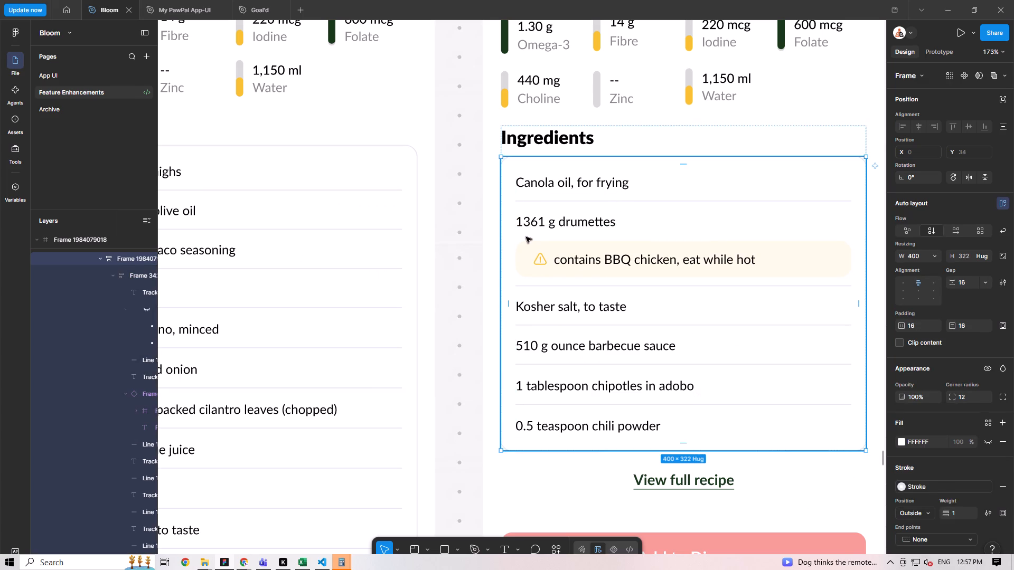
Check the drumettes quantity against the Calculator result and look over the Baked Salsa Chicken and BBQ Chicken Wings screens.
key("alt+Tab")
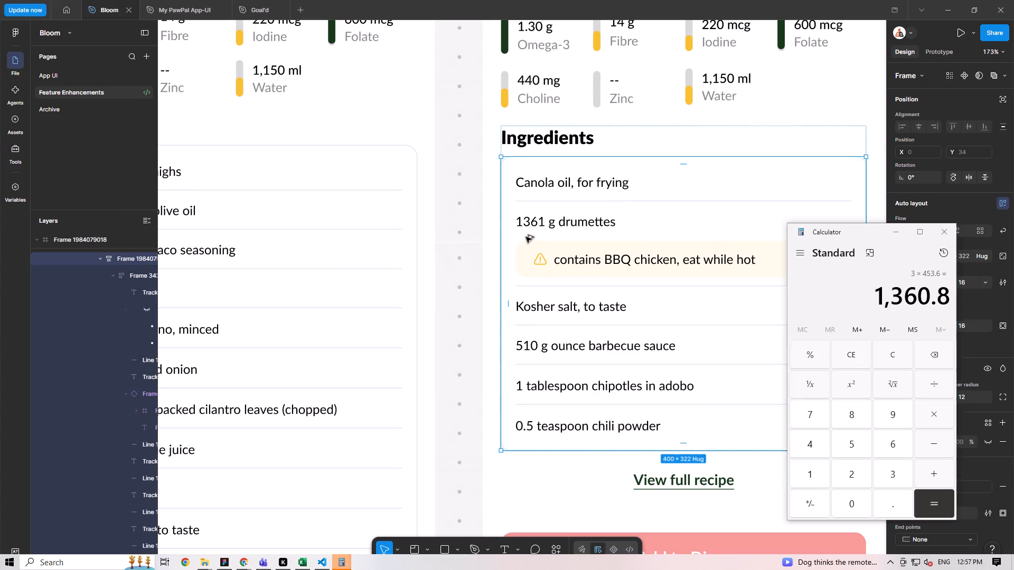
key("alt+Tab")
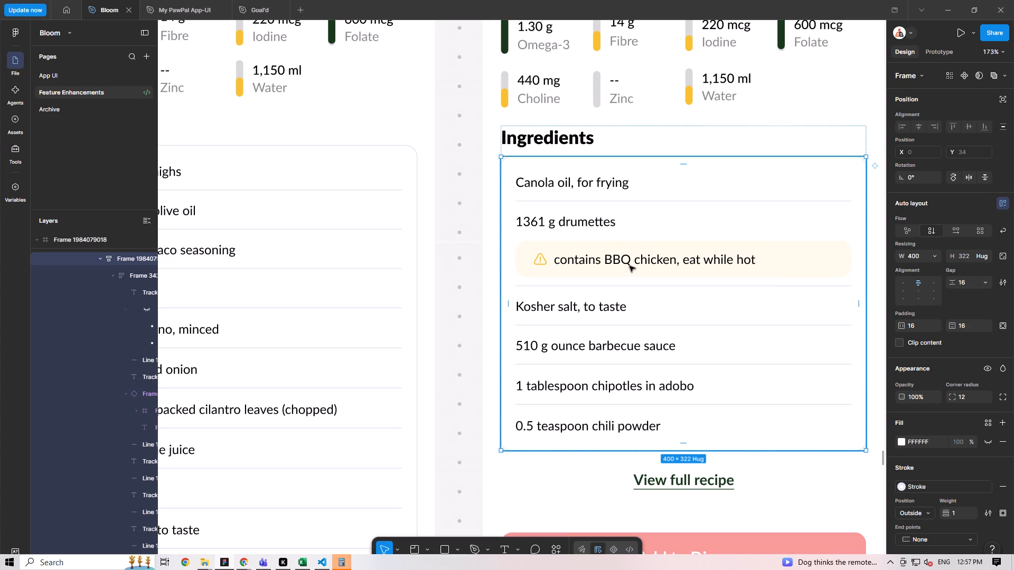
scroll(626, 261, "down", 2, "ctrl")
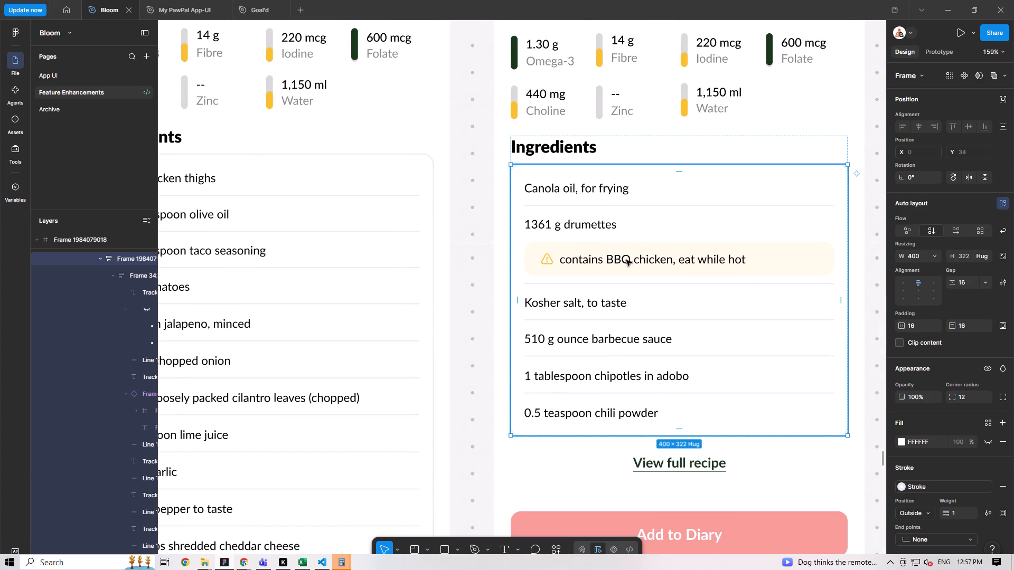
scroll(640, 319, "down", 14, "ctrl")
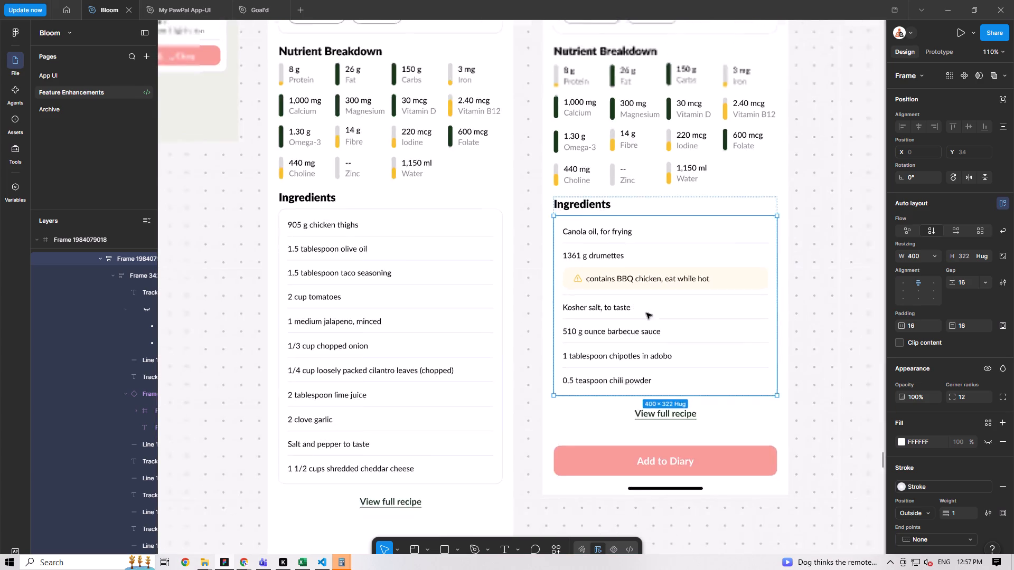
scroll(695, 442, "down", 6, "ctrl")
left_click(769, 193)
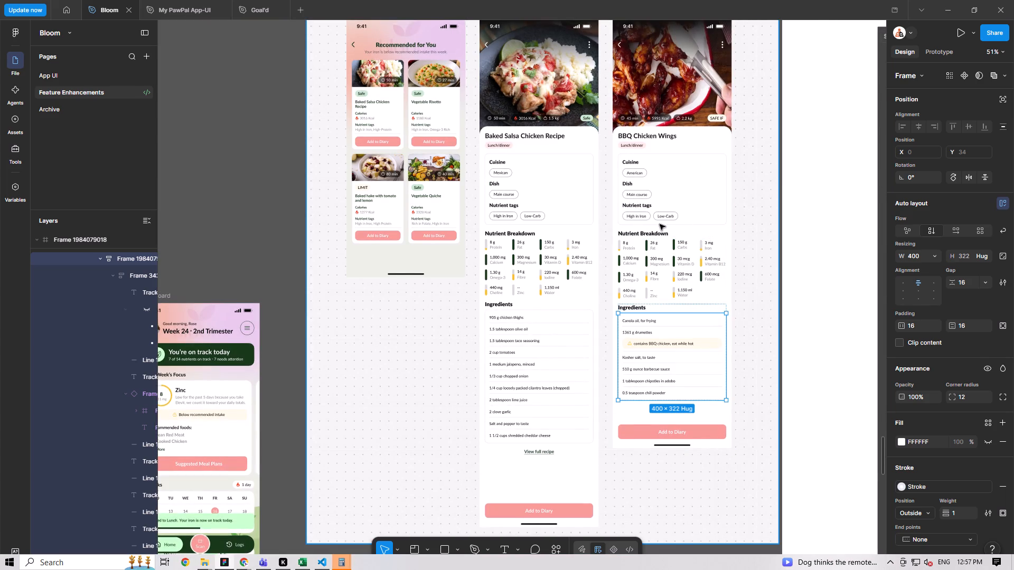
scroll(660, 224, "up", 17, "ctrl")
In Visual Studio Code, review the ingredient entries and their weights in bbq-chiken-receipe.json.
key("alt+Tab")
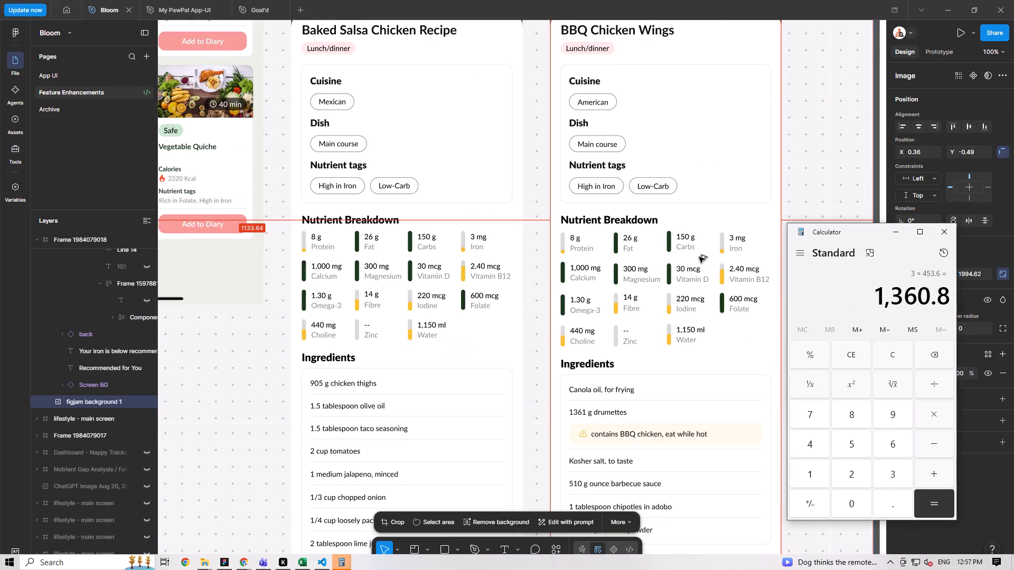
key("alt+Tab")
key("alt+Tab")
key("alt+Tab")
key("alt+Tab")
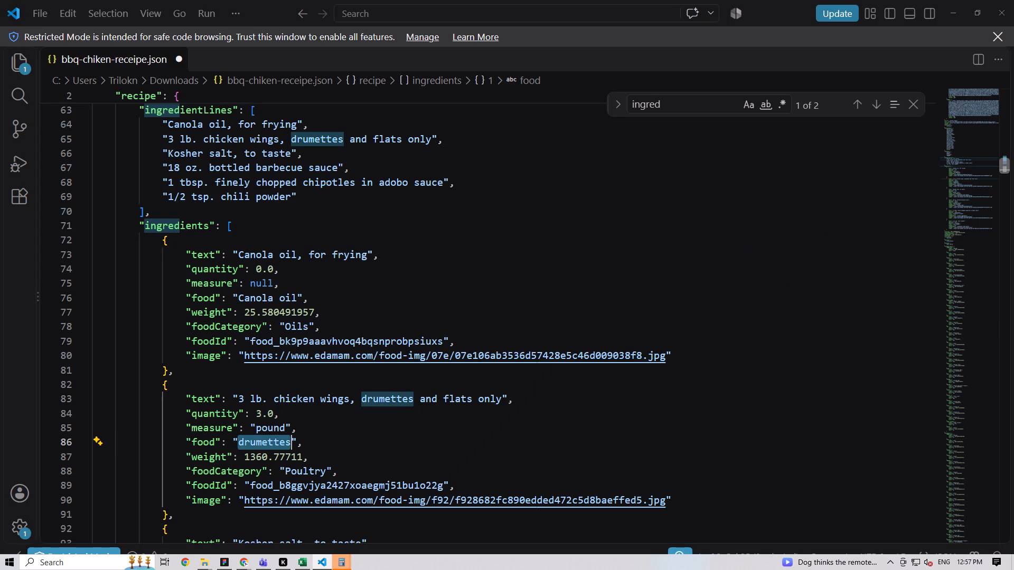
scroll(515, 297, "down", 1)
left_click(482, 284)
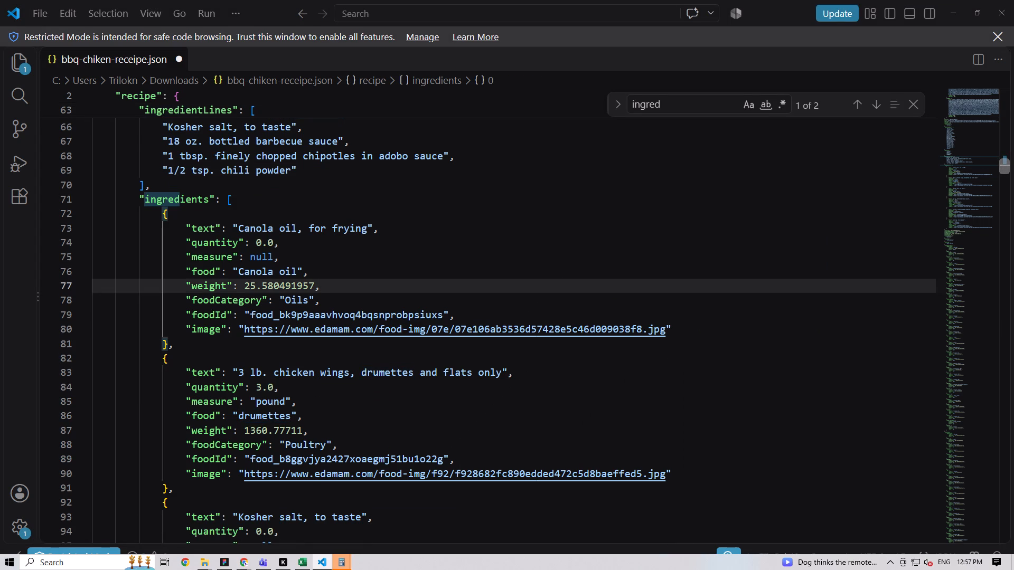
scroll(473, 285, "down", 20)
scroll(473, 285, "down", 1)
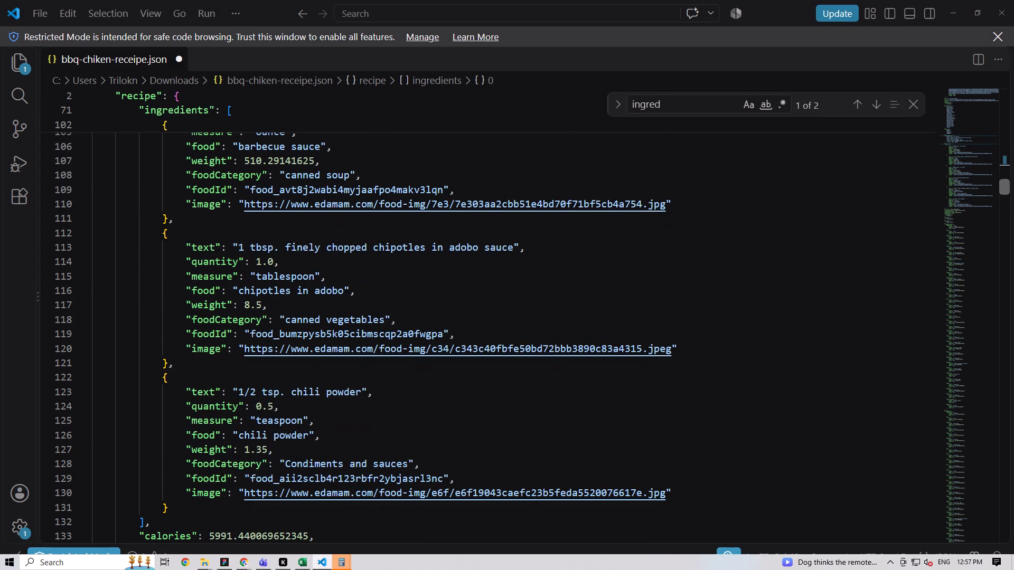
scroll(473, 285, "down", 9)
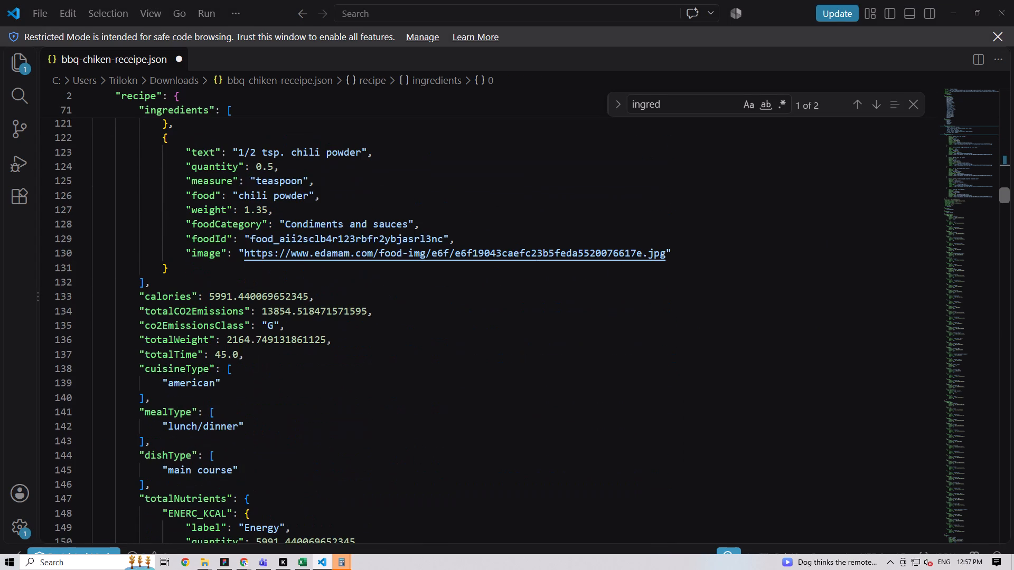
Review the totalNutrients entries in bbq-chiken-receipe.json, from energy and fats through carbs, protein and cholesterol to the minerals.
scroll(473, 285, "down", 8)
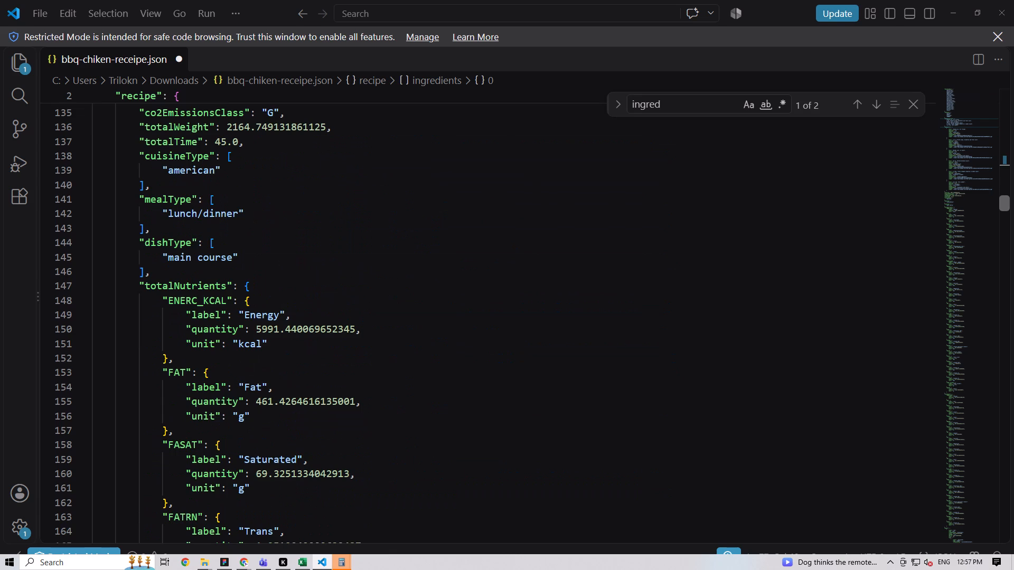
scroll(473, 286, "down", 4)
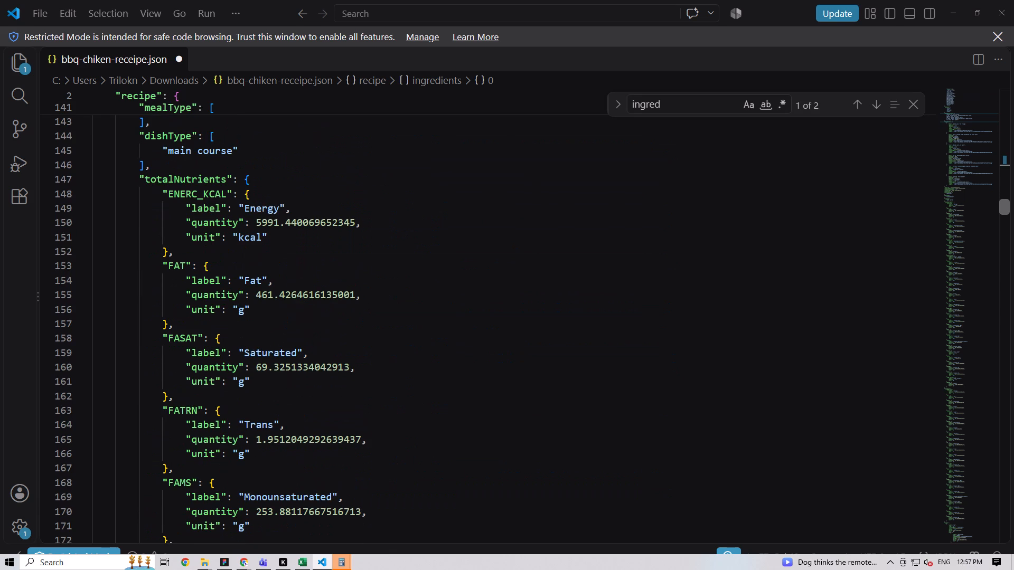
scroll(465, 285, "down", 2)
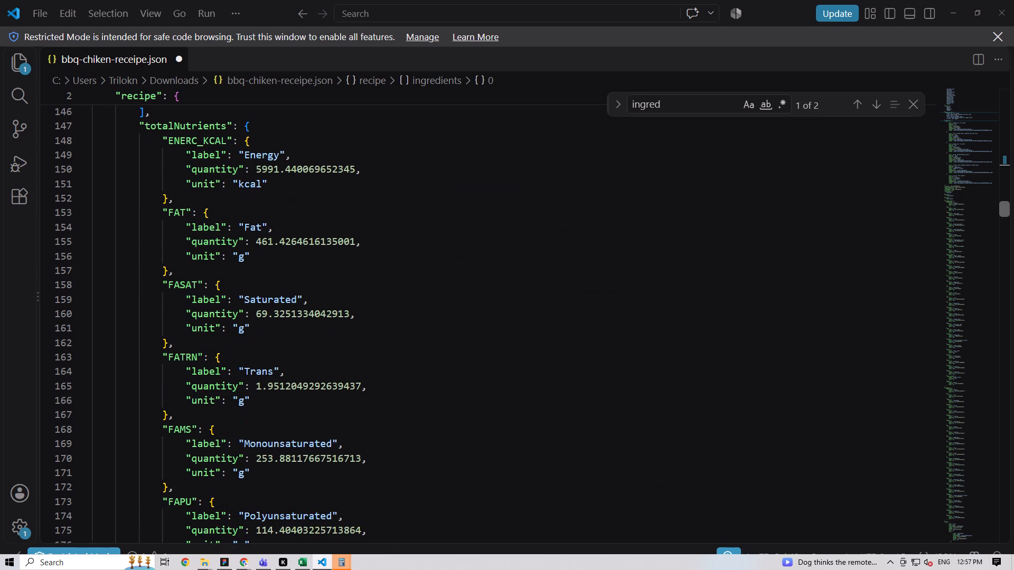
scroll(462, 283, "down", 1)
scroll(258, 407, "down", 7)
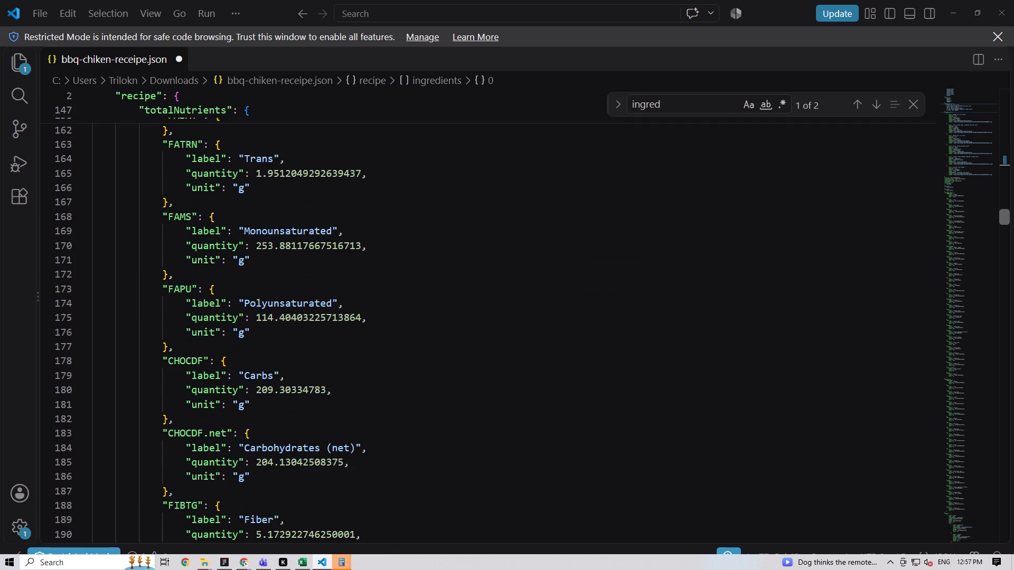
scroll(257, 398, "down", 12)
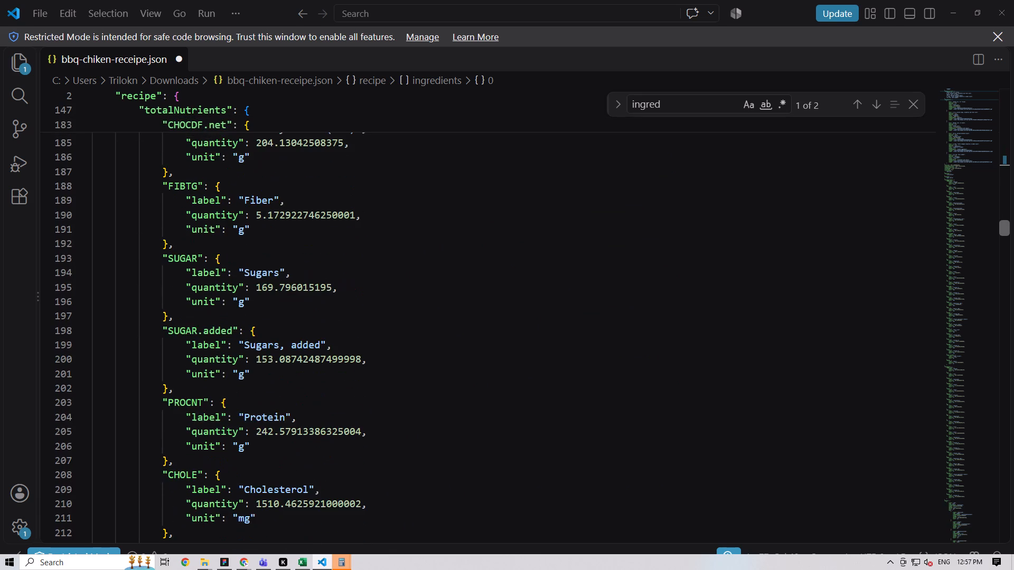
scroll(257, 398, "down", 6)
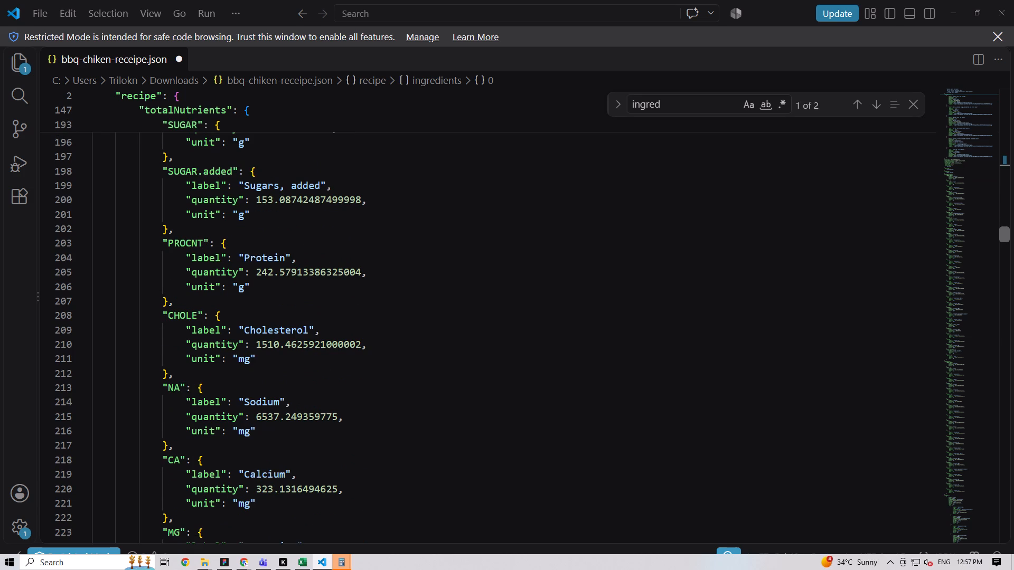
Examine the Cholesterol, Sodium, Calcium and Magnesium entries under totalNutrients in the recipe JSON.
left_click_drag(198, 316, 166, 314)
left_click(239, 326)
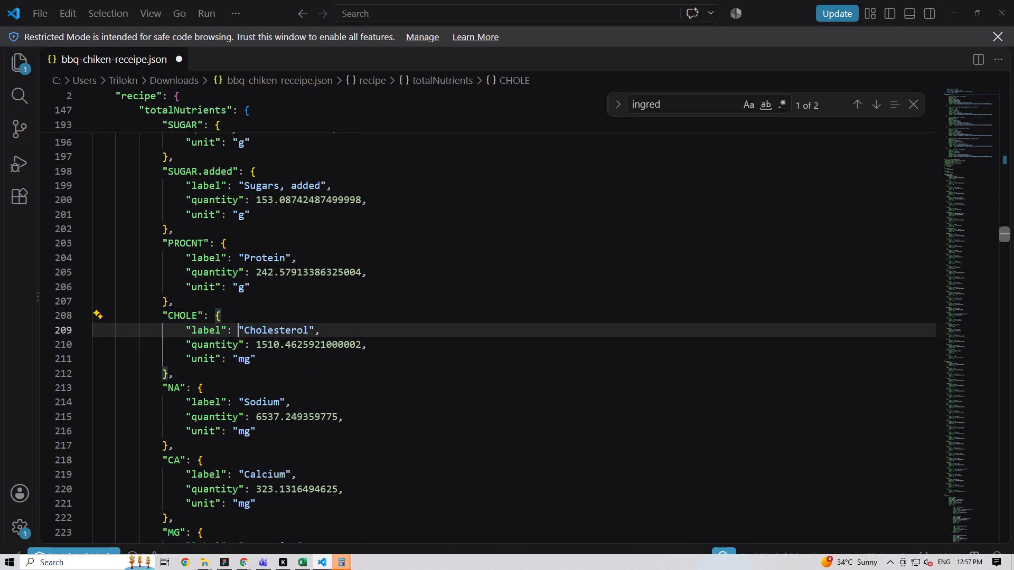
scroll(241, 339, "down", 5)
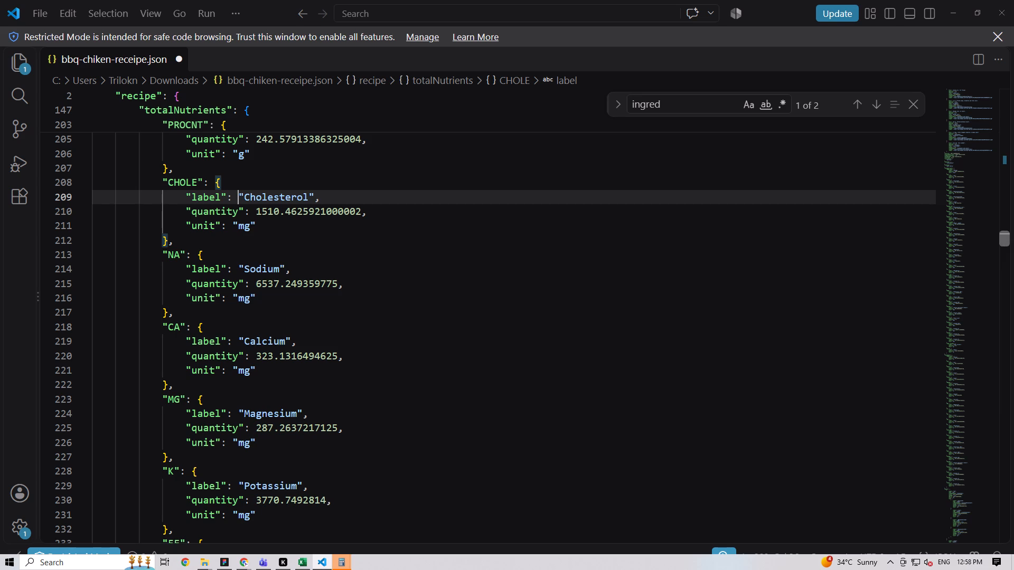
scroll(234, 252, "down", 5)
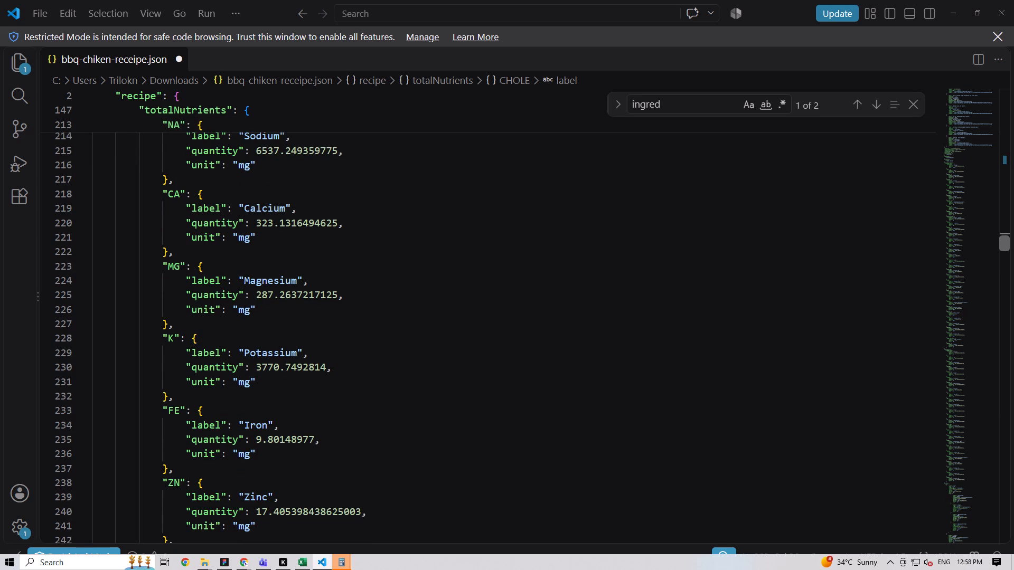
left_click(270, 291)
scroll(274, 205, "up", 2)
double_click(266, 189)
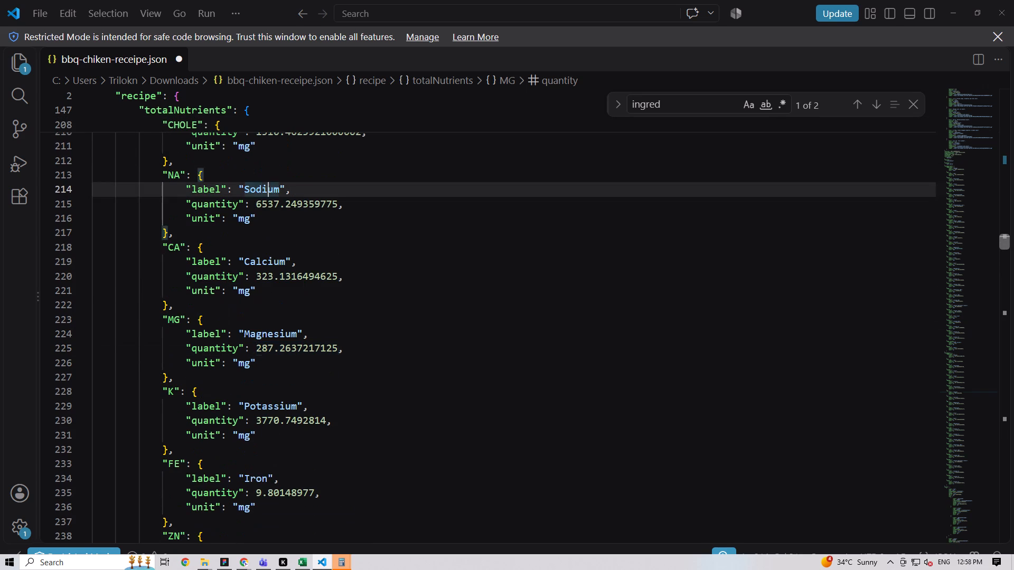
double_click(267, 263)
double_click(270, 334)
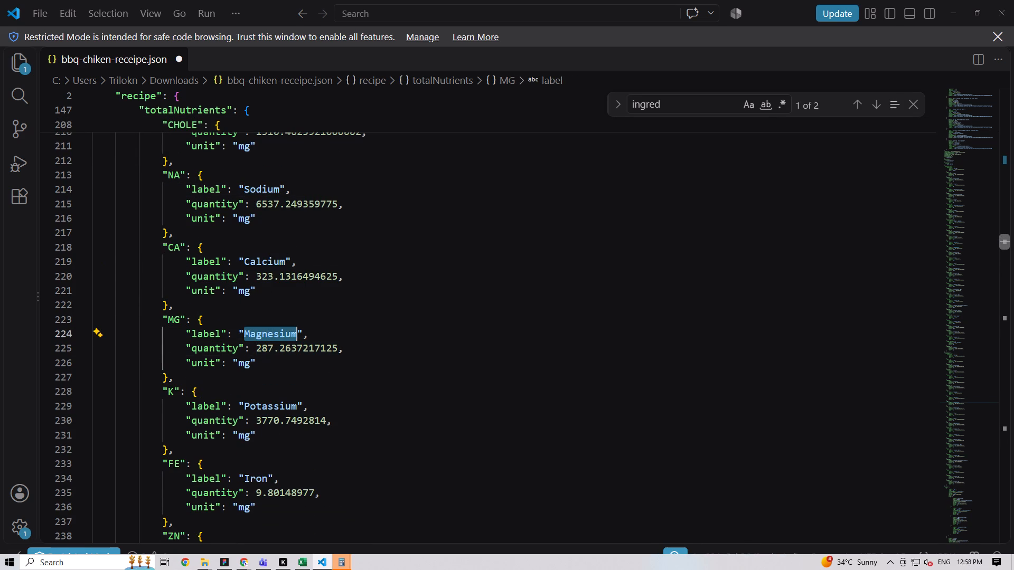
key("alt+Tab")
key("alt+Tab")
key("alt+Tab")
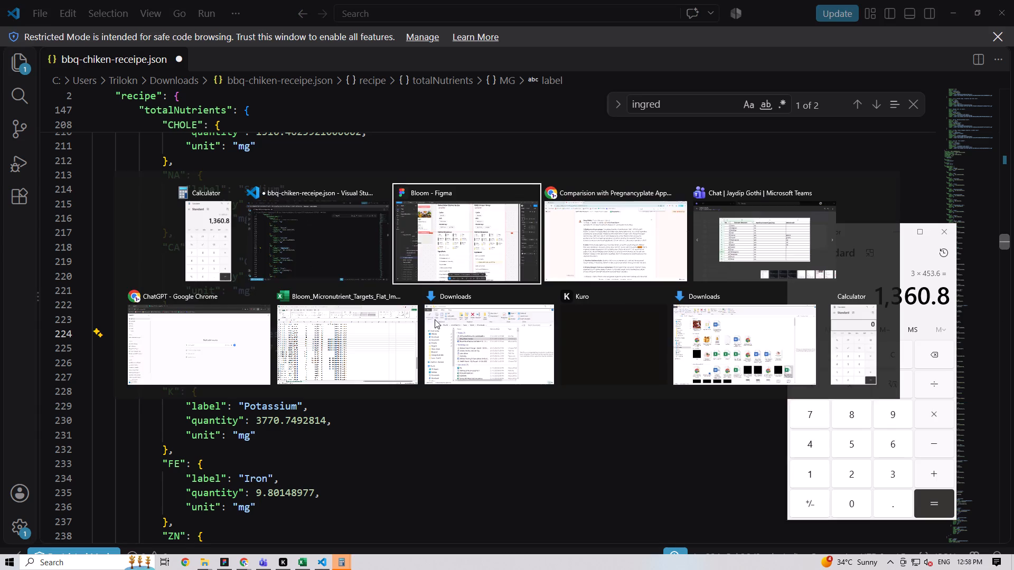
left_click(249, 279, "alt")
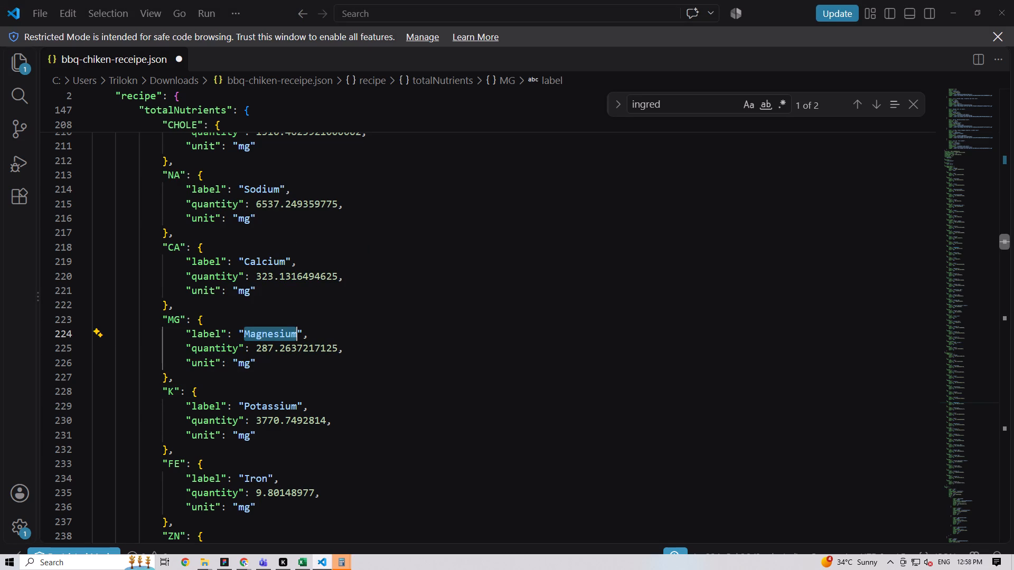
scroll(271, 322, "up", 3)
double_click(272, 198)
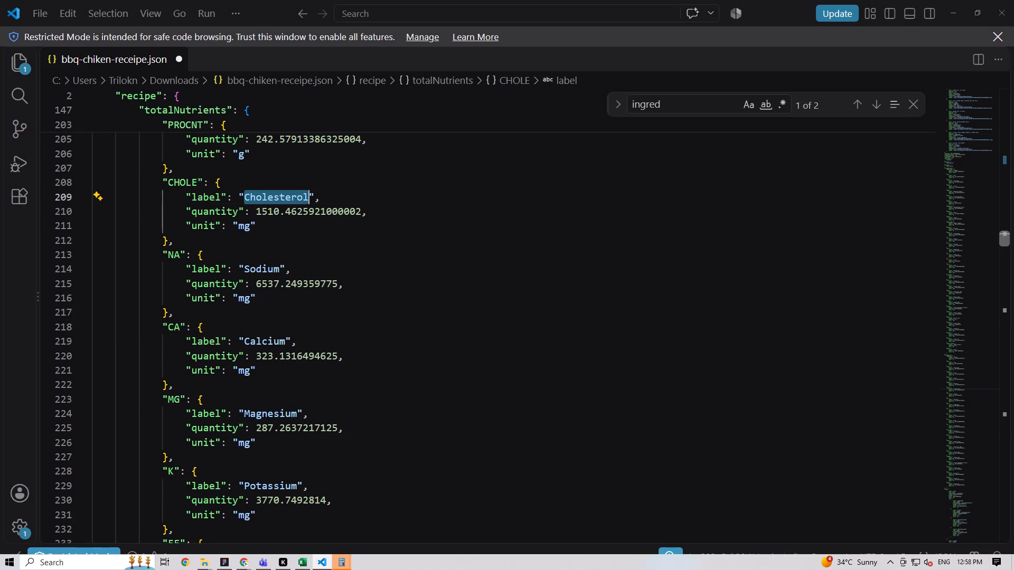
double_click(187, 186)
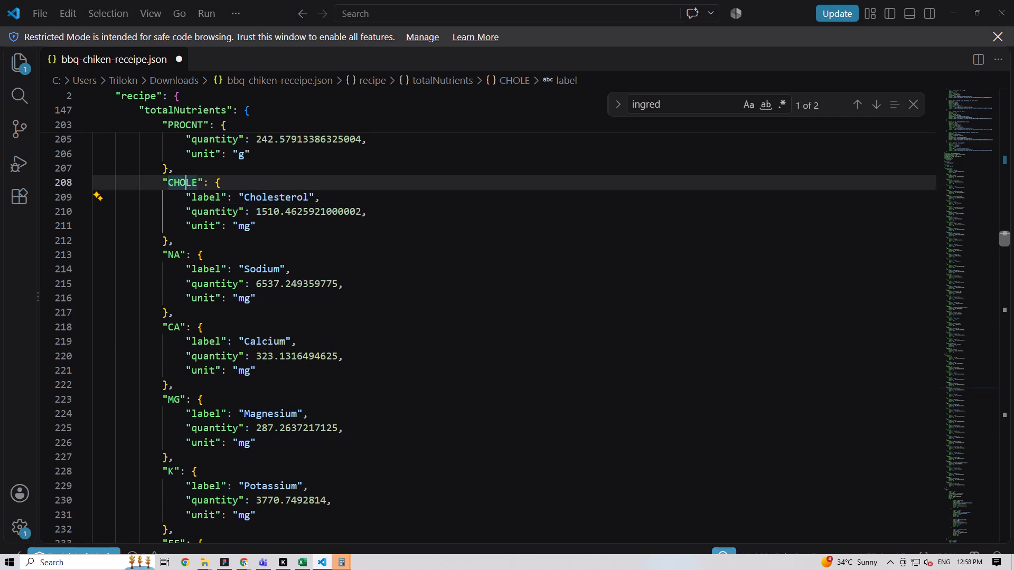
Copy the Protein label from the Baked Salsa Chicken screen in Figma and search the recipe JSON in Visual Studio Code for it.
key("alt+Tab")
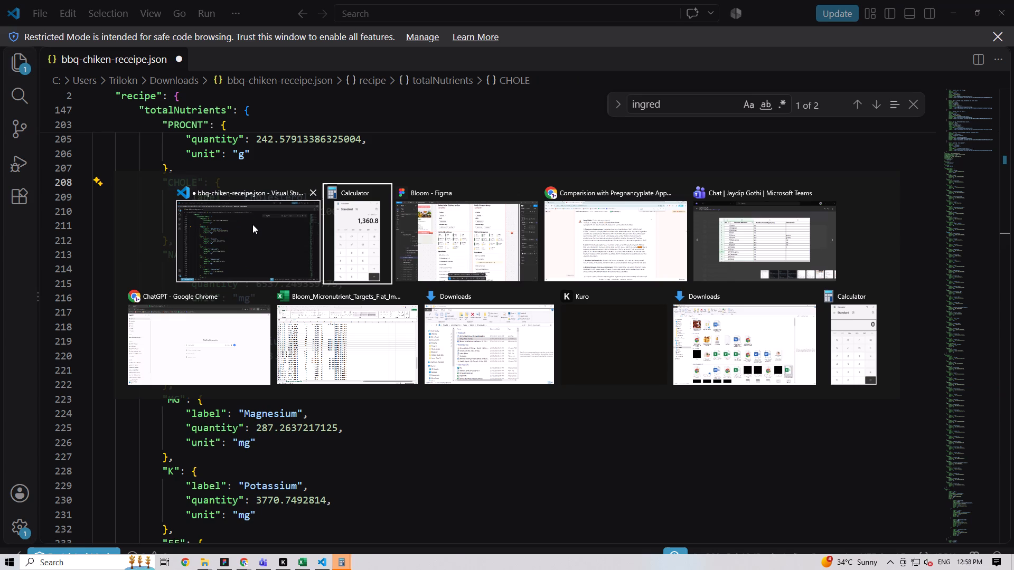
key("alt+Tab")
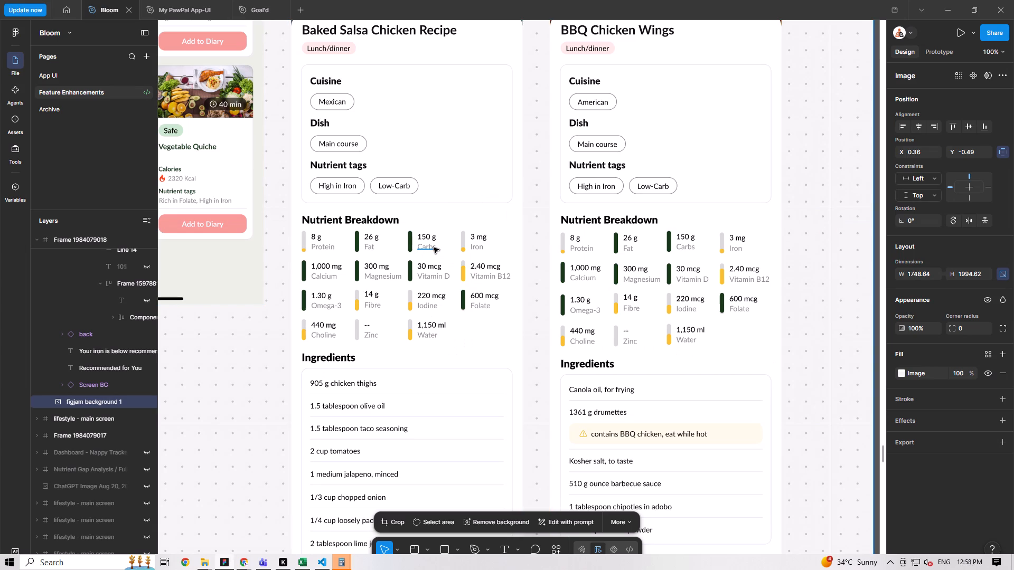
triple_click(319, 246, "ctrl")
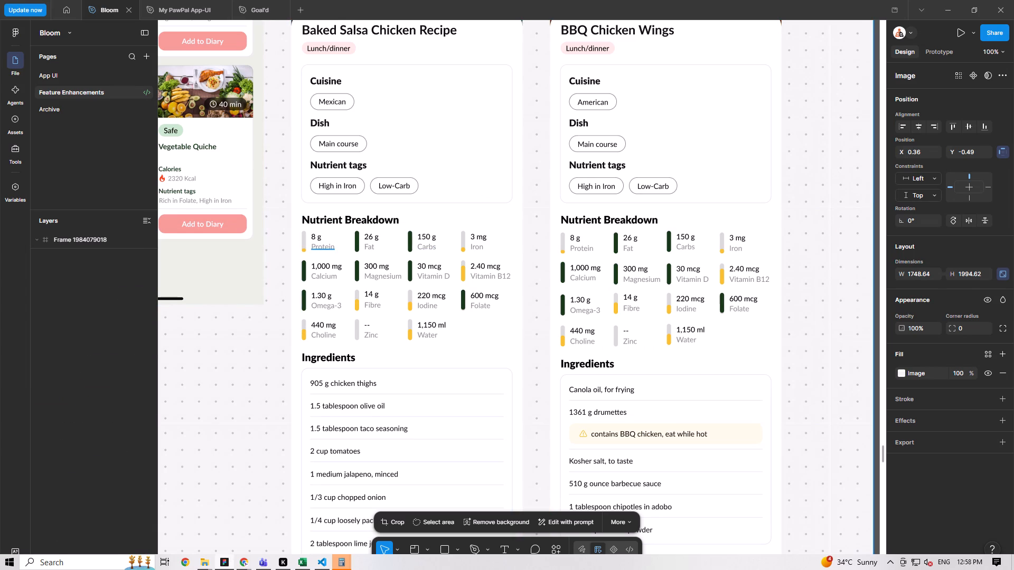
key("ctrl+c")
key("alt+Tab")
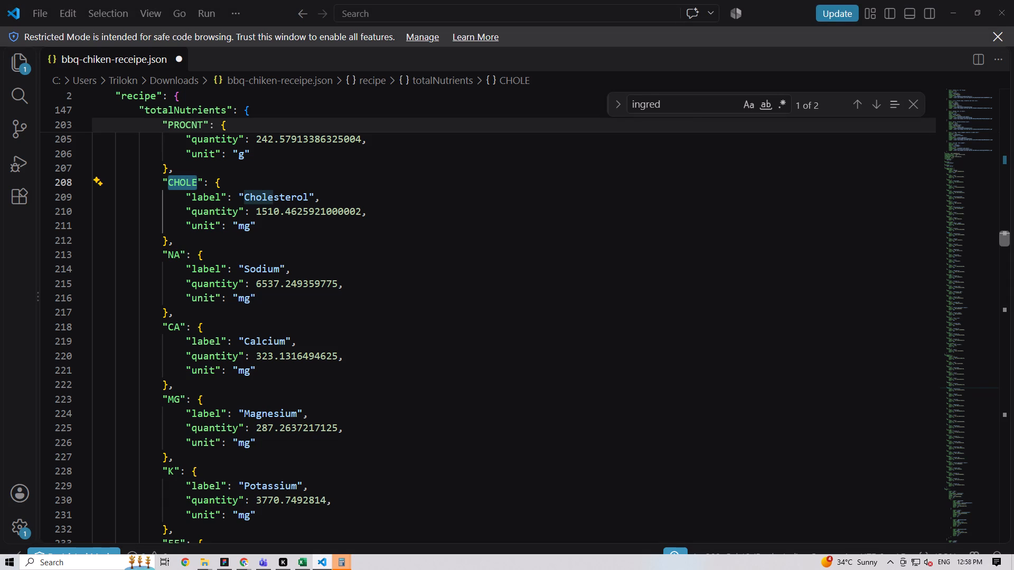
left_click(688, 105)
key("ctrl+a")
key("ctrl+v")
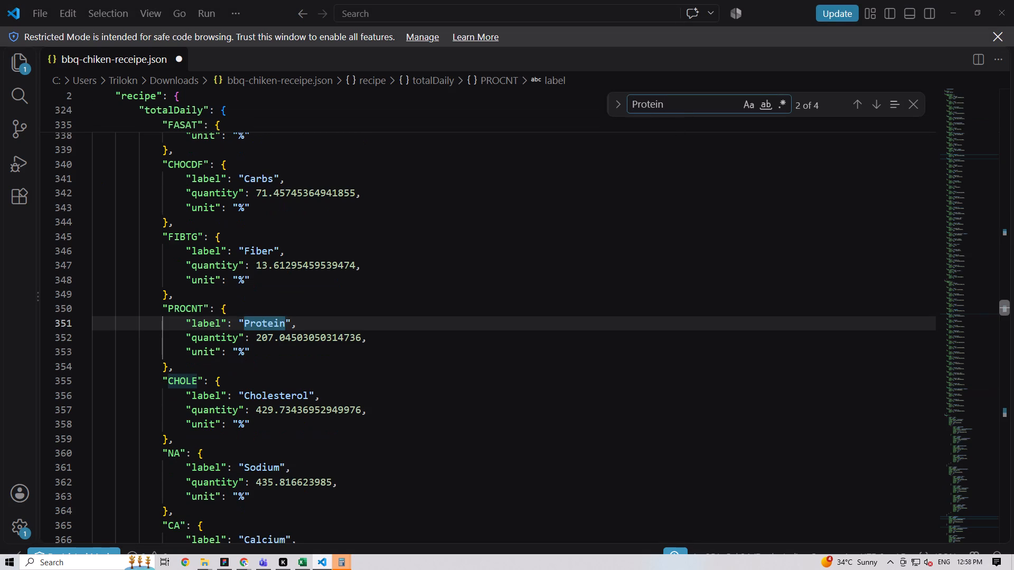
Copy the Fat label from the Baked Salsa Chicken nutrient breakdown in Figma and search the recipe JSON for it.
key("alt+Tab")
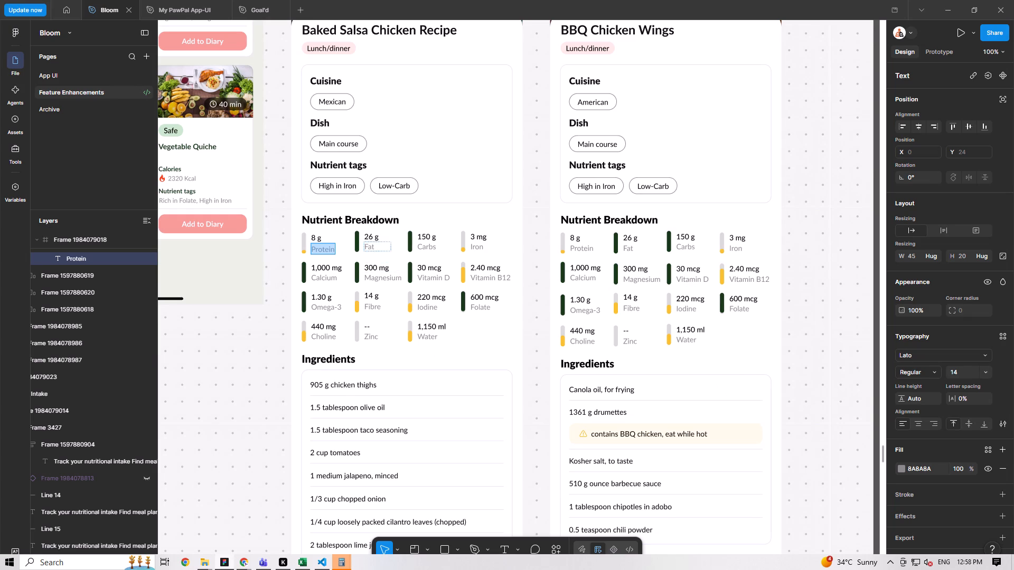
left_click(369, 246, "ctrl")
key("ctrl+a")
key("ctrl+c")
key("alt+Tab")
key("ctrl+a")
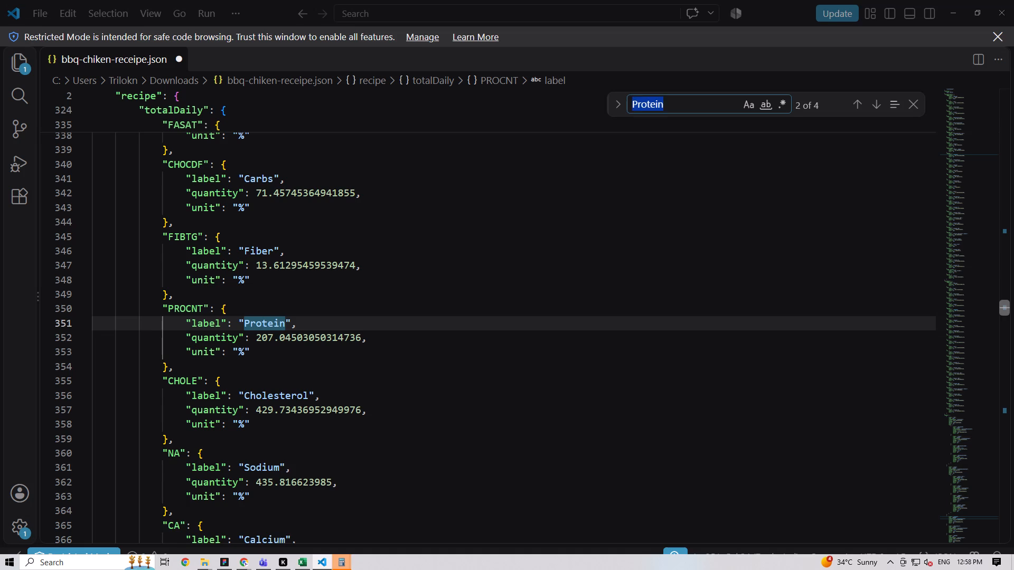
key("ctrl+v")
Copy the Carbs label from the Baked Salsa Chicken nutrient breakdown in Figma and search the recipe JSON for it.
key("alt+Tab")
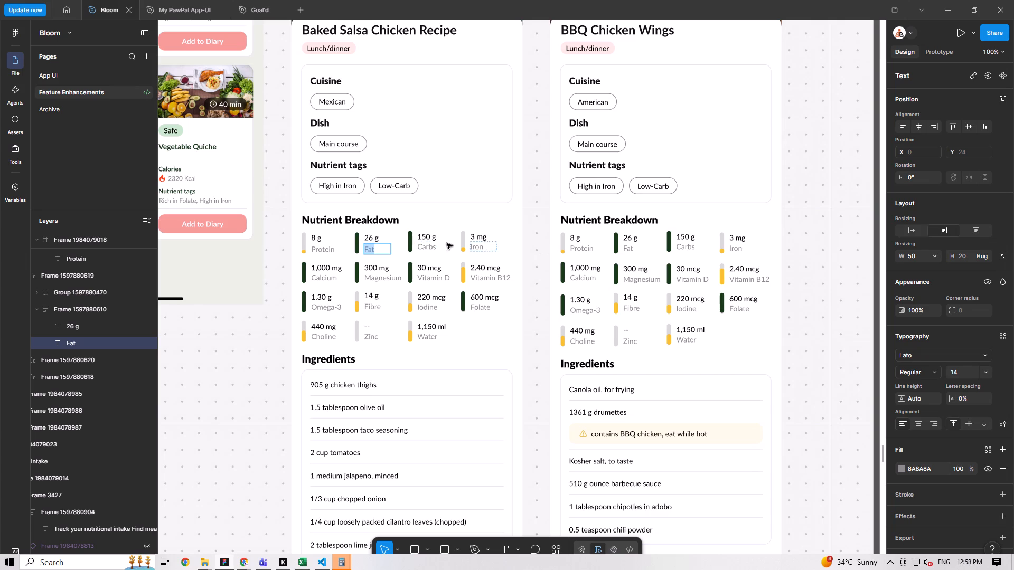
left_click(431, 246, "ctrl")
key("ctrl+a")
key("ctrl+c")
key("alt+Tab")
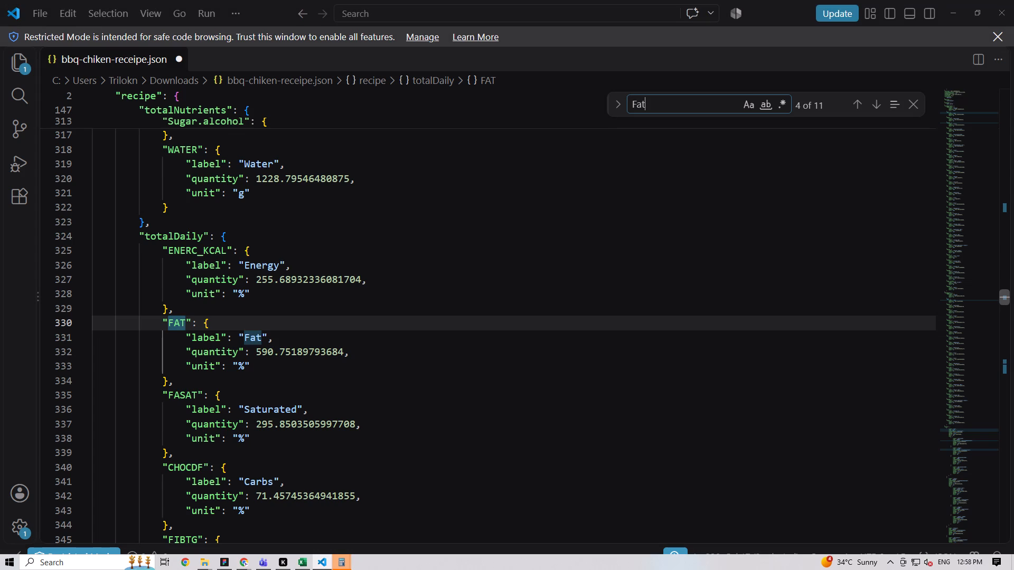
key("ctrl+a")
key("ctrl+v")
Copy the Iron label from the Baked Salsa Chicken nutrient breakdown in Figma and search the recipe JSON for it.
key("alt+Tab")
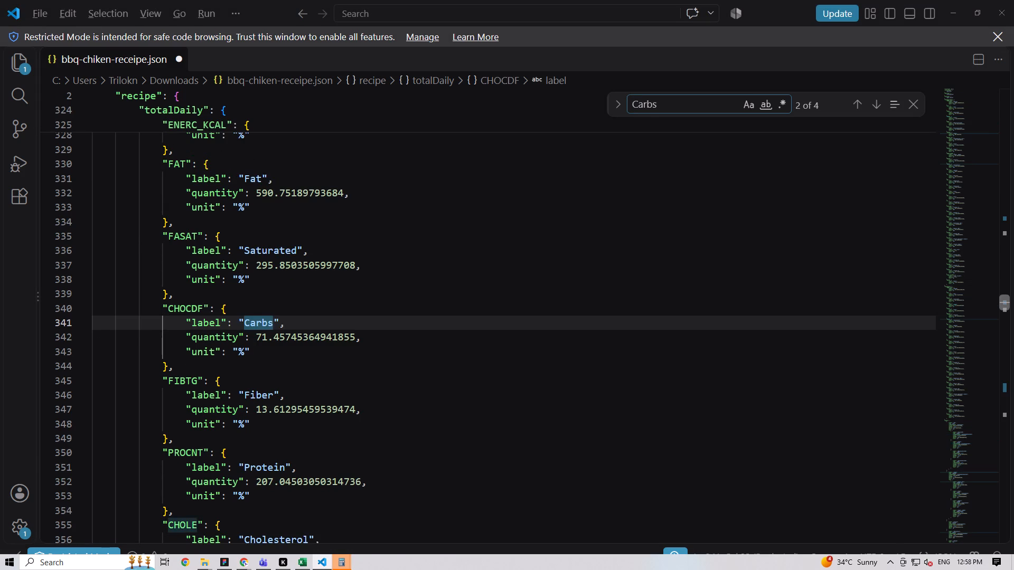
left_click(481, 246, "ctrl")
key("ctrl+a")
key("ctrl+c")
key("alt+Tab")
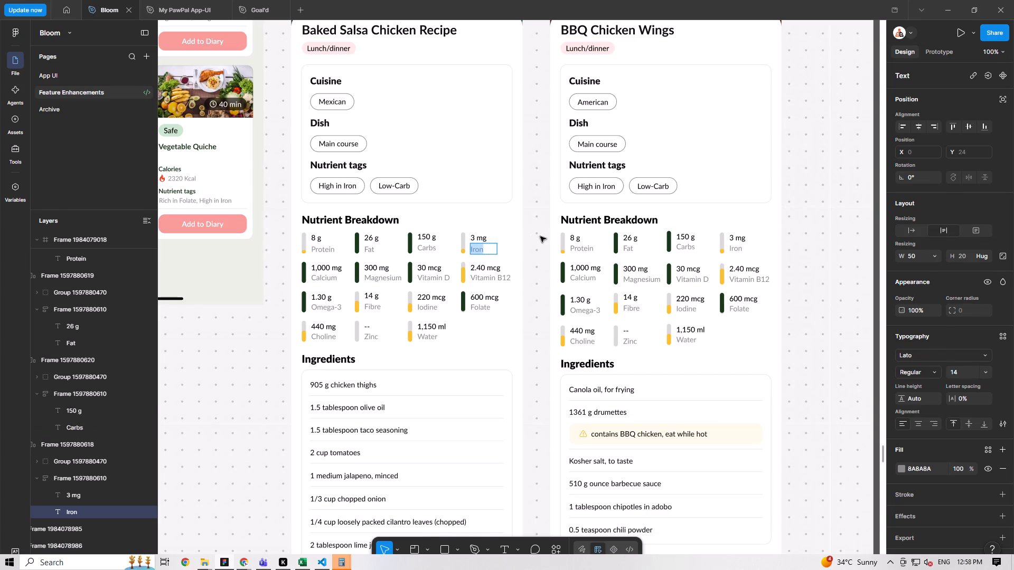
key("ctrl+a")
key("ctrl+v")
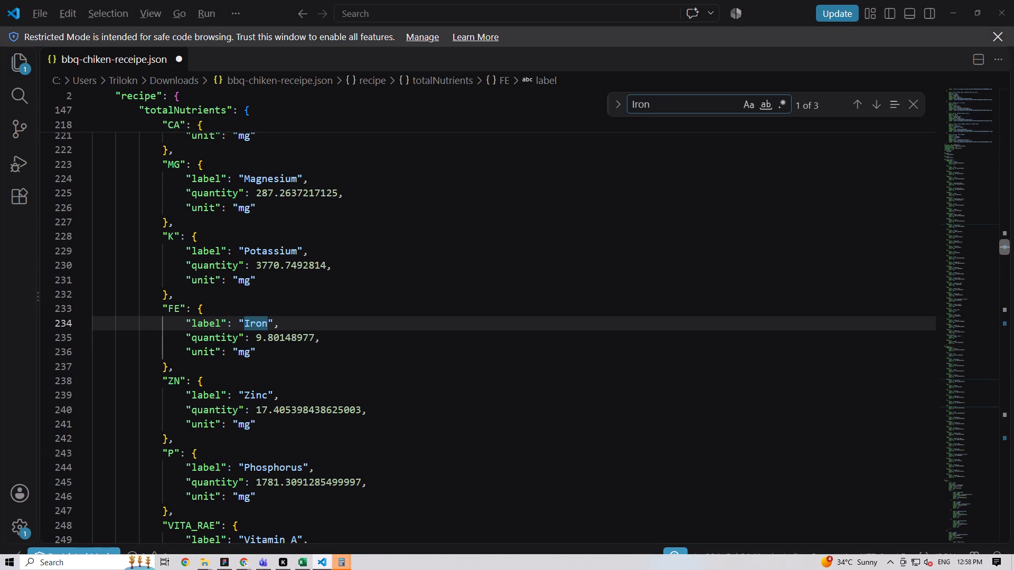
Copy the Calcium label from the Baked Salsa Chicken nutrient breakdown in Figma and search the recipe JSON for it.
key("alt+Tab")
left_click(328, 278)
key("ctrl+a")
key("ctrl+c")
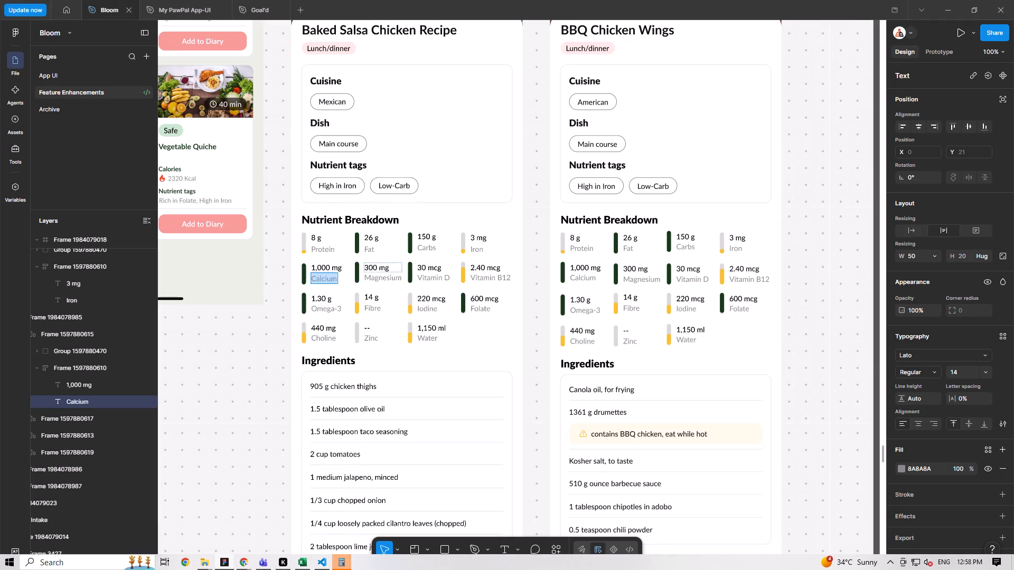
key("alt+Tab")
key("ctrl+a")
key("ctrl+c")
key("ctrl+v")
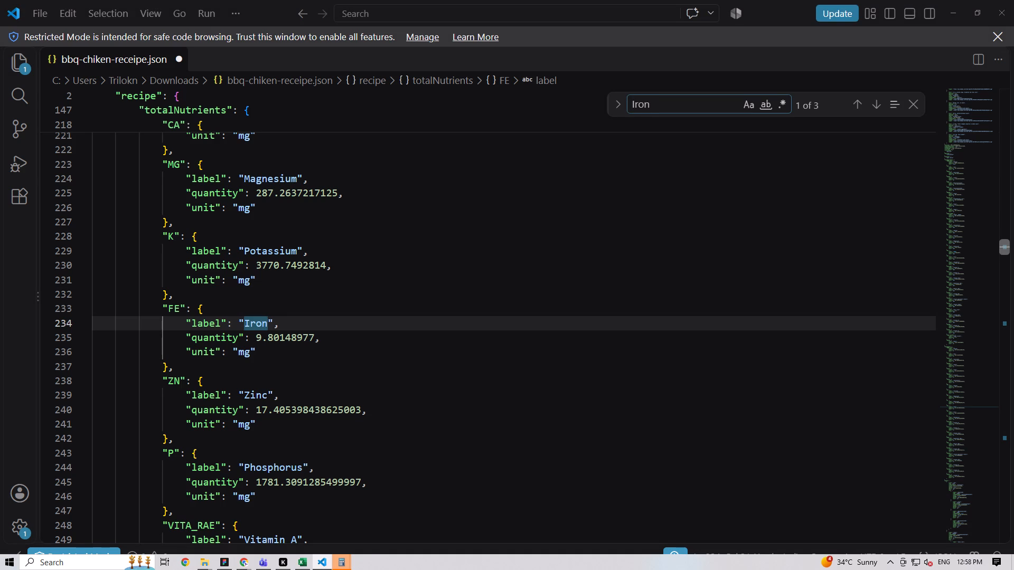
key("alt+Tab")
key("ctrl+c")
key("alt+Tab")
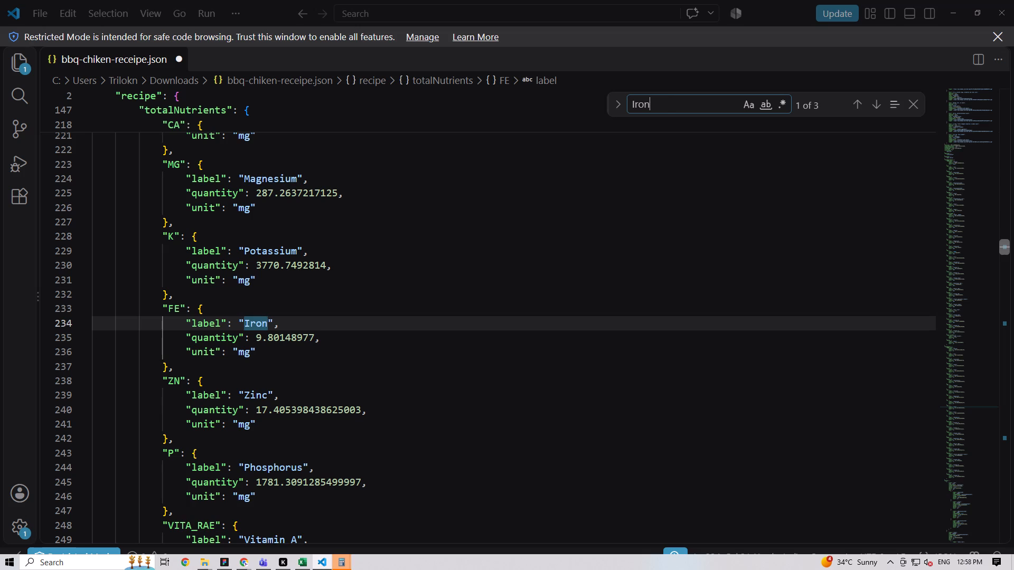
key("ctrl+a")
key("ctrl+v")
Copy the Magnesium label from the Baked Salsa Chicken nutrient breakdown in Figma and search the recipe JSON for it.
key("alt+Tab")
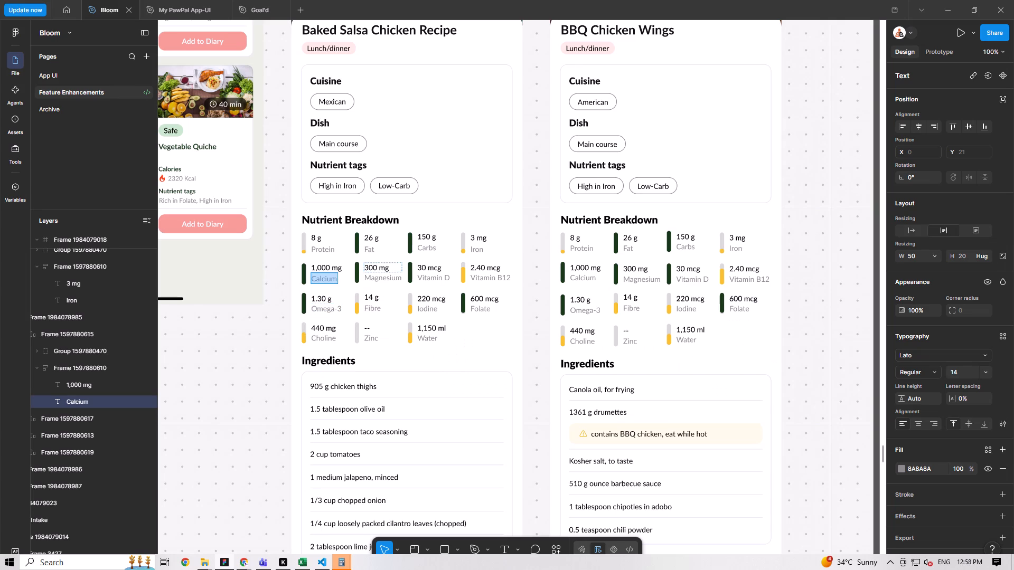
left_click(392, 279)
key("ctrl+a")
key("ctrl+c")
key("alt+Tab")
key("ctrl+a")
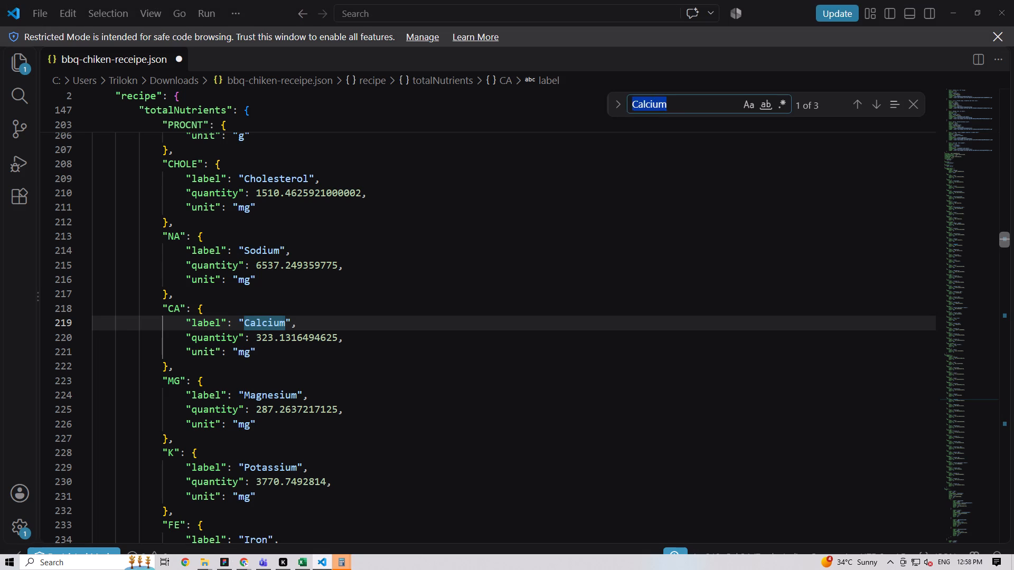
key("ctrl+v")
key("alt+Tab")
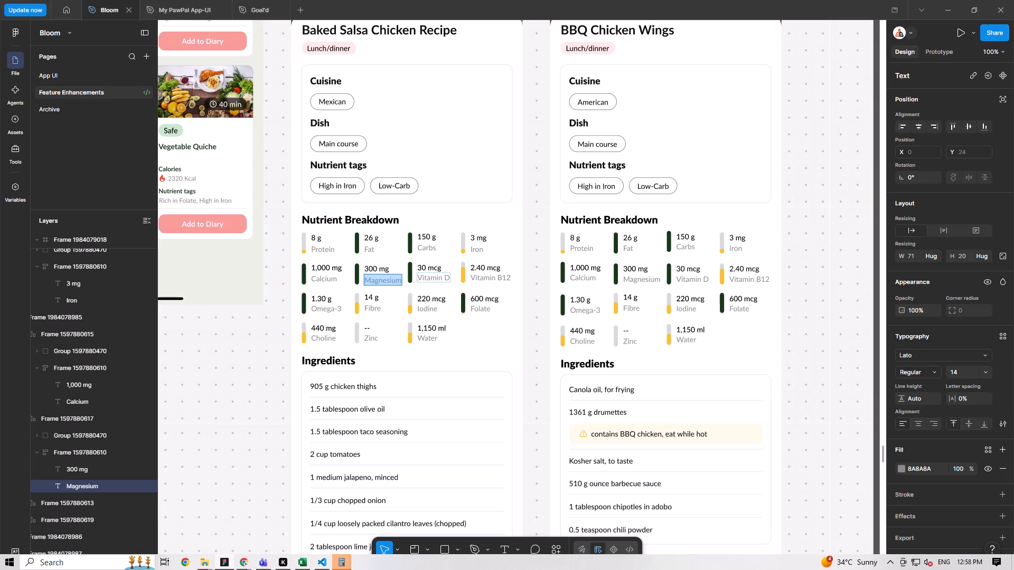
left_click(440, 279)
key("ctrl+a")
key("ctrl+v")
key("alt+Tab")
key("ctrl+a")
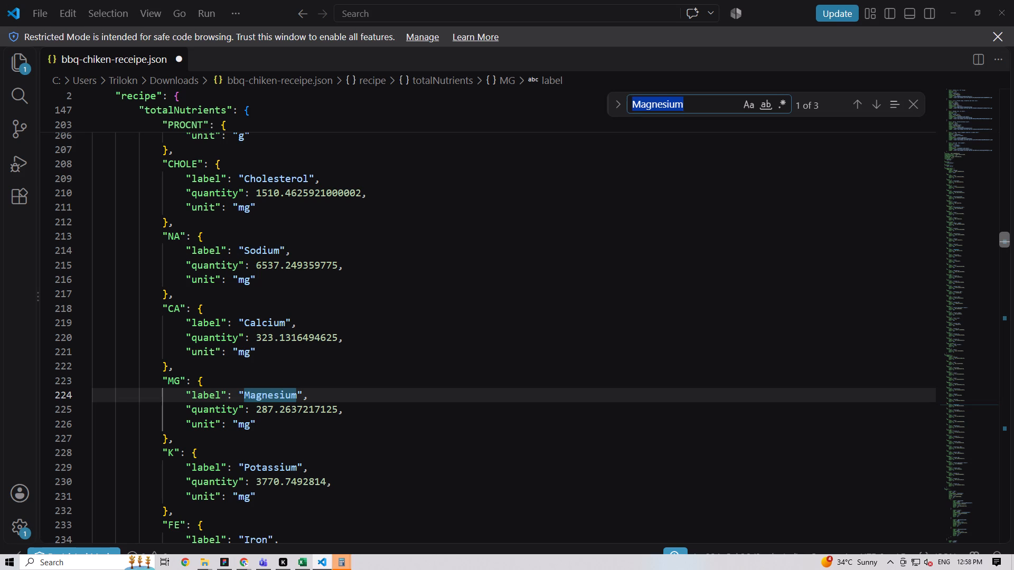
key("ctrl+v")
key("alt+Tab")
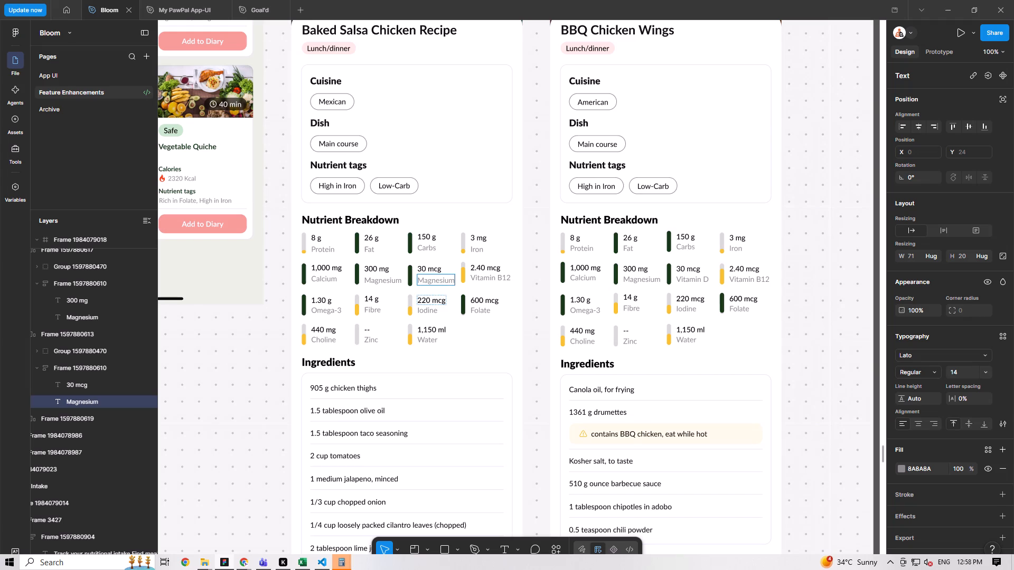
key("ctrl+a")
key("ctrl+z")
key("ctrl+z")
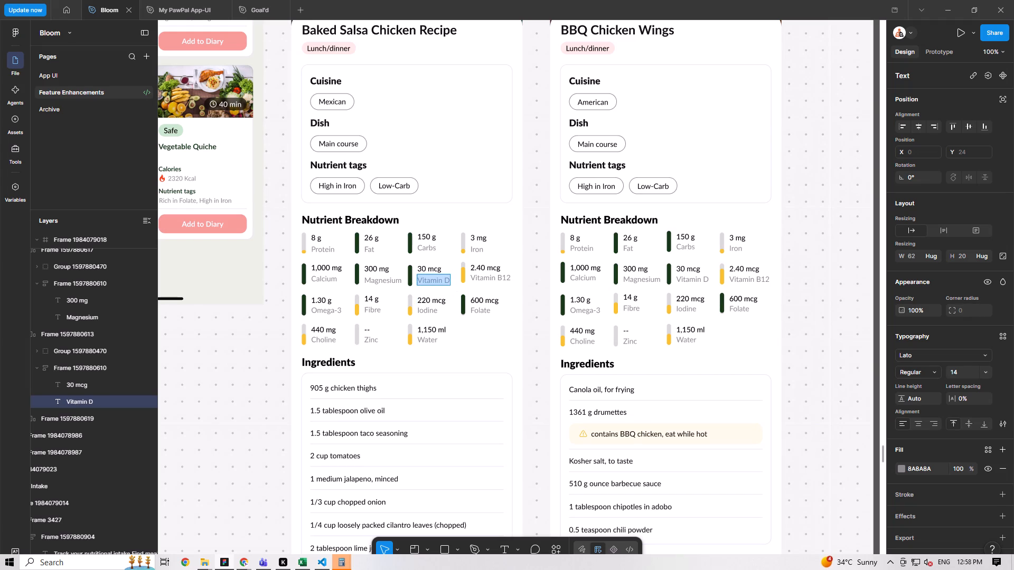
Copy the Vitamin D label from the Baked Salsa Chicken nutrient breakdown in Figma and search the recipe JSON for it.
key("ctrl+c")
key("ctrl+c")
key("alt+Tab")
key("ctrl+a")
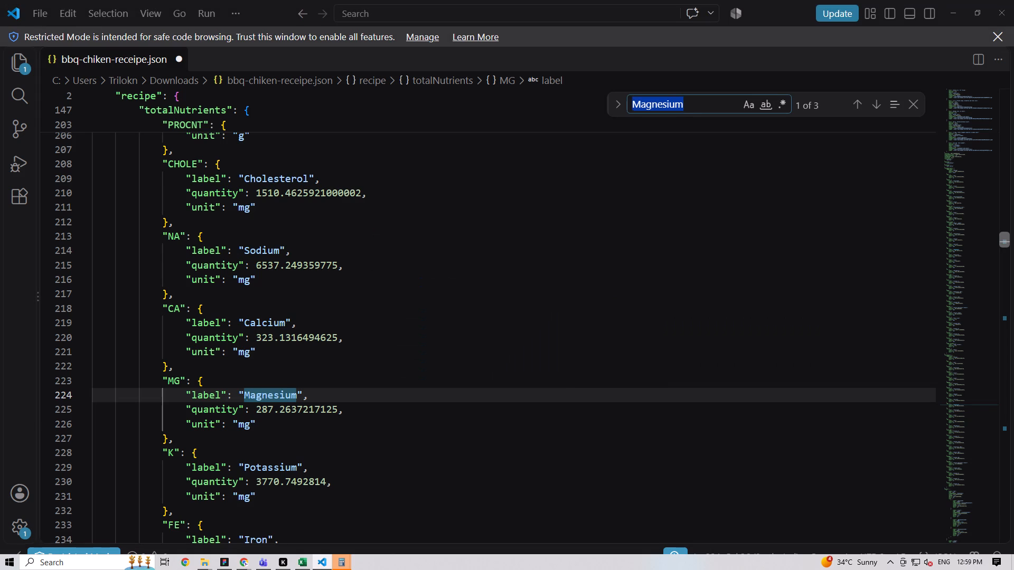
key("ctrl+v")
Copy the Vitamin B12 label from the Baked Salsa Chicken nutrient breakdown in Figma and search the recipe JSON for it.
key("alt+Tab")
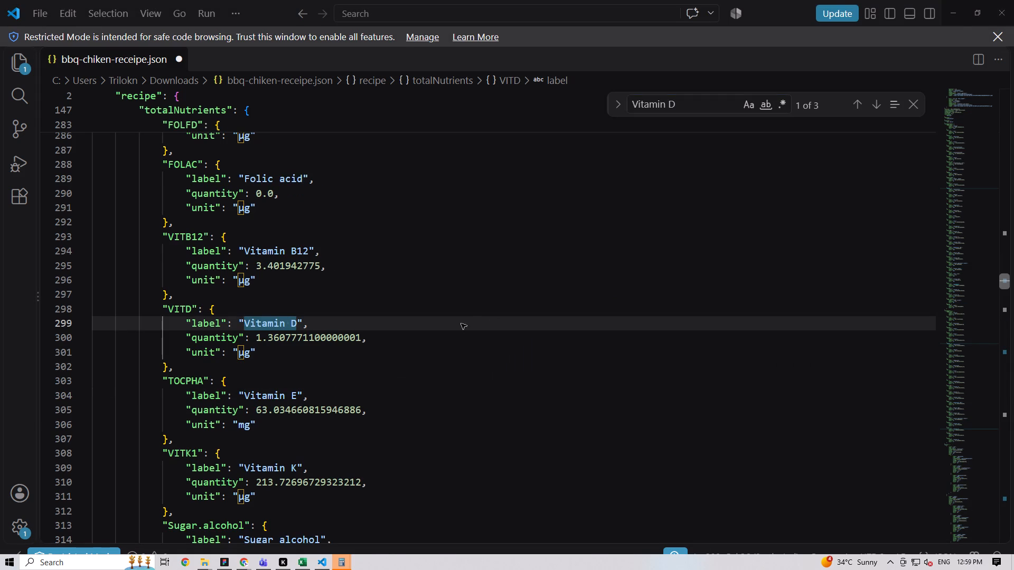
left_click(497, 277, "ctrl")
key("ctrl+a")
key("ctrl+c")
key("alt+Tab")
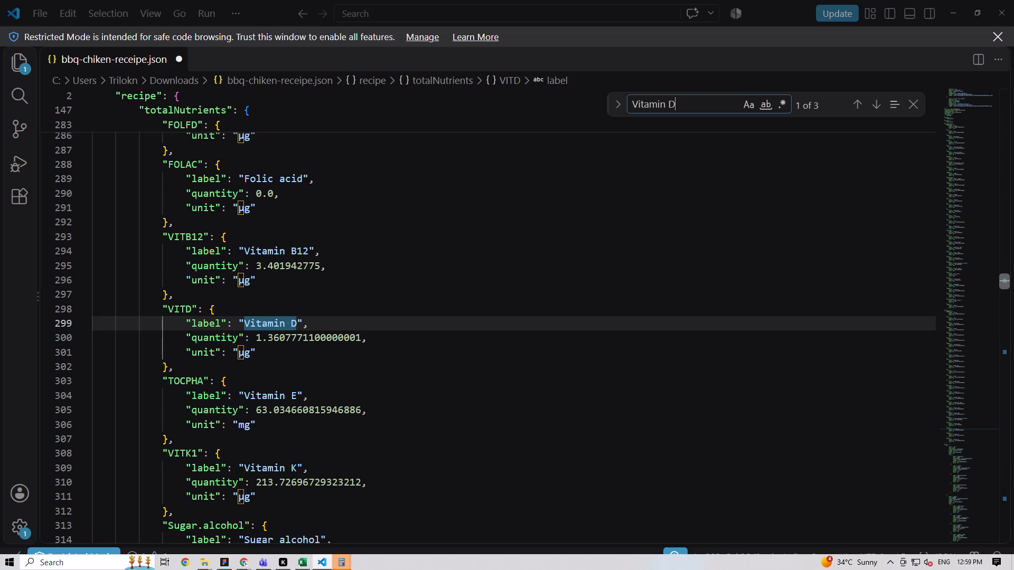
key("ctrl+a")
key("ctrl+v")
Copy the Omega-3 label from the Baked Salsa Chicken nutrient breakdown in Figma and search the recipe JSON for it, shortening the term to "Omega".
key("alt+Tab")
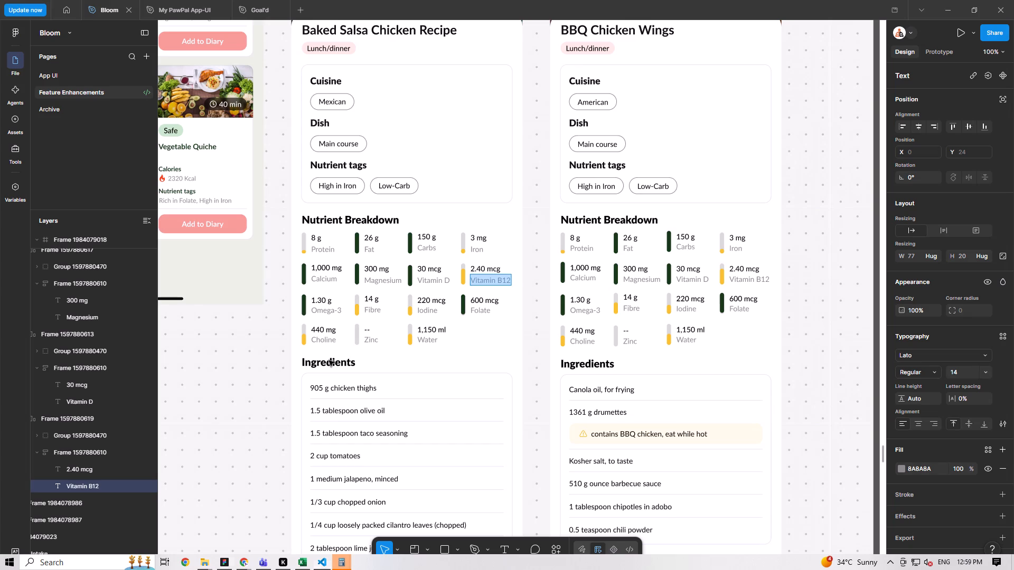
left_click(324, 313)
key("ctrl+a")
key("ctrl+c")
key("alt+Tab")
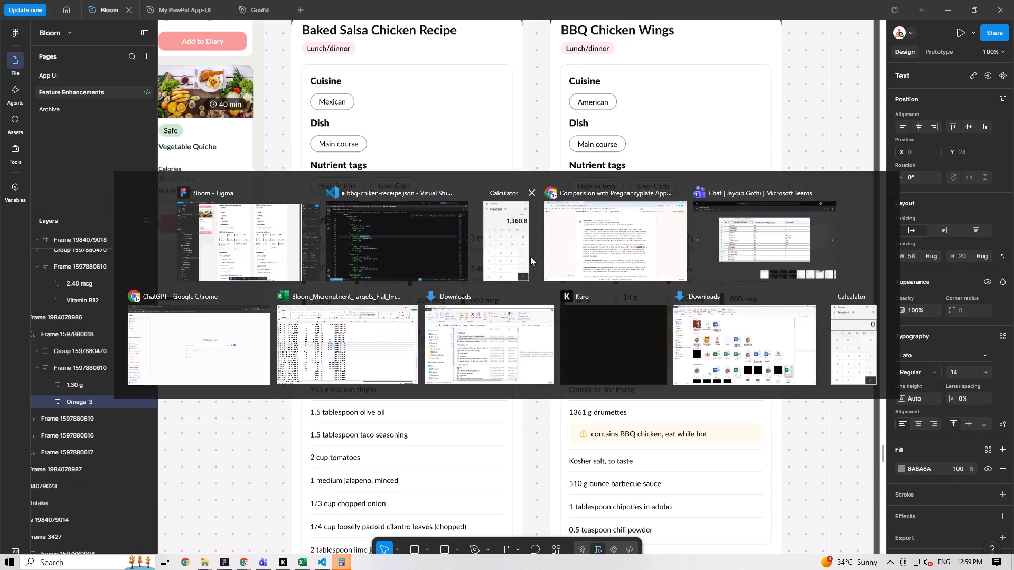
key("ctrl+a")
key("ctrl+v")
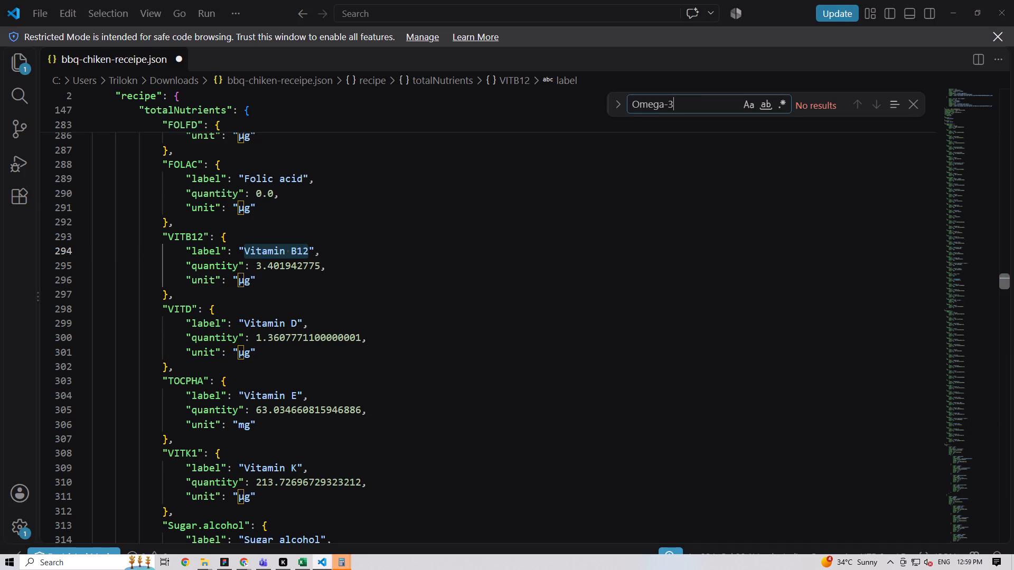
key("BackSpace")
key("BackSpace")
key("space")
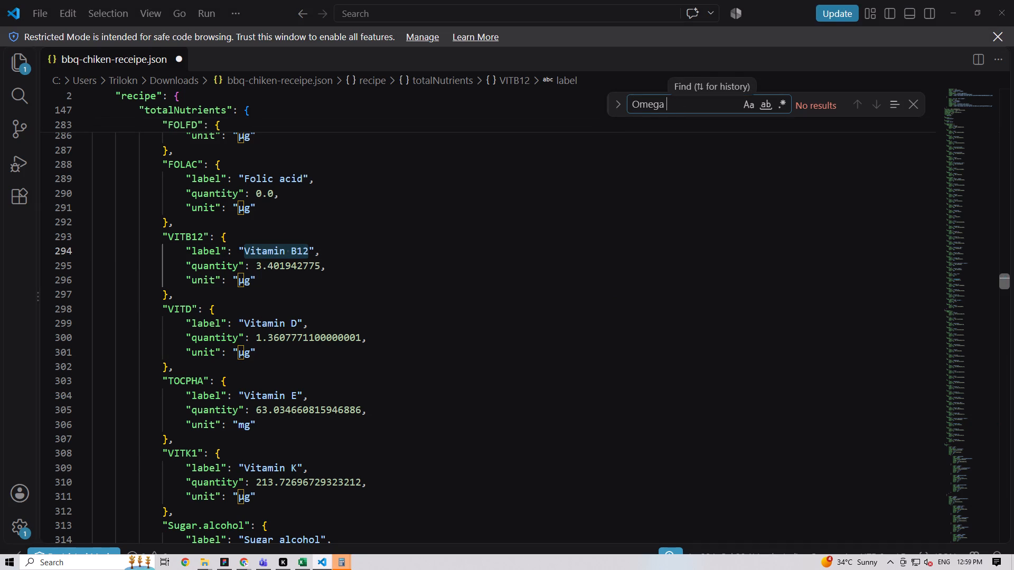
key("BackSpace")
key("Return")
key("Return")
key("Return")
Search the recipe JSON for the omega-3 nutrient under the alternative terms "DHA", "Omega 3" and "Omega3".
key("ctrl+a")
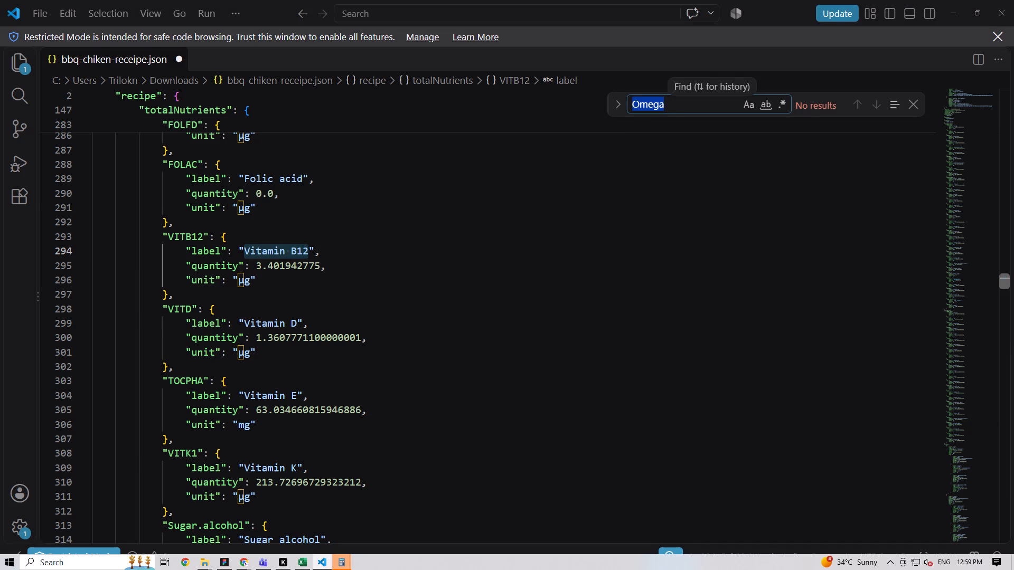
key("shift+d")
type("HA")
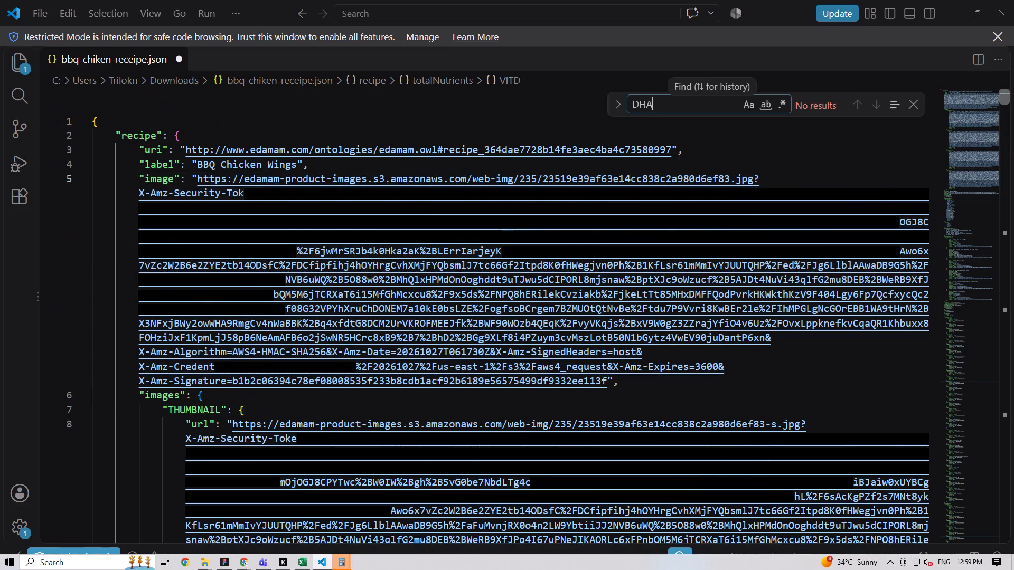
key("ctrl+a")
type("Omega 3")
key("BackSpace")
key("BackSpace")
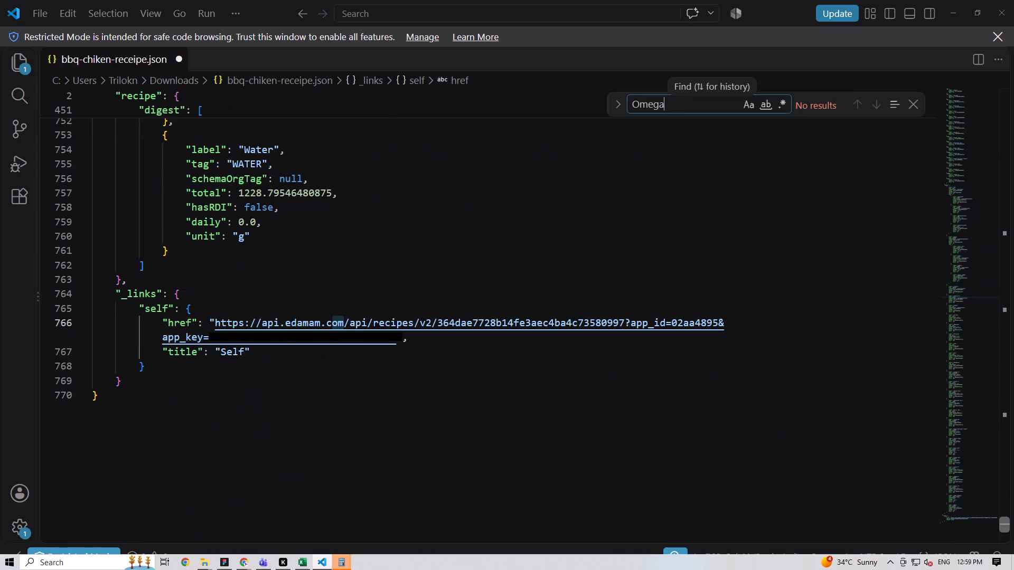
key("3")
Copy the Fibre label from the Baked Salsa Chicken nutrient breakdown in Figma and search the recipe JSON for it, also with the spelling "Fiber".
key("alt+Tab")
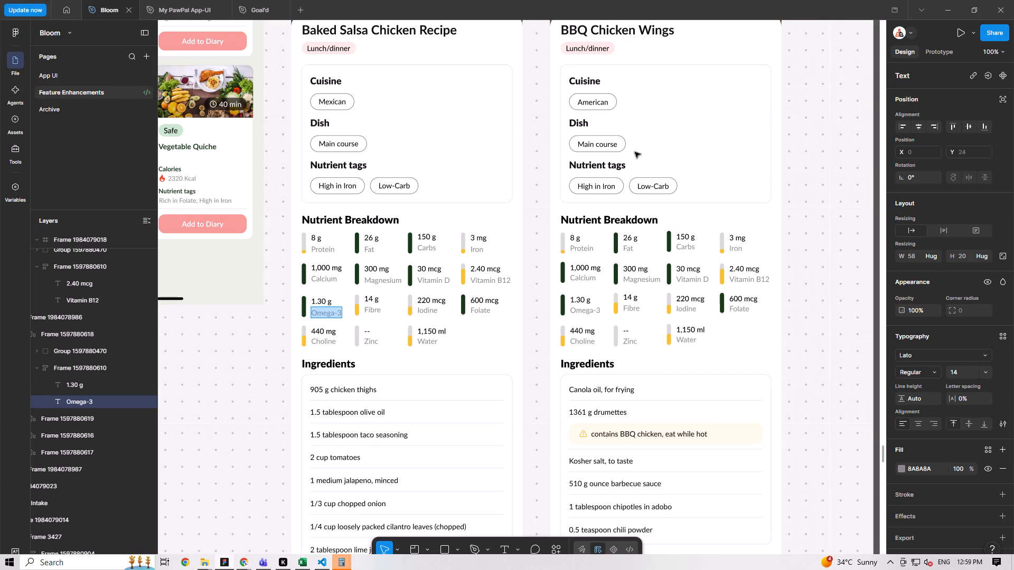
left_click(375, 309, "ctrl")
key("ctrl+a")
key("ctrl+c")
key("alt+Tab")
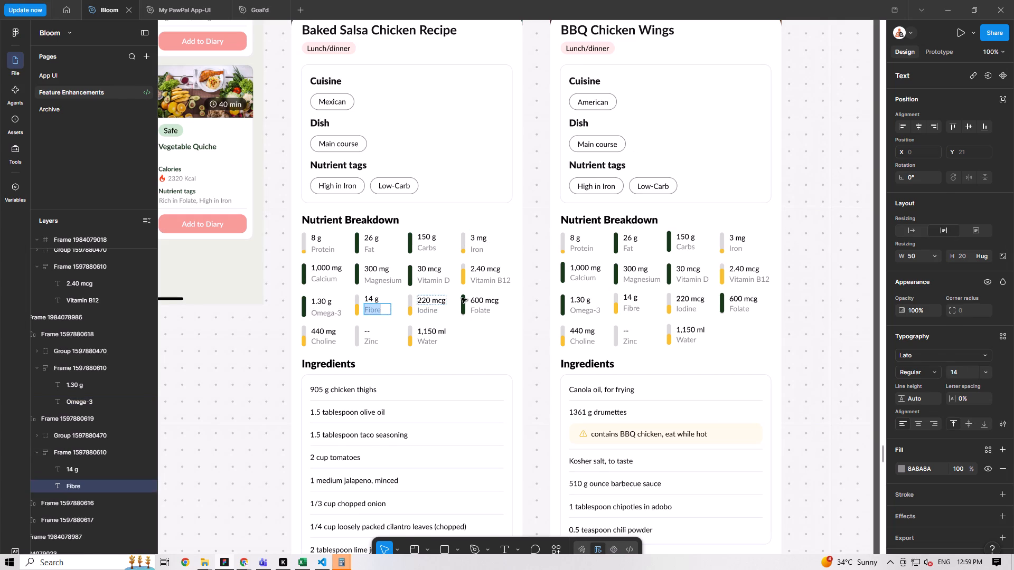
key("ctrl+a")
key("ctrl+v")
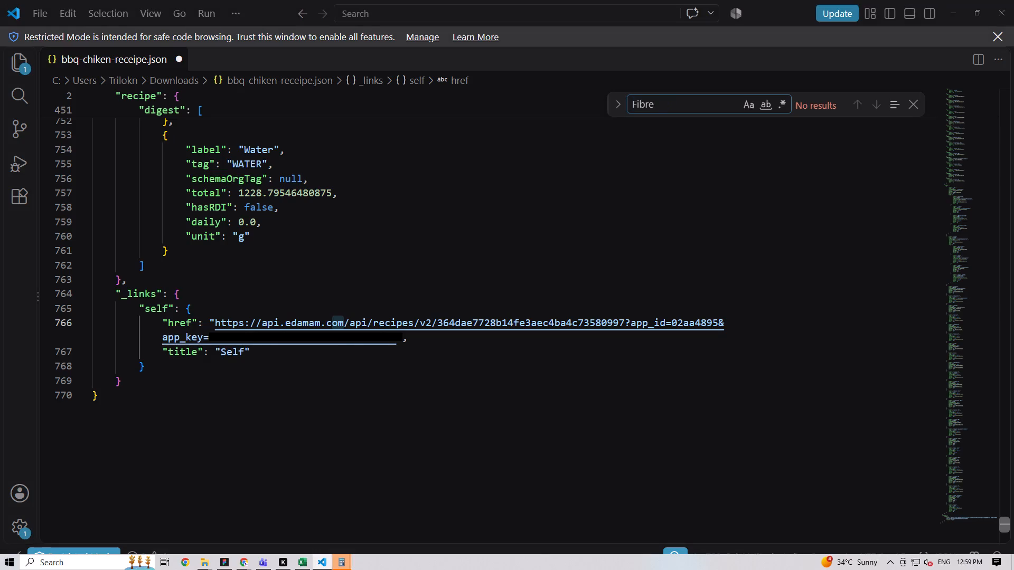
key("Return")
key("Return")
key("Return")
key("BackSpace")
key("BackSpace")
type("er")
key("Return")
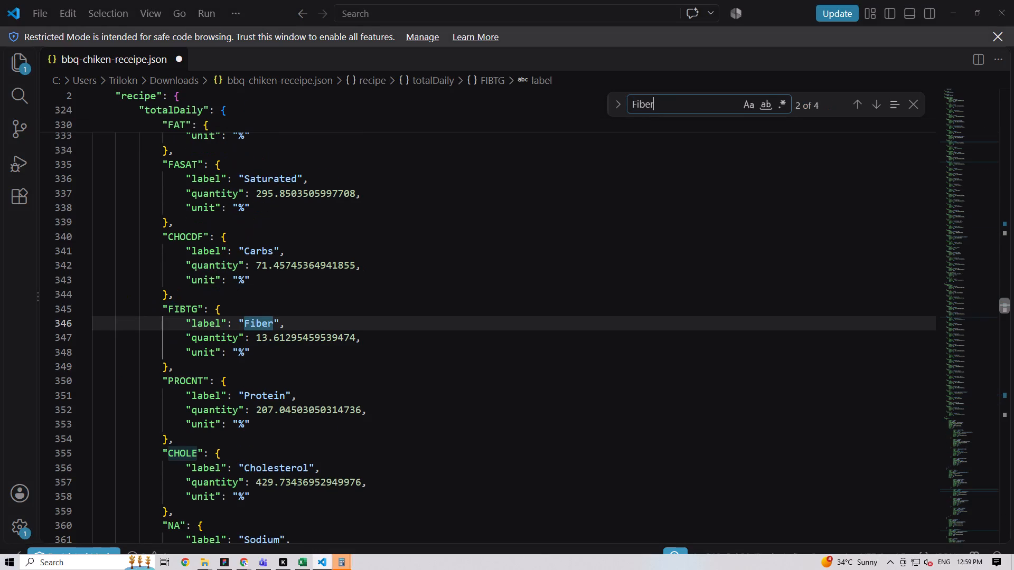
Copy the Iodine label from the Baked Salsa Chicken nutrient breakdown in Figma and search the recipe JSON for it.
key("alt+Tab")
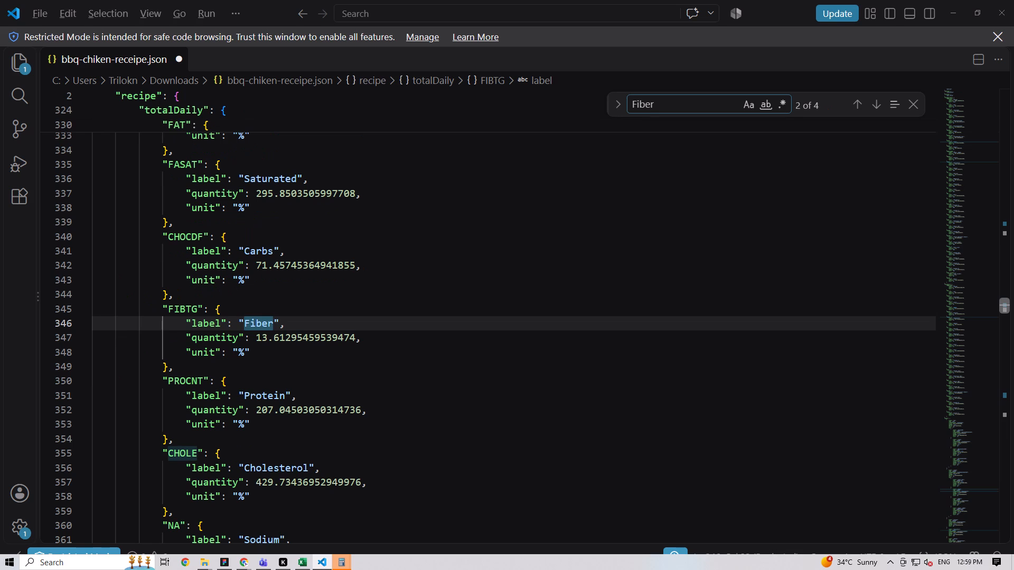
left_click(430, 307)
key("ctrl+a")
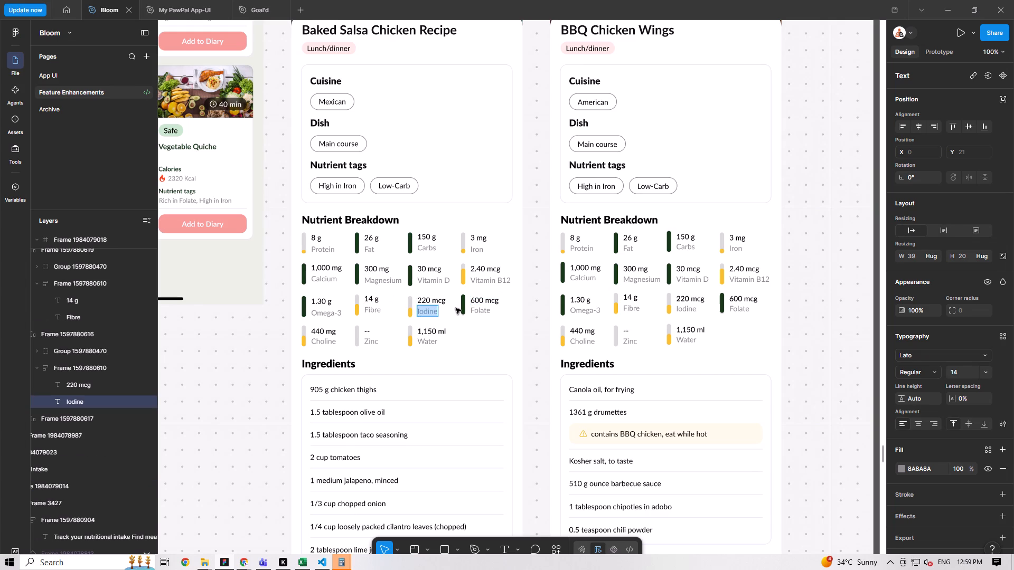
key("ctrl+c")
key("alt+Tab")
key("ctrl+a")
key("ctrl+v")
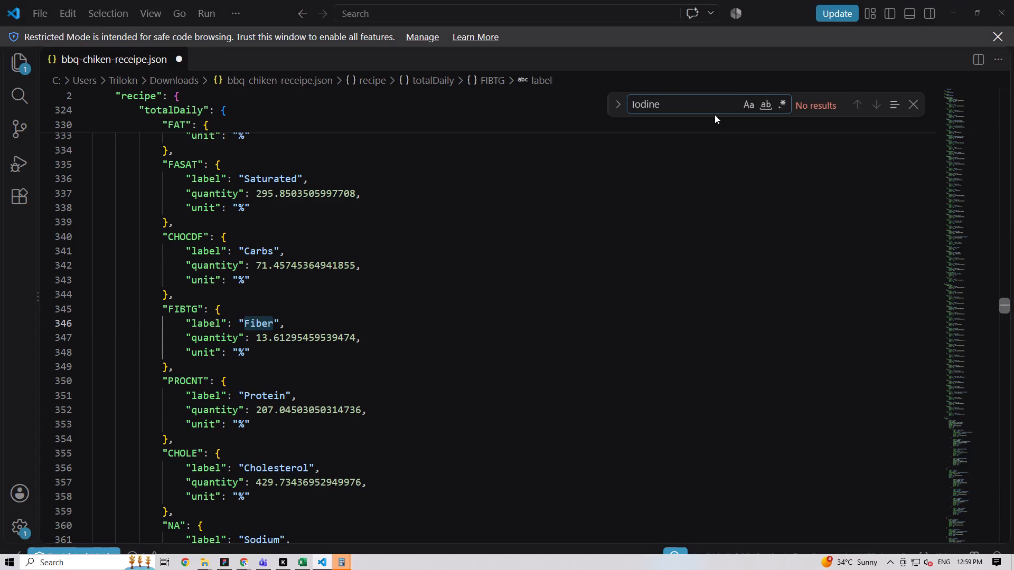
key("ctrl+a")
key("Left")
key("shift+Right")
key("i")
key("ctrl+a")
key("Right")
key("ctrl+a")
key("i")
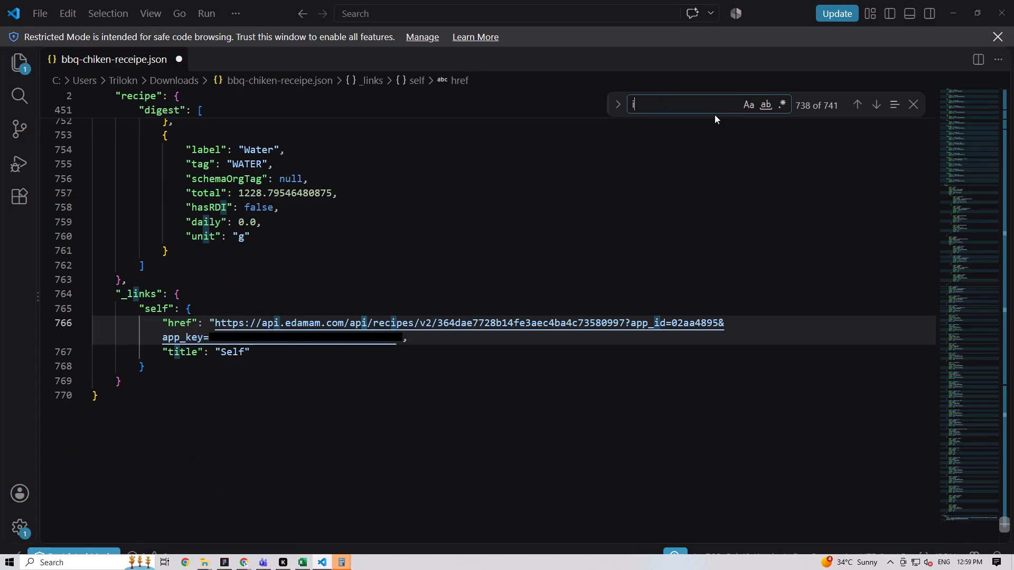
key("ctrl+a")
type("pbg")
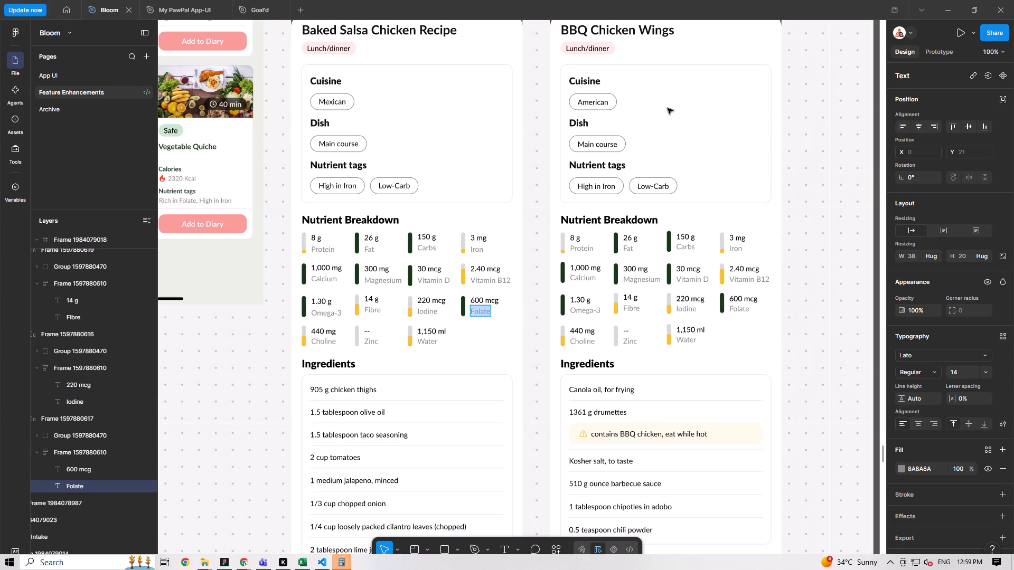
key("alt+Tab")
key("alt+Tab")
key("ctrl+a")
key("ctrl+v")
key("ctrl+c")
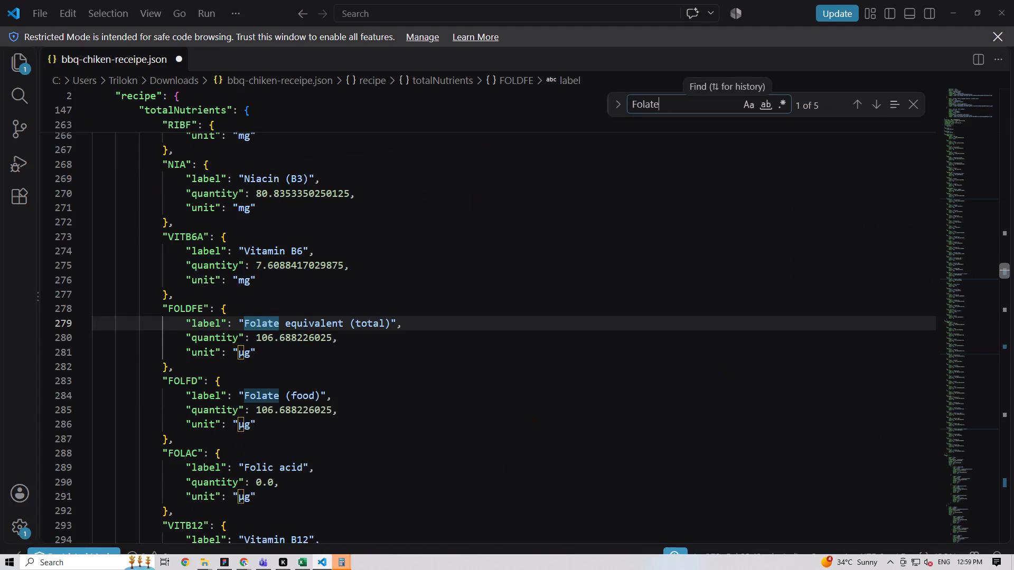
key("Return")
key("Return")
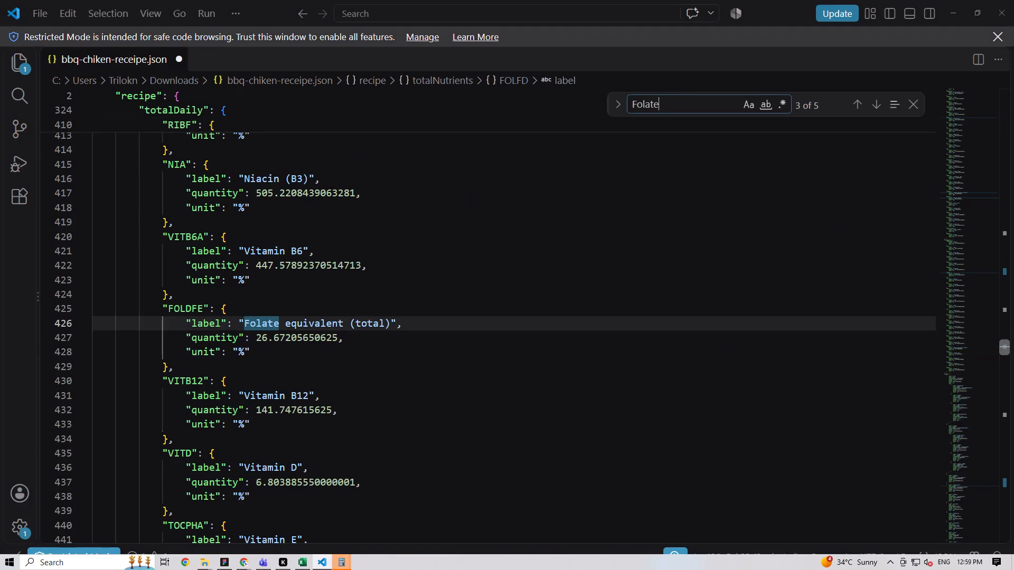
key("shift+Return")
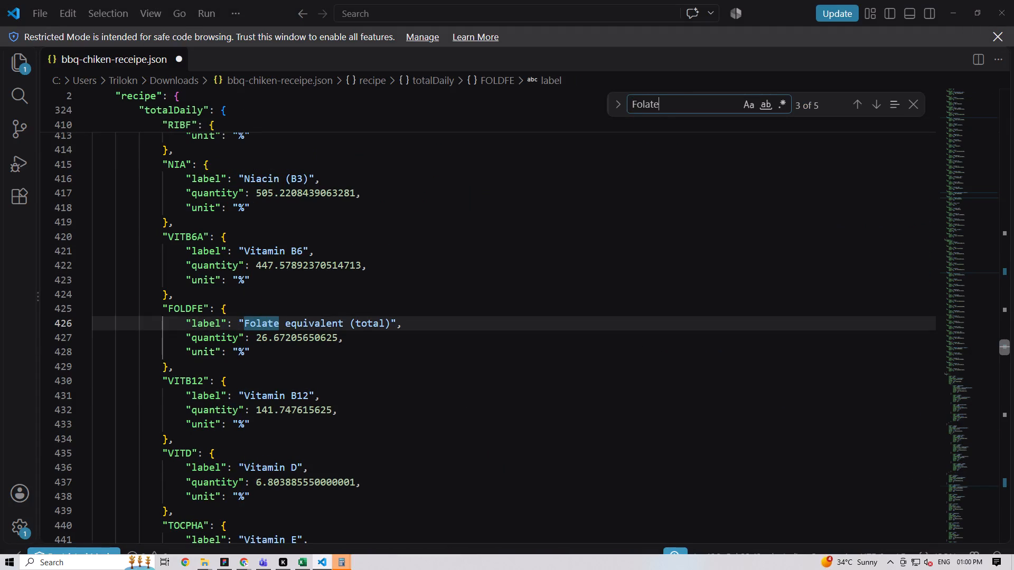
key("Return")
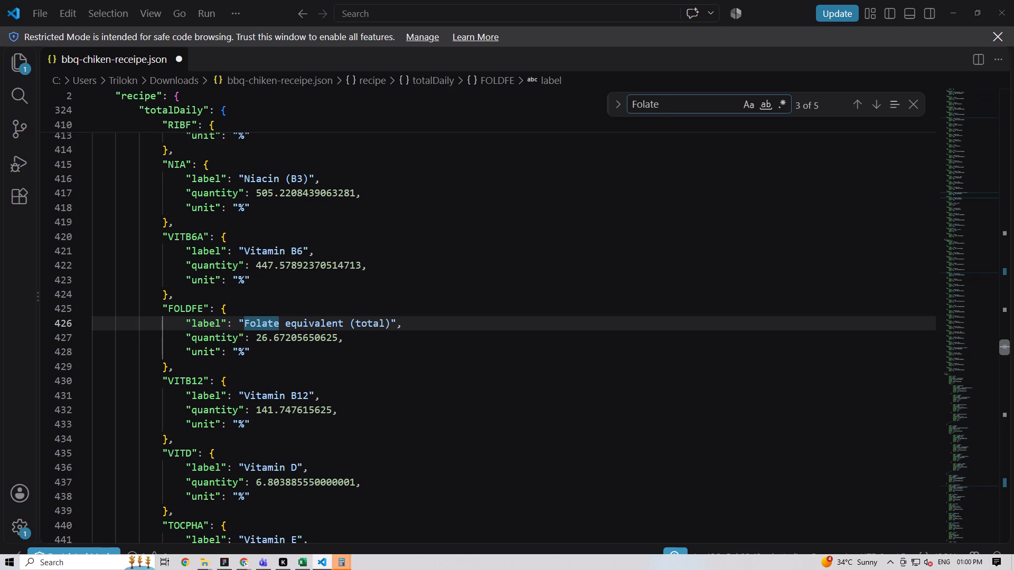
Copy the Choline label from the Baked Salsa Chicken nutrient breakdown in Figma and search the recipe JSON for it.
key("alt+Tab")
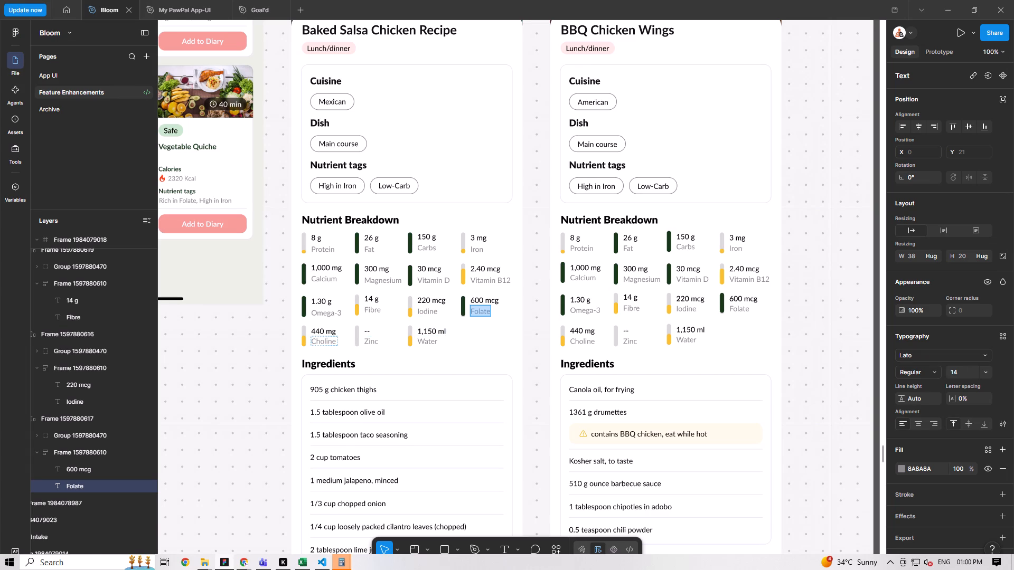
left_click(328, 338, "ctrl")
key("ctrl+a")
key("ctrl+c")
key("alt+Tab")
left_click(701, 106)
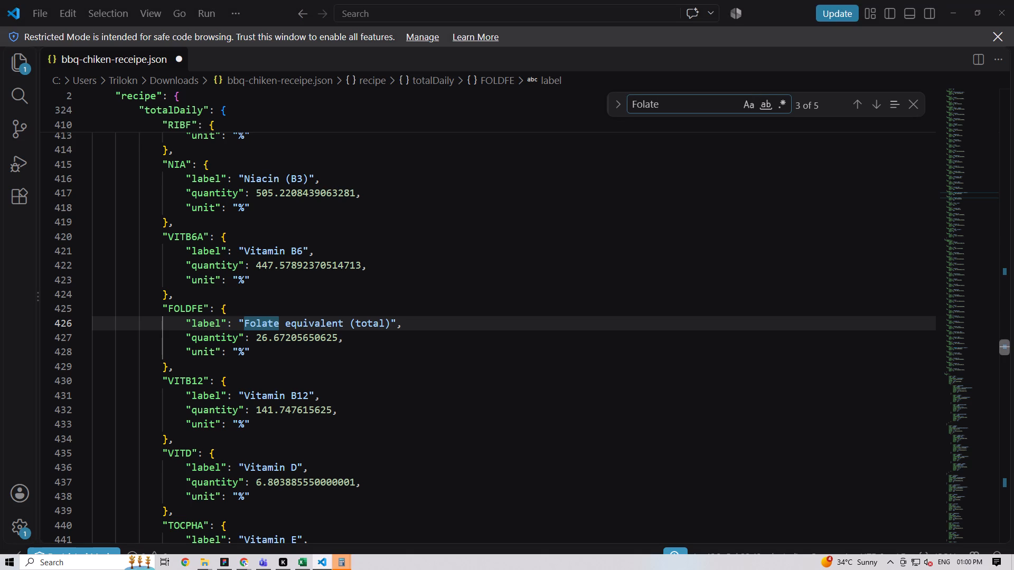
key("ctrl+a")
key("ctrl+v")
Copy the Zinc label from the Baked Salsa Chicken nutrient breakdown in Figma and search the recipe JSON for it.
key("alt+Tab")
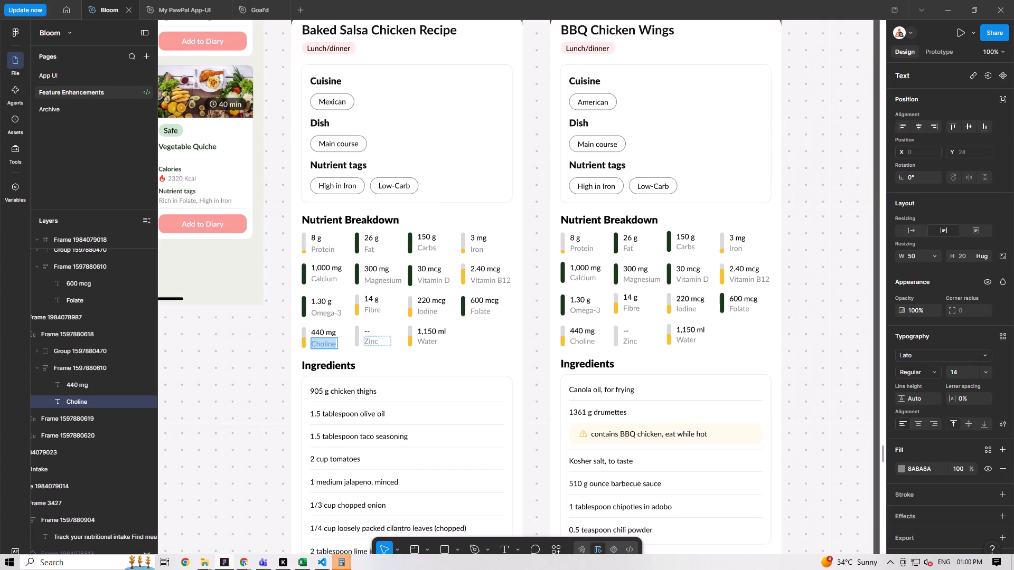
left_click(379, 343)
key("ctrl+a")
key("ctrl+c")
key("alt+Tab")
key("ctrl+a")
key("ctrl+v")
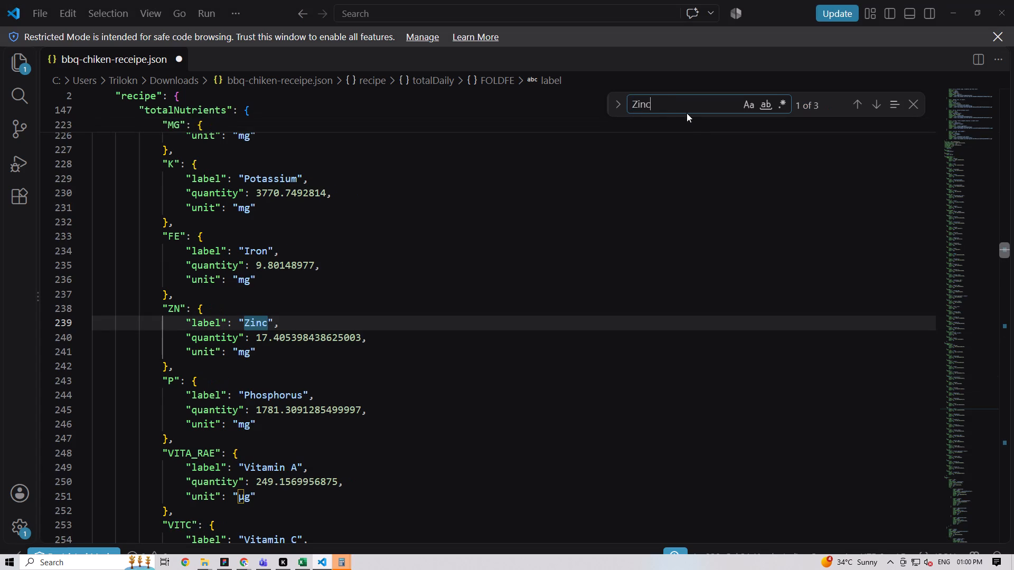
key("alt+Tab")
key("alt+Tab")
Copy the Water label from the Baked Salsa Chicken nutrient breakdown in Figma, save the recipe JSON and search it for the label.
key("alt+Tab")
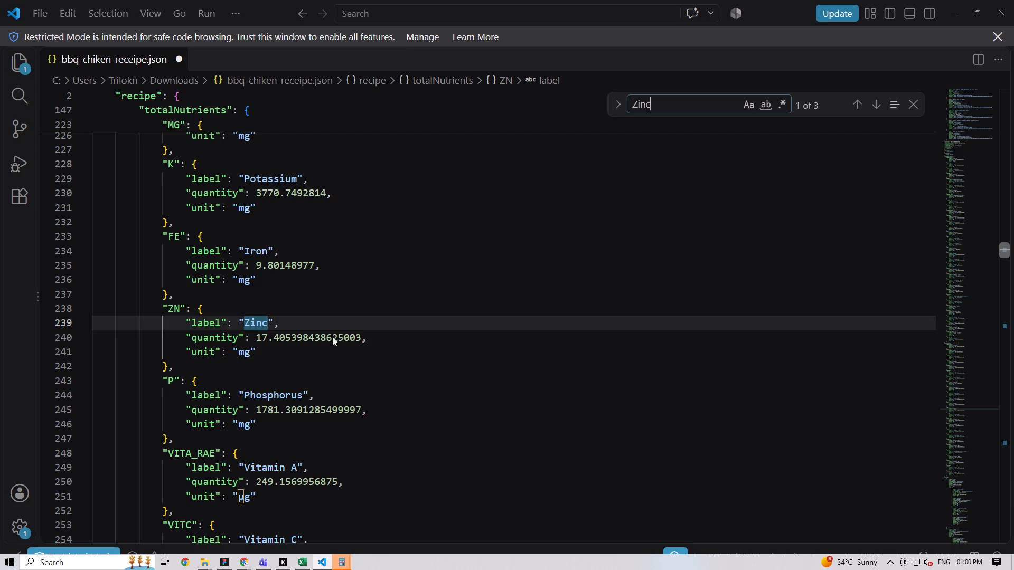
left_click(434, 341, "ctrl")
key("ctrl+a")
key("ctrl+v")
key("ctrl+c")
key("ctrl+c")
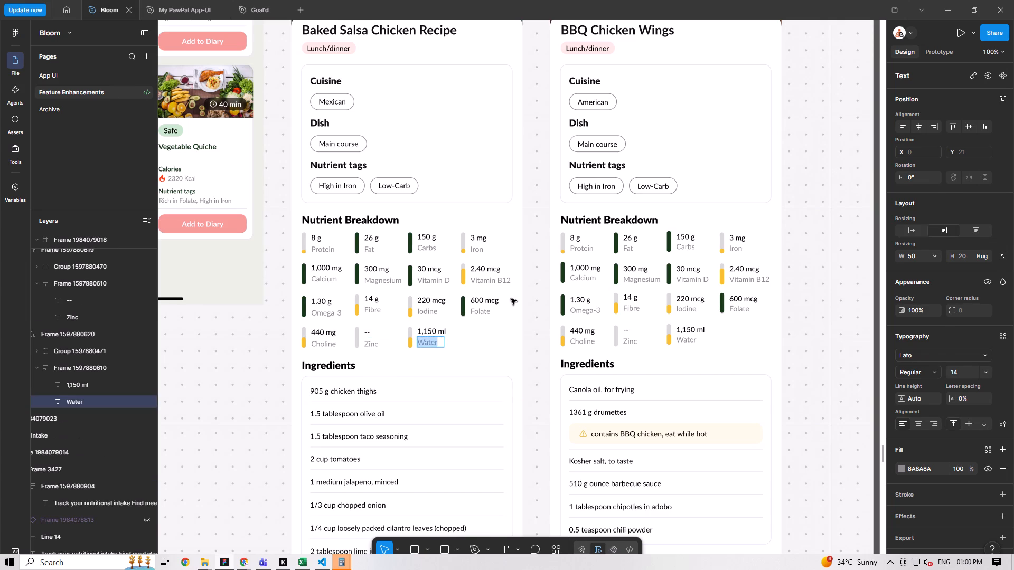
key("alt+Tab")
key("ctrl+s")
key("ctrl+a")
key("ctrl+v")
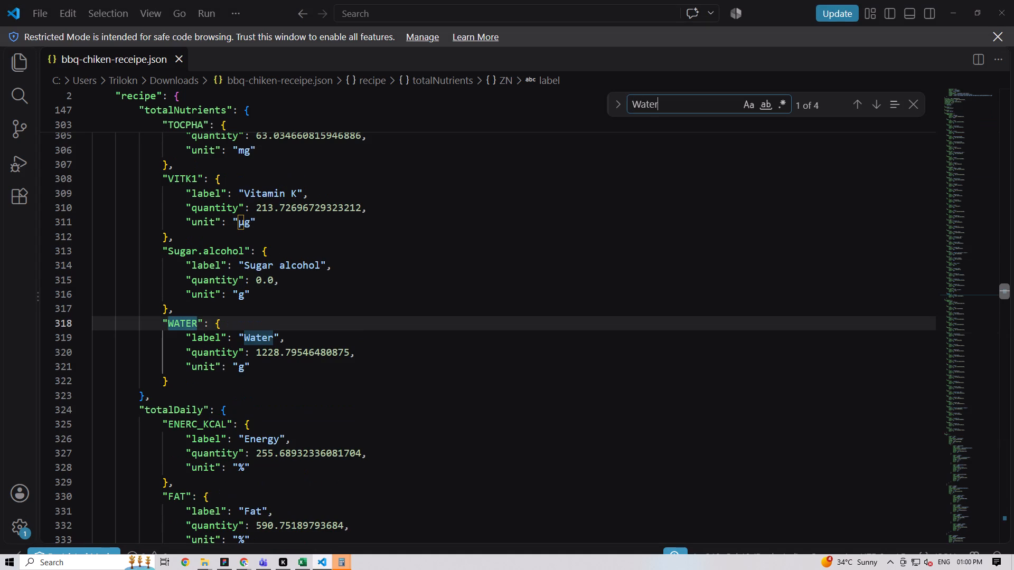
key("alt+Tab")
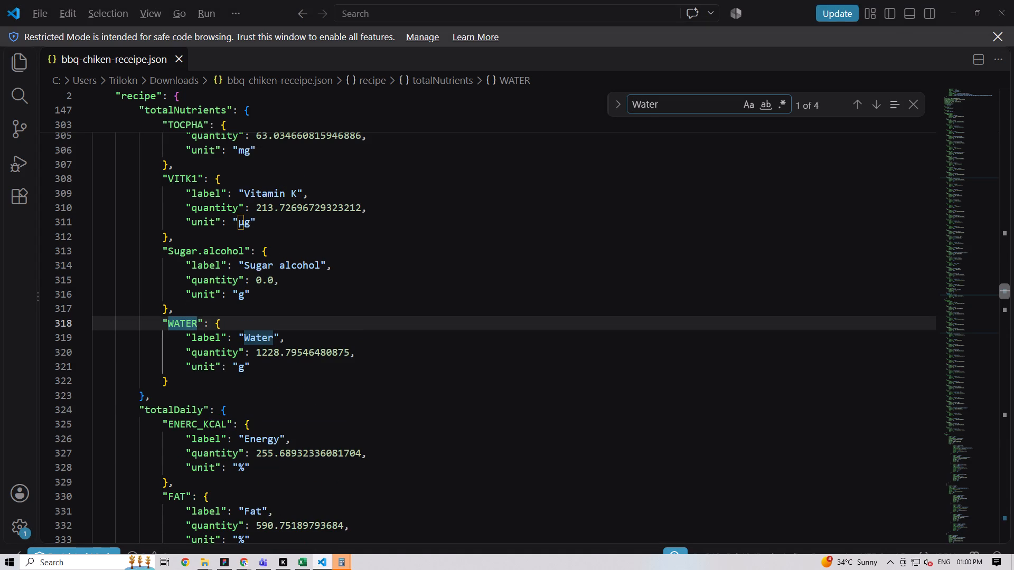
key("alt+Tab")
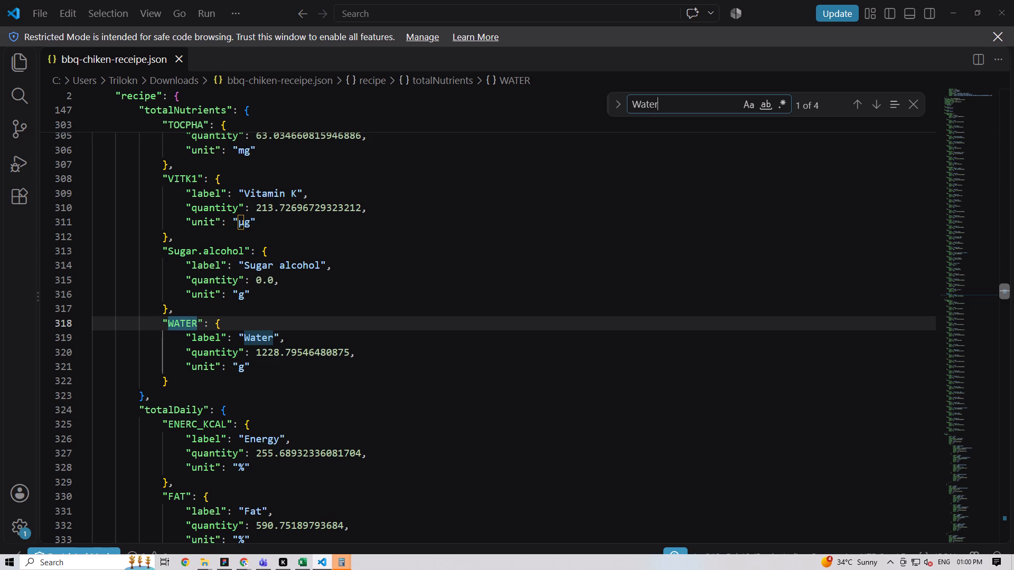
key("alt+Tab")
In Figma, set the auto layout alignment of all four Baked Salsa Chicken nutrient rows to bottom left.
left_click(536, 335)
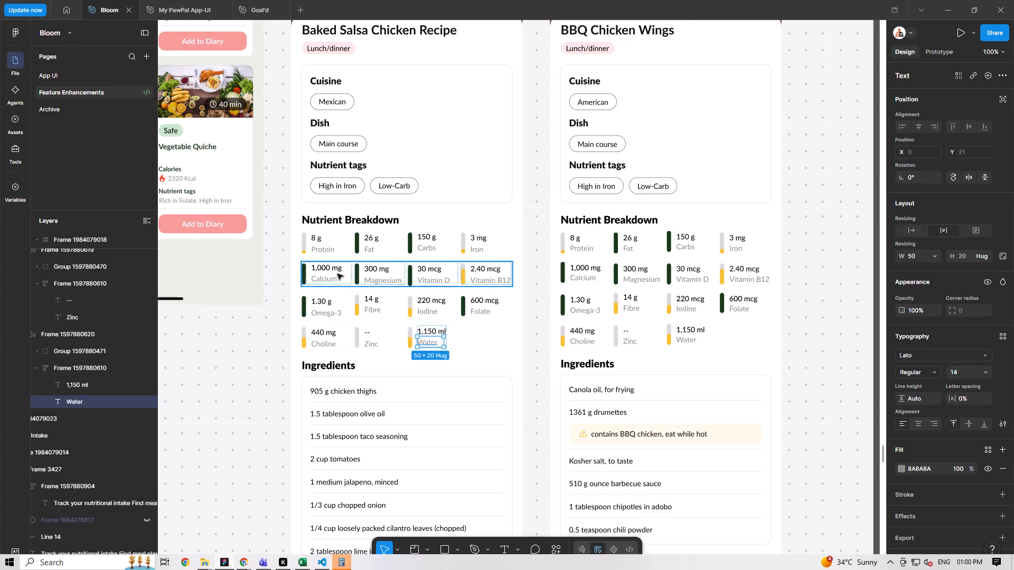
scroll(337, 274, "up", 4, "ctrl")
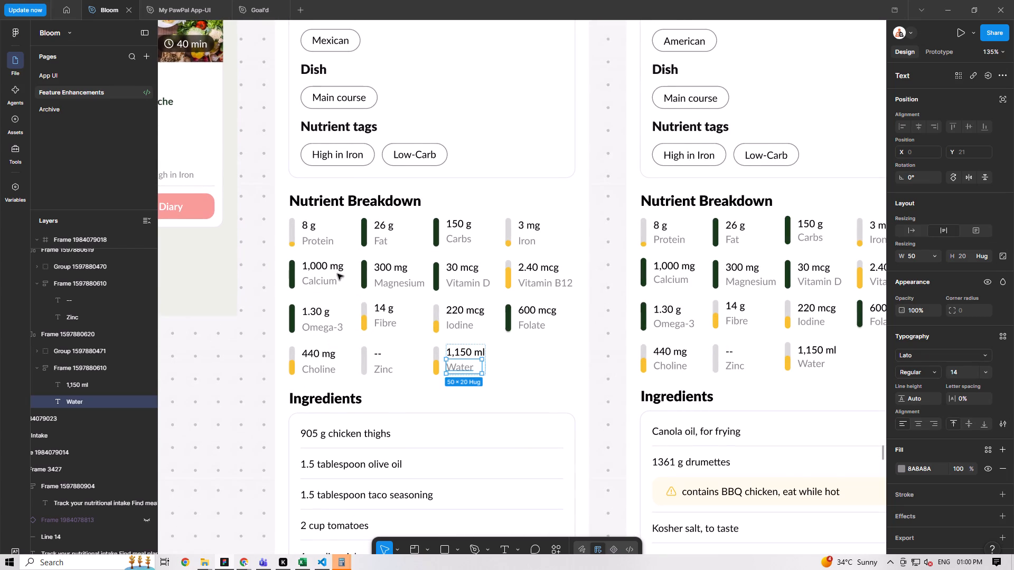
left_click(394, 316)
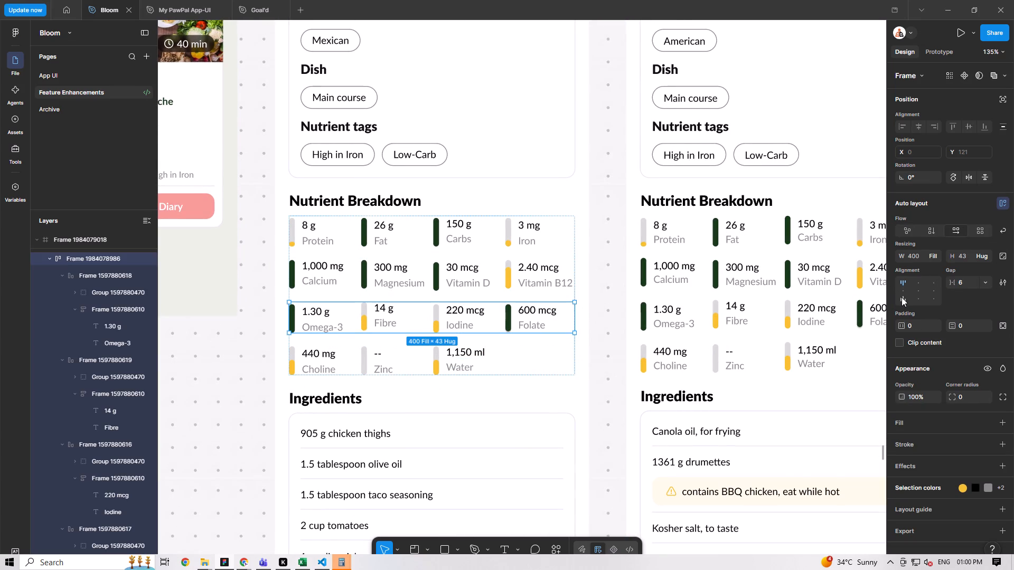
left_click(902, 297)
left_click(471, 280)
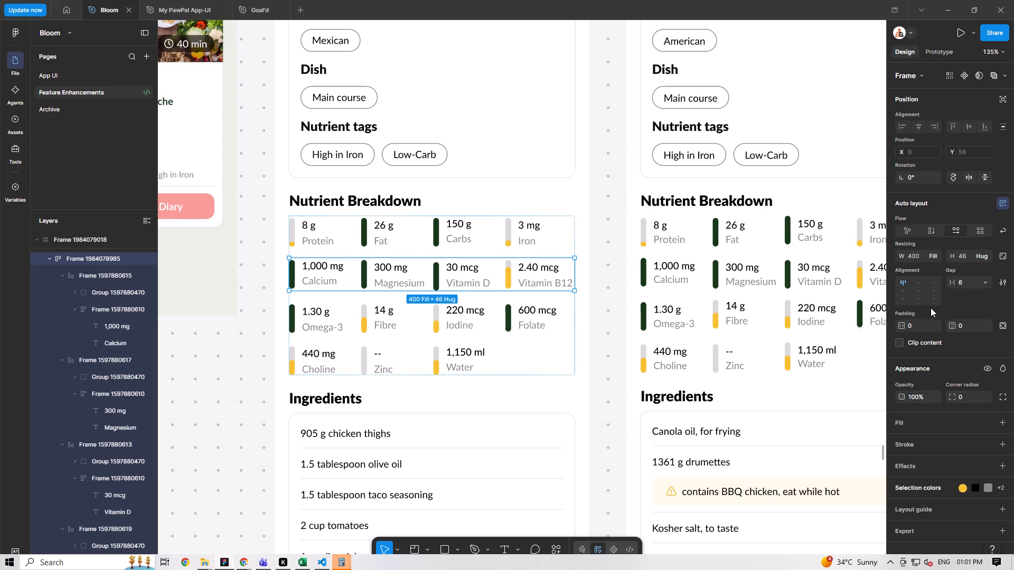
left_click(902, 300)
left_click(458, 243)
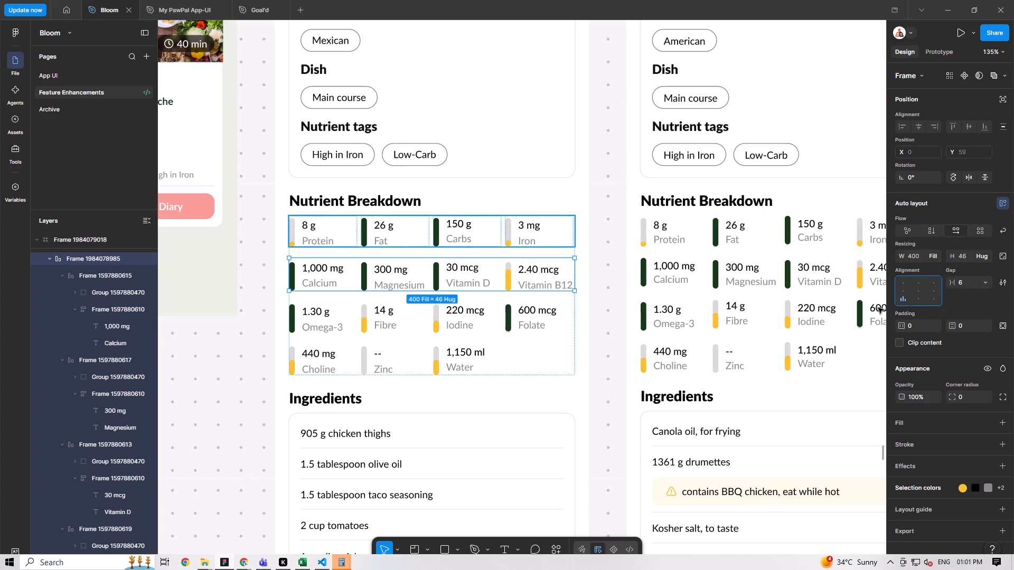
left_click(903, 301)
left_click(455, 354)
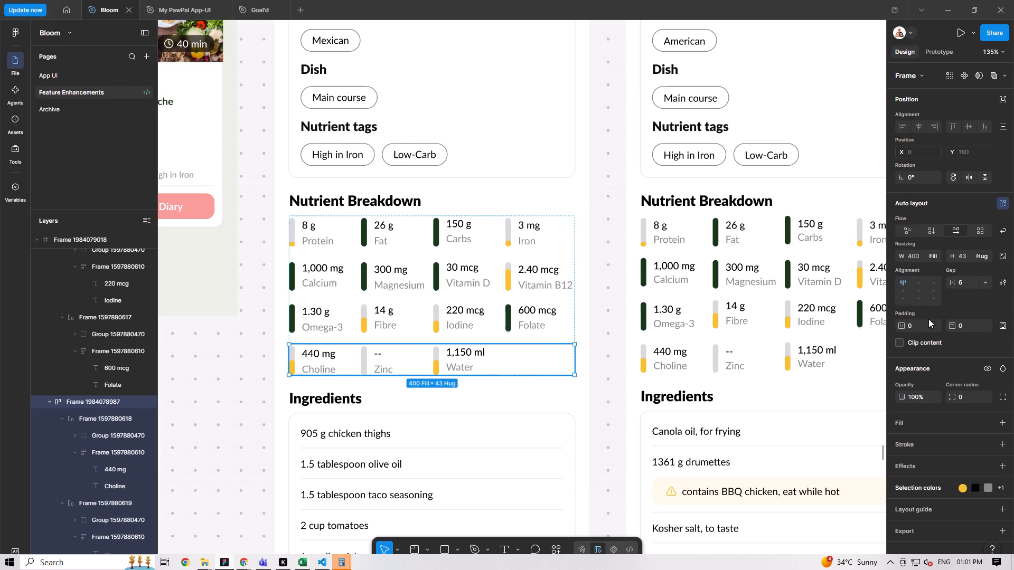
left_click(901, 298)
Set the auto layout alignment of all four BBQ Chicken Wings nutrient rows to bottom left.
scroll(401, 339, "down", 5, "ctrl")
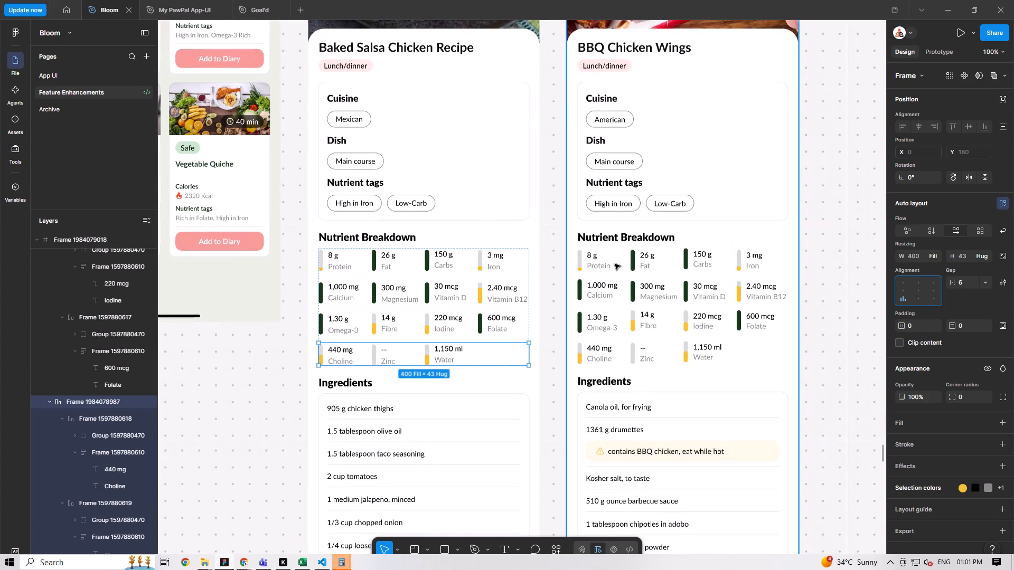
left_click(615, 264)
left_click(240, 345)
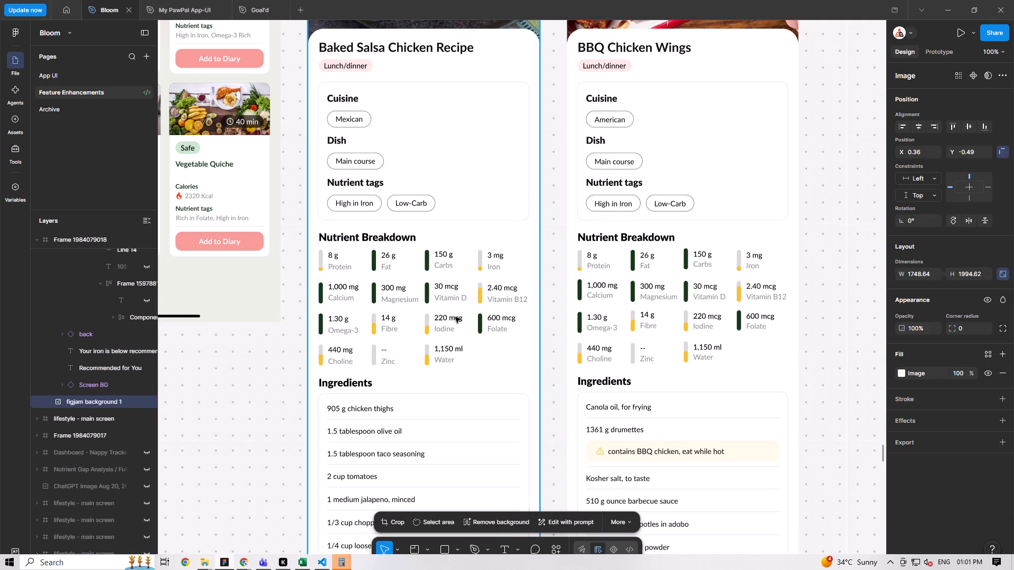
triple_click(640, 316)
left_click(640, 316)
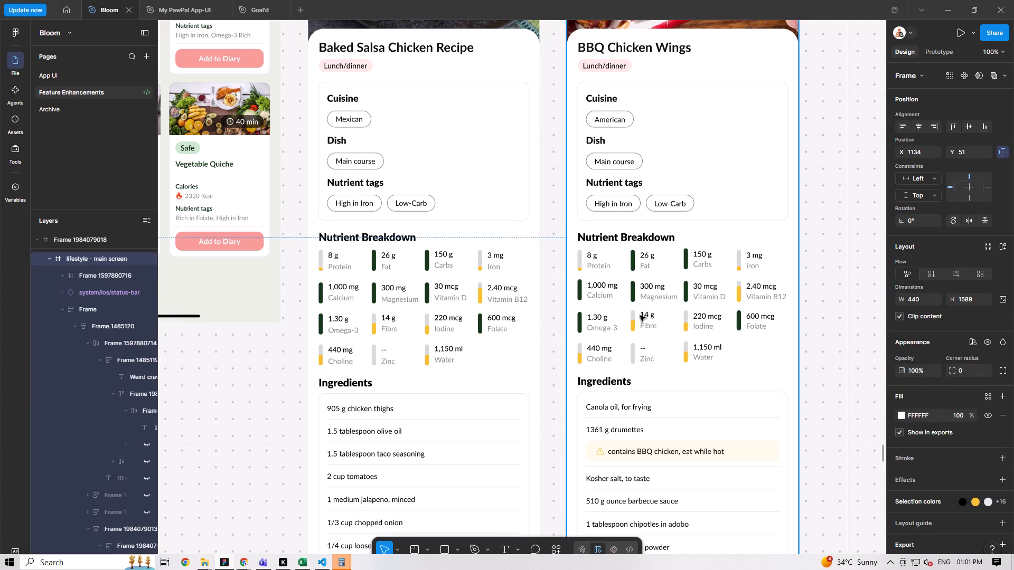
double_click(640, 316)
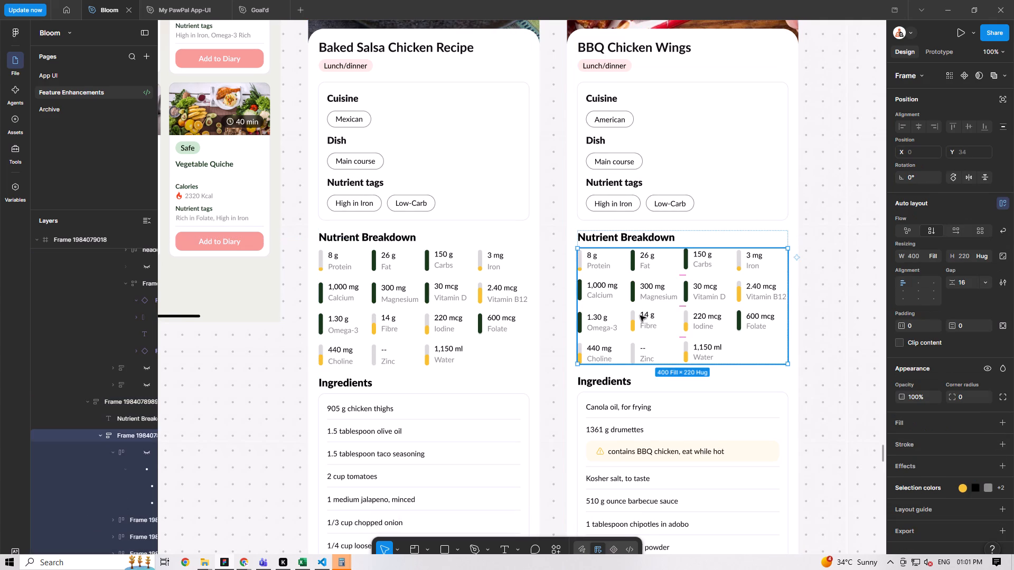
key("Return")
left_click(904, 300)
left_click(842, 322)
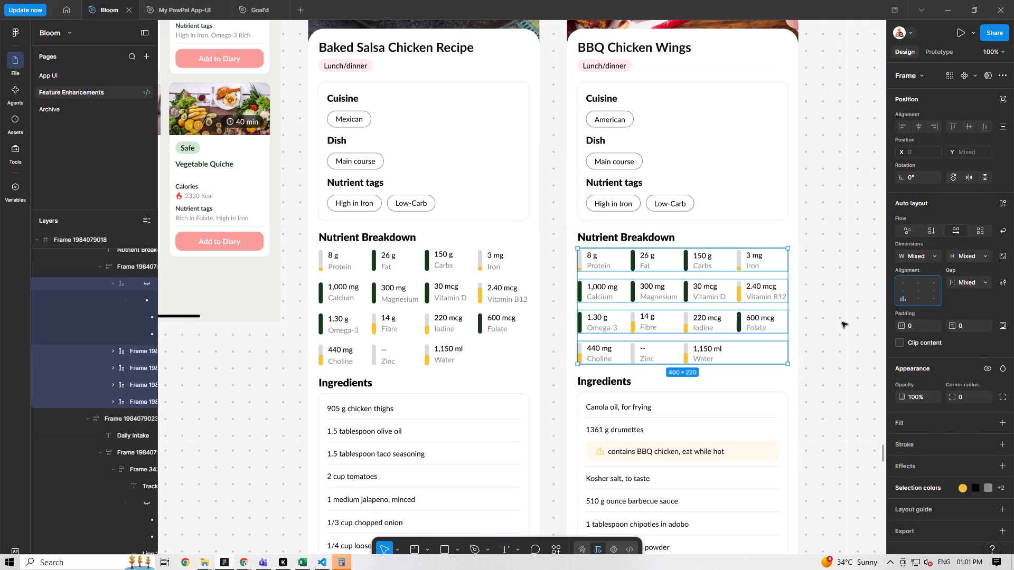
Hide the editor interface and look over the recipe screens together with the surrounding feature frames.
key("ctrl+backslash")
scroll(862, 340, "down", 5, "ctrl")
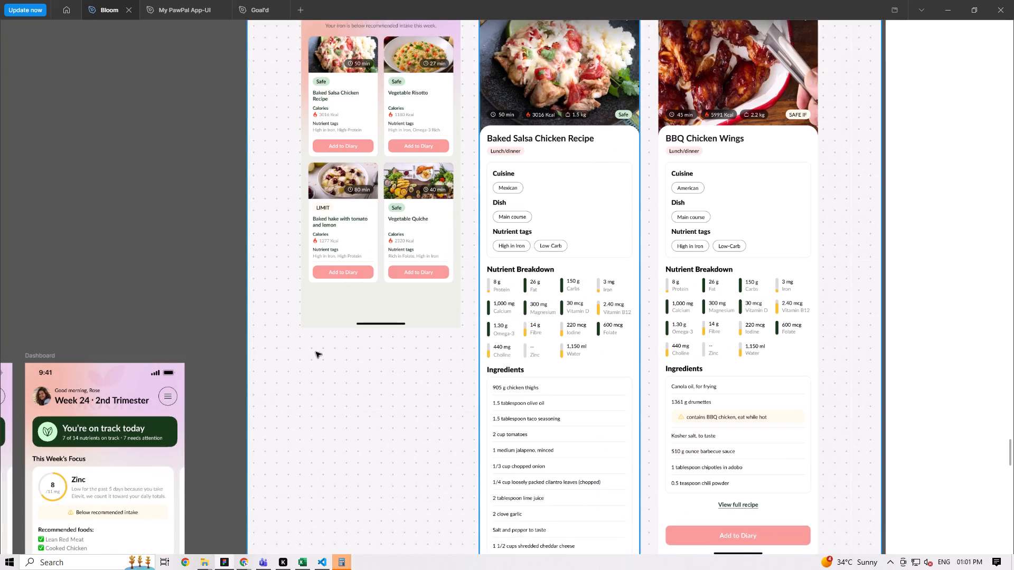
scroll(177, 293, "down", 4, "ctrl")
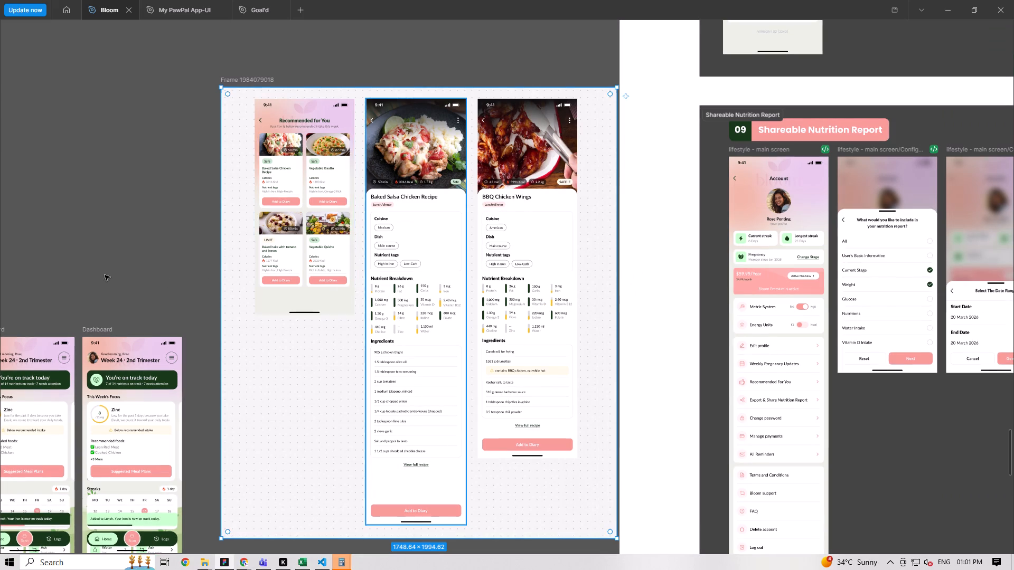
left_click(81, 249)
scroll(182, 184, "down", 4, "ctrl")
scroll(323, 205, "down", 4, "ctrl")
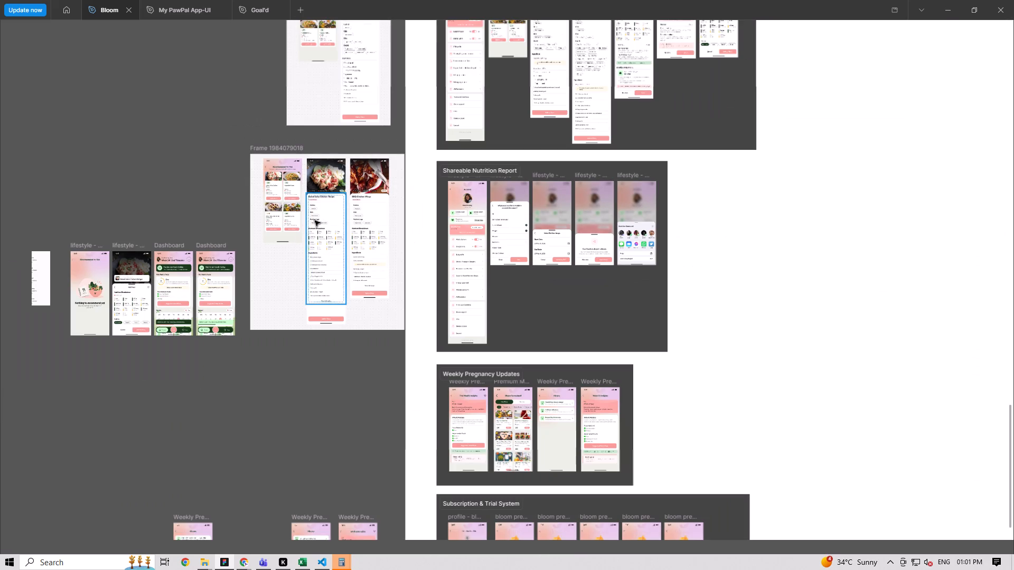
scroll(341, 223, "down", 5, "ctrl")
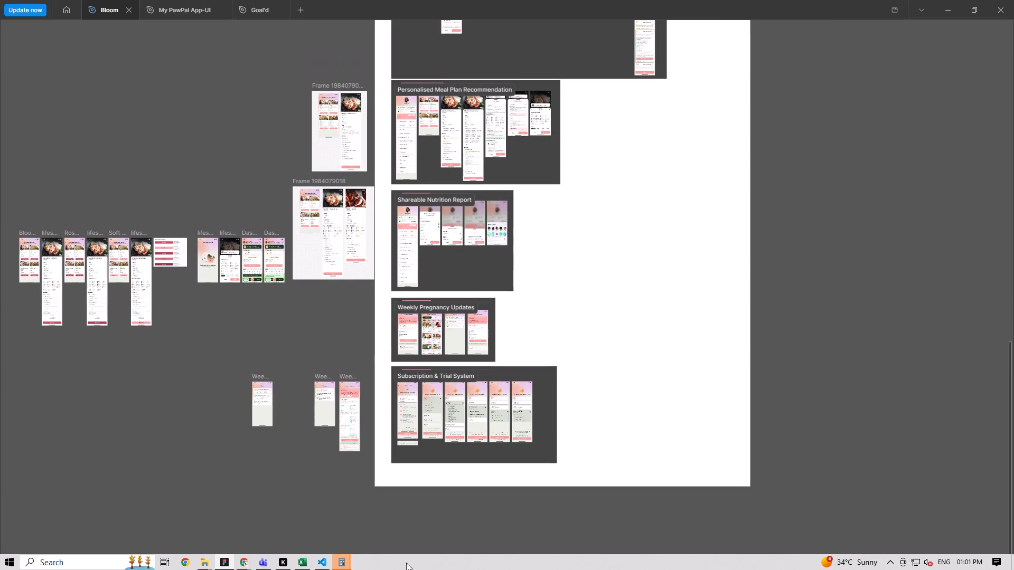
Close both open Calculator windows.
left_click(340, 565)
left_click(388, 478)
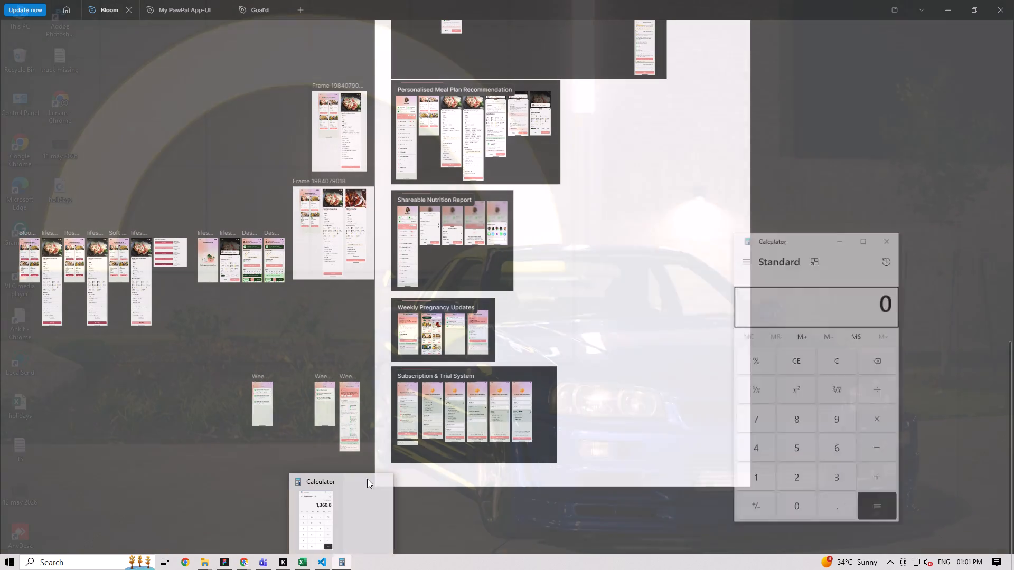
left_click(360, 481)
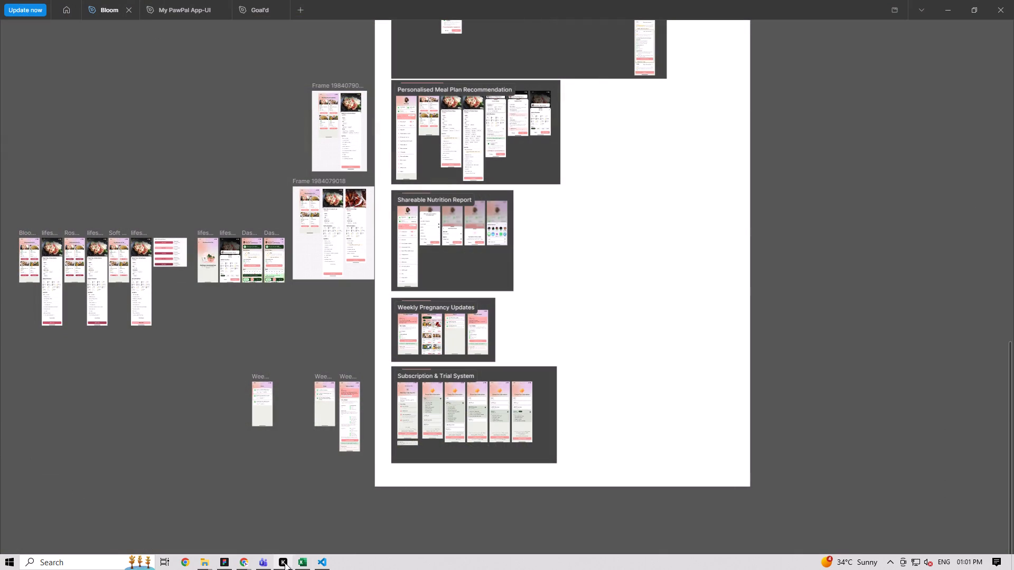
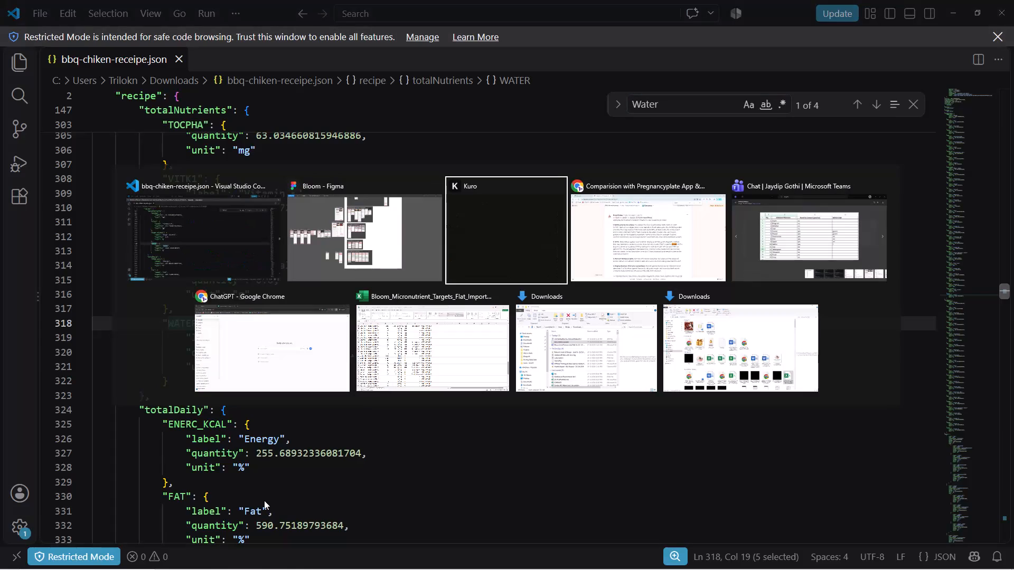
Switch to the Basecamp to-do in Chrome and close the page search for "pound".
key("alt+Tab")
key("alt+Tab")
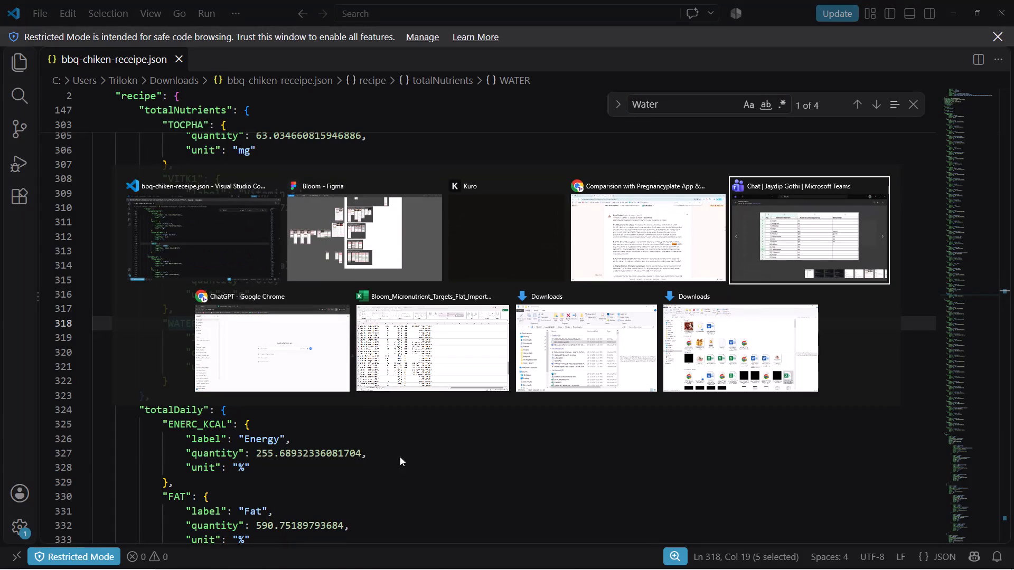
left_click(627, 258, "alt")
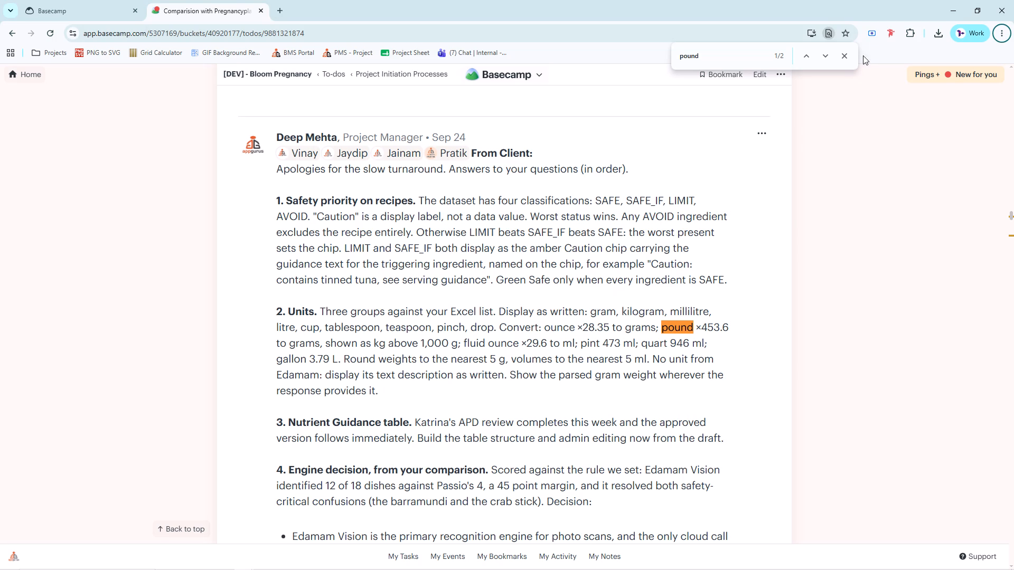
left_click(842, 56)
Return to the Bloom file in Figma and examine the nutrient breakdown rows on the Baked Salsa Chicken and BBQ Chicken Wings screens.
key("alt+Tab")
key("alt+Tab")
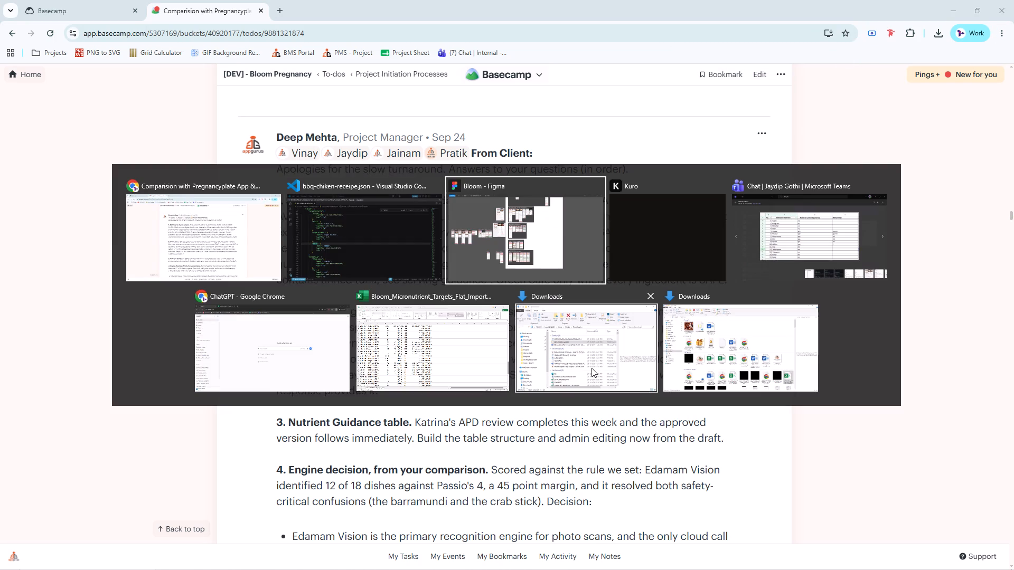
scroll(119, 263, "up", 3, "ctrl")
scroll(119, 263, "down", 1, "ctrl")
scroll(119, 263, "up", 10, "ctrl")
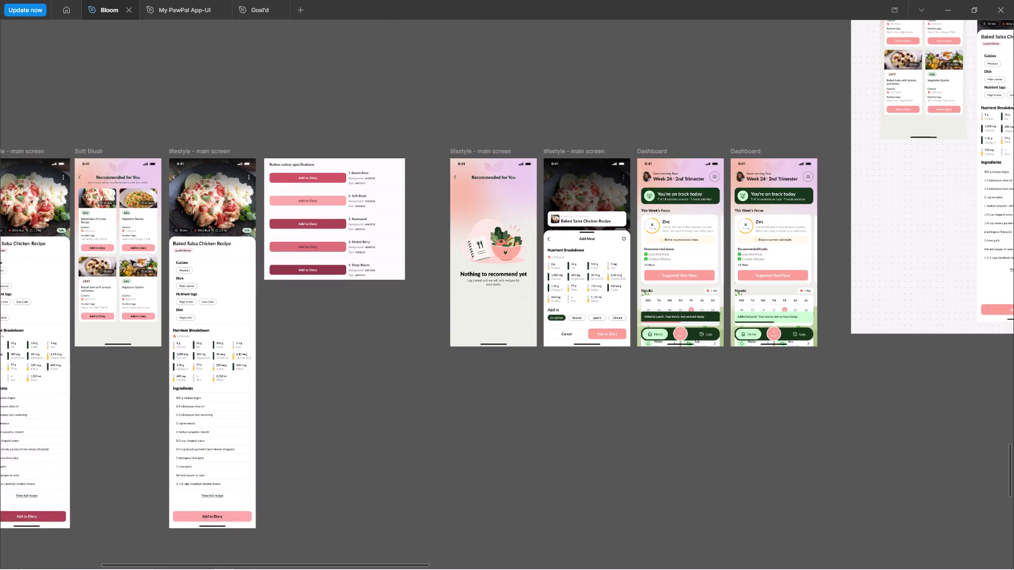
scroll(641, 337, "up", 5, "ctrl")
scroll(576, 236, "up", 5, "ctrl")
scroll(614, 236, "down", 20, "ctrl")
scroll(614, 236, "down", 6, "ctrl")
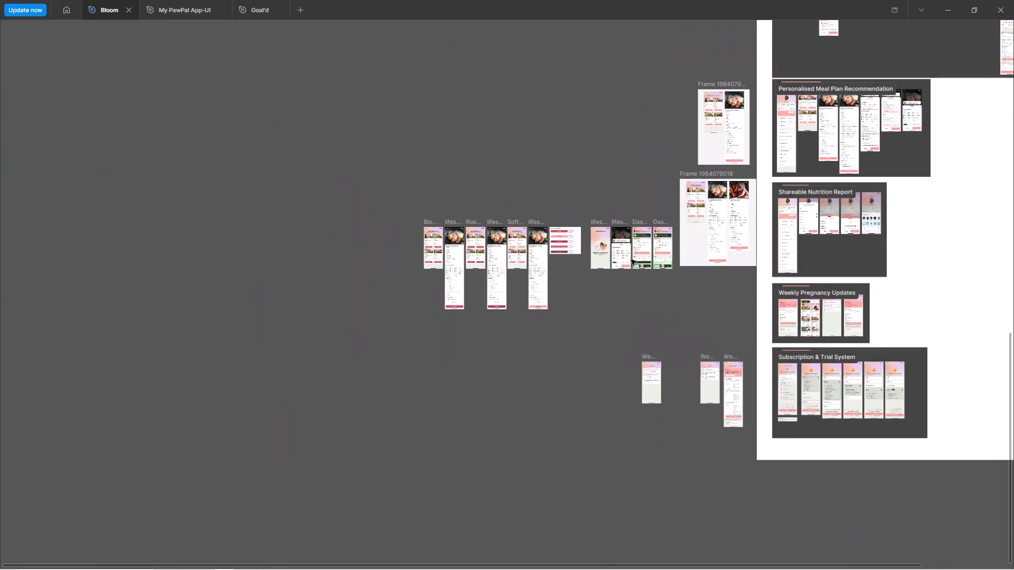
scroll(639, 260, "up", 1, "ctrl")
scroll(639, 260, "down", 1, "ctrl")
scroll(639, 260, "up", 6, "ctrl")
scroll(800, 206, "up", 10, "ctrl")
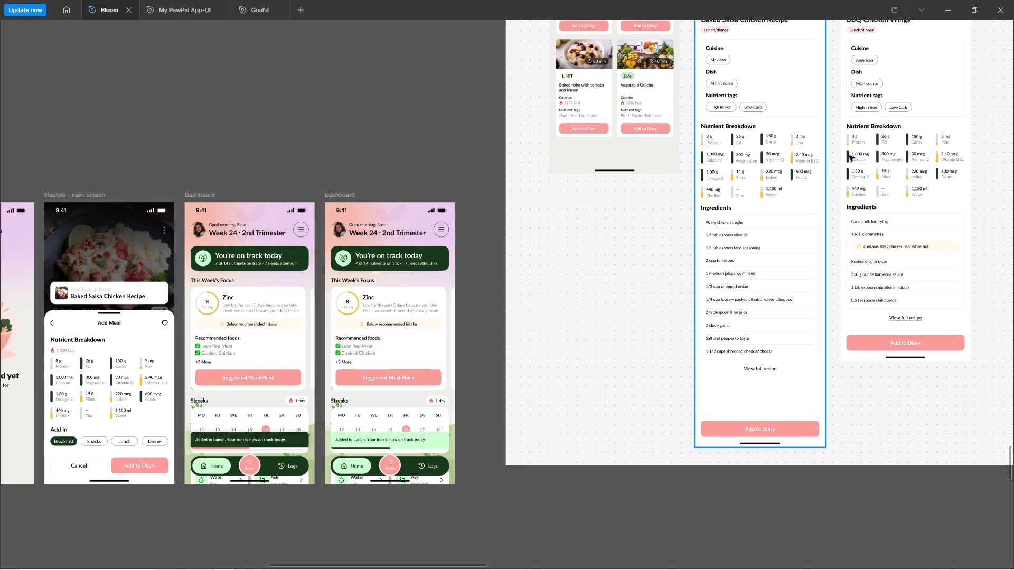
scroll(853, 153, "up", 7, "ctrl")
left_click(697, 201, "ctrl")
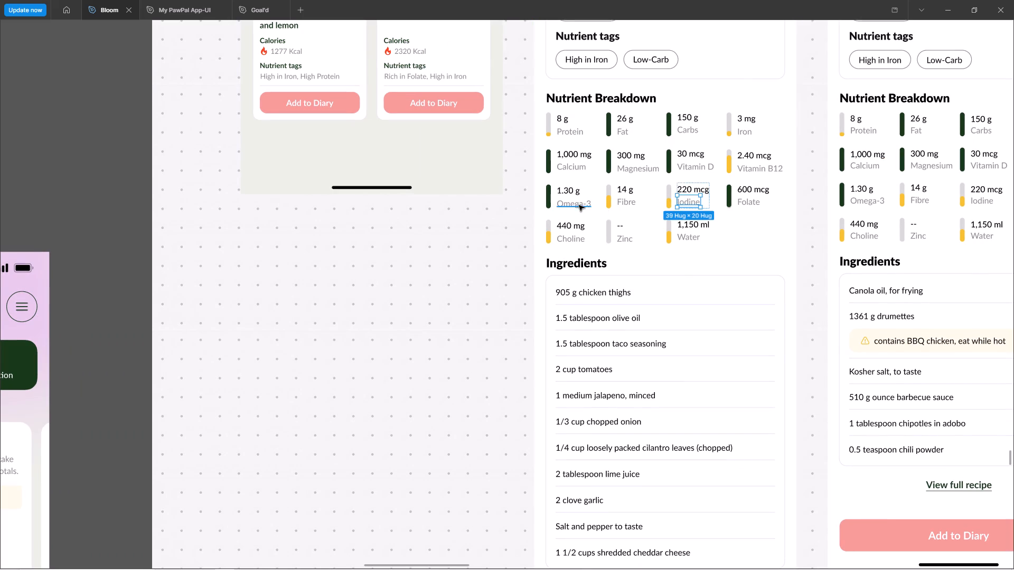
left_click(579, 205, "ctrl")
key("alt+Tab")
left_click(242, 234, "alt")
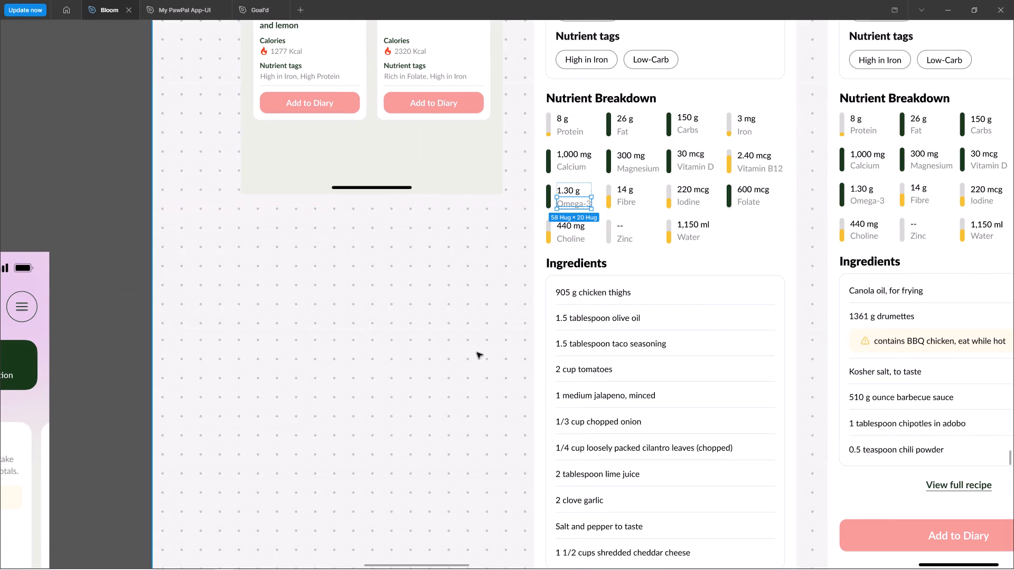
Copy the whole BBQ Chicken Wings recipe screen as a PNG image.
scroll(473, 367, "down", 11, "ctrl")
left_click(304, 251)
scroll(597, 249, "up", 4, "ctrl")
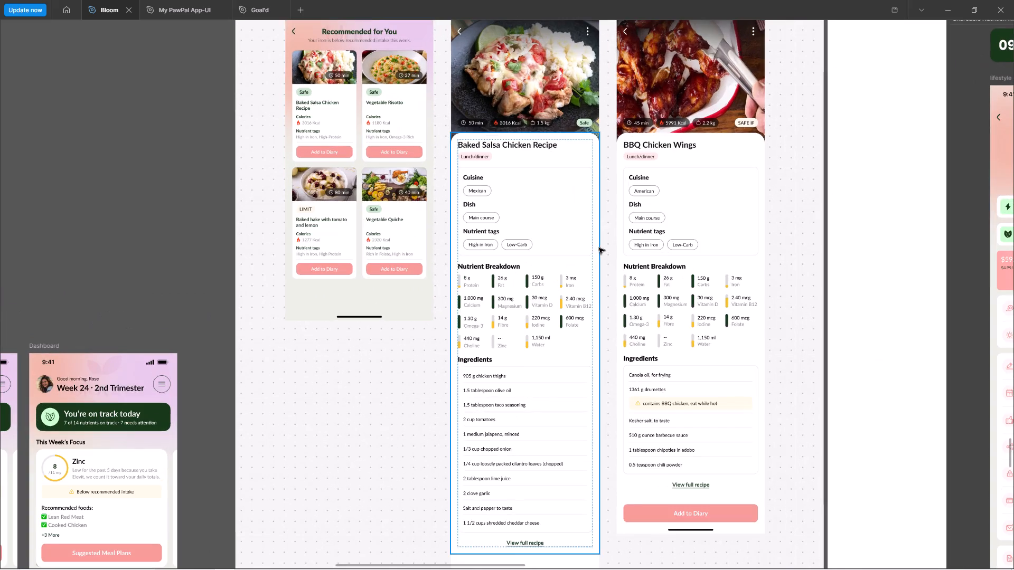
scroll(587, 223, "down", 4, "ctrl")
left_click(492, 63)
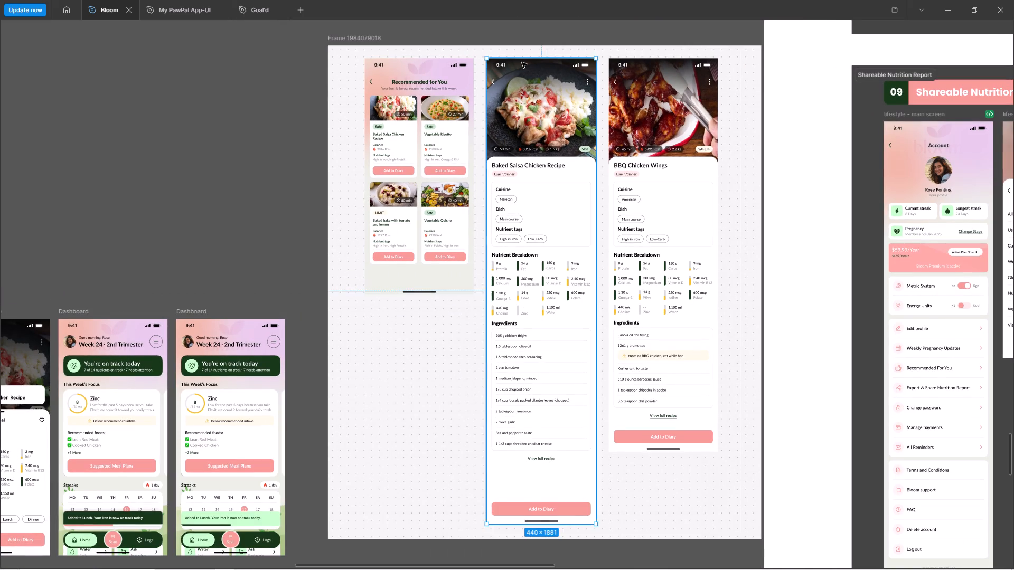
left_click(659, 77)
key("ctrl+shift+c")
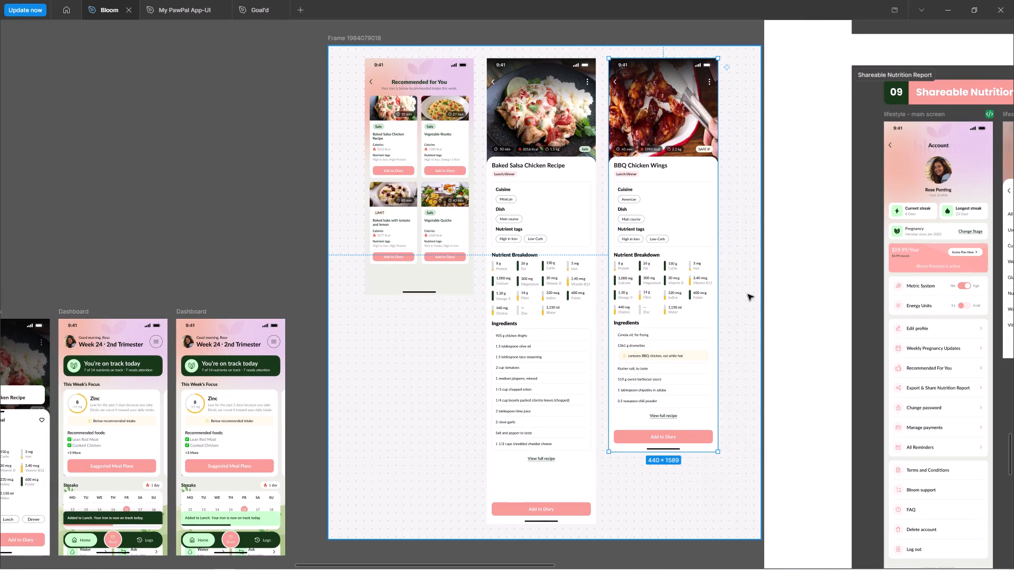
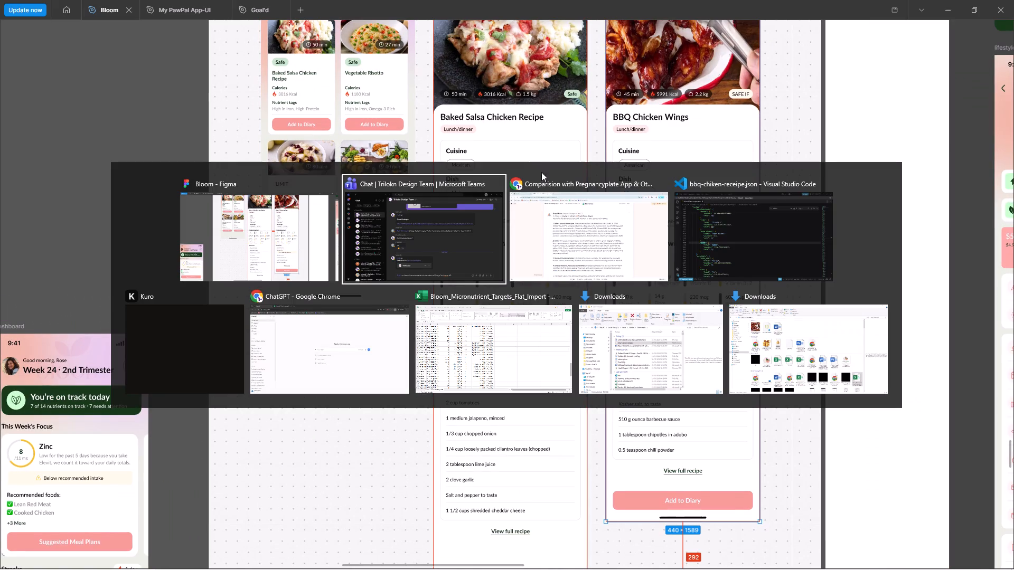
Search bbq-chiken-receipe.json in Visual Studio Code for the "Protein" label from the BBQ Chicken Wings screen and check its occurrences.
left_click(745, 227, "alt")
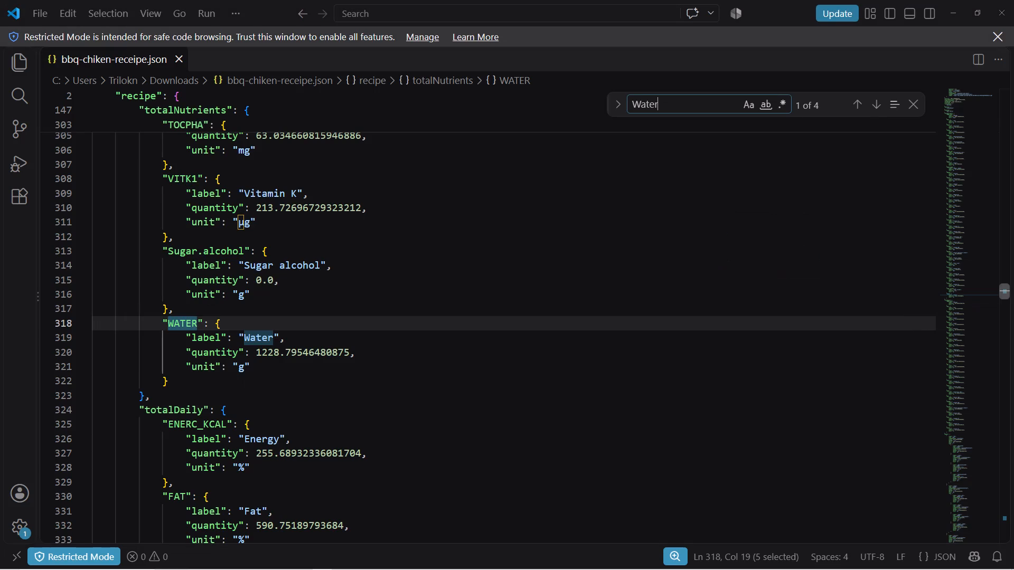
key("alt+Tab")
scroll(728, 287, "up", 5, "ctrl")
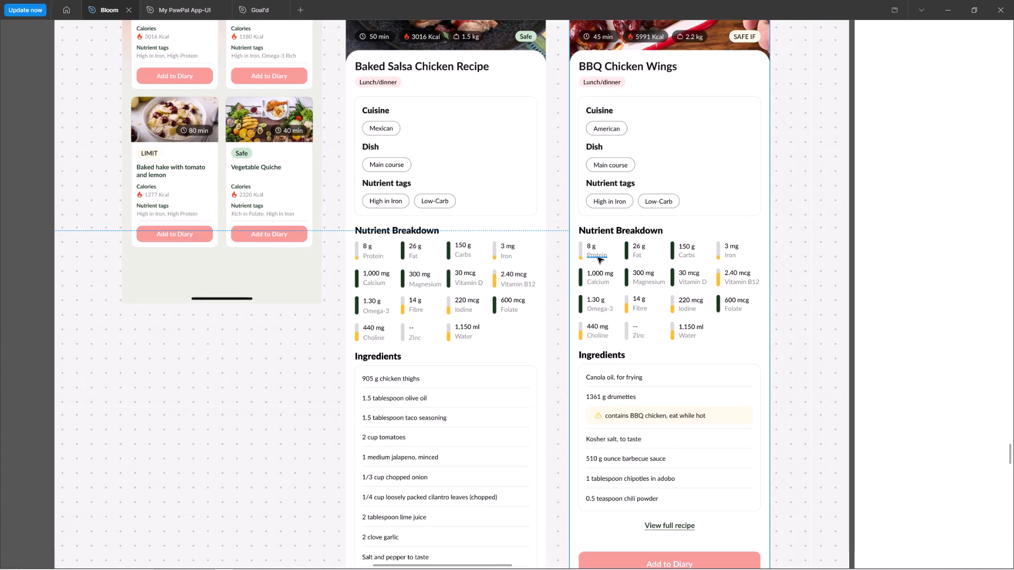
triple_click(598, 258, "ctrl")
left_click(599, 256, "ctrl")
key("ctrl+c")
key("alt+Tab")
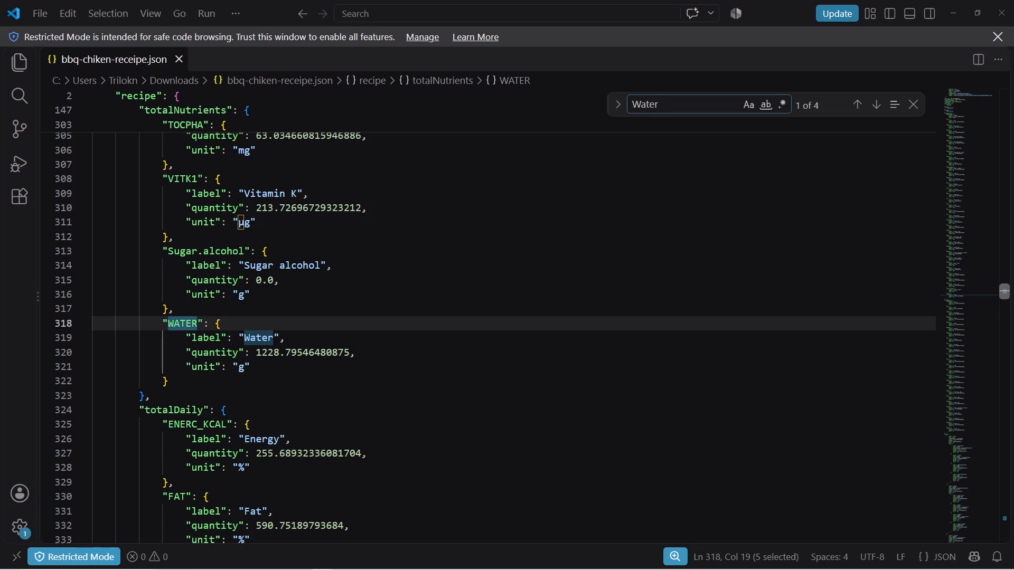
key("ctrl+a")
key("ctrl+v")
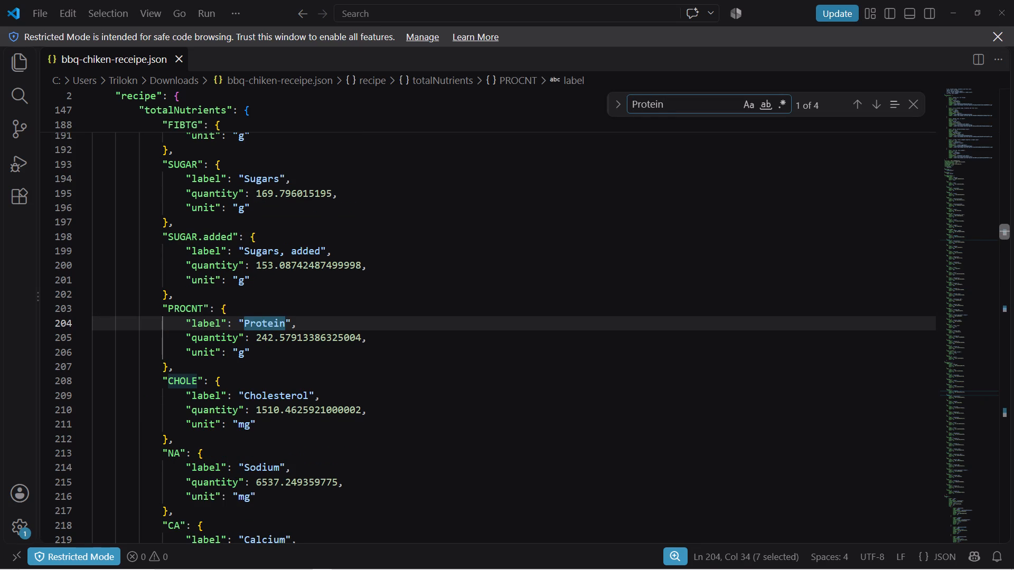
left_click_drag(258, 340, 275, 338)
key("ctrl+c")
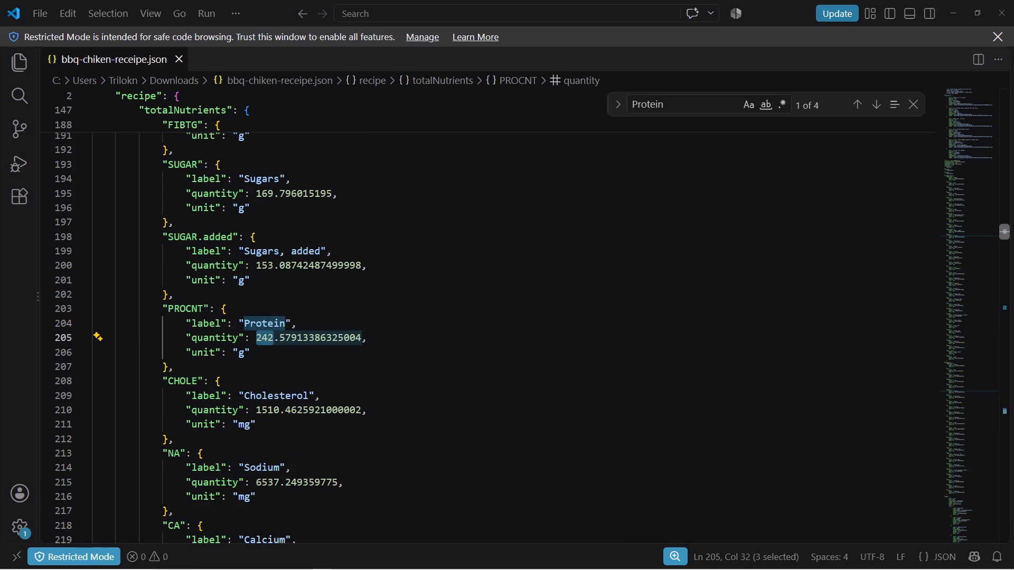
key("alt+Tab")
key("alt+Tab")
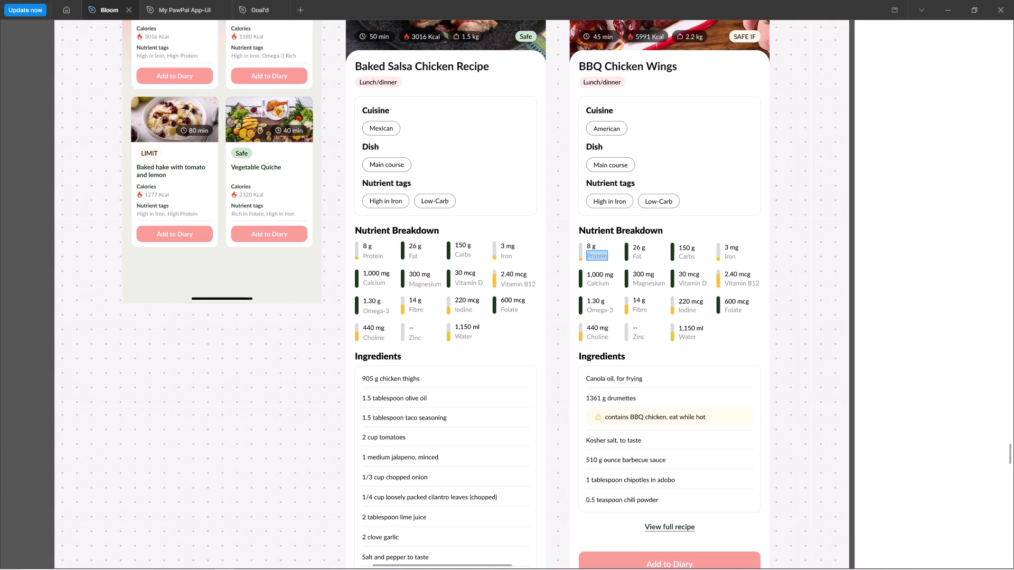
key("alt+Tab")
scroll(616, 252, "up", 7, "ctrl")
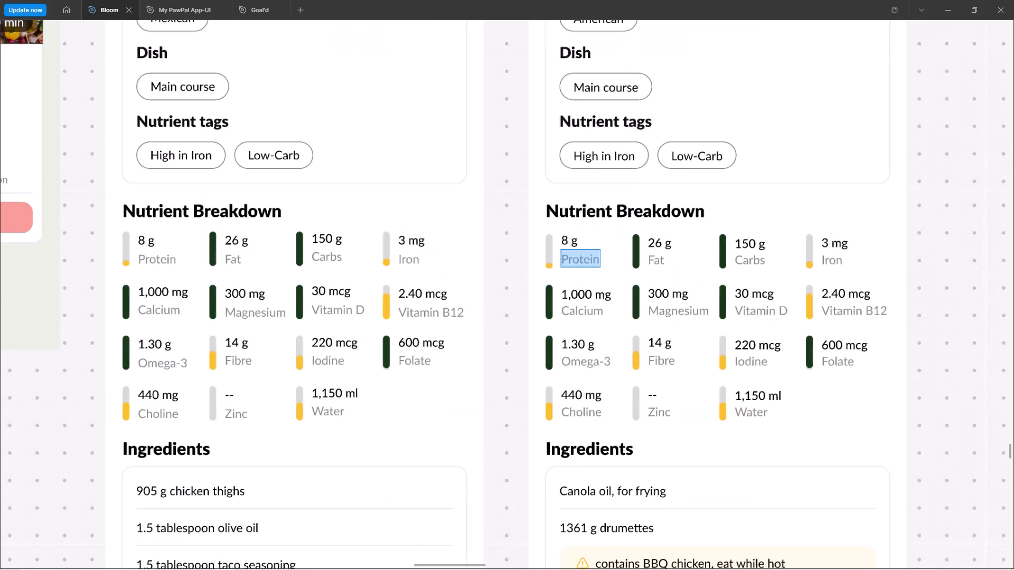
scroll(570, 250, "up", 1, "ctrl")
key("alt+Tab")
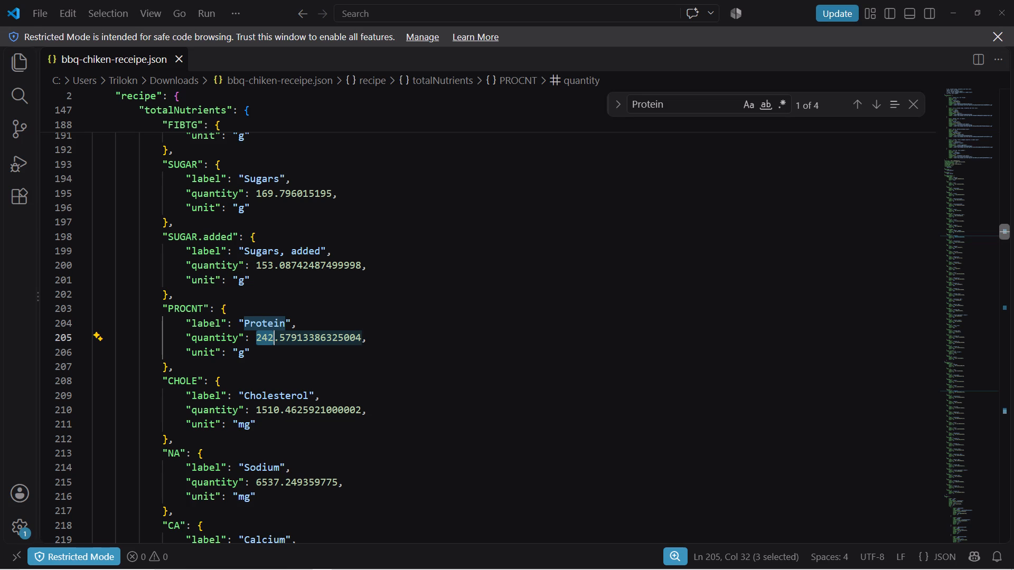
left_click(703, 95)
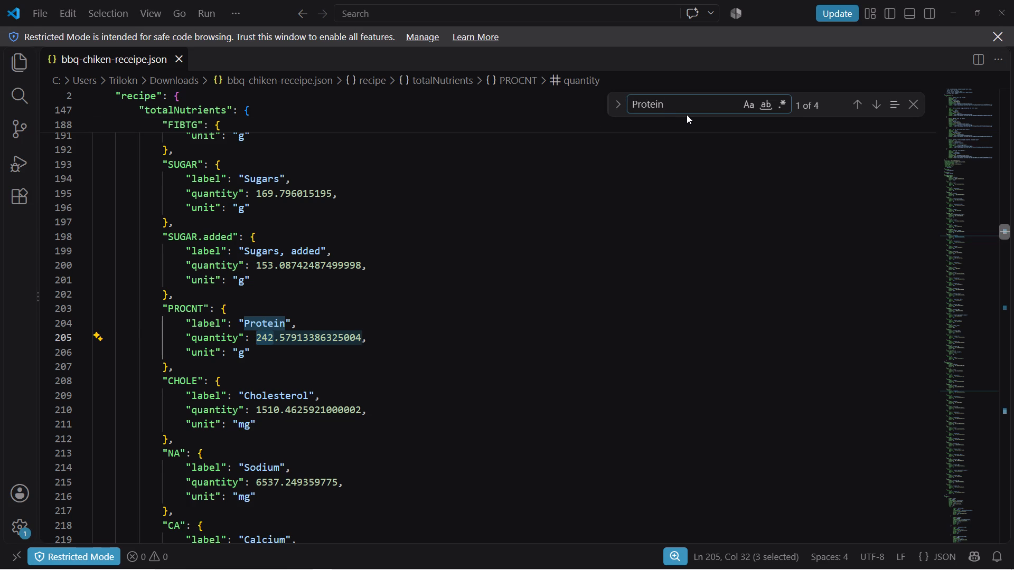
key("shift+Return")
key("Return")
key("Return")
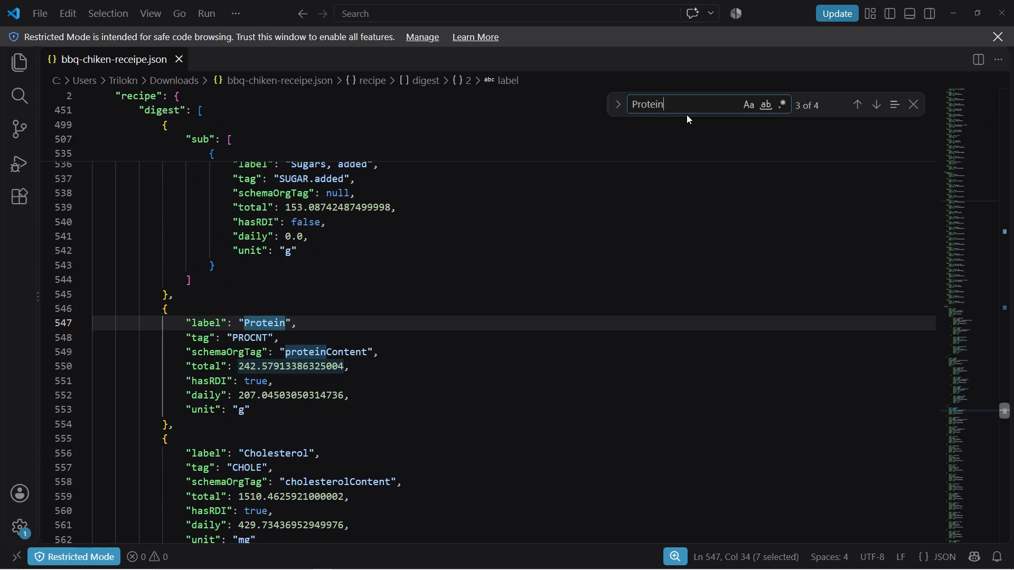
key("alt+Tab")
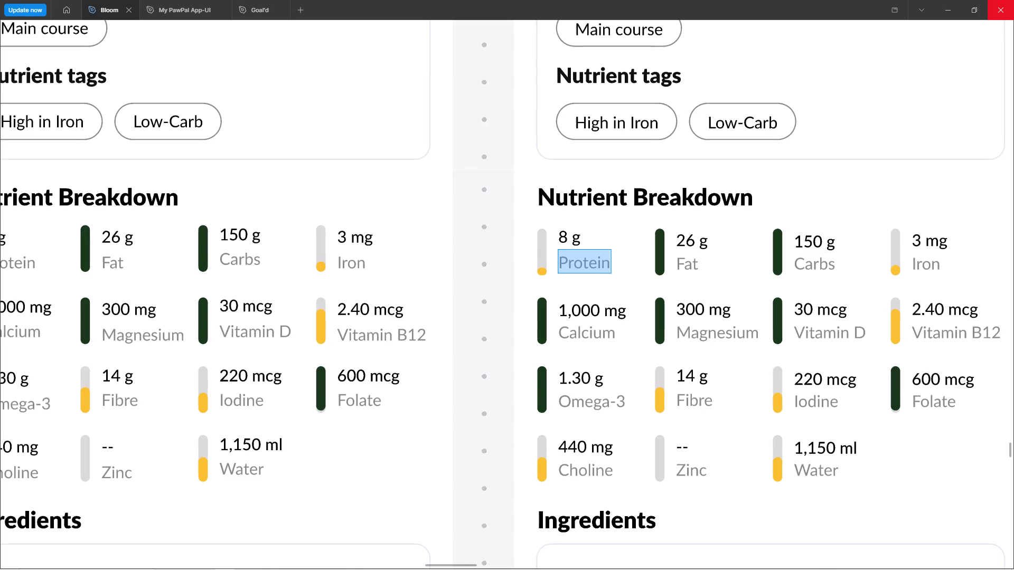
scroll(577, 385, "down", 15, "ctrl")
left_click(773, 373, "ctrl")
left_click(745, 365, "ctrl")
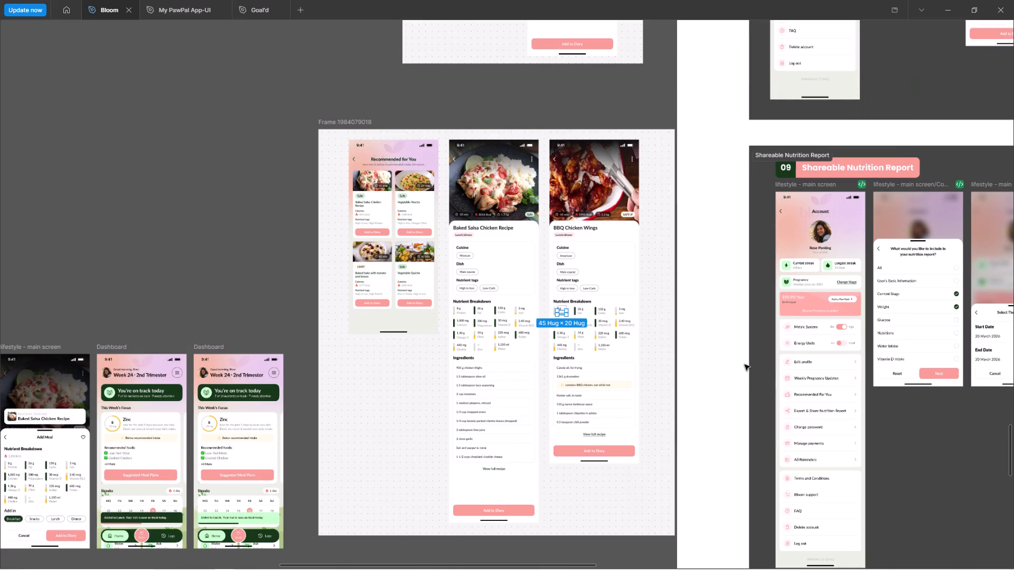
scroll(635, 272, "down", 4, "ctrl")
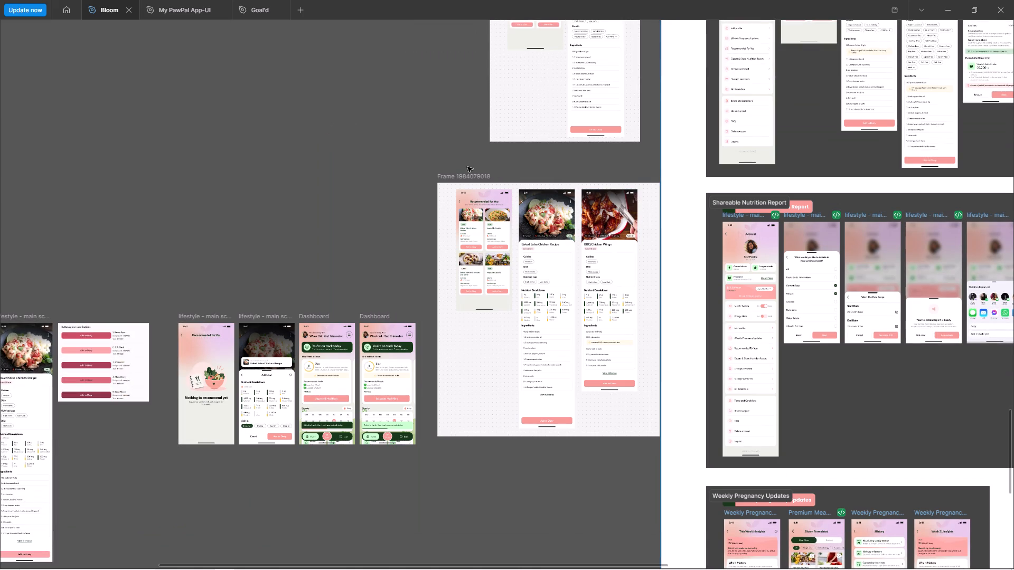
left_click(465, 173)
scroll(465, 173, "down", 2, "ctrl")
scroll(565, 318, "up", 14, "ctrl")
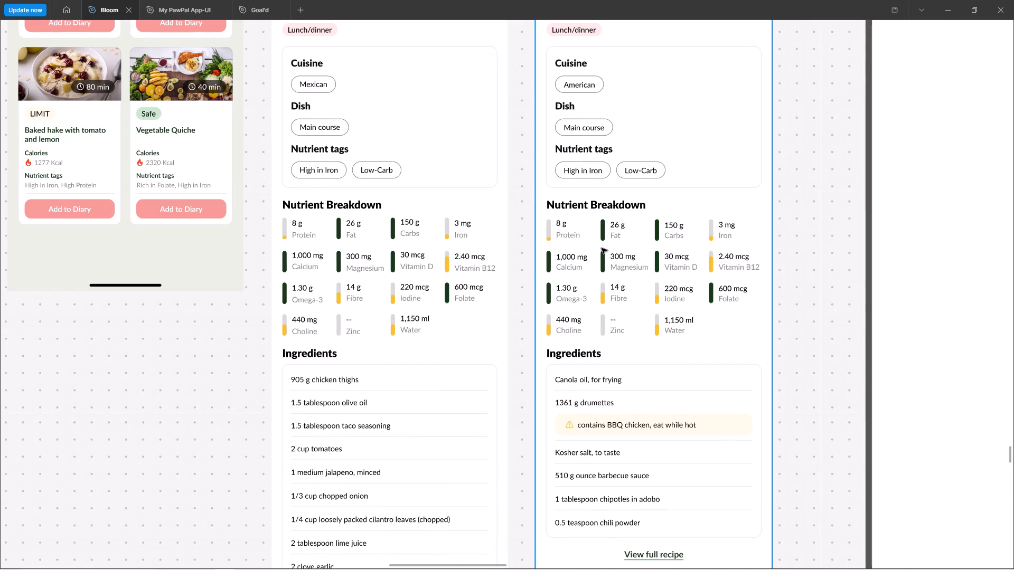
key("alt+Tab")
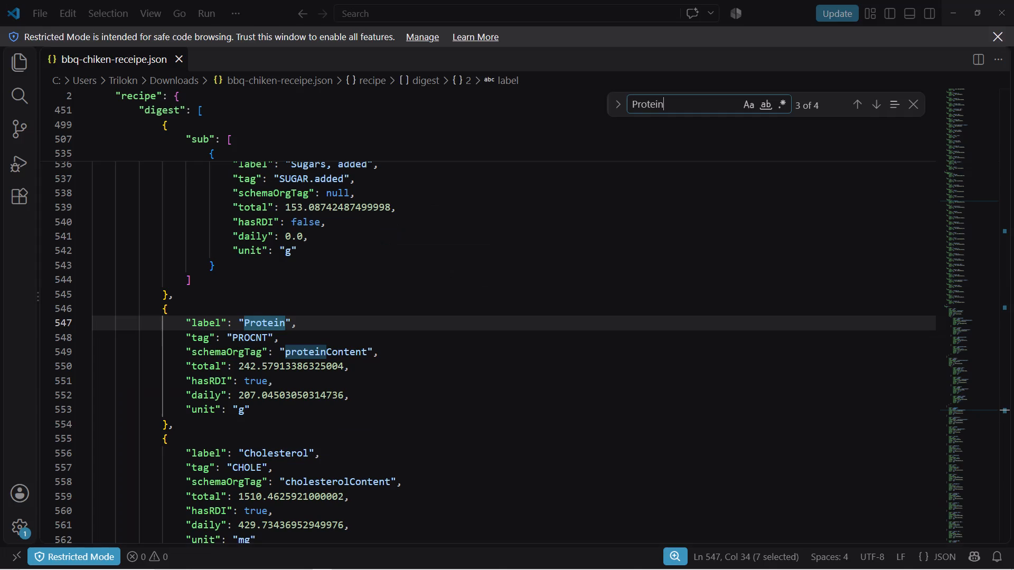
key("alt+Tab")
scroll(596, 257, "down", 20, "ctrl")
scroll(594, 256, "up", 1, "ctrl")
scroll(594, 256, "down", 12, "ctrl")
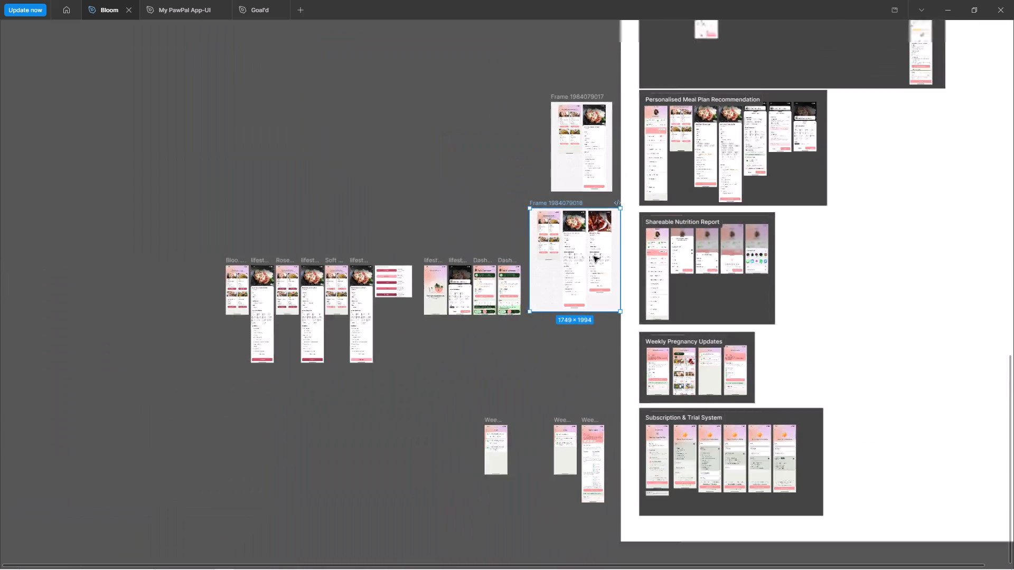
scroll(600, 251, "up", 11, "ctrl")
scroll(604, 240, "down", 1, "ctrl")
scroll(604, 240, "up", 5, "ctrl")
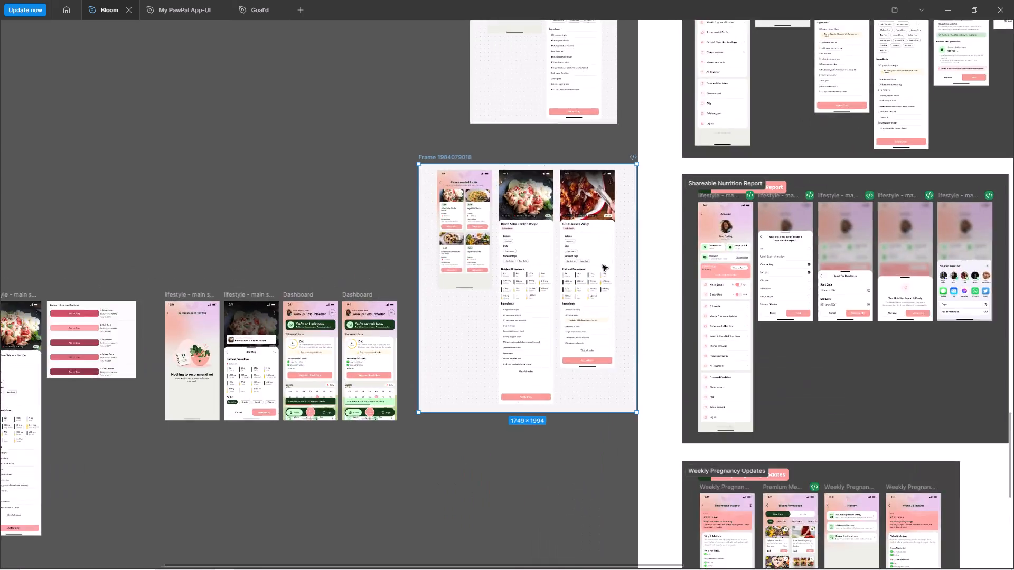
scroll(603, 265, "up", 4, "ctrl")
Copy 242 from Protein's totalNutrients quantity in the recipe JSON and set the BBQ Chicken Wings protein value to 242 g in Figma.
key("alt+Tab")
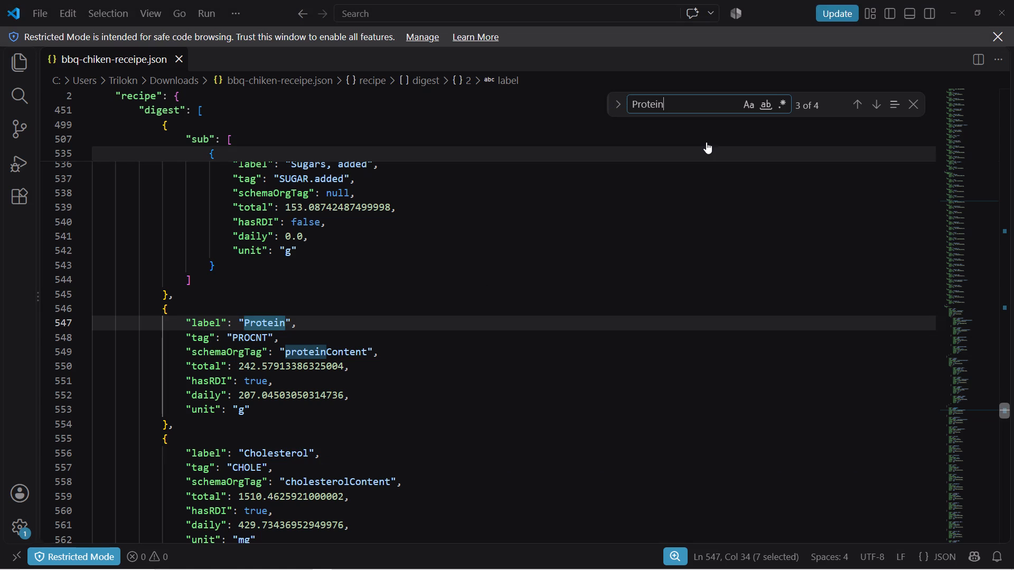
left_click(706, 108)
key("Return")
key("Return")
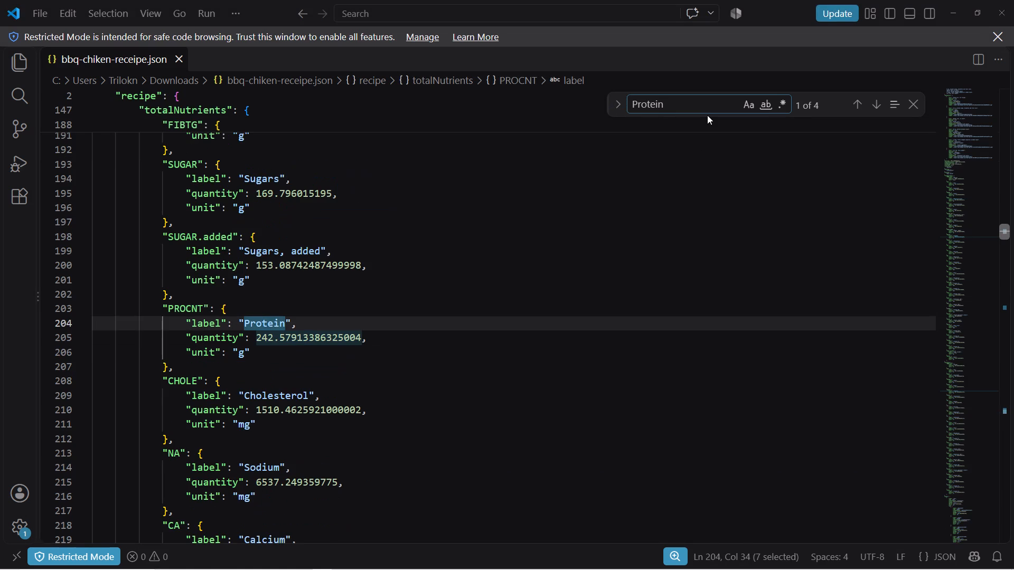
key("Return")
key("Return")
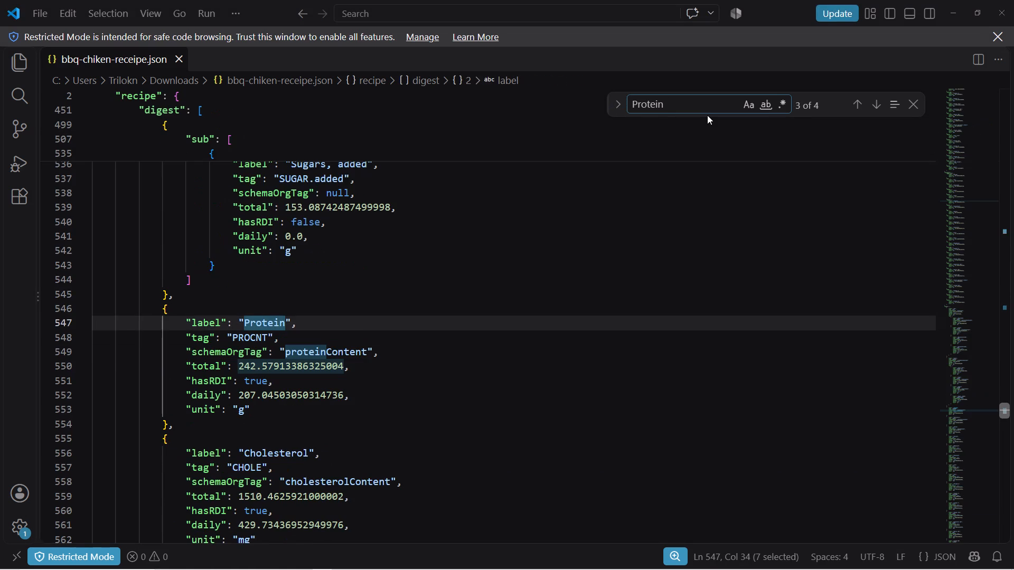
key("Return")
key("Return")
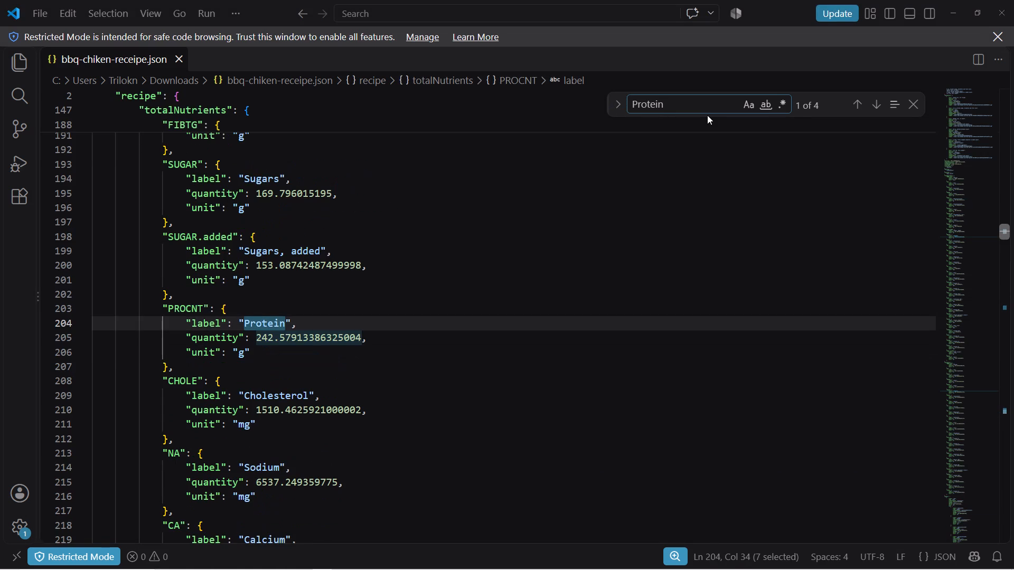
left_click_drag(273, 336, 264, 340)
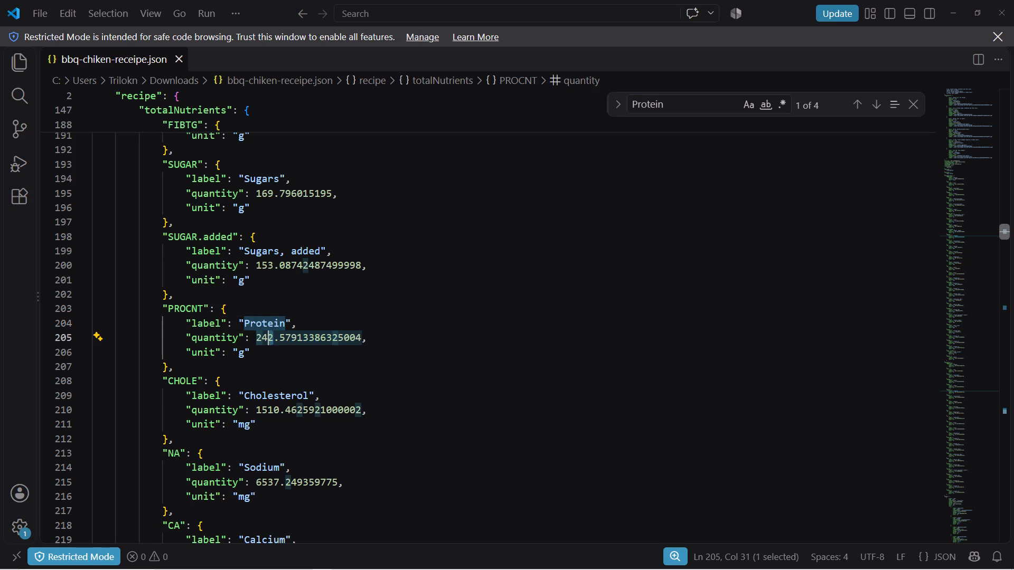
left_click_drag(264, 340, 256, 339)
key("ctrl+c")
key("alt+Tab")
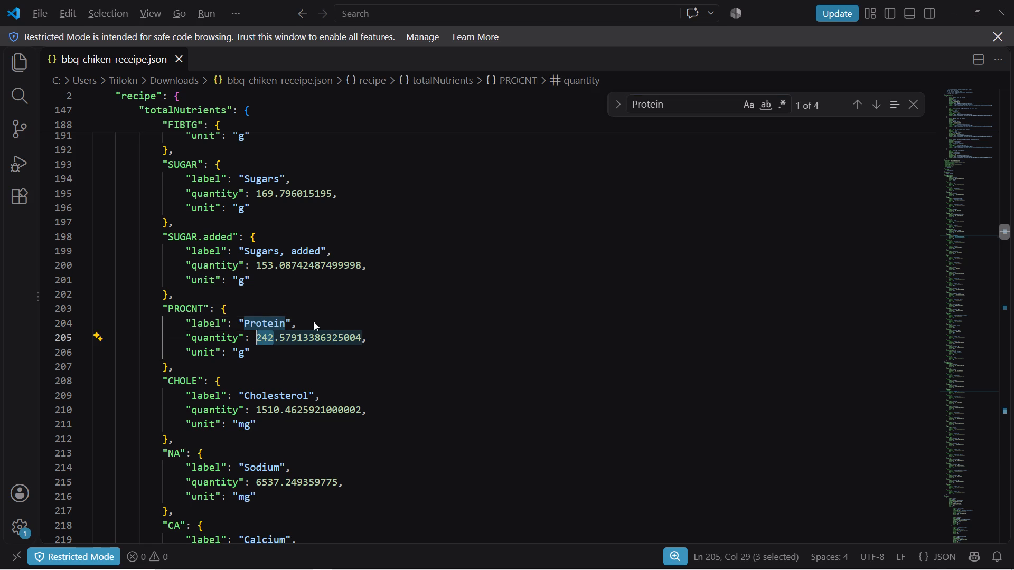
scroll(547, 293, "up", 11, "ctrl")
triple_click(503, 267, "ctrl")
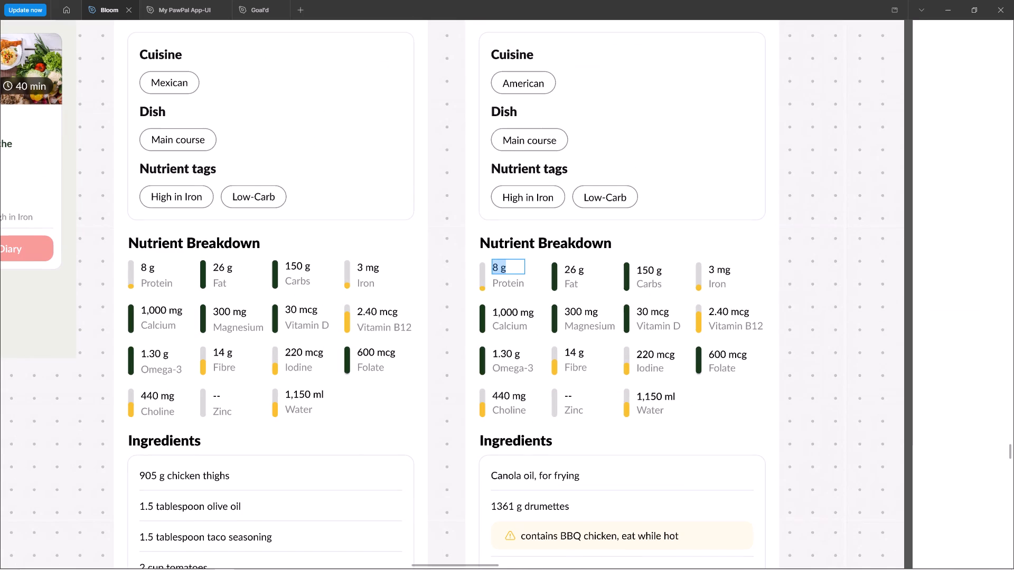
scroll(501, 268, "up", 5, "ctrl")
left_click_drag(493, 268, 471, 265)
key("ctrl+shift+v")
Look up Fat in the recipe JSON and set the BBQ Chicken Wings fat value to 590 g from the totalDaily quantity.
scroll(476, 254, "down", 6, "ctrl")
key("alt+Tab")
key("alt+Tab")
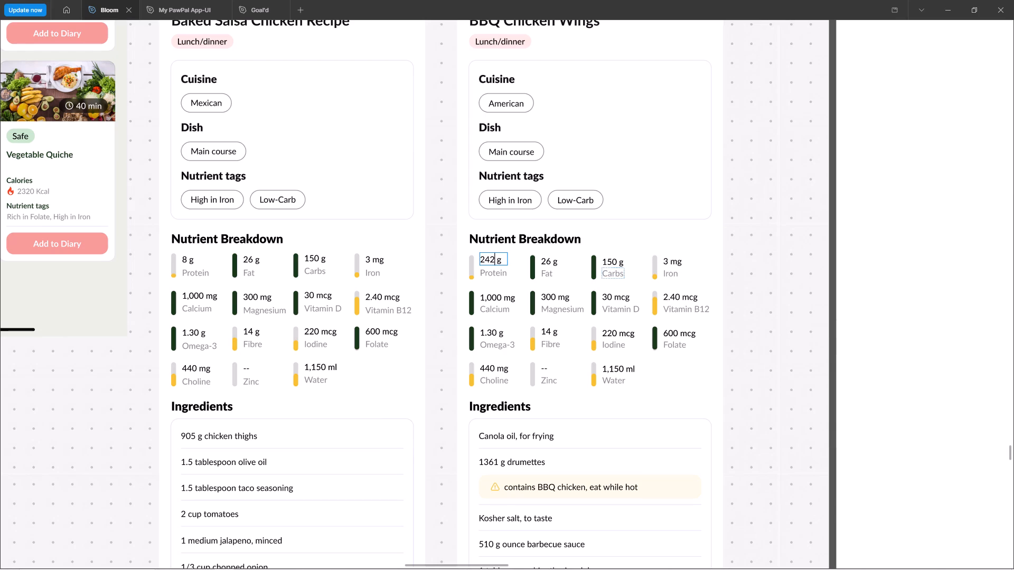
scroll(600, 291, "down", 4, "ctrl")
scroll(572, 274, "up", 5, "ctrl")
left_click(565, 286, "ctrl")
key("ctrl+a")
key("ctrl+c")
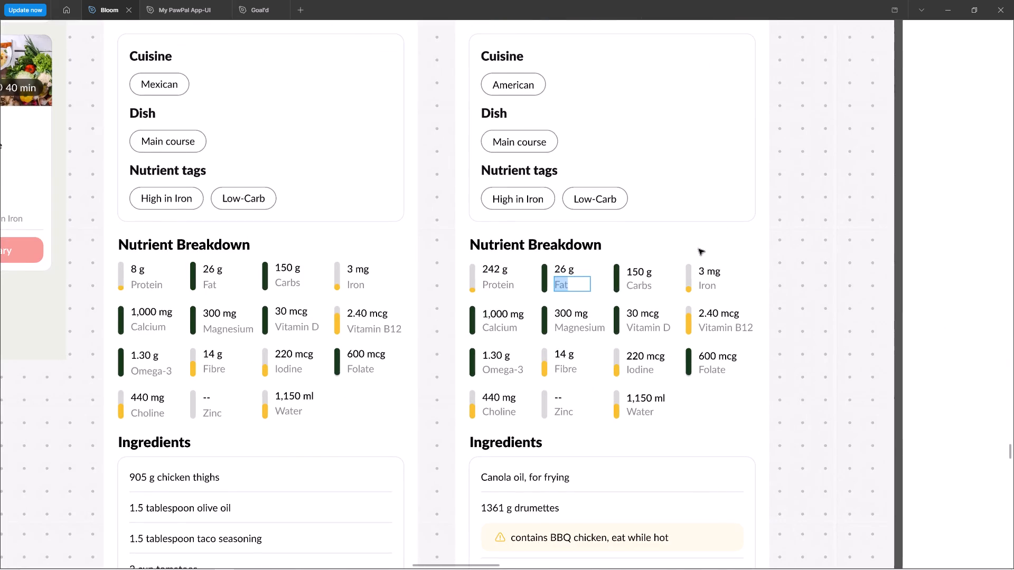
key("alt+Tab")
left_click(689, 110)
key("ctrl+a")
key("ctrl+v")
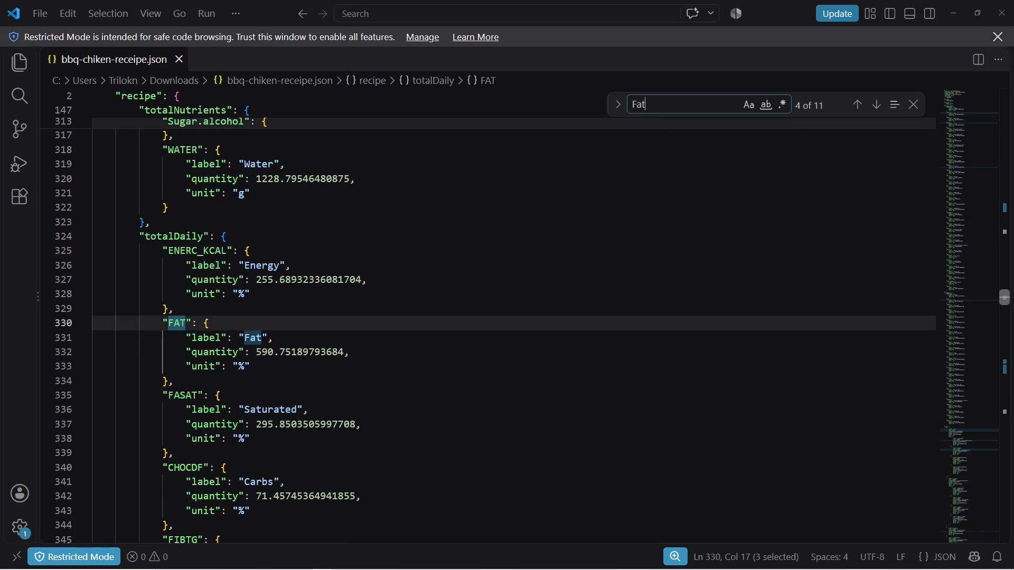
key("Return")
key("Return")
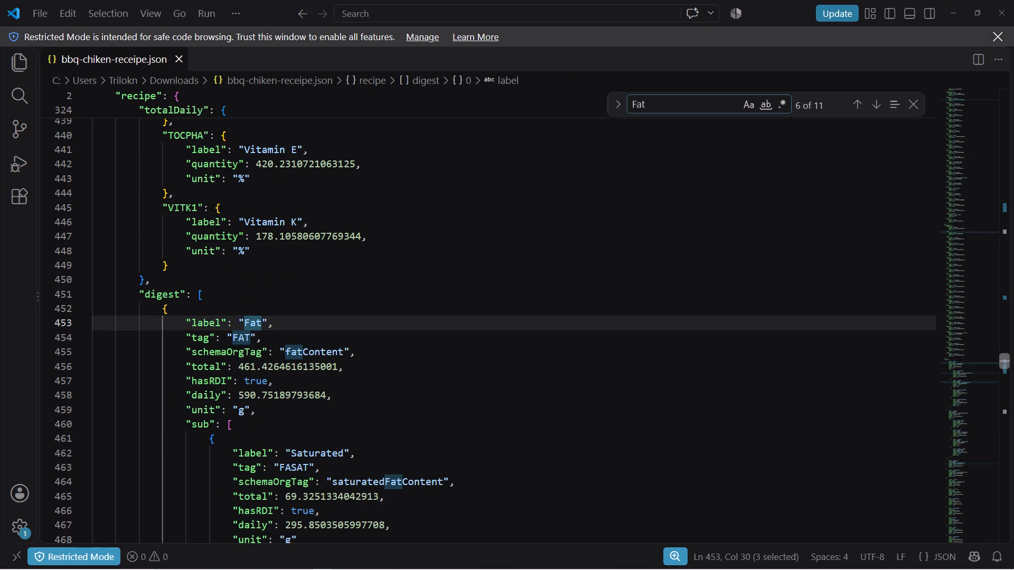
key("shift+Return")
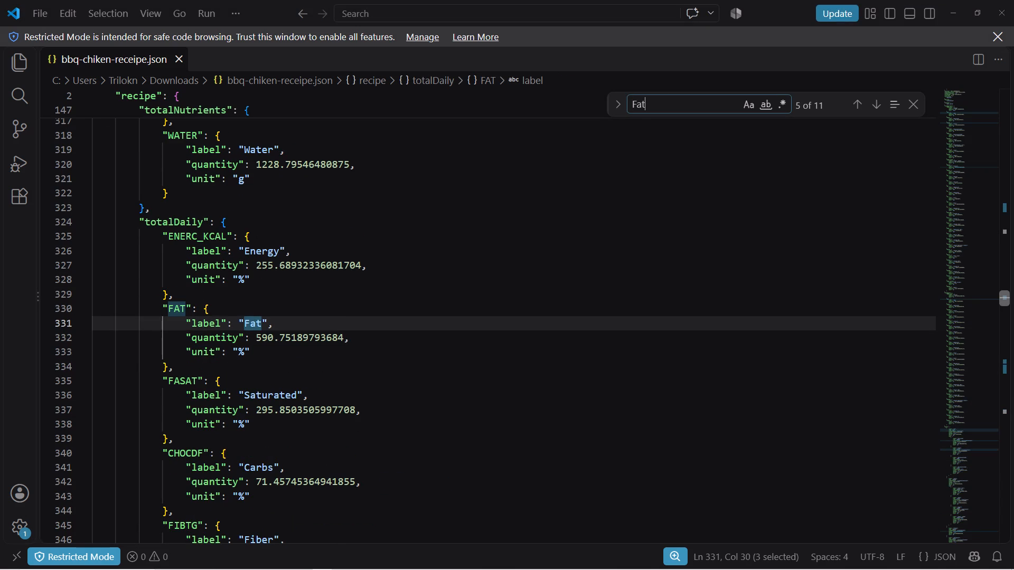
left_click_drag(273, 338, 257, 339)
key("ctrl+c")
key("alt+Tab")
left_click_drag(565, 271, 536, 268)
key("ctrl+shift+v")
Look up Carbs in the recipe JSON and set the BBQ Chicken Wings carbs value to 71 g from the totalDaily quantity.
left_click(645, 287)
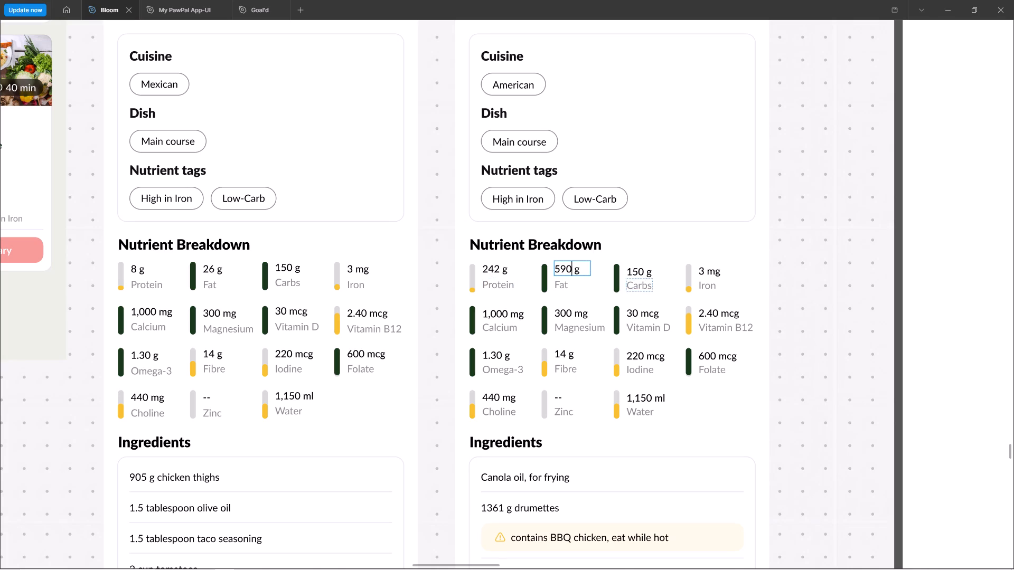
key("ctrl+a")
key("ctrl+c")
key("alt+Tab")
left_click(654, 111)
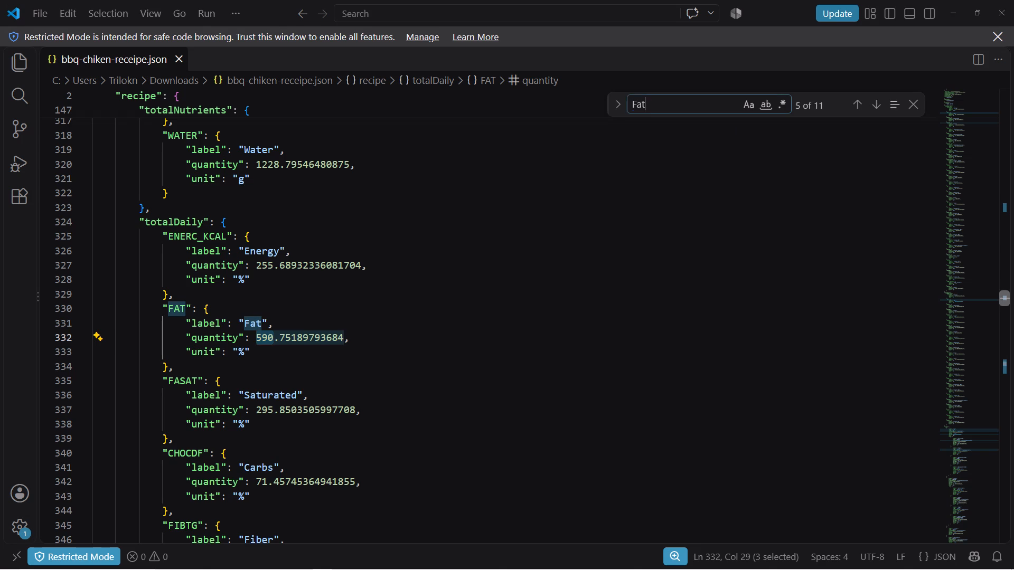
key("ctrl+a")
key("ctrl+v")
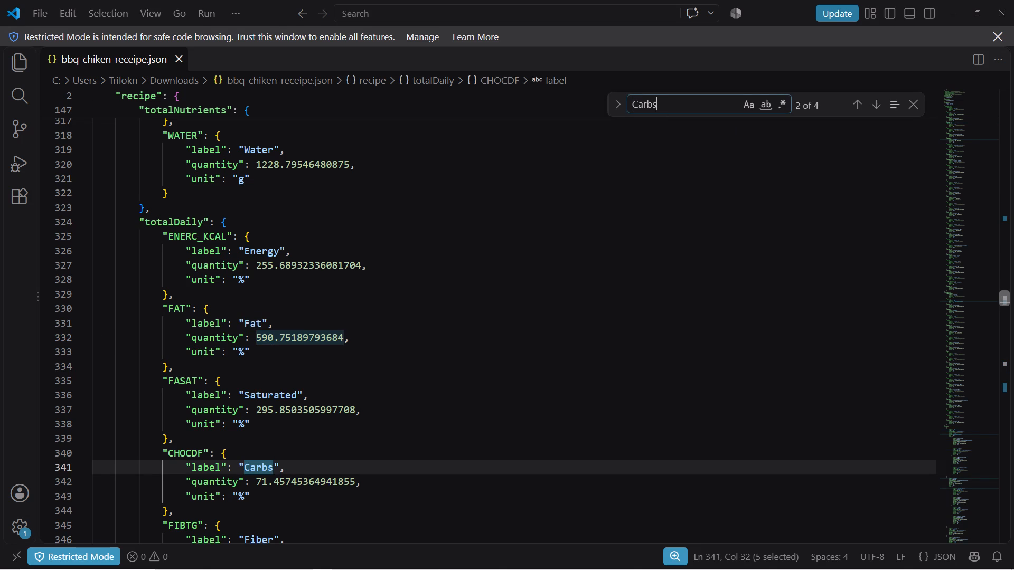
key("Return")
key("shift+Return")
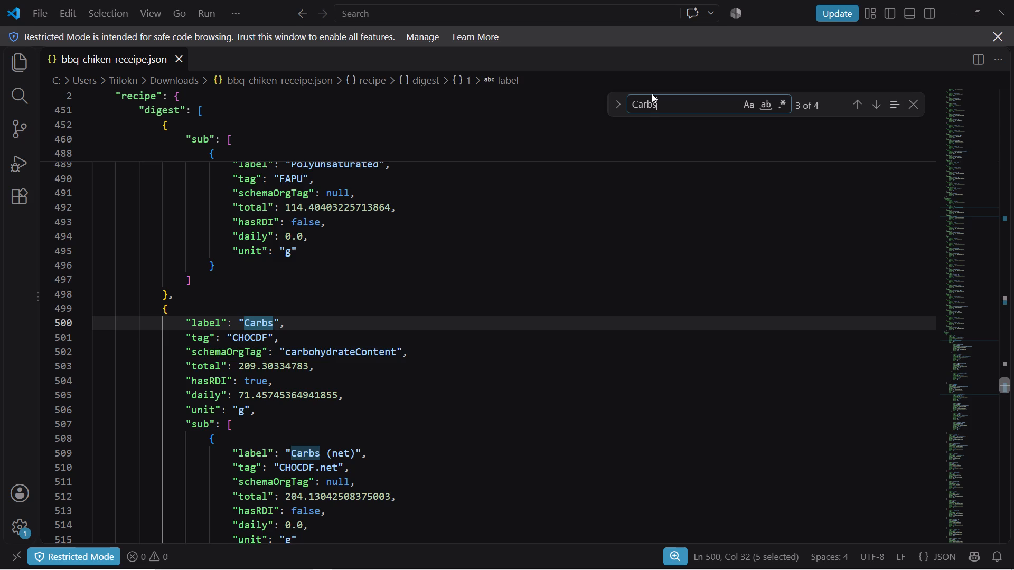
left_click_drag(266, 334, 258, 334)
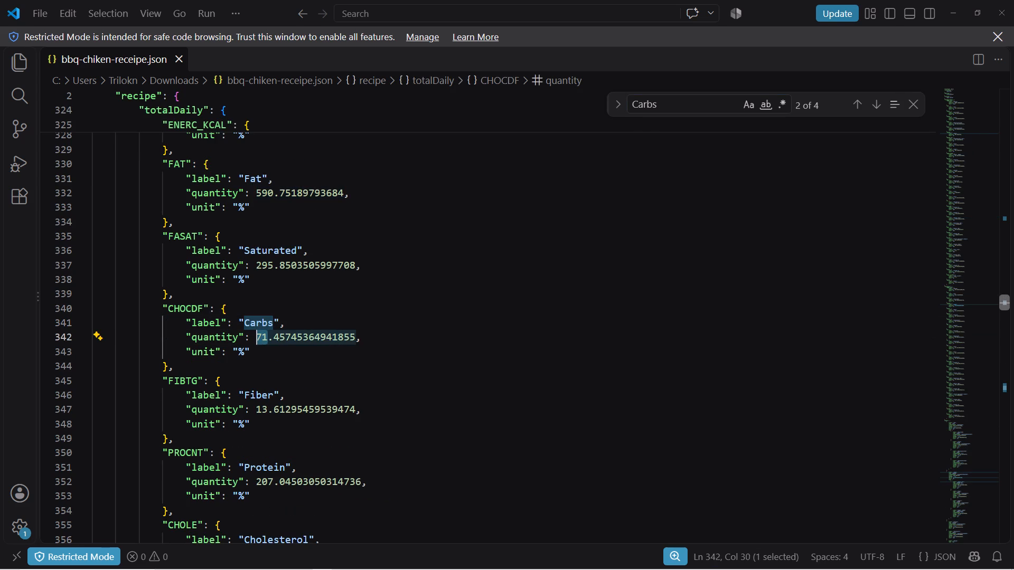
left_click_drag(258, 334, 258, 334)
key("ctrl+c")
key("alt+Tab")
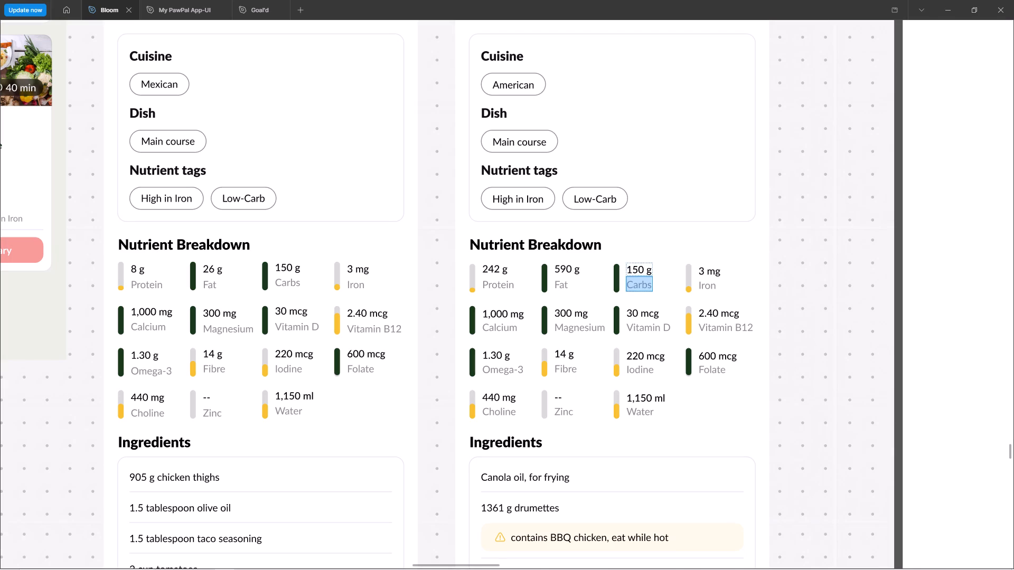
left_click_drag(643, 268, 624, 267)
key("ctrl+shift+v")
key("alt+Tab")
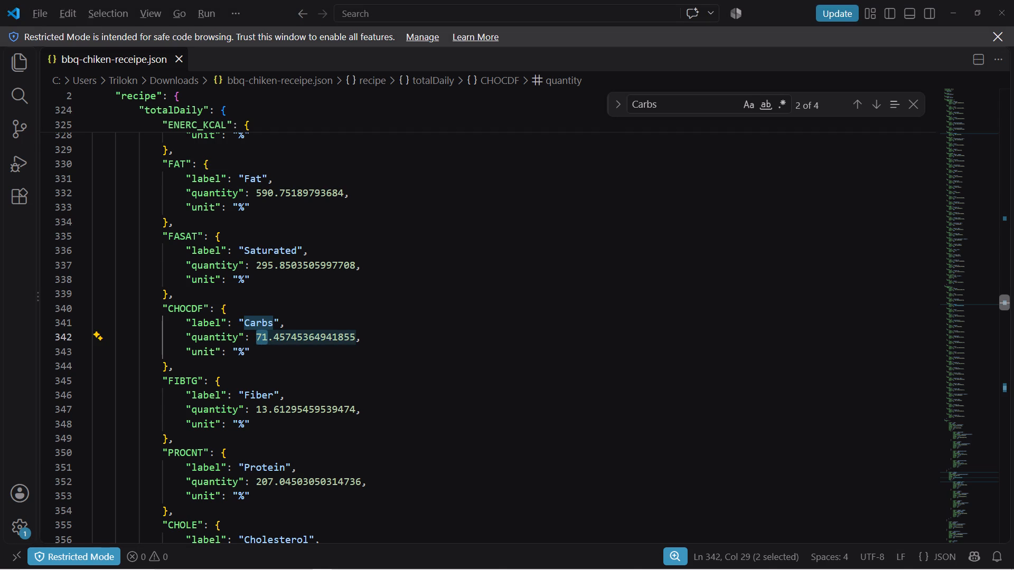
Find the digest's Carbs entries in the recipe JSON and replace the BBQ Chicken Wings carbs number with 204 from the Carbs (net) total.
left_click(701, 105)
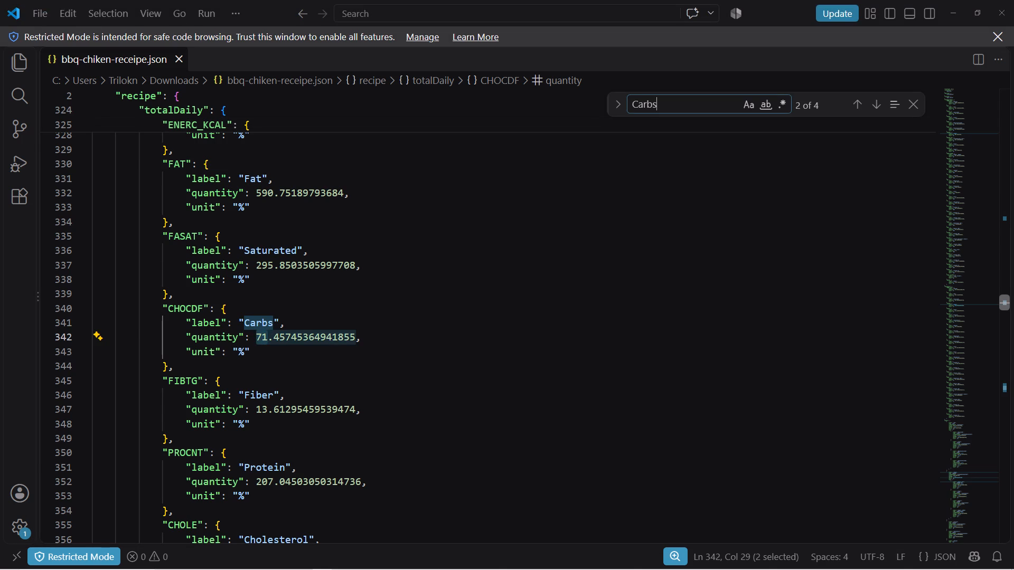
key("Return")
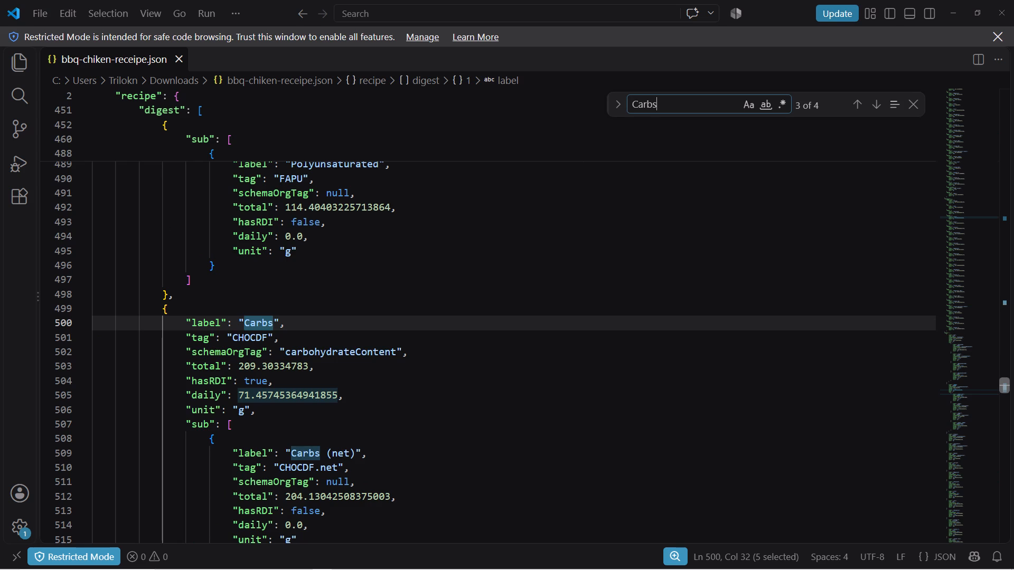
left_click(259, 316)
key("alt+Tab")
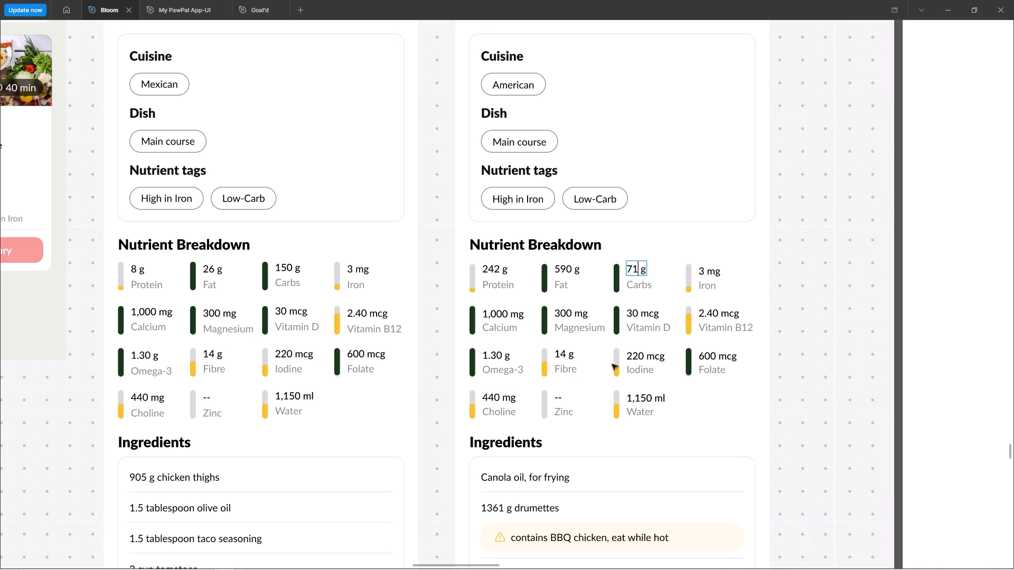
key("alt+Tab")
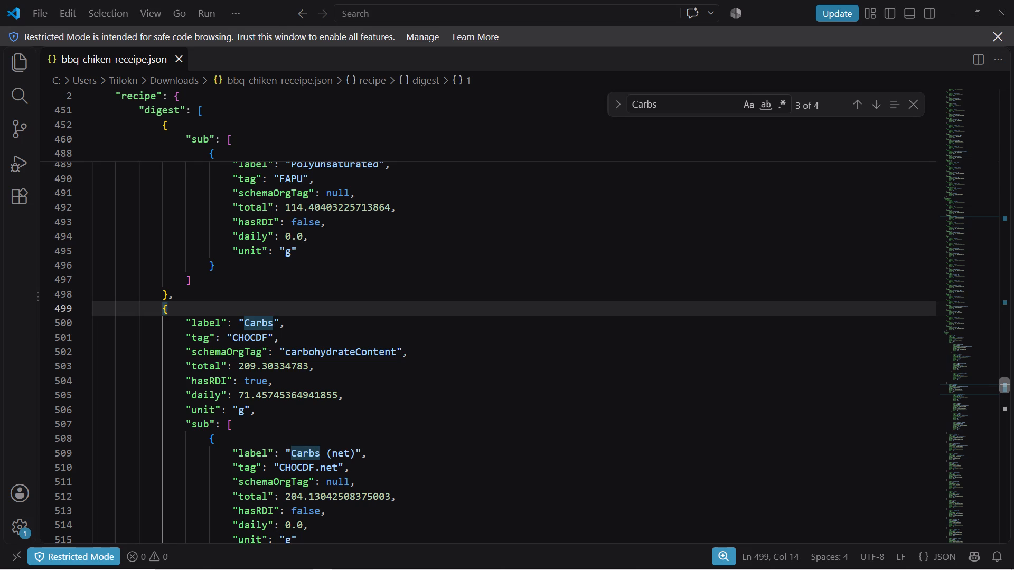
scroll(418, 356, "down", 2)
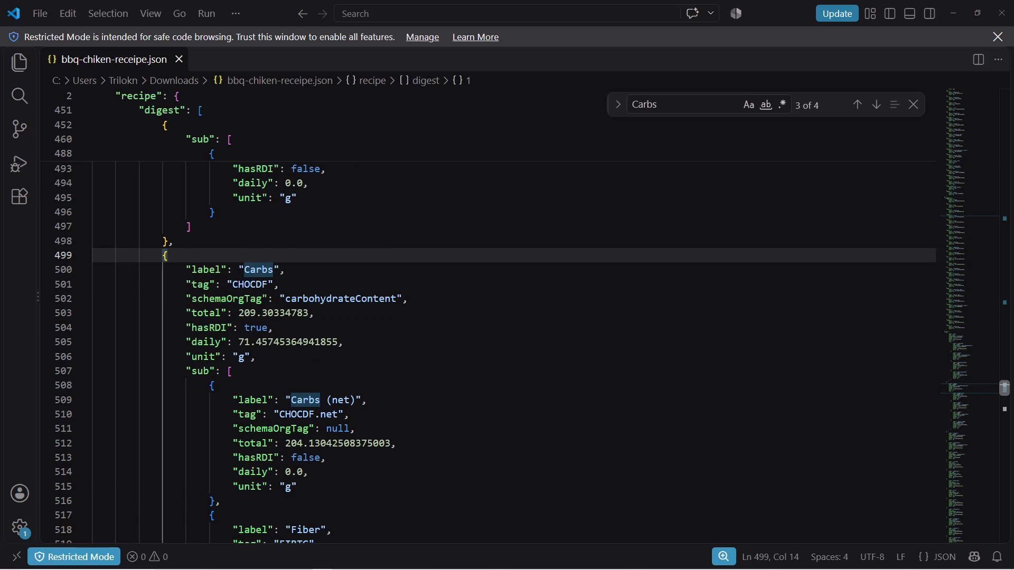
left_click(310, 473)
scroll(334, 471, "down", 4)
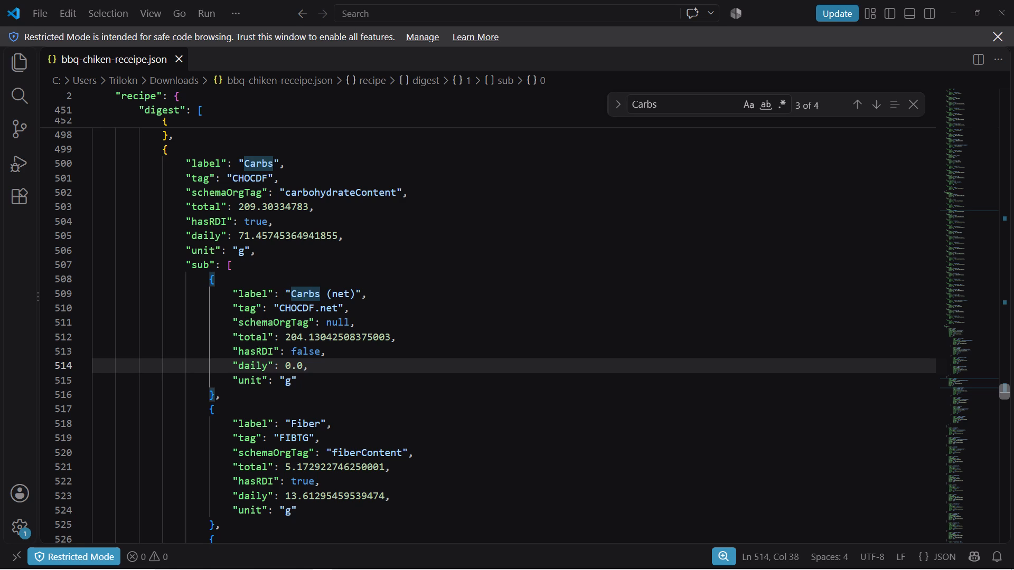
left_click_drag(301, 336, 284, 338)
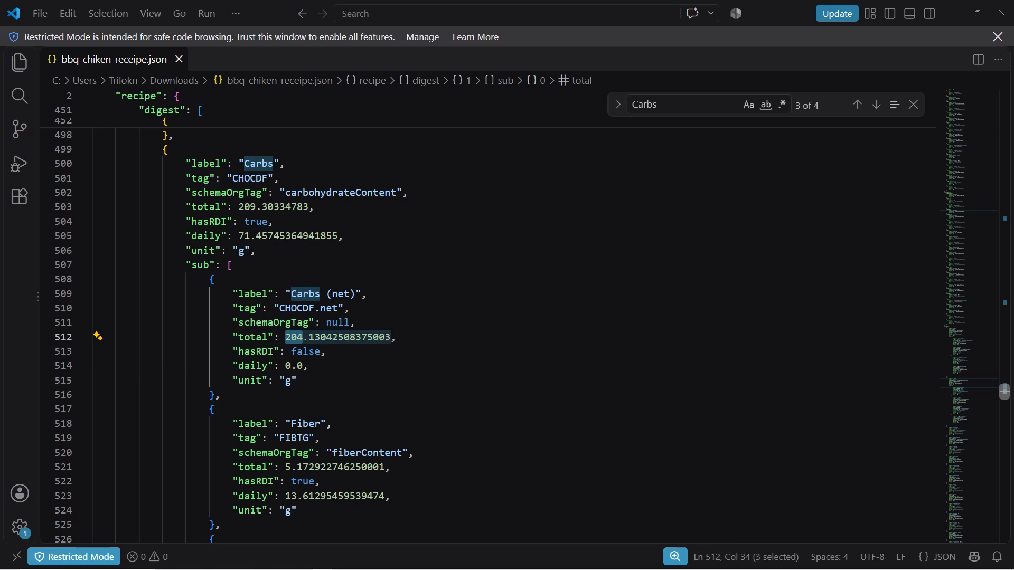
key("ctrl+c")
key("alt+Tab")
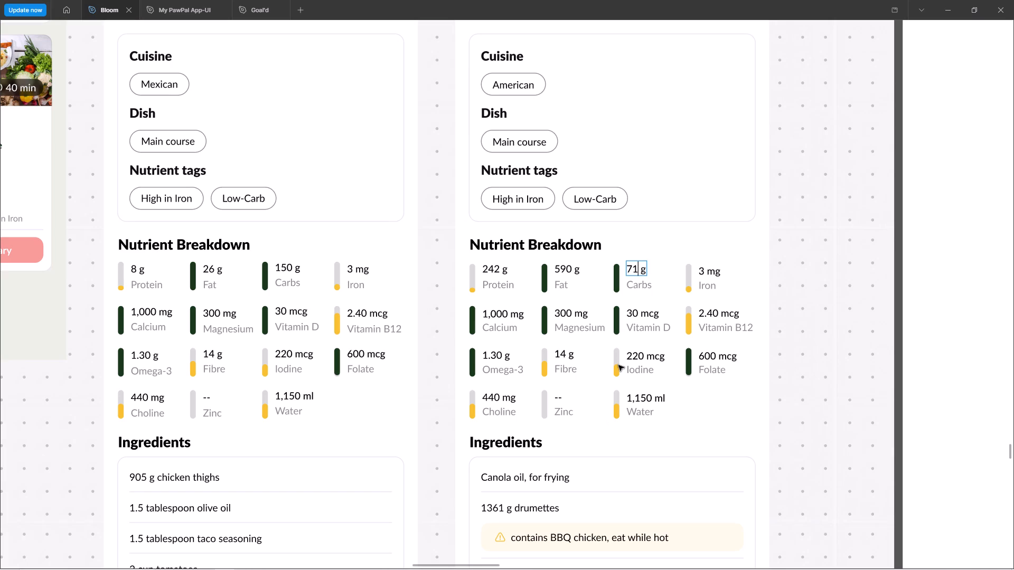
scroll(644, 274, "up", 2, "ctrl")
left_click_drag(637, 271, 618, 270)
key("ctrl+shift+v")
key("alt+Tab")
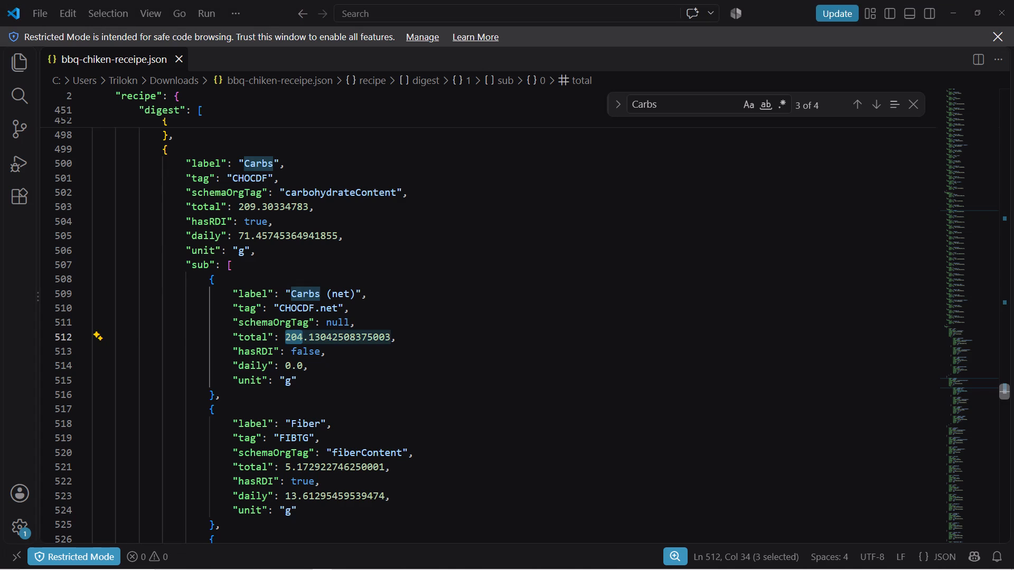
Undo the protein, fat and carbs value changes on the BBQ Chicken Wings screen in Figma.
key("alt+Tab")
key("ctrl+z")
key("ctrl+z")
key("ctrl+z")
key("ctrl+z")
key("ctrl+z")
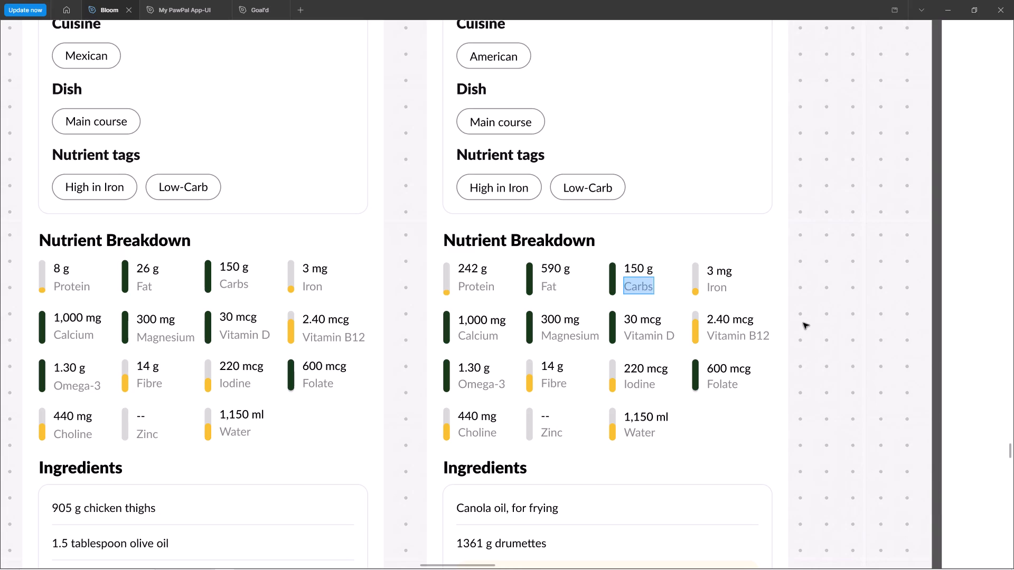
key("ctrl+z")
key("ctrl+z")
key("ctrl+z")
key("ctrl+z")
key("ctrl+z")
key("ctrl+z")
key("ctrl+z")
key("ctrl+z")
key("ctrl+z")
key("ctrl+z")
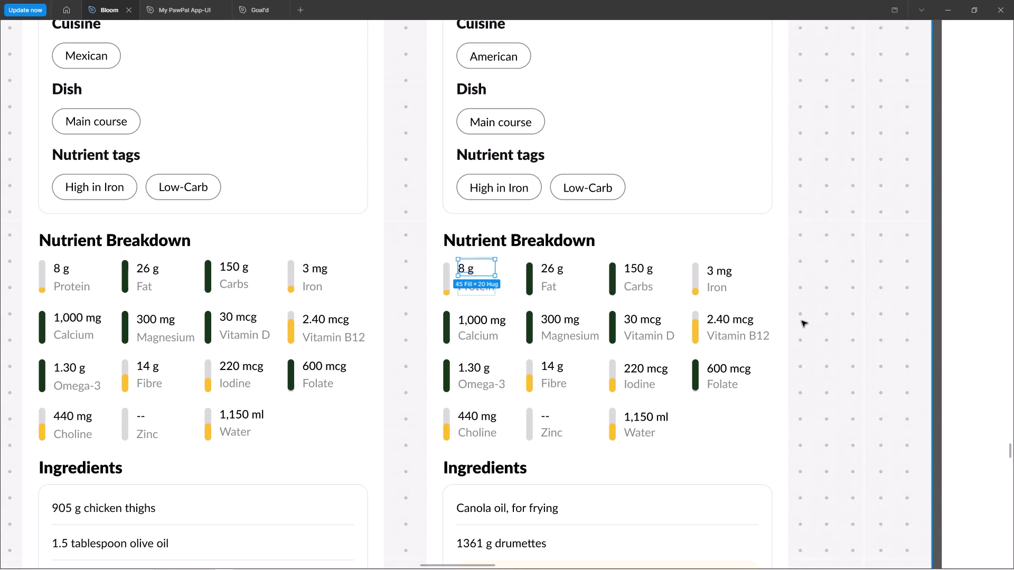
left_click(802, 320, "ctrl")
scroll(803, 318, "down", 20, "ctrl")
scroll(803, 318, "down", 4, "ctrl")
key("alt+Tab")
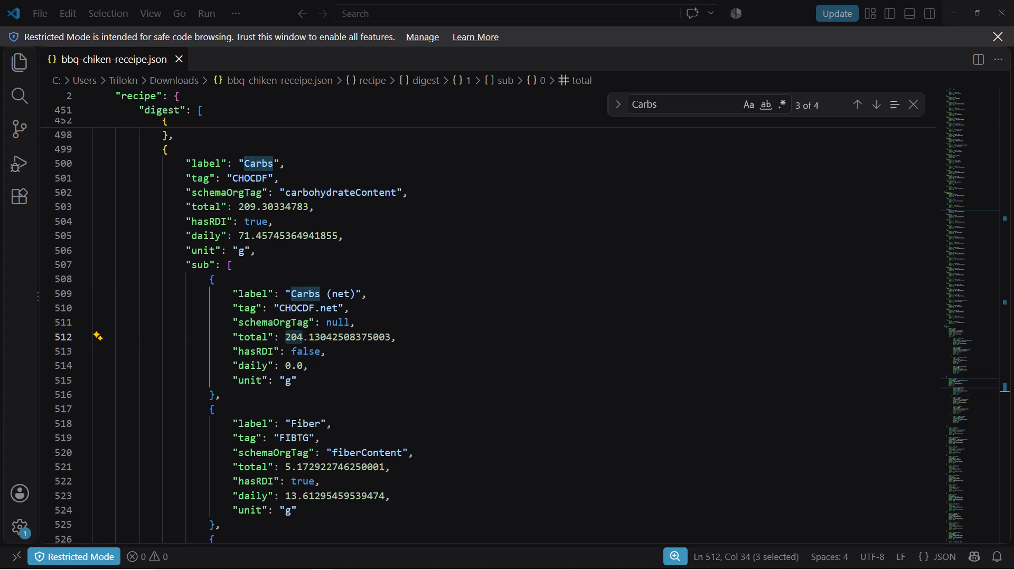
left_click(454, 275)
key("alt+Tab")
Copy the BBQ Chicken Wings header photo's properties and apply them to the Vegetable Risotto card's photo on the Recommended for You screen.
scroll(541, 272, "down", 6, "ctrl")
scroll(598, 265, "down", 5, "ctrl")
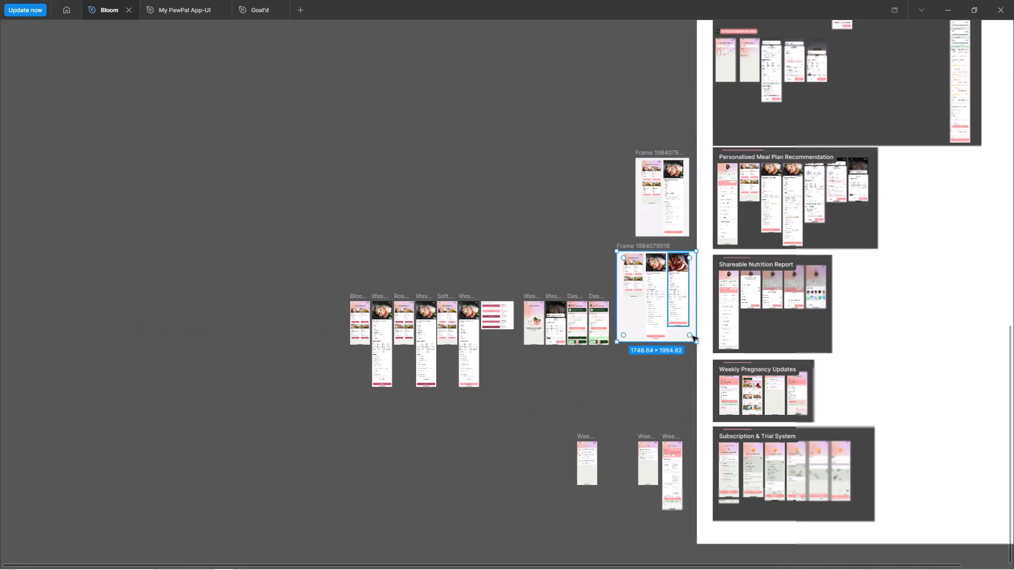
scroll(658, 305, "up", 12, "ctrl")
scroll(639, 131, "up", 4, "ctrl")
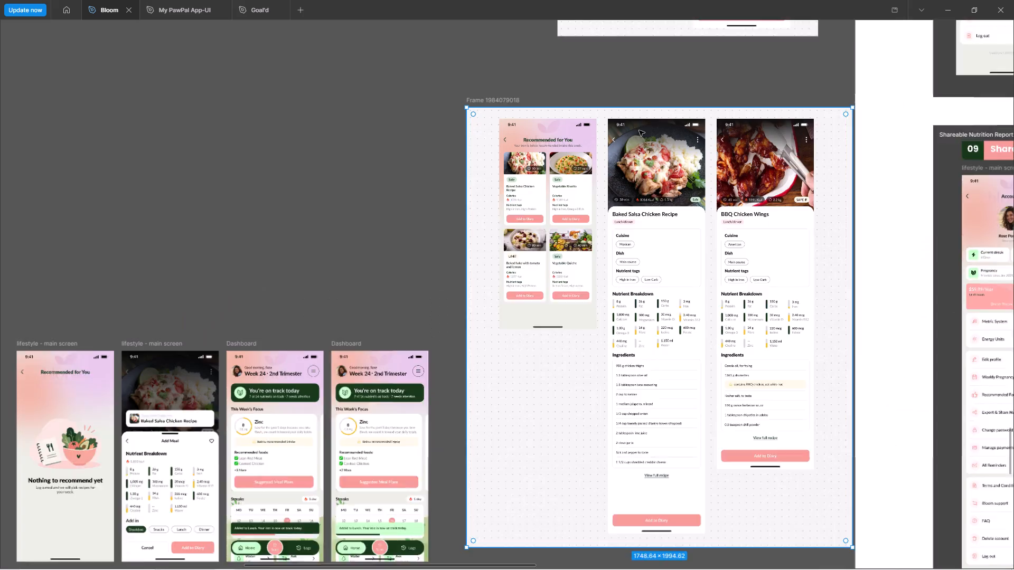
scroll(639, 130, "up", 6, "ctrl")
left_click(855, 173, "ctrl")
key("ctrl+alt+c")
scroll(477, 171, "up", 6, "ctrl")
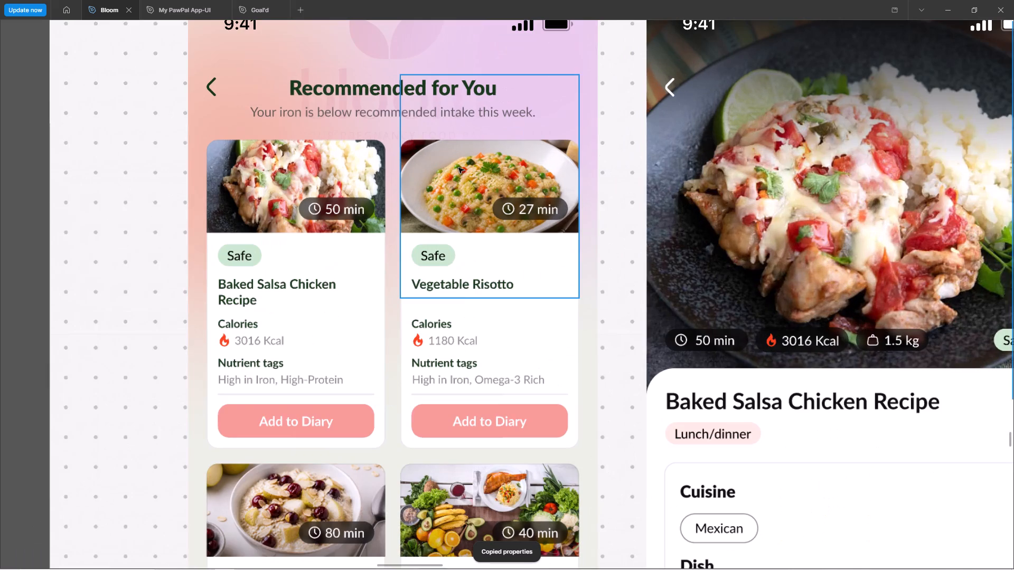
left_click(458, 168, "ctrl")
key("ctrl+v")
Set the image fill of the Vegetable Risotto card's photo to Fit.
scroll(414, 171, "down", 9, "ctrl")
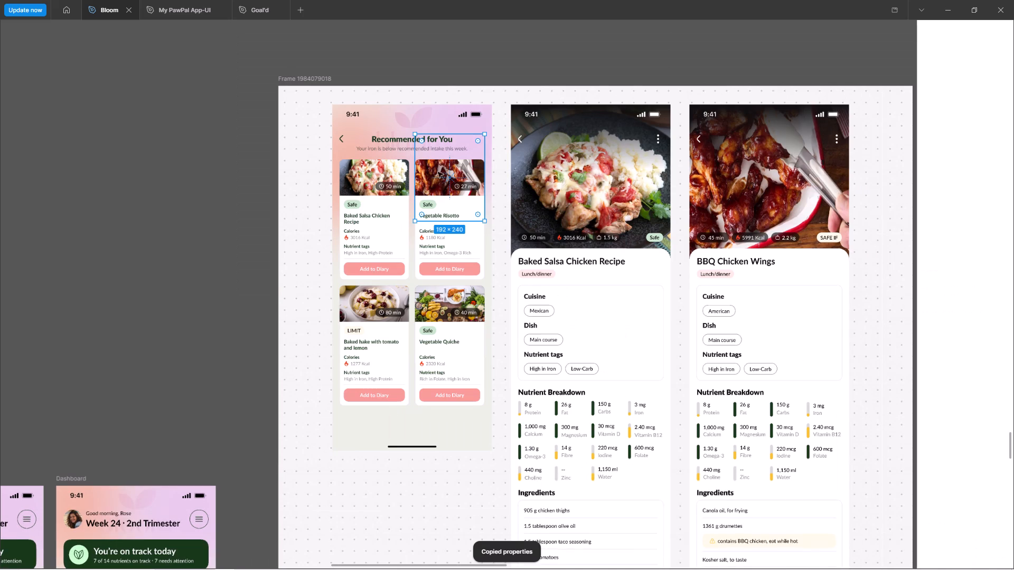
scroll(514, 171, "up", 4, "ctrl")
key("ctrl+backslash")
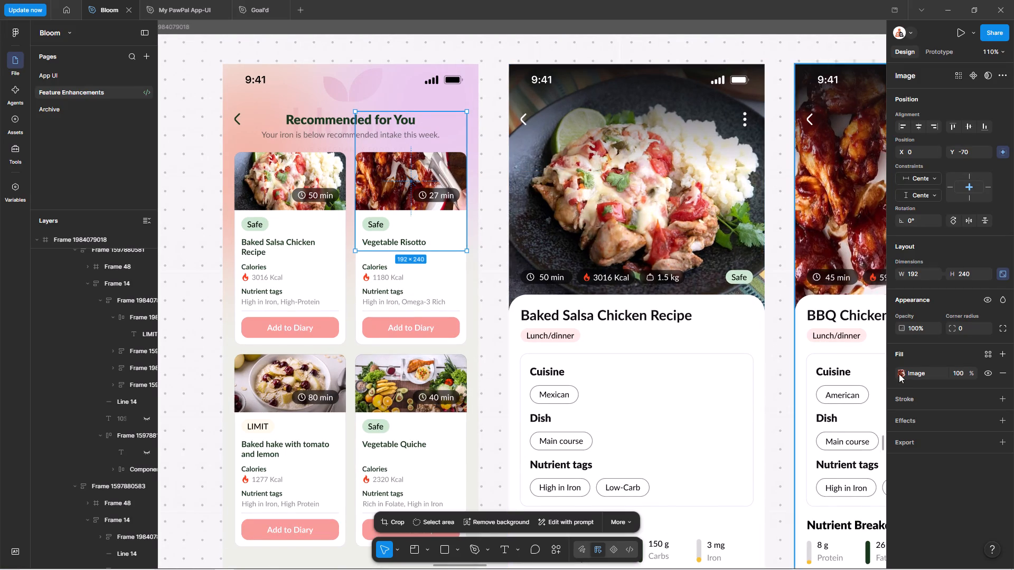
left_click(894, 370)
left_click(900, 373)
left_click(807, 307)
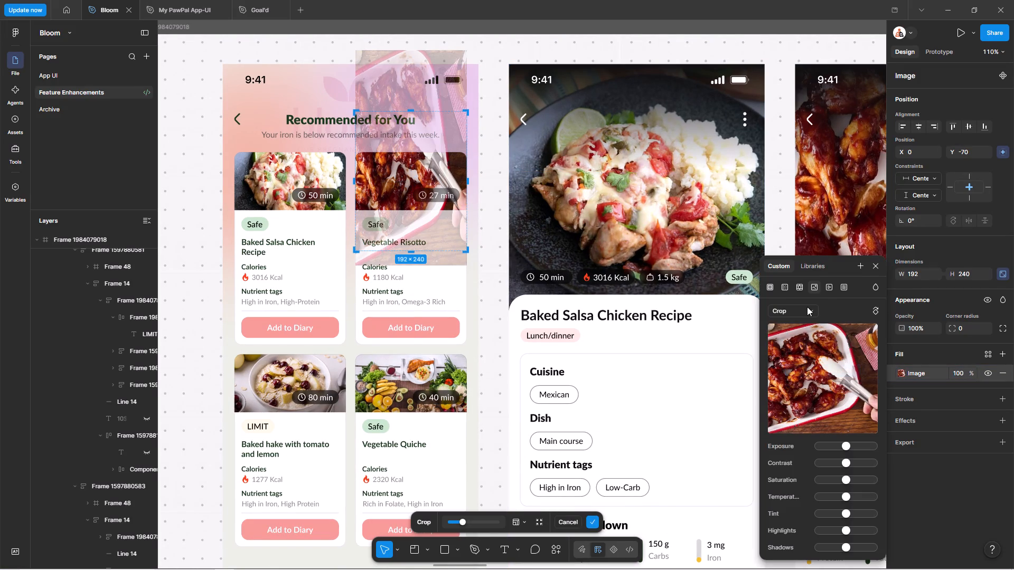
left_click(798, 297)
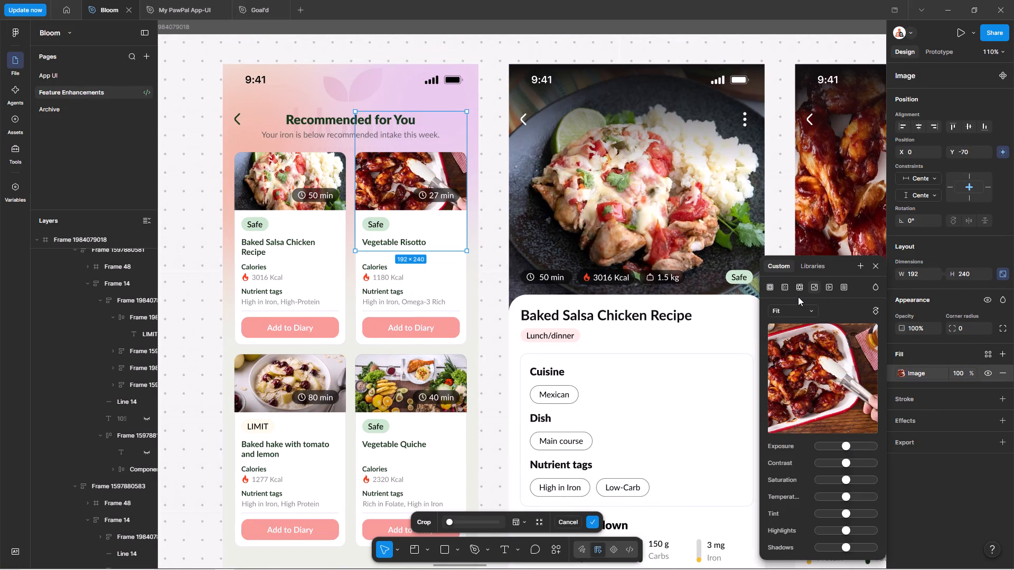
double_click(500, 191)
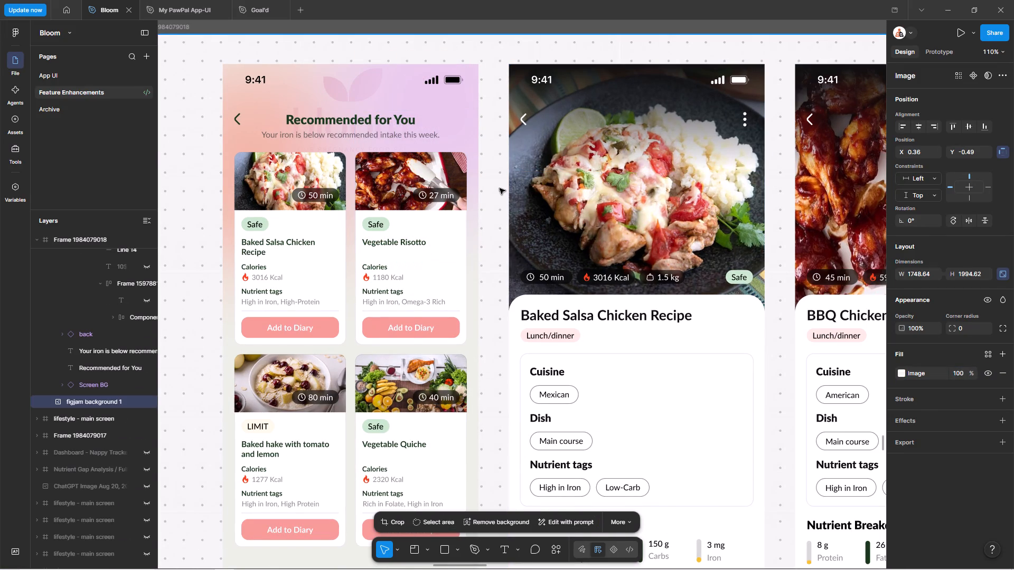
key("ctrl+backslash")
Replace the Vegetable Risotto card title with BBQ Chicken Wings, copied from the recipe screen's heading.
scroll(501, 190, "down", 4, "shift")
triple_click(769, 316, "ctrl")
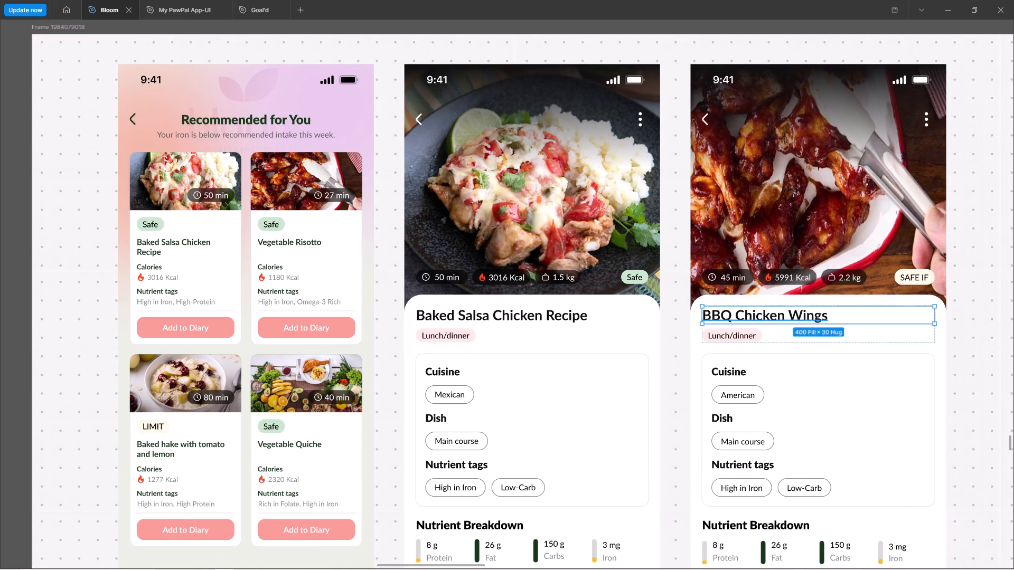
key("ctrl+c")
left_click(269, 242, "ctrl")
key("ctrl+a")
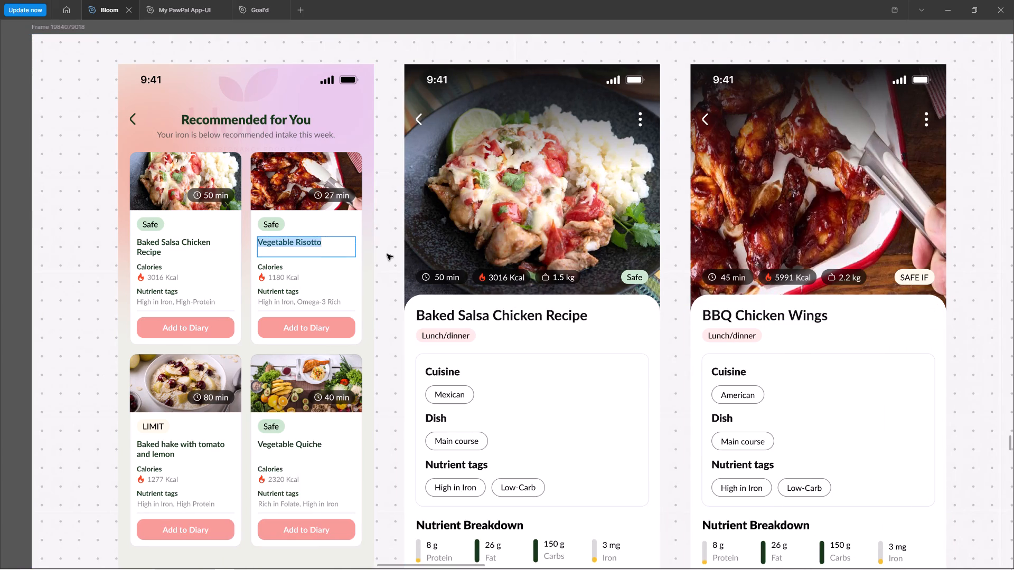
key("ctrl+shift+v")
double_click(368, 269)
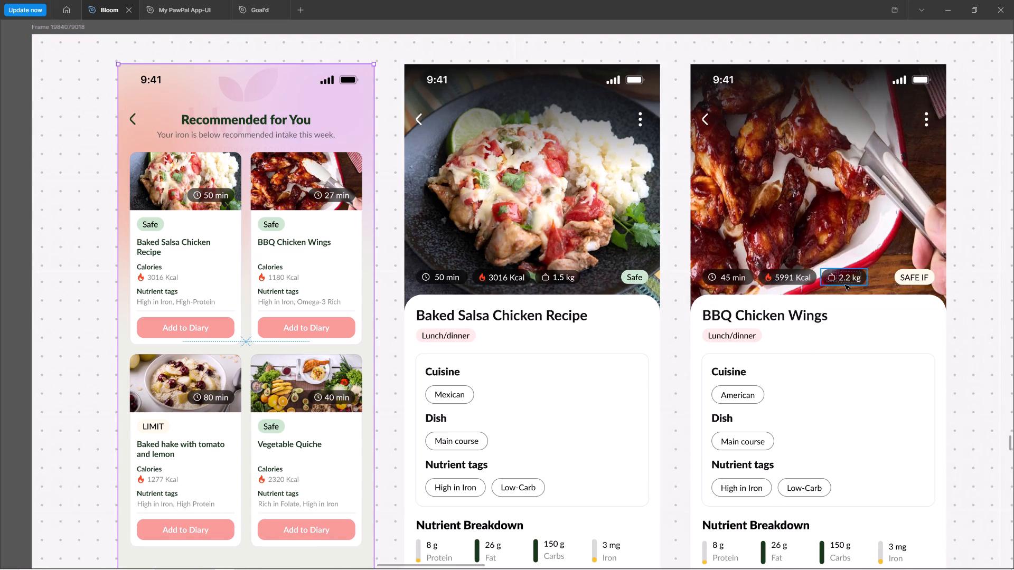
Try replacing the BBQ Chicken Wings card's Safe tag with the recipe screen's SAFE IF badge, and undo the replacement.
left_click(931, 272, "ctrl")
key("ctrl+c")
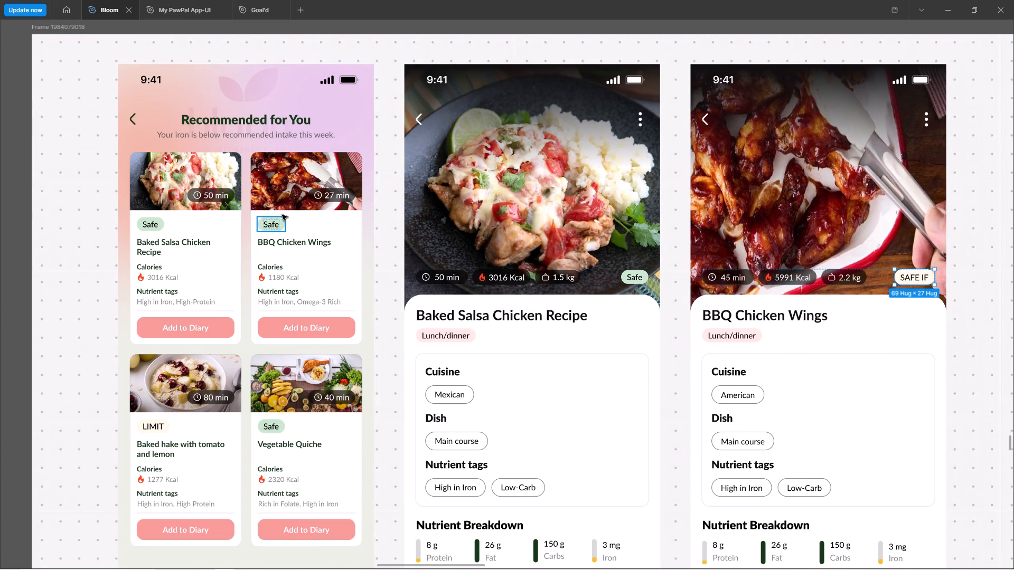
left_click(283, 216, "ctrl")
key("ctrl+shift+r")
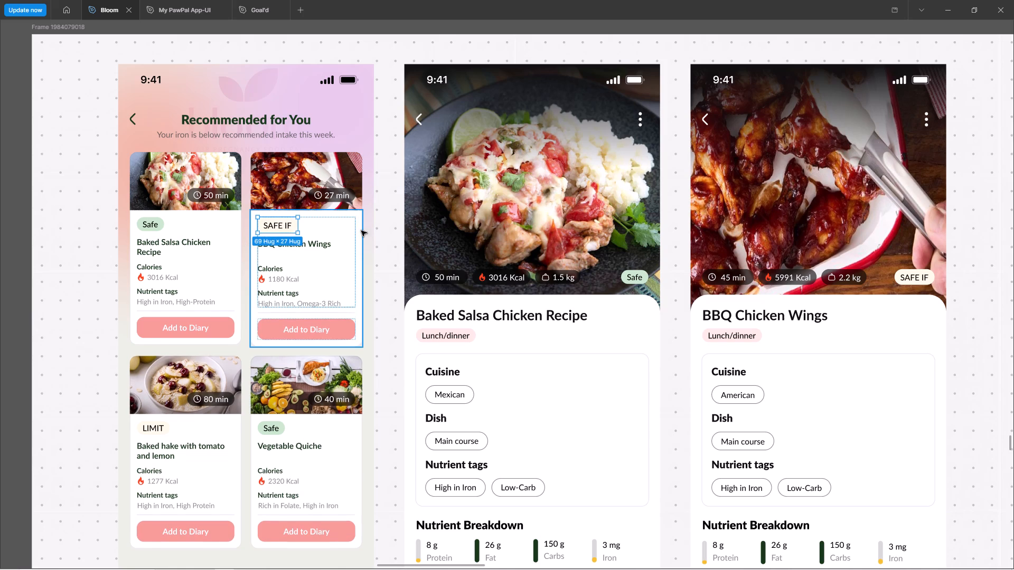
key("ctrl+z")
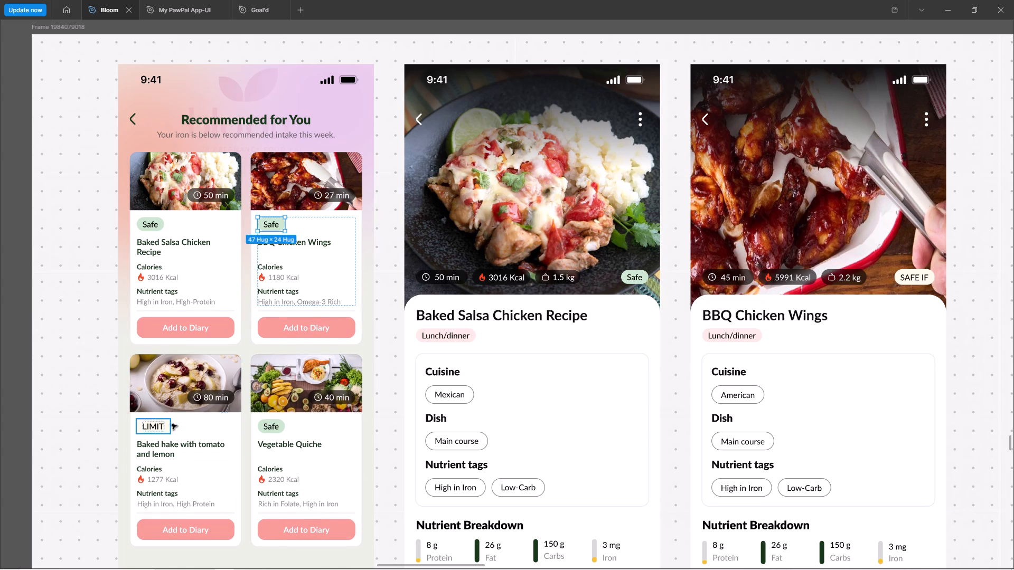
Replace the BBQ Chicken Wings card's Safe tag with the LIMIT tag copied from the Baked hake card.
left_click(172, 424, "ctrl")
key("ctrl+c")
left_click(281, 220, "ctrl")
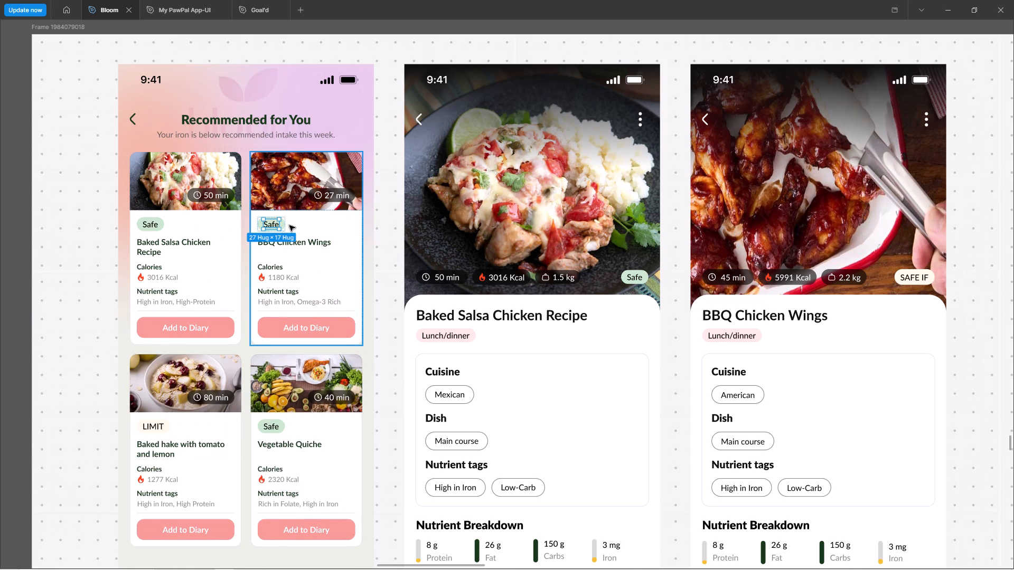
key("shift+Return")
key("ctrl+shift+r")
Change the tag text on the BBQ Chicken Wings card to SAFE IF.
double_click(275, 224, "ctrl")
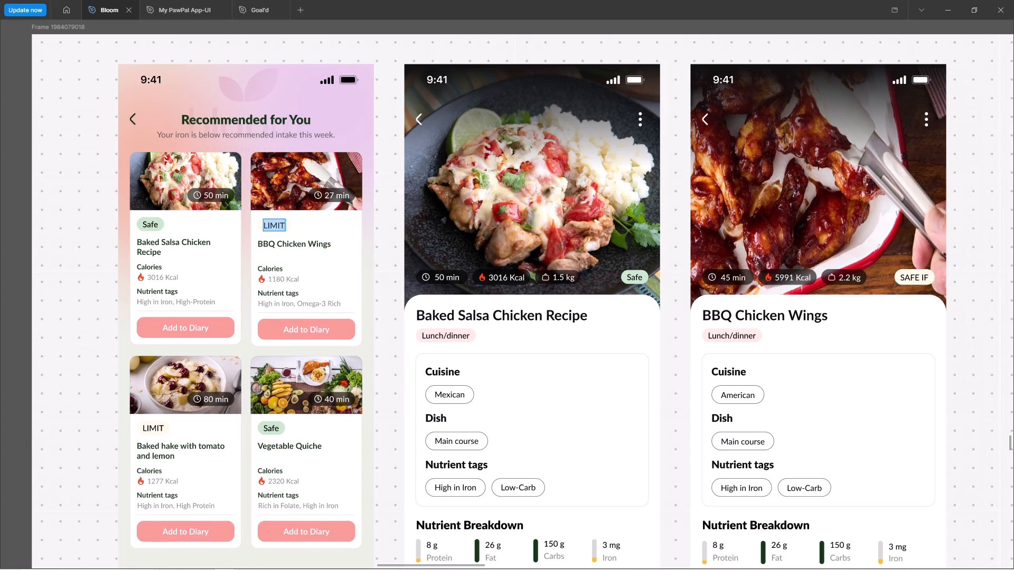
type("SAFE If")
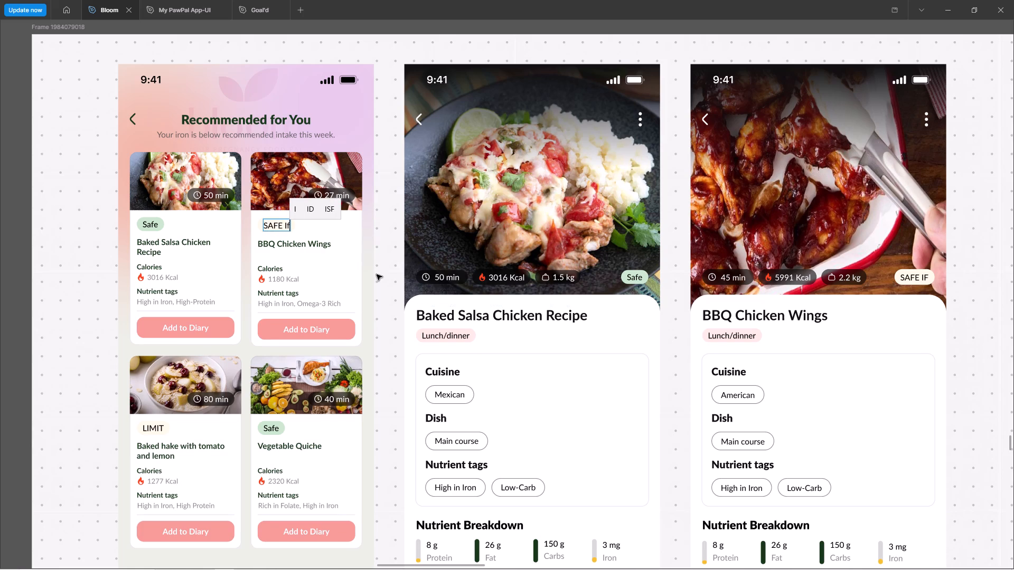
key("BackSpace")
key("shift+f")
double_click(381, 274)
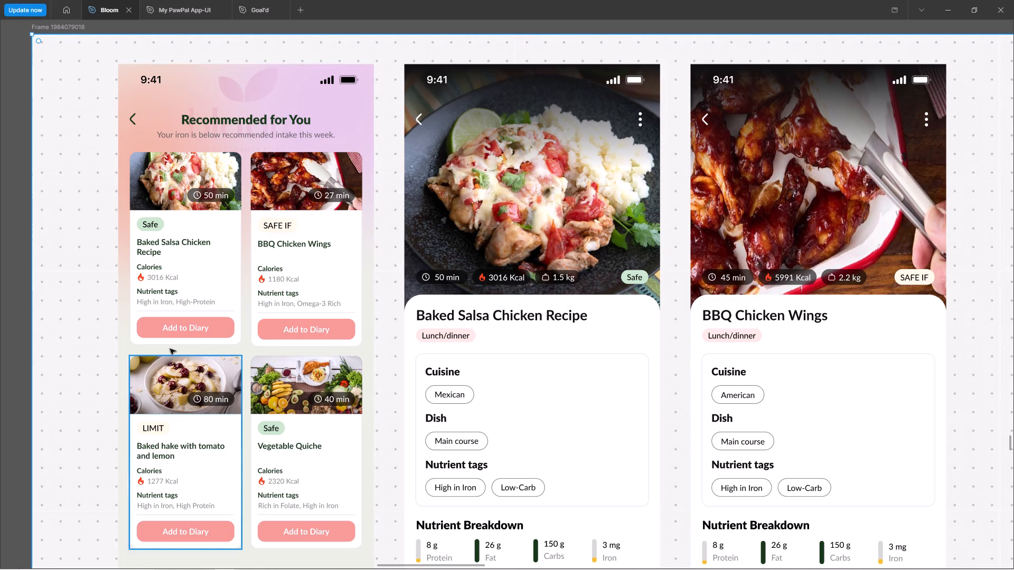
Rewrite the BBQ Chicken Wings card's tag in title case as Safe If.
double_click(266, 229, "ctrl")
left_click_drag(266, 227, 322, 229)
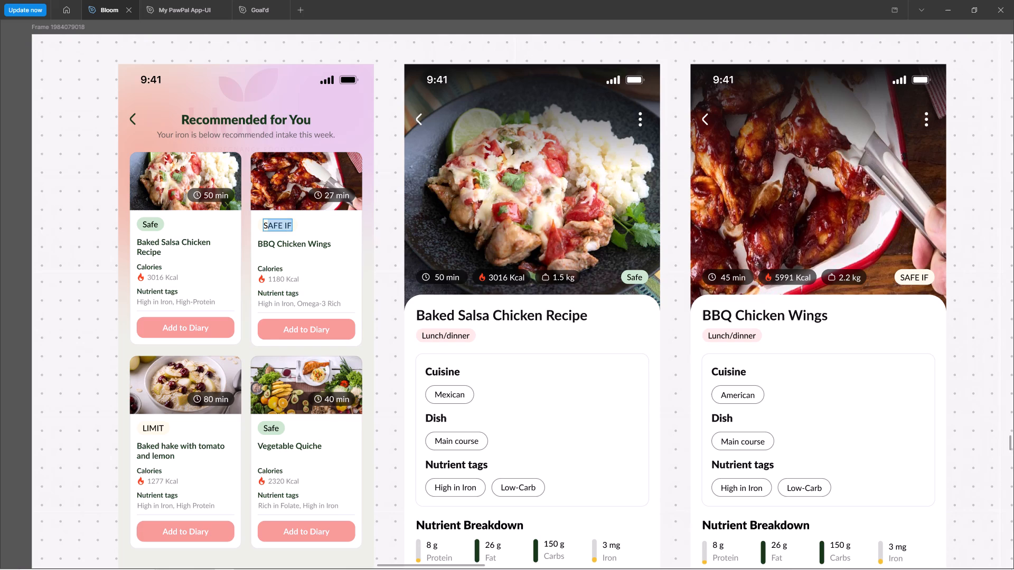
left_click_drag(322, 229, 341, 230)
type("safe")
key("BackSpace")
key("BackSpace")
key("BackSpace")
key("BackSpace")
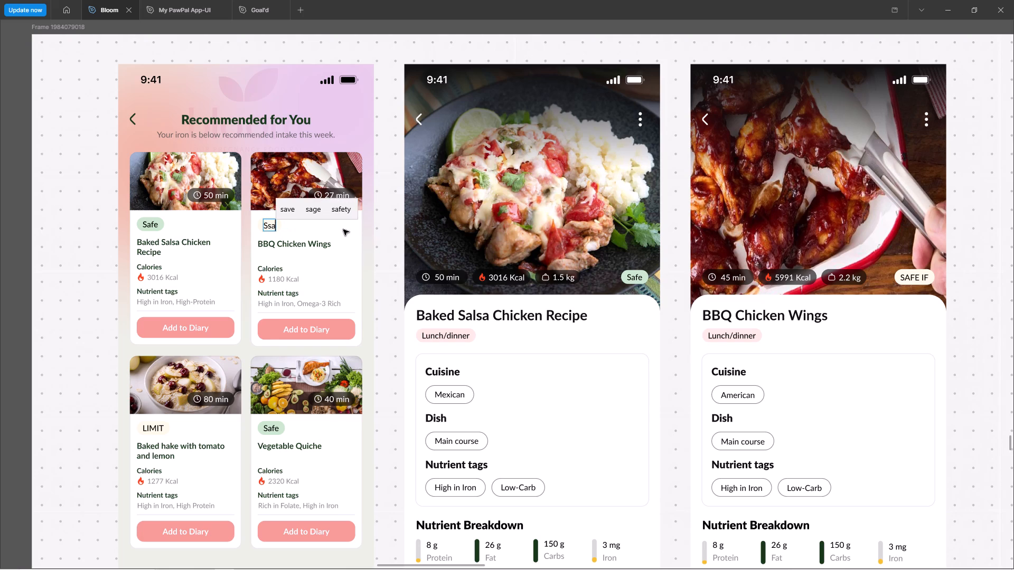
type("afe If")
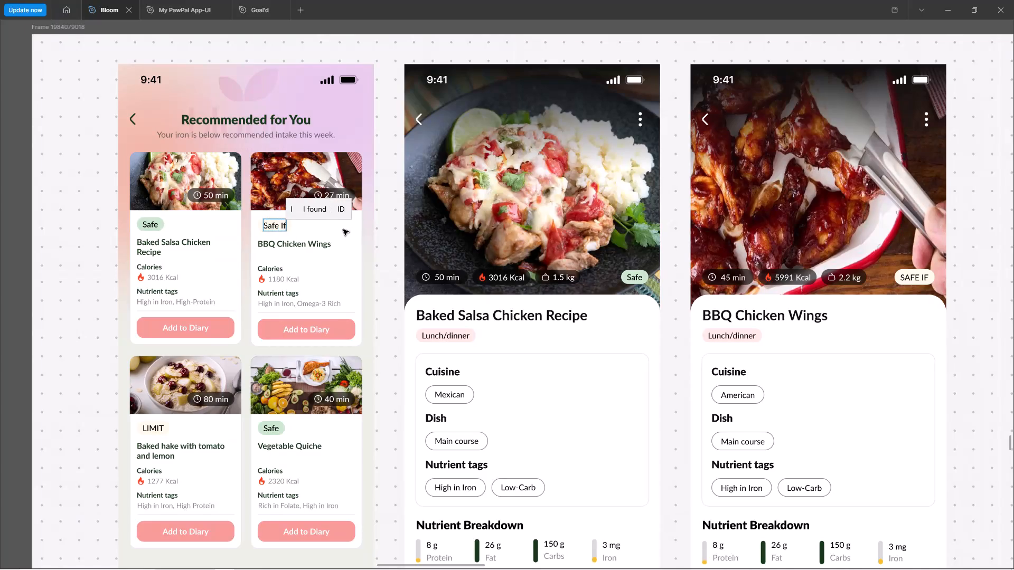
Rewrite the tag on the Baked hake with tomato and lemon card as Limit.
left_click(153, 429, "ctrl")
key("ctrl+a")
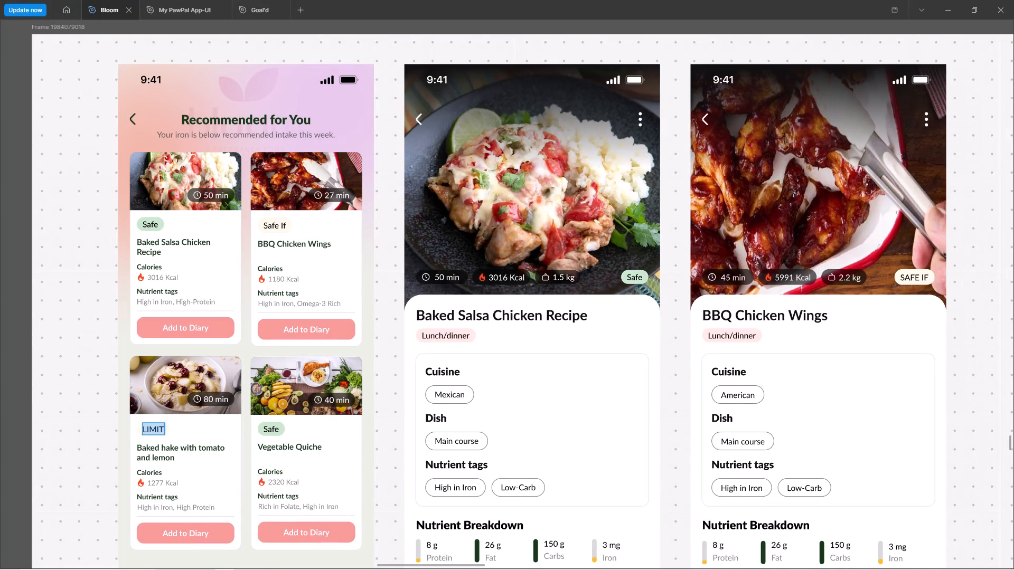
type("Limit")
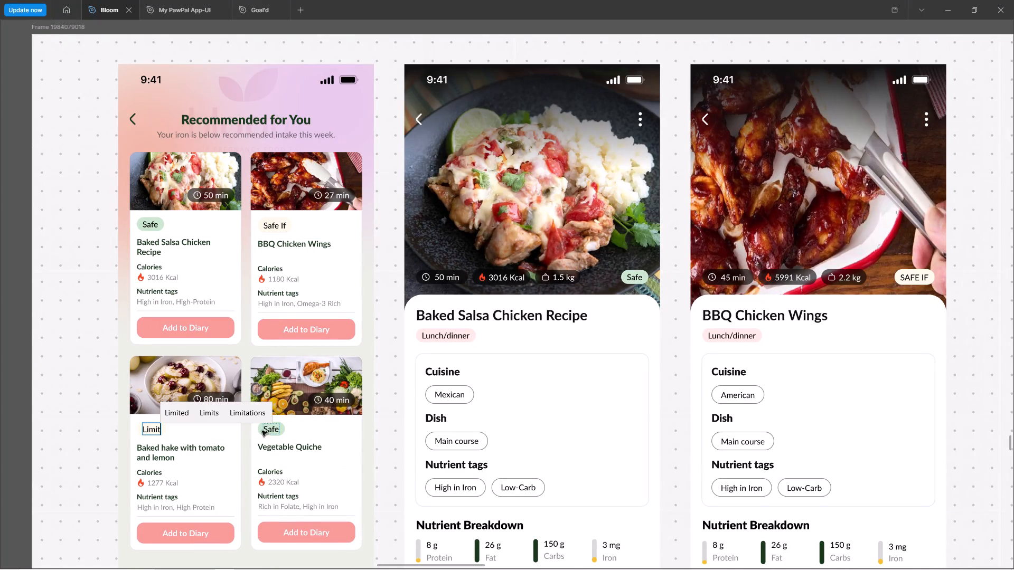
double_click(73, 307)
Rewrite the badge over the BBQ Chicken Wings recipe screen's photo as Safe If.
triple_click(913, 277, "ctrl")
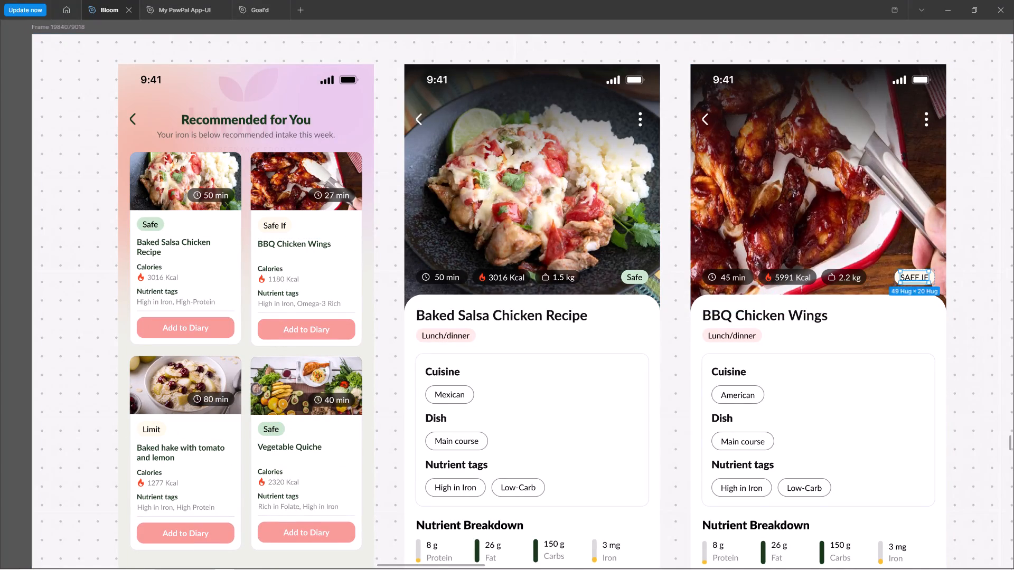
type("Safe If")
double_click(979, 296)
Replace the BBQ Chicken Wings card's calories with 5991 Kcal, copied from the recipe screen's photo overlay.
scroll(624, 253, "down", 19, "ctrl")
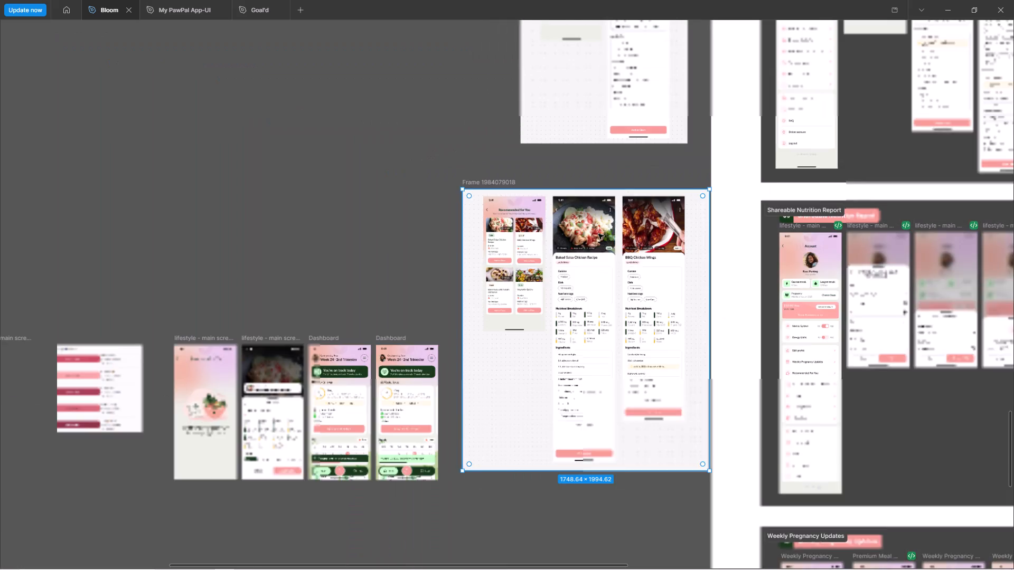
scroll(609, 249, "down", 7, "ctrl")
scroll(618, 393, "down", 5)
scroll(630, 30, "up", 8, "ctrl")
scroll(642, 109, "down", 1, "ctrl")
scroll(642, 109, "up", 2, "ctrl")
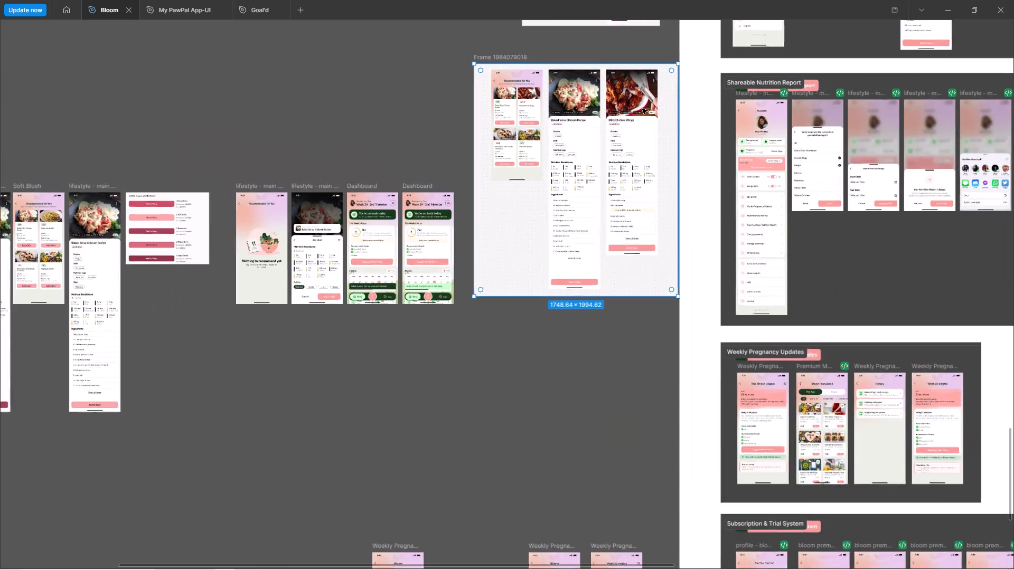
scroll(642, 109, "up", 9, "ctrl")
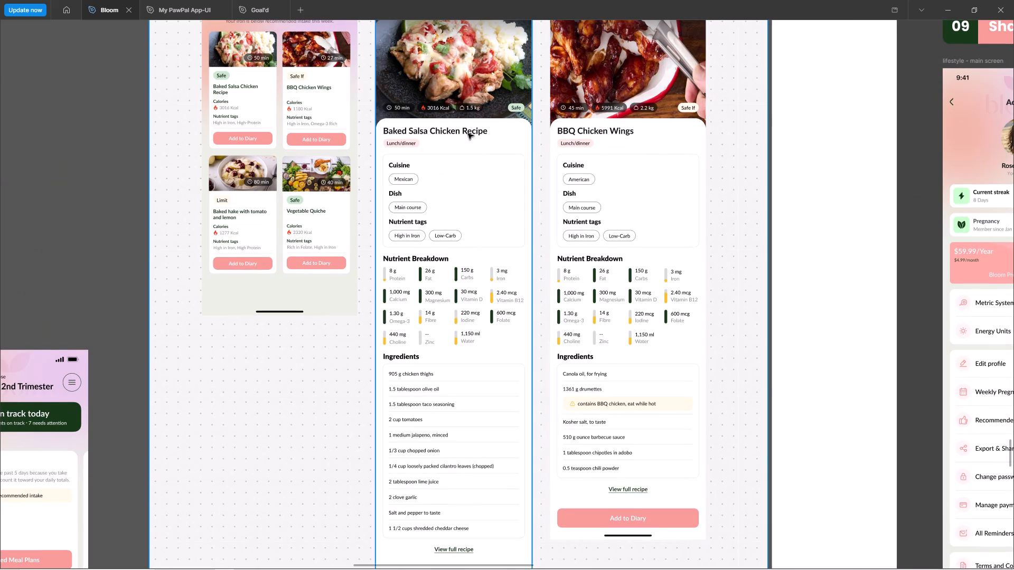
scroll(468, 134, "up", 4)
scroll(325, 118, "up", 5, "ctrl")
scroll(325, 118, "down", 2, "ctrl")
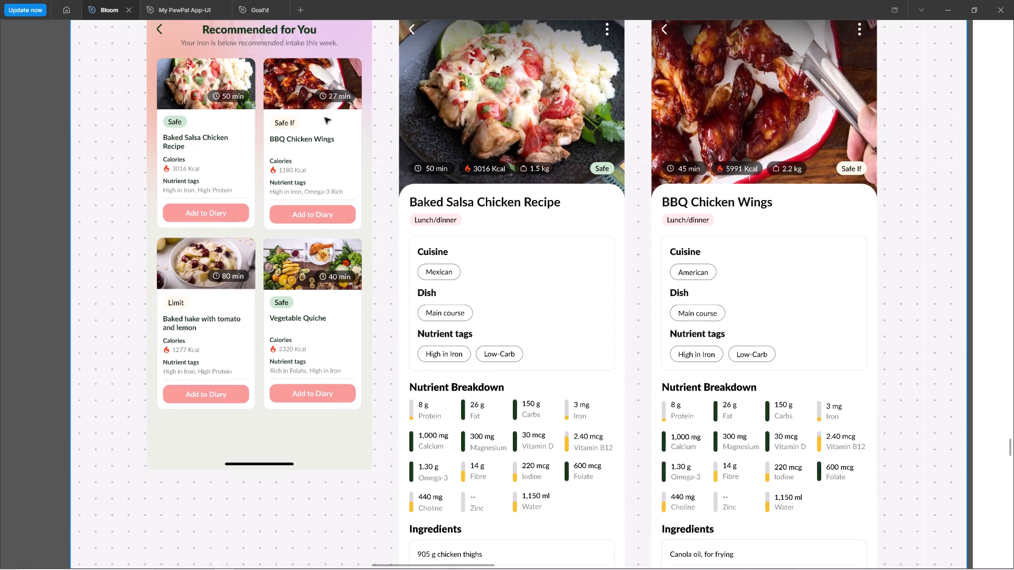
triple_click(745, 170, "ctrl")
left_click(745, 170, "ctrl")
key("ctrl+c")
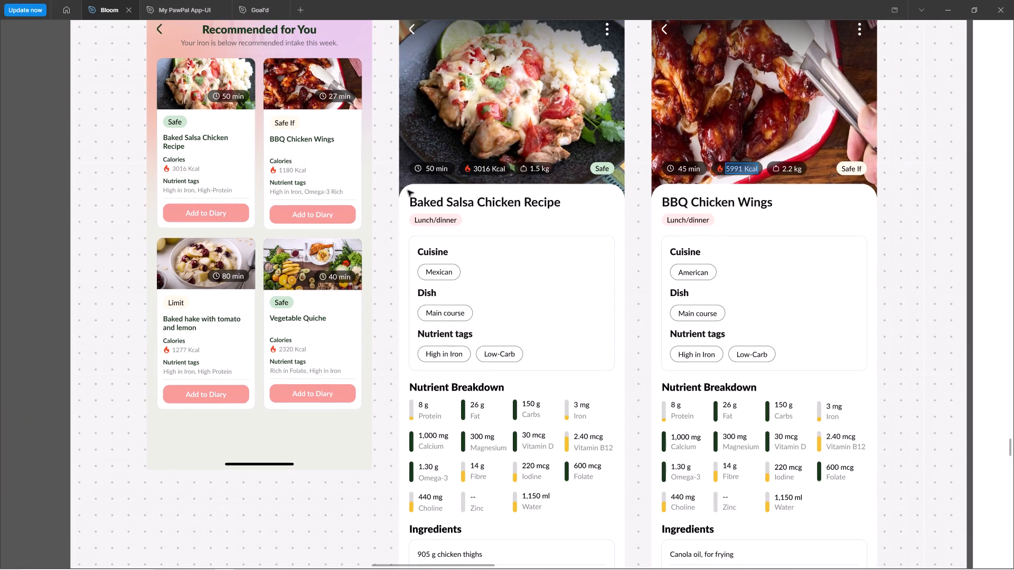
left_click(295, 173, "ctrl")
key("ctrl+a")
key("ctrl+shift+v")
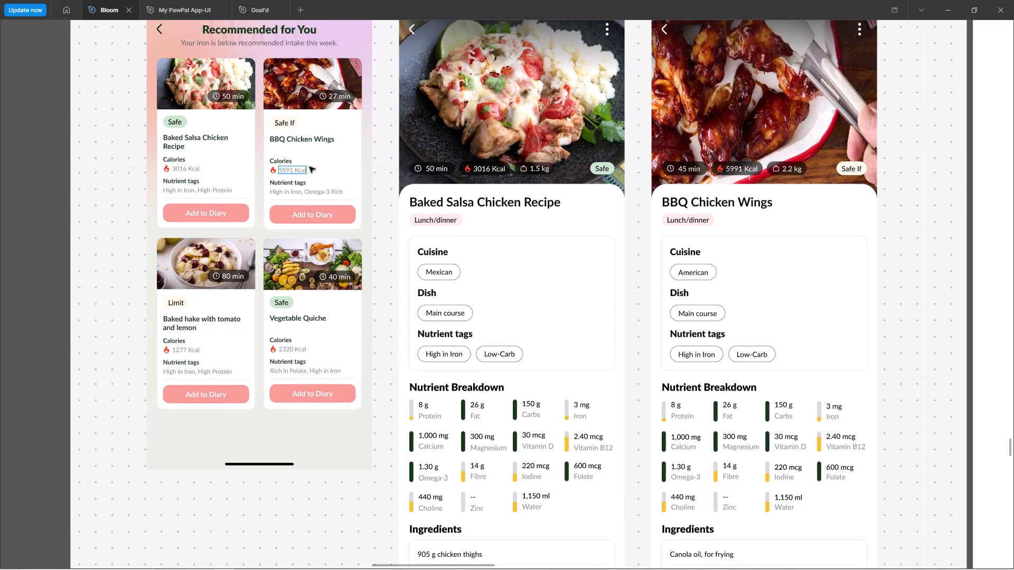
Replace Omega-3 Rich in the BBQ Chicken Wings card's nutrient tags with Low-Carb, copied from the recipe screen.
scroll(309, 167, "up", 3, "ctrl")
scroll(337, 184, "down", 2, "ctrl")
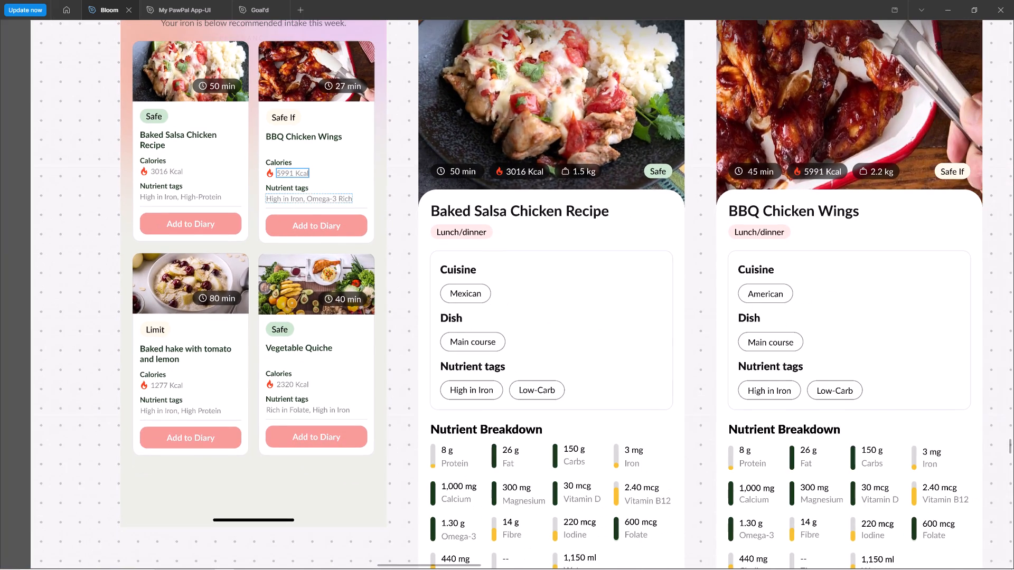
left_click(833, 392, "ctrl")
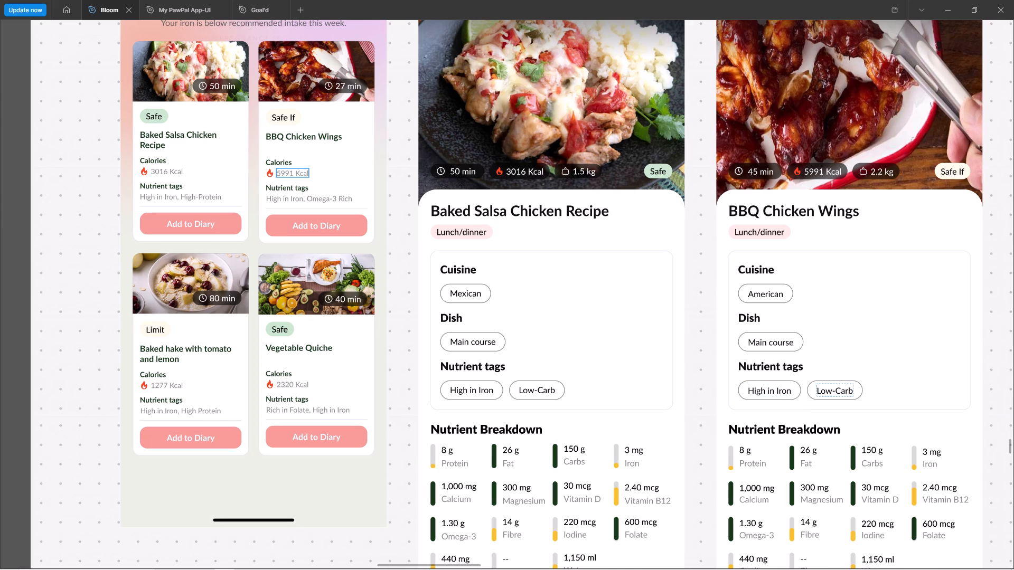
key("ctrl+a")
key("ctrl+c")
scroll(324, 210, "up", 4, "ctrl")
left_click_drag(297, 194, 431, 210)
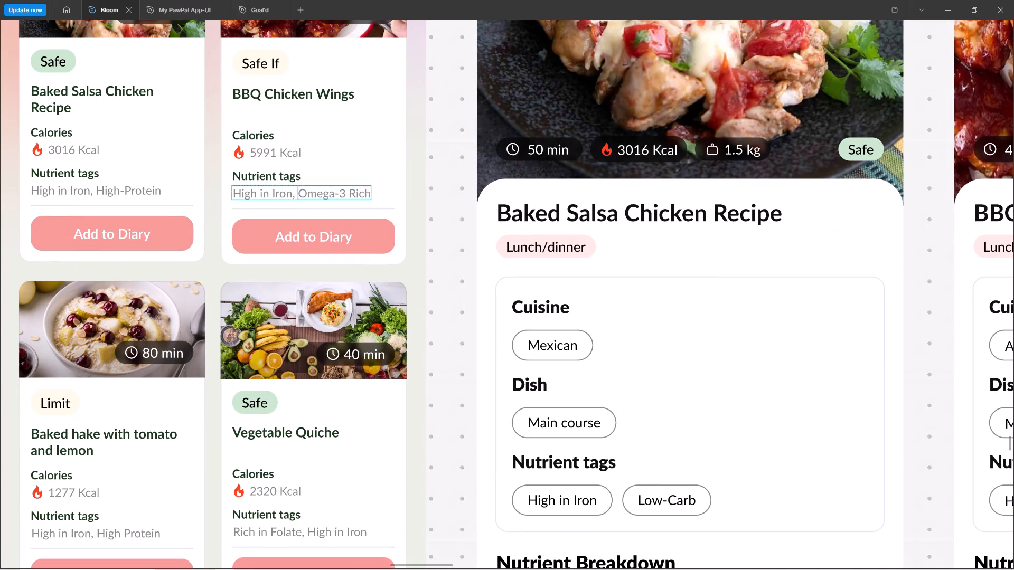
left_click_drag(431, 210, 452, 210)
key("ctrl+shift+v")
scroll(372, 211, "down", 5, "ctrl")
double_click(388, 208, "ctrl")
scroll(388, 208, "down", 3, "ctrl")
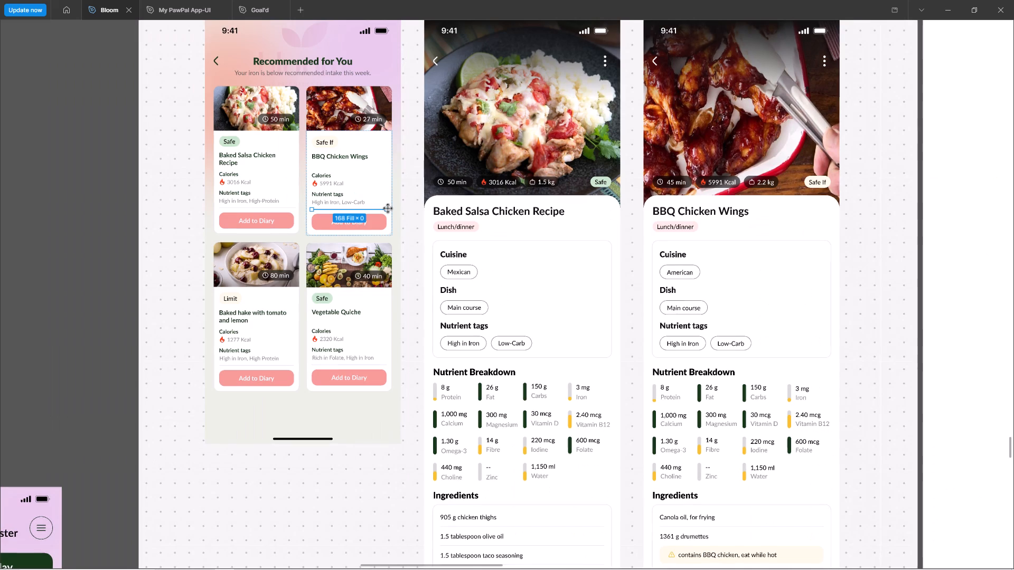
left_click(396, 223)
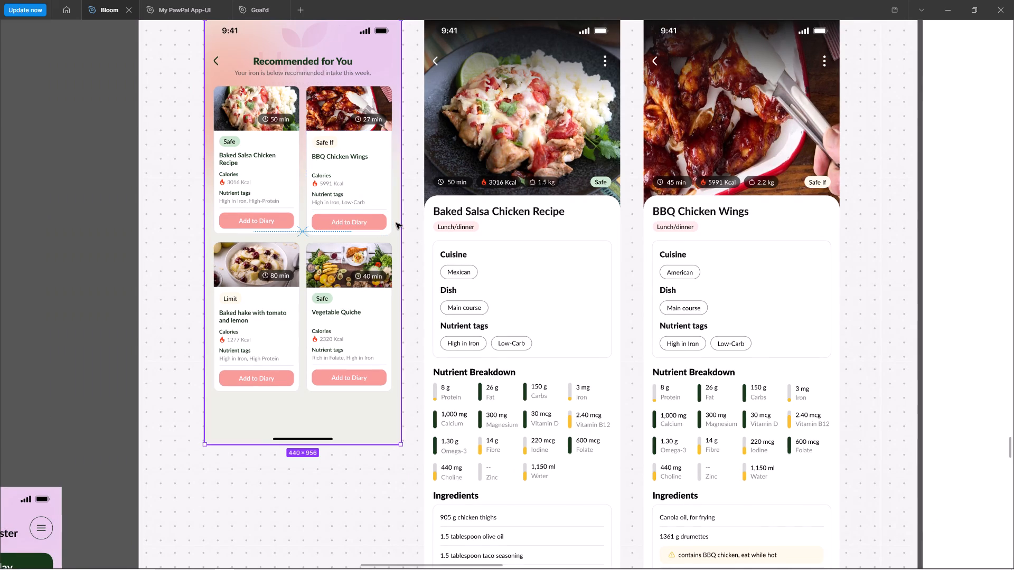
scroll(479, 195, "down", 14, "ctrl")
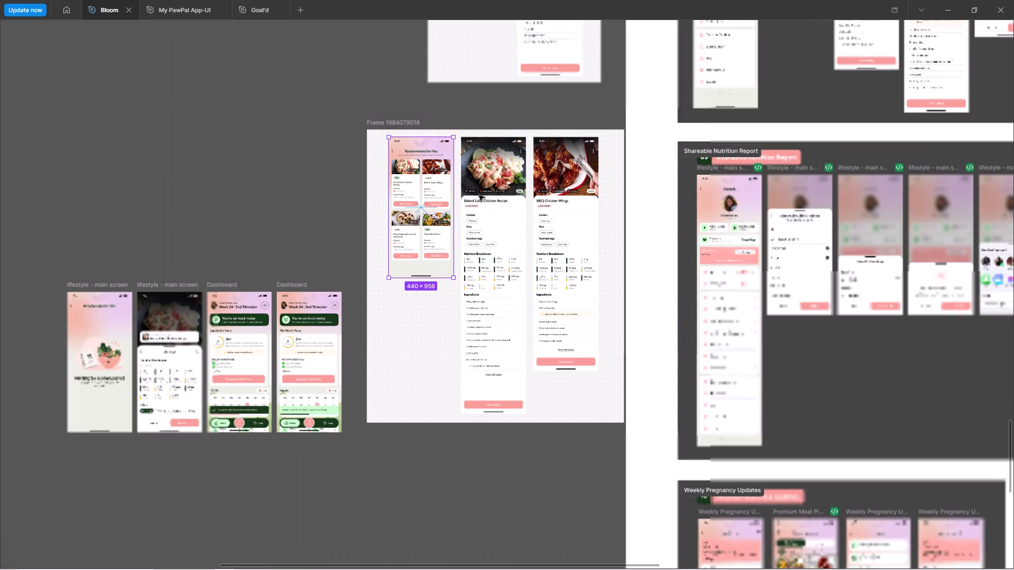
left_click(281, 163)
left_click(397, 120)
scroll(576, 233, "down", 15, "ctrl")
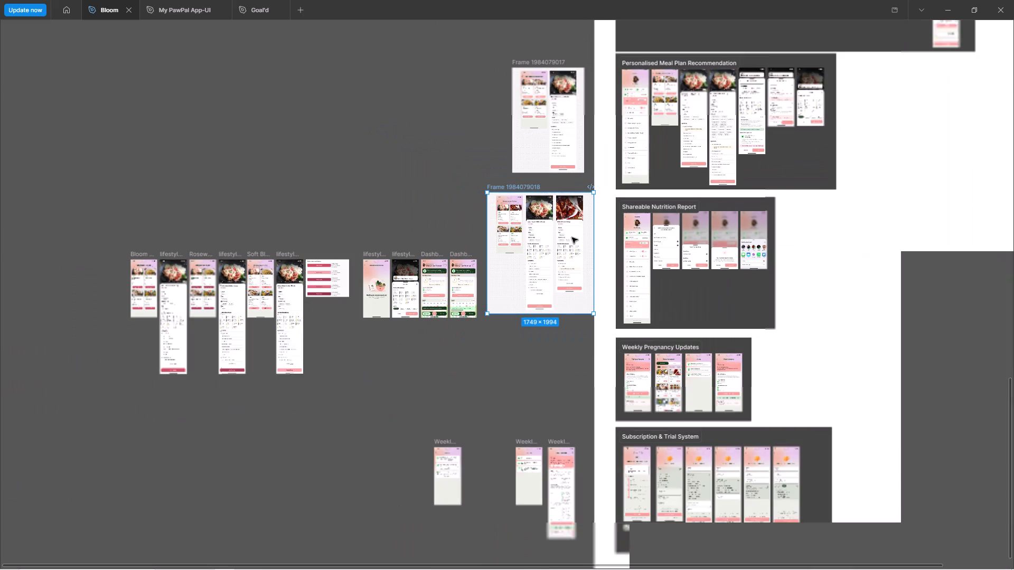
key("ctrl+c")
key("ctrl+backslash")
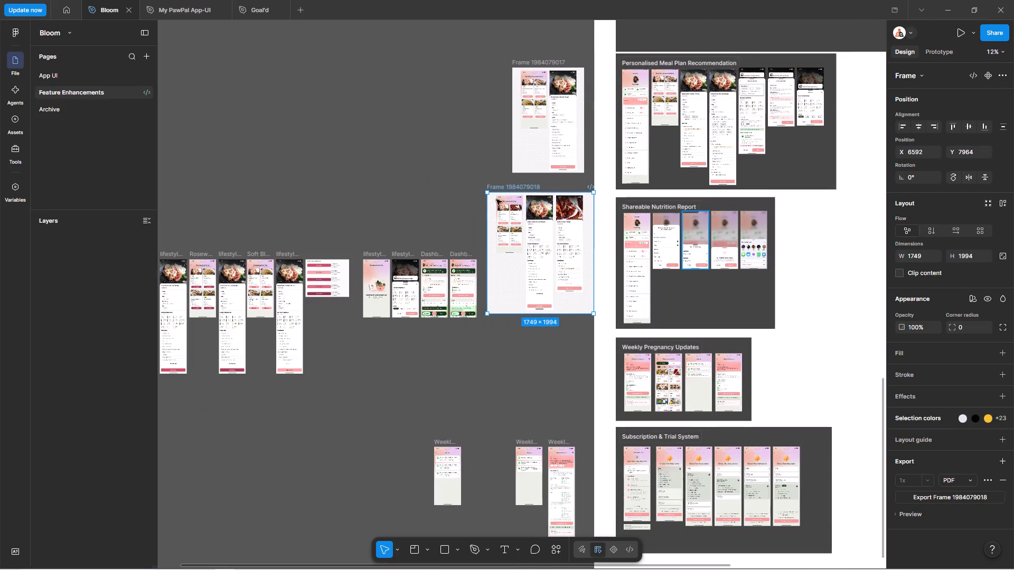
left_click(111, 108)
key("ctrl+backslash")
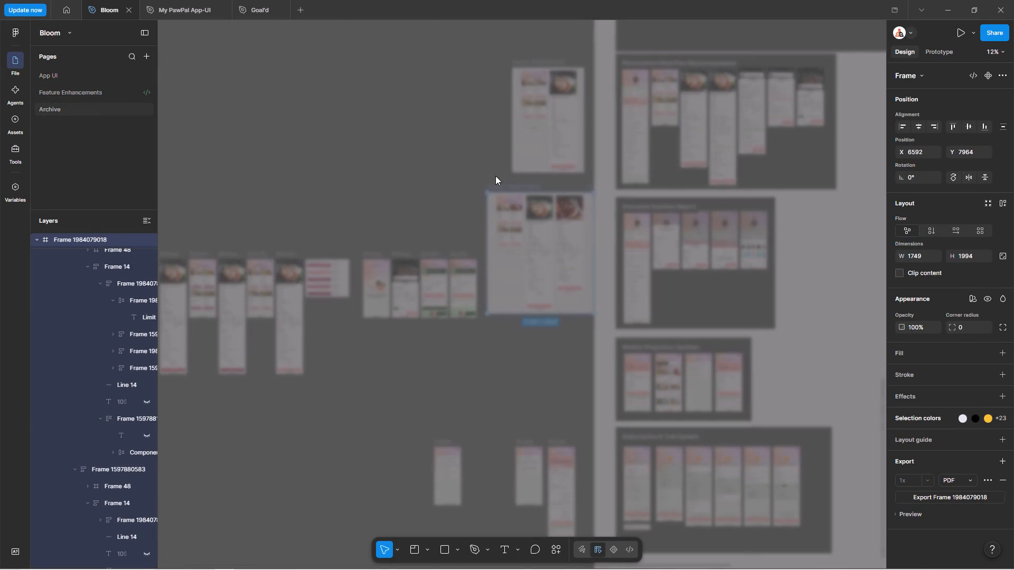
scroll(519, 240, "down", 11, "ctrl")
key("space")
key("space")
key("space")
key("space")
key("space")
key("space")
left_click_drag(600, 265, 454, 224)
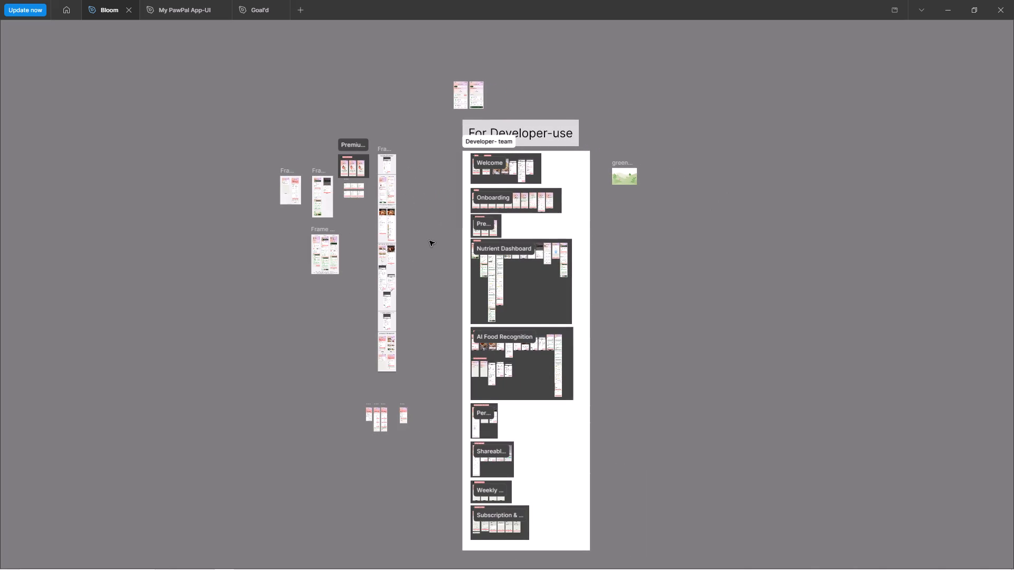
key("alt+Tab")
left_click(317, 241, "alt")
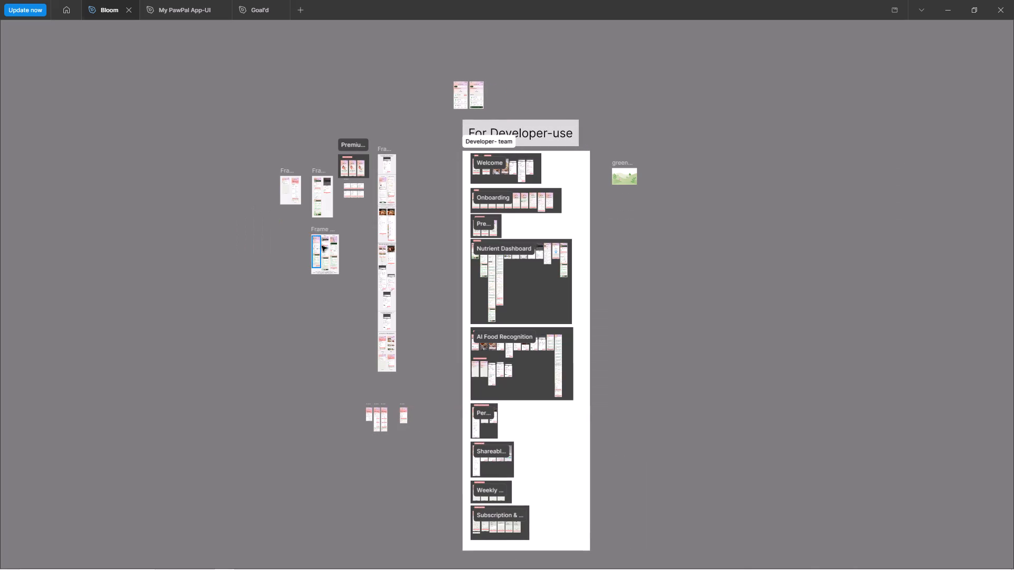
scroll(332, 197, "up", 10, "ctrl")
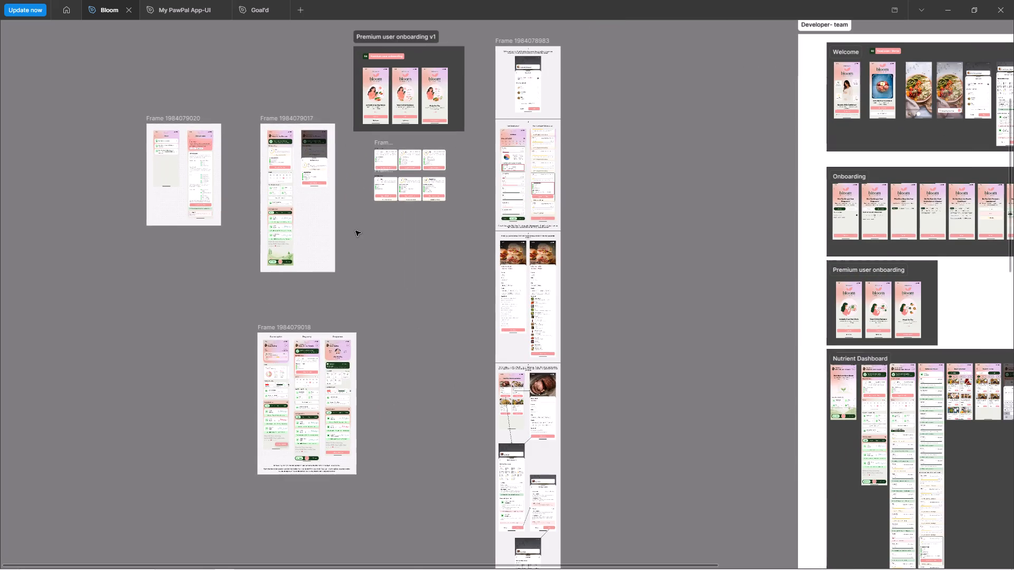
scroll(423, 274, "down", 5, "ctrl")
scroll(586, 145, "up", 10, "ctrl")
right_click(473, 147)
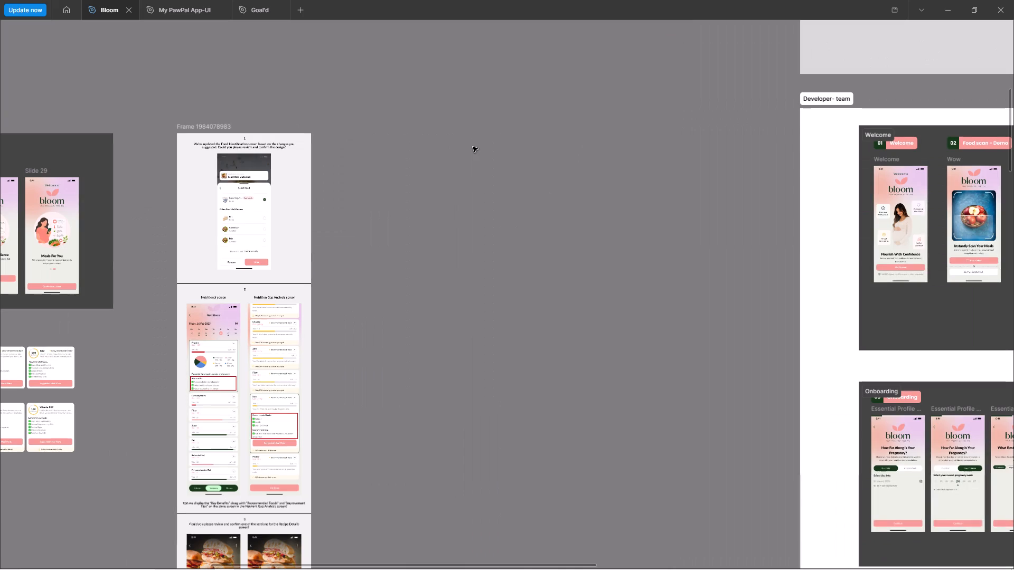
left_click(511, 152)
Copy the Bloom rose, Rosewood and Soft Blush screens from the Feature Enhancements page.
key("ctrl+backslash")
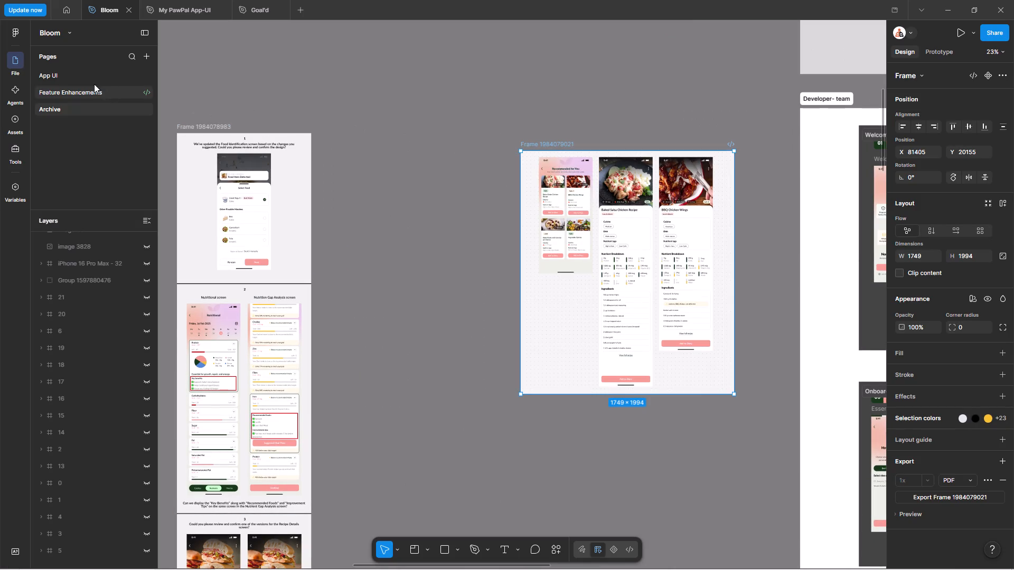
left_click(94, 84)
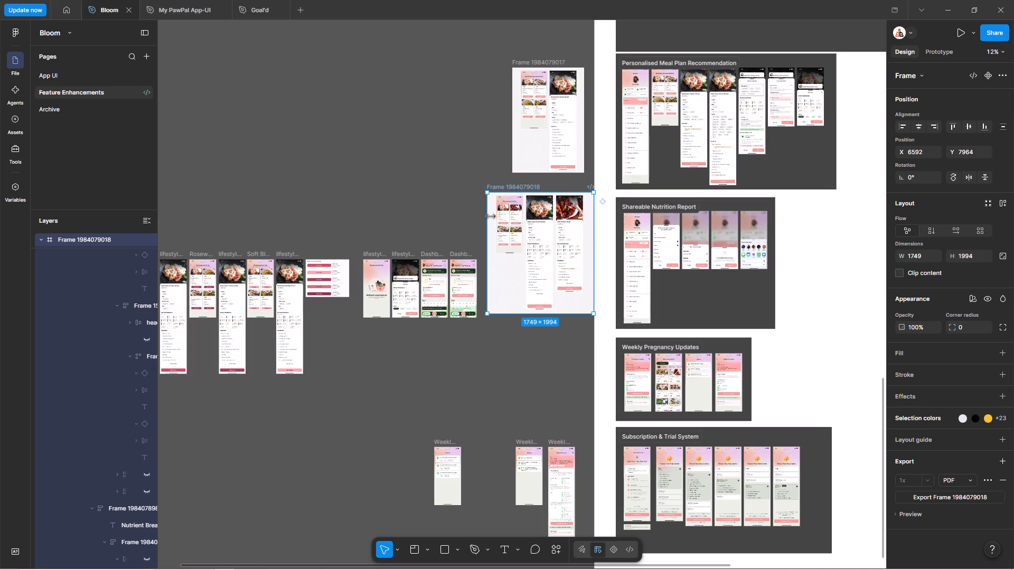
scroll(477, 274, "up", 5, "shift")
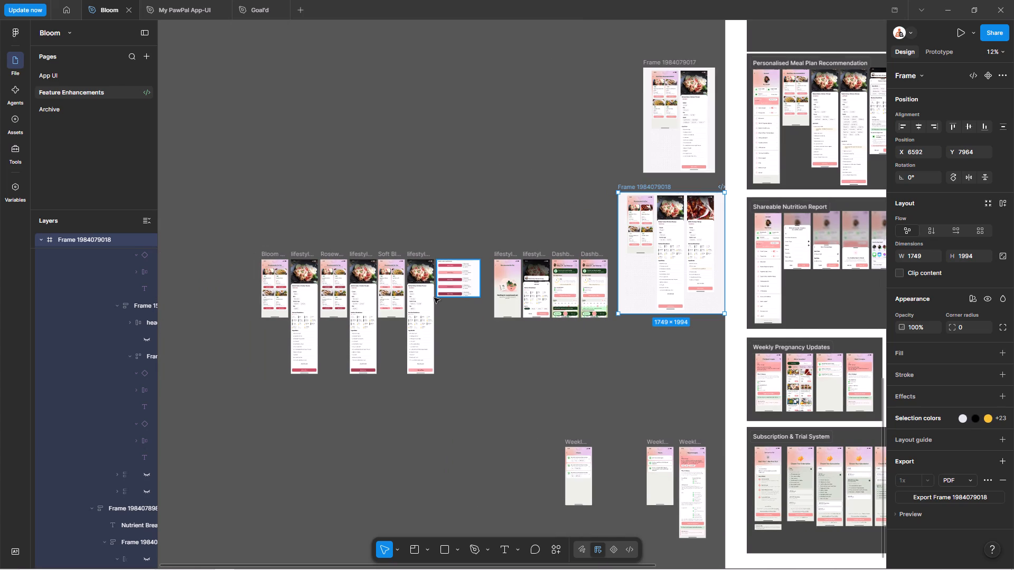
left_click_drag(217, 245, 476, 384)
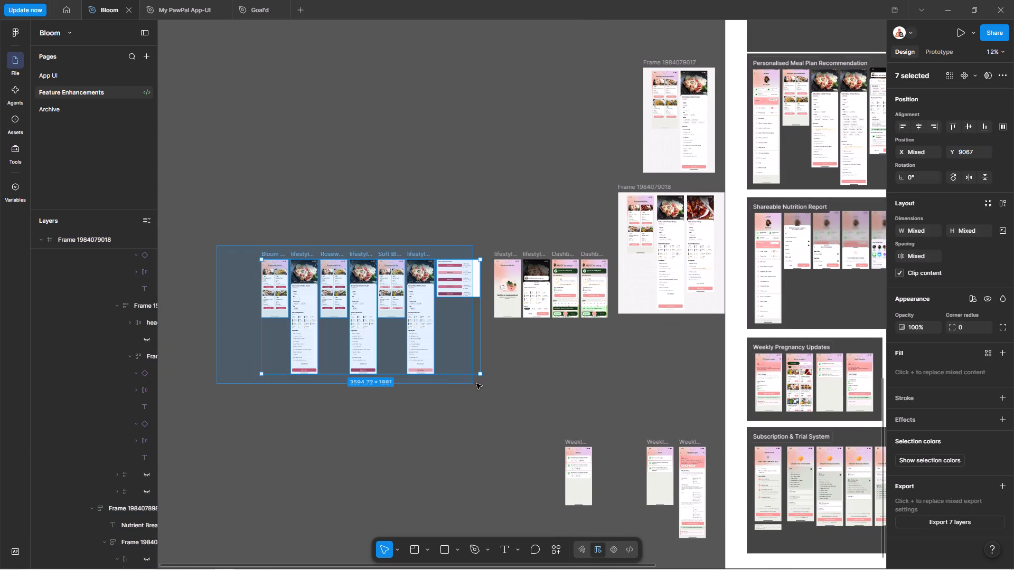
left_click_drag(476, 384, 482, 383)
left_click(407, 396)
scroll(261, 291, "up", 7, "ctrl")
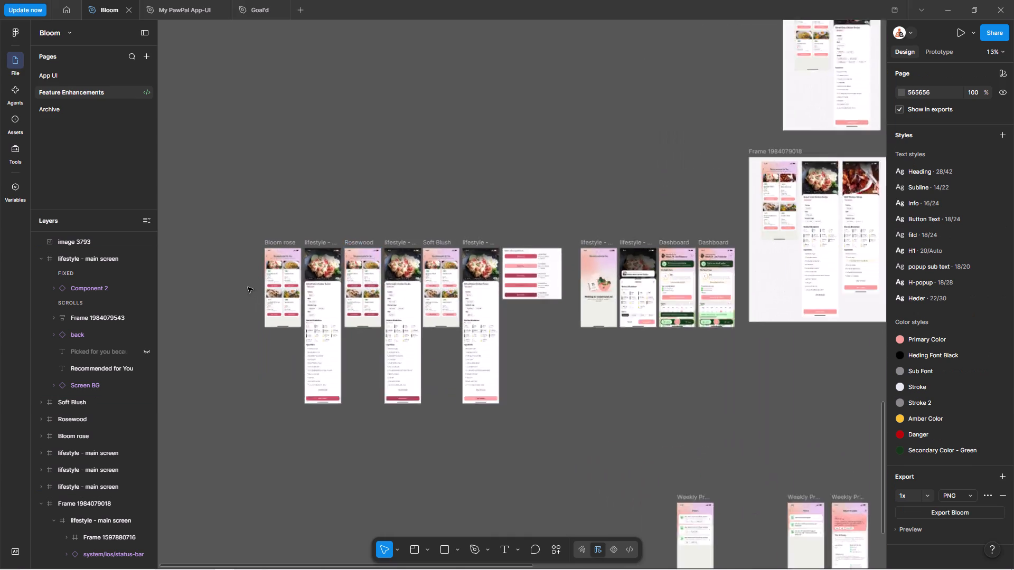
scroll(248, 287, "up", 4, "ctrl")
left_click(290, 212)
left_click(436, 211, "shift")
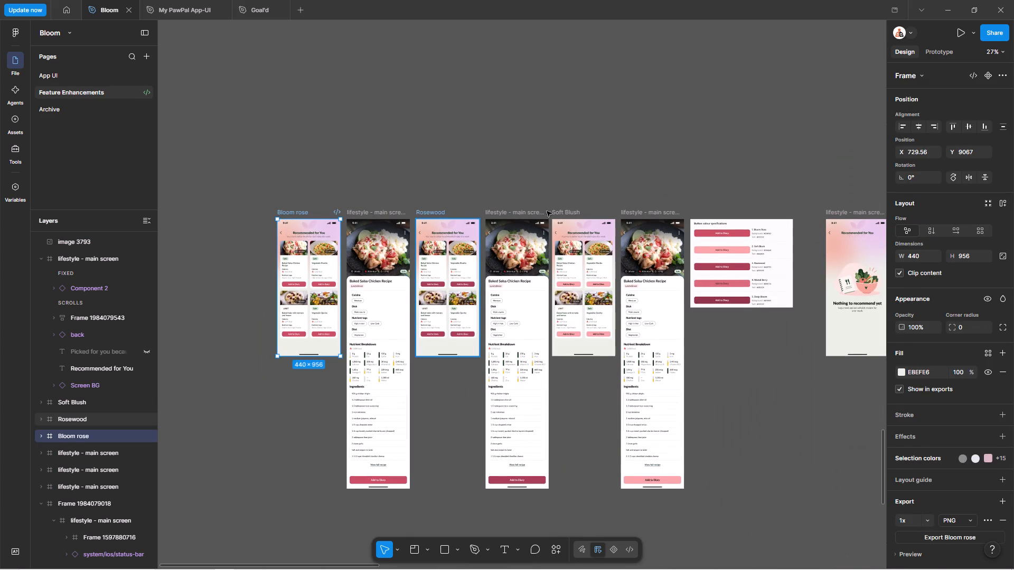
left_click(565, 211, "shift")
key("ctrl+c")
left_click(88, 108)
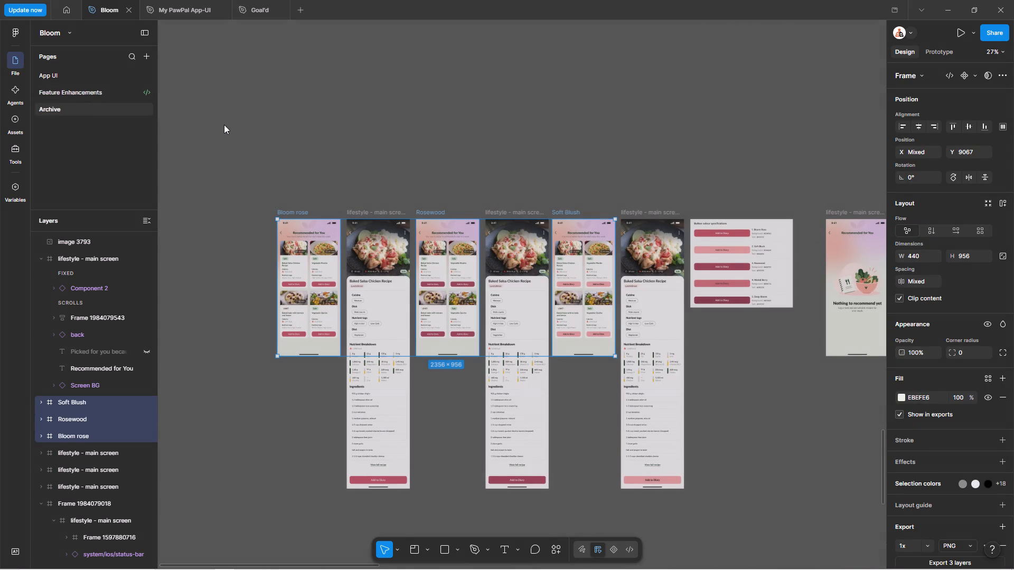
key("ctrl+backslash")
left_click(411, 242)
key("space")
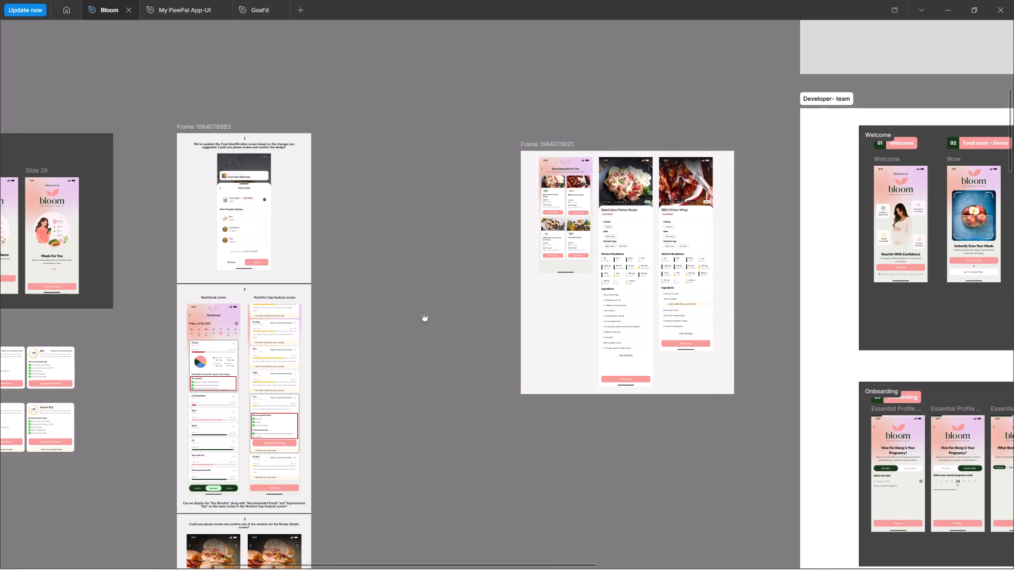
left_click_drag(416, 309, 369, 207)
right_click(495, 374)
left_click(522, 385)
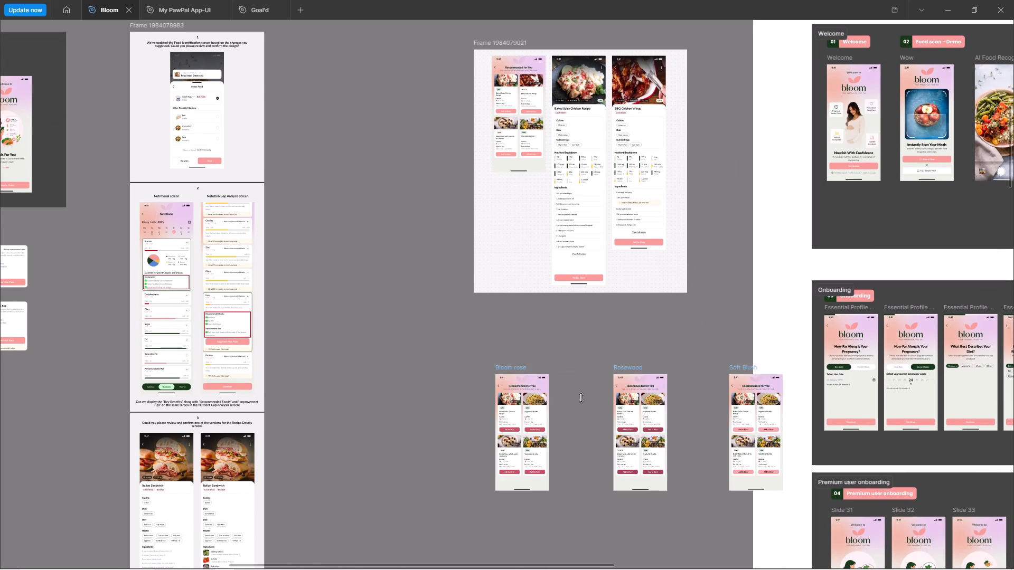
left_click_drag(542, 427, 497, 392)
left_click(598, 324)
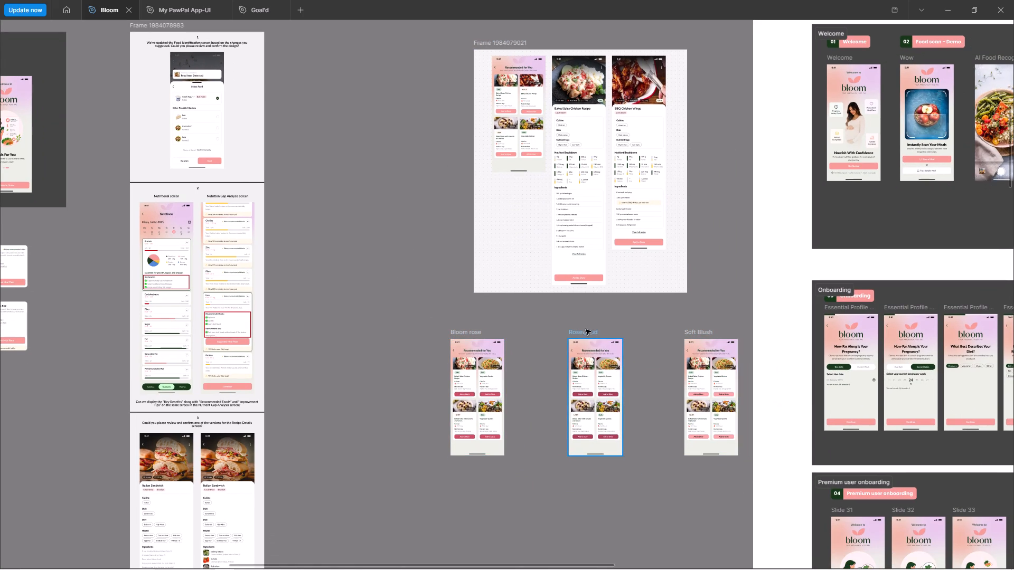
left_click_drag(585, 330, 541, 334)
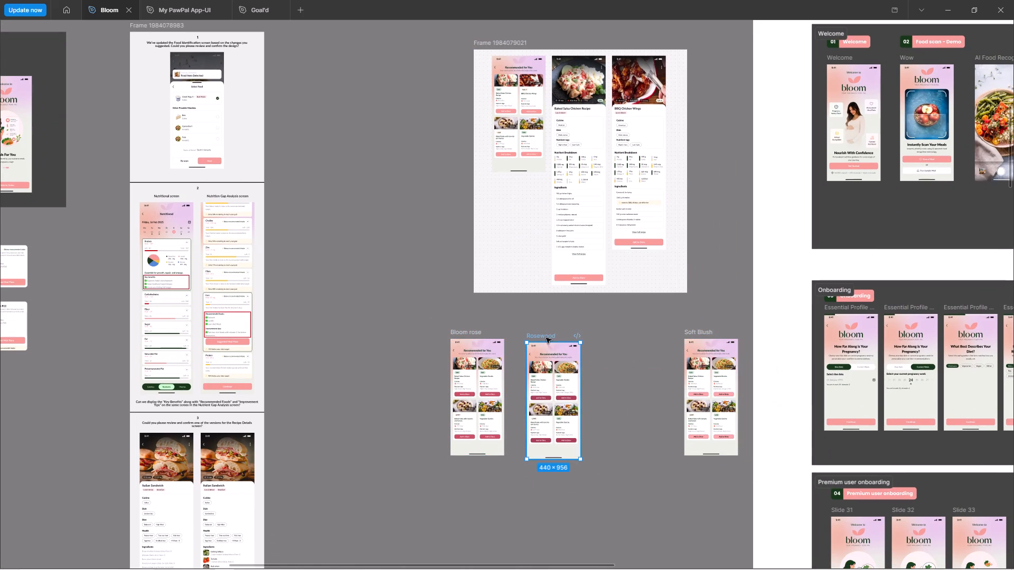
left_click_drag(543, 336, 532, 332)
left_click_drag(686, 329, 590, 329)
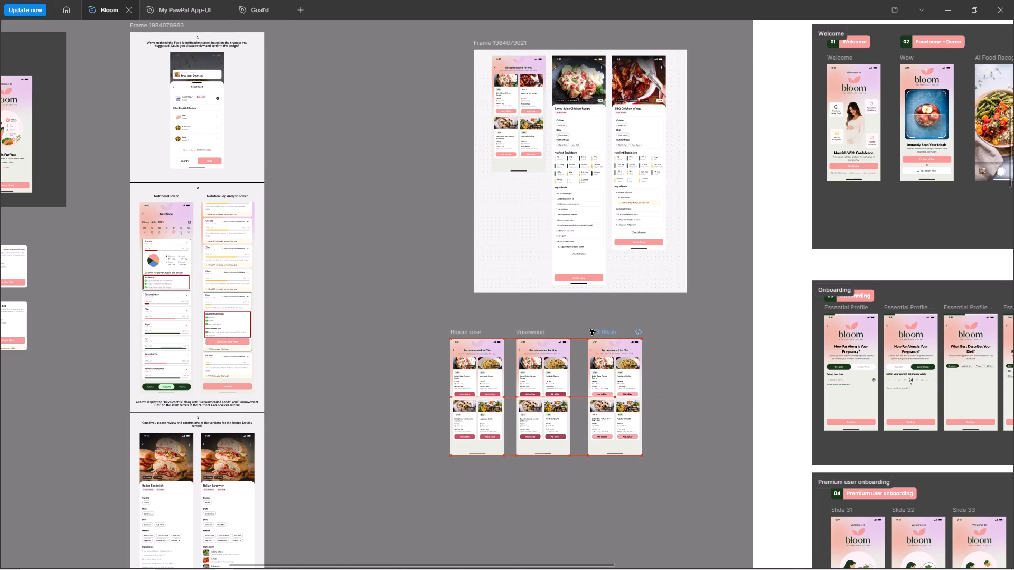
left_click_drag(590, 329, 583, 330)
left_click(654, 329)
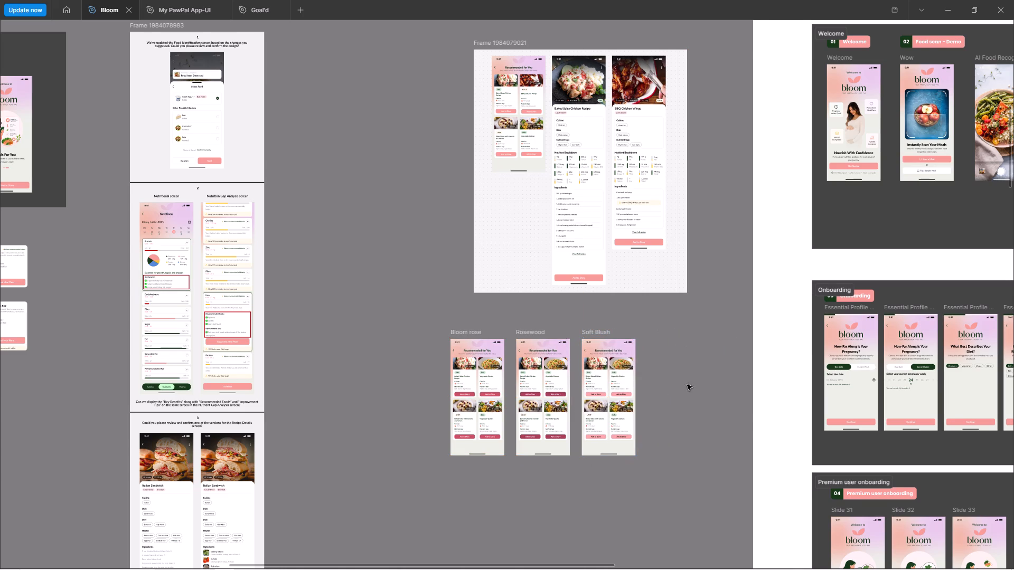
key("space")
left_click_drag(702, 434, 713, 407)
key("ctrl+backslash")
left_click_drag(681, 453, 679, 454)
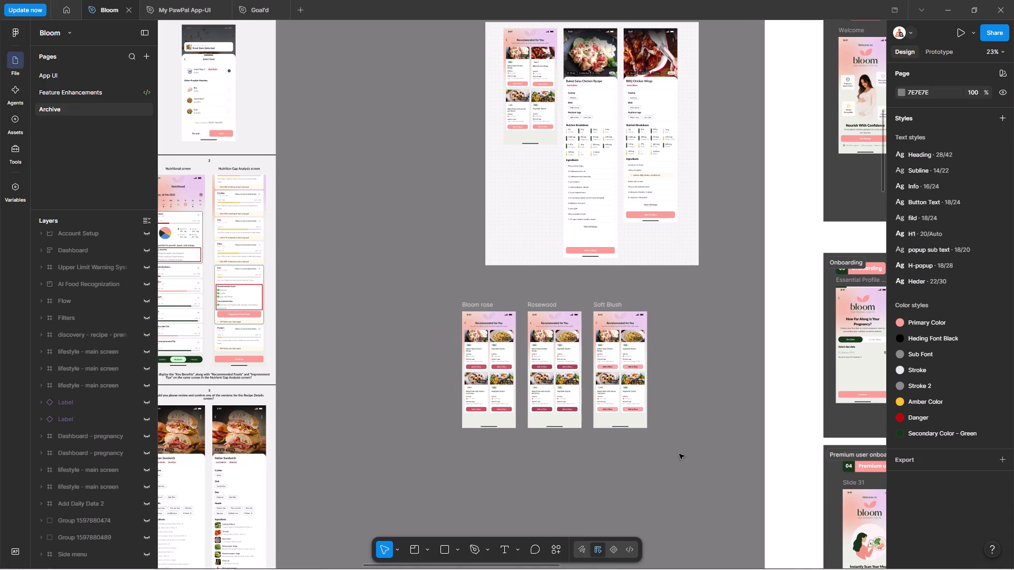
left_click_drag(679, 454, 383, 289)
left_click_drag(474, 331, 521, 327, "shift")
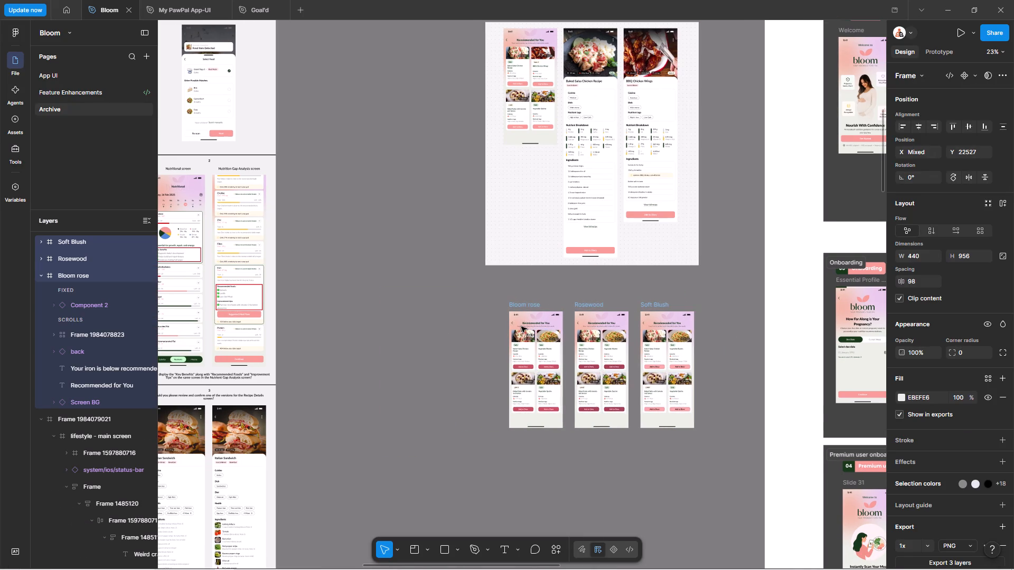
left_click_drag(521, 327, 514, 326, "shift")
left_click(447, 301)
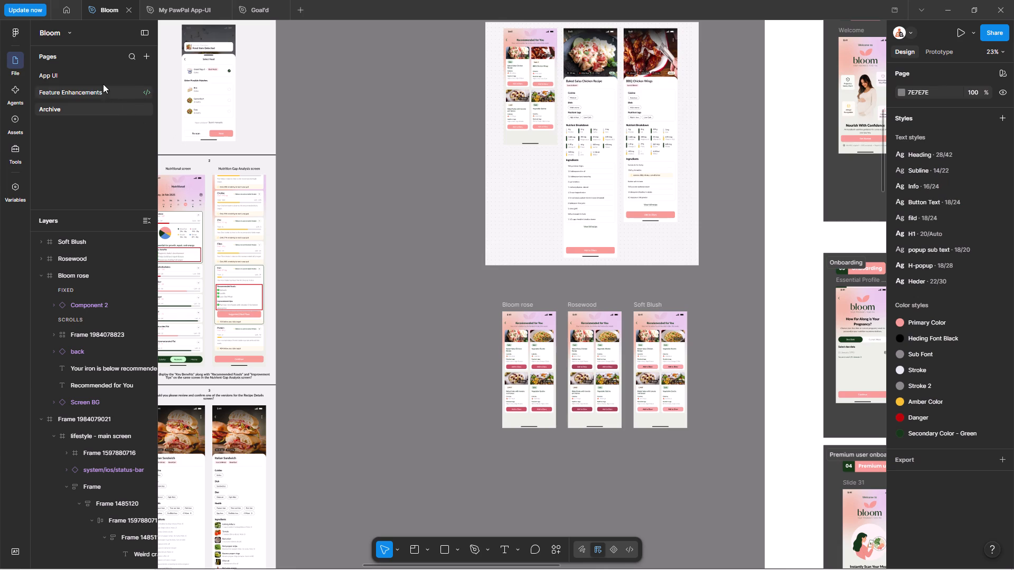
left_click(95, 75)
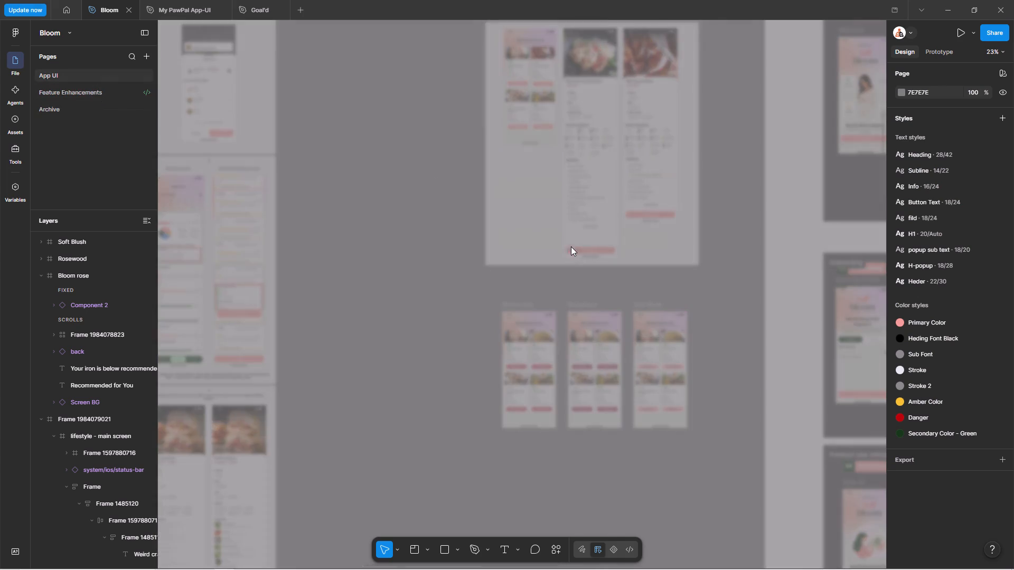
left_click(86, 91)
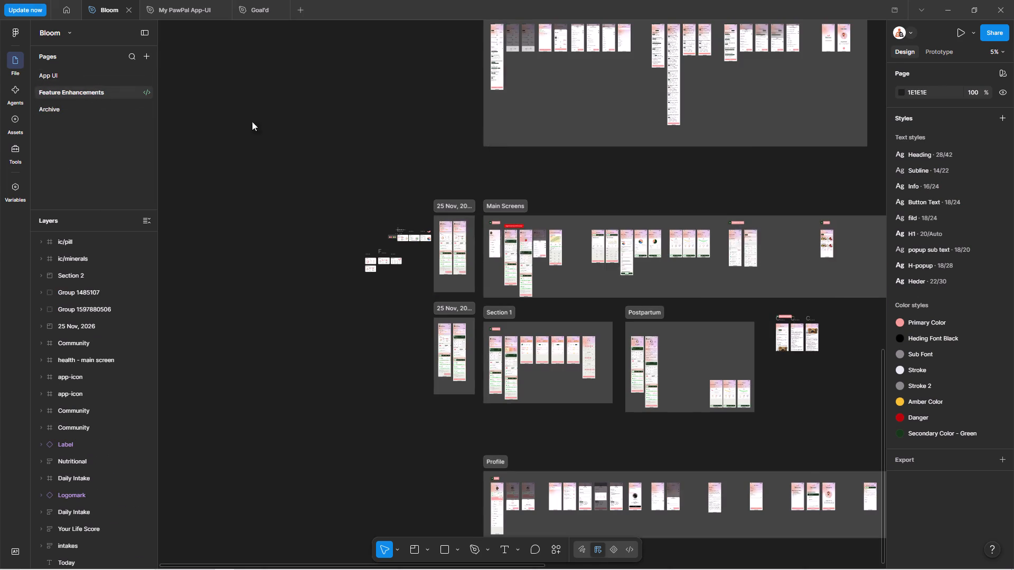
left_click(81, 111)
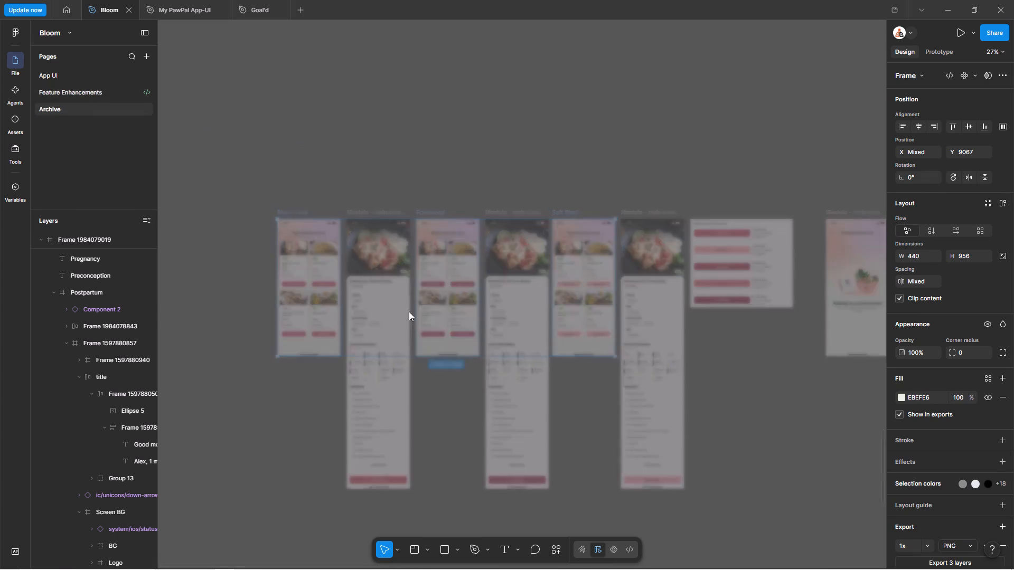
Check the colour contrast of the white Add to Diary text on the Rosewood and Bloom rose buttons.
scroll(550, 378, "up", 13, "ctrl")
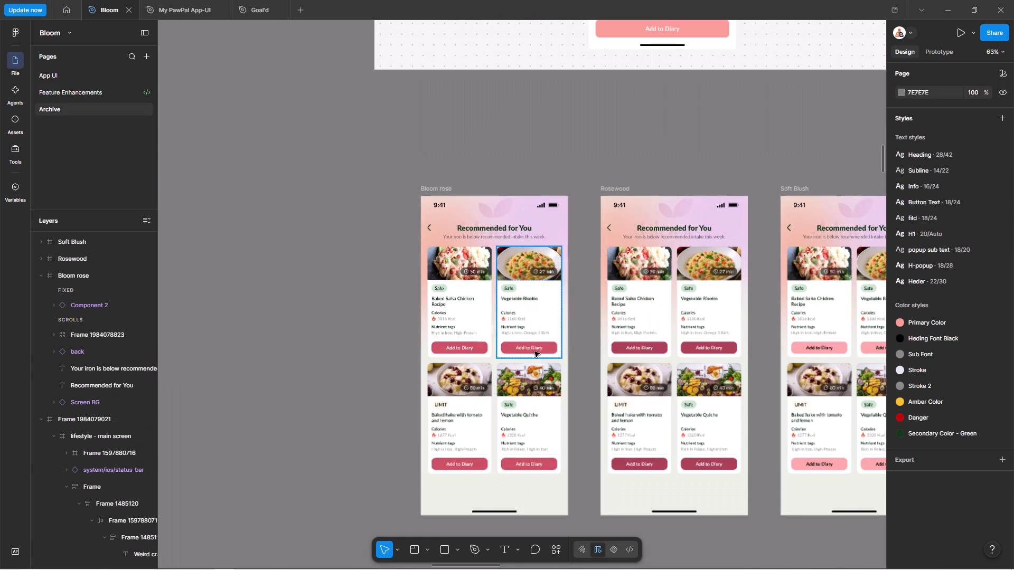
left_click(535, 349, "ctrl")
left_click(899, 469)
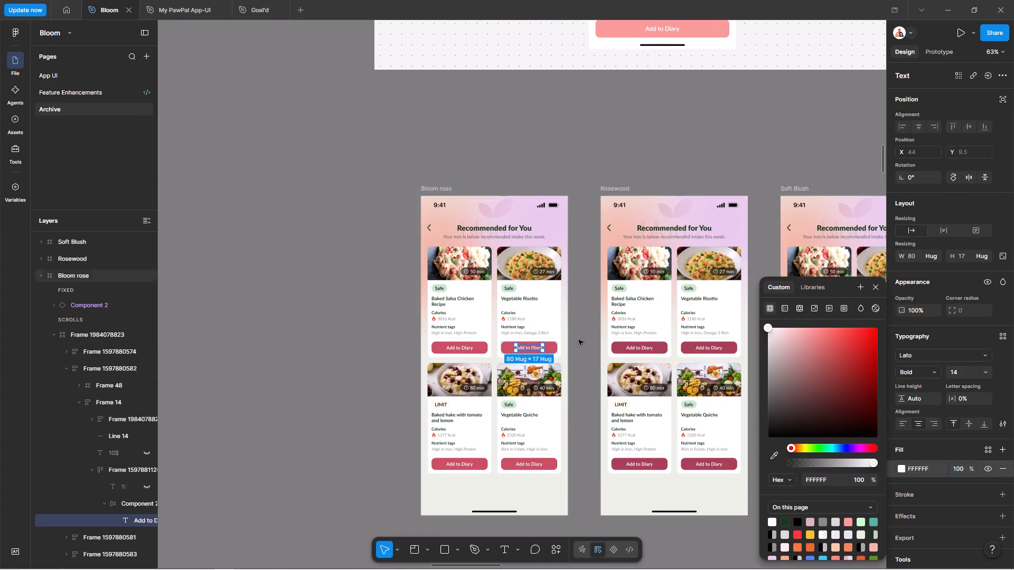
left_click(649, 347, "ctrl")
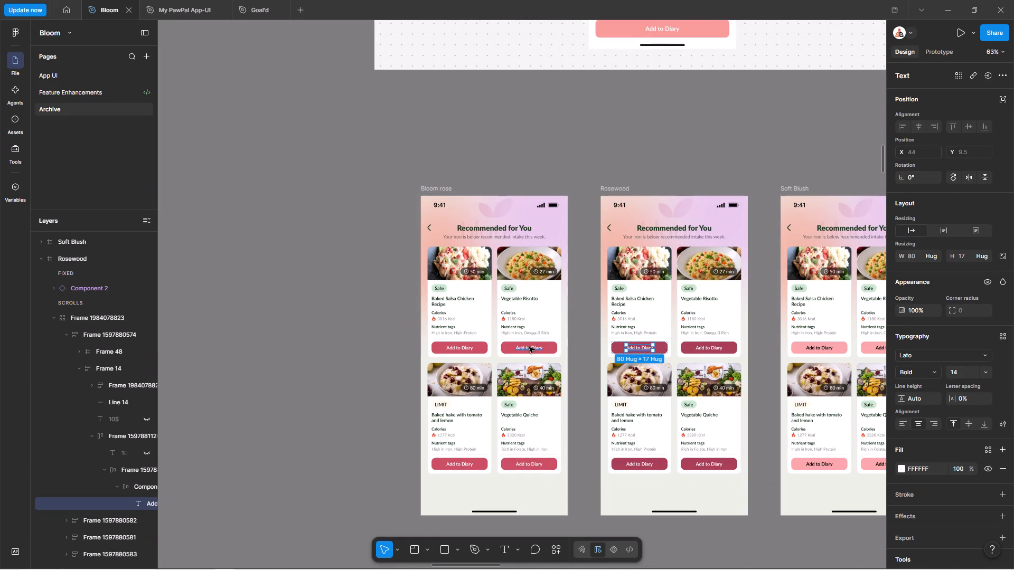
left_click(898, 468)
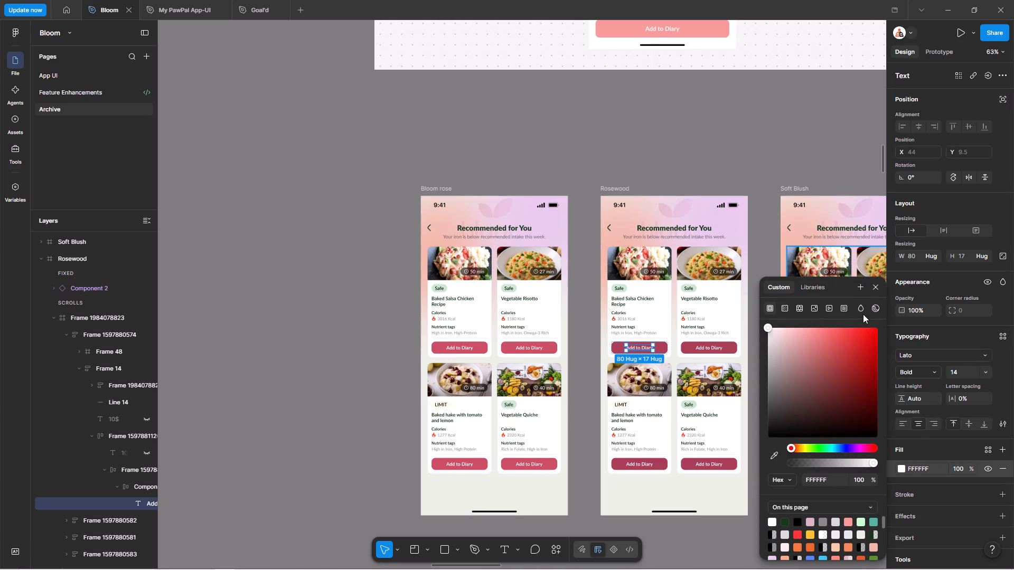
left_click(878, 306)
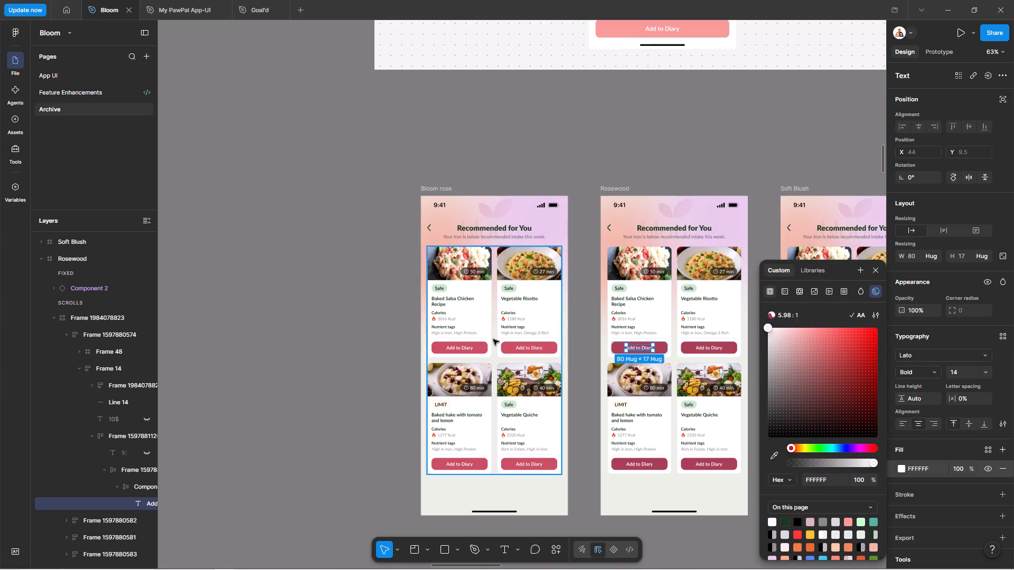
left_click(532, 347, "ctrl")
left_click(898, 468)
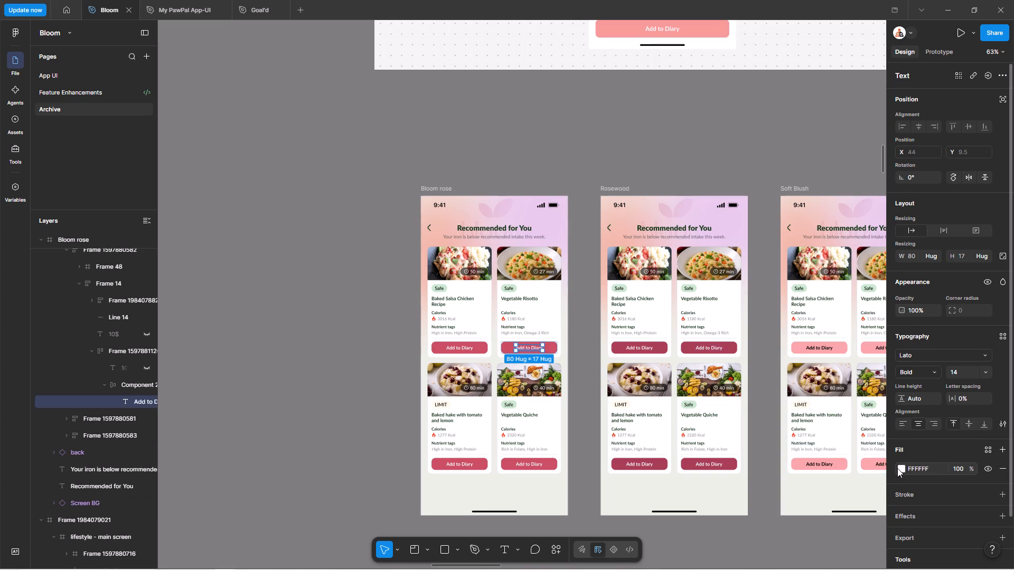
scroll(584, 340, "down", 4, "shift")
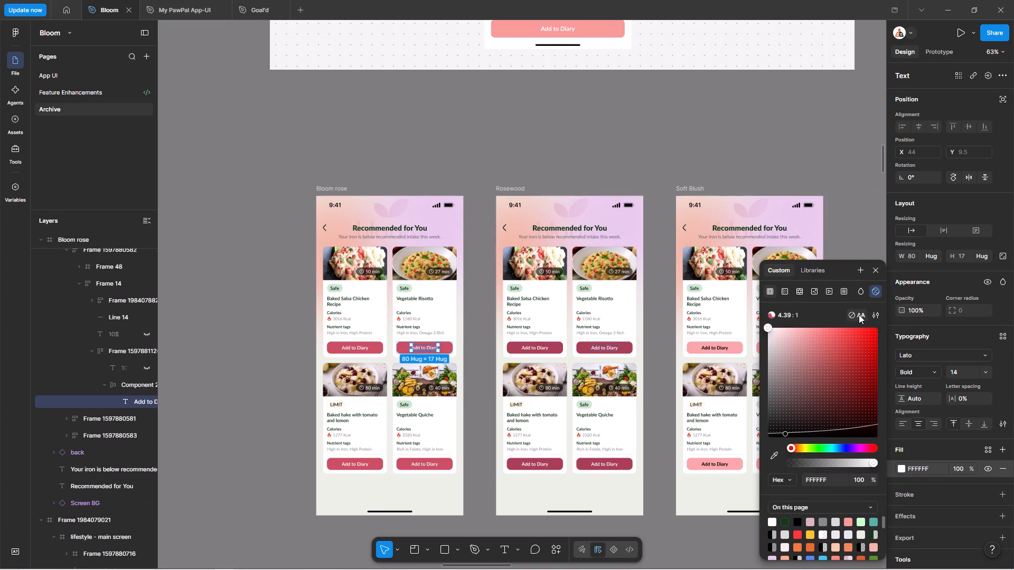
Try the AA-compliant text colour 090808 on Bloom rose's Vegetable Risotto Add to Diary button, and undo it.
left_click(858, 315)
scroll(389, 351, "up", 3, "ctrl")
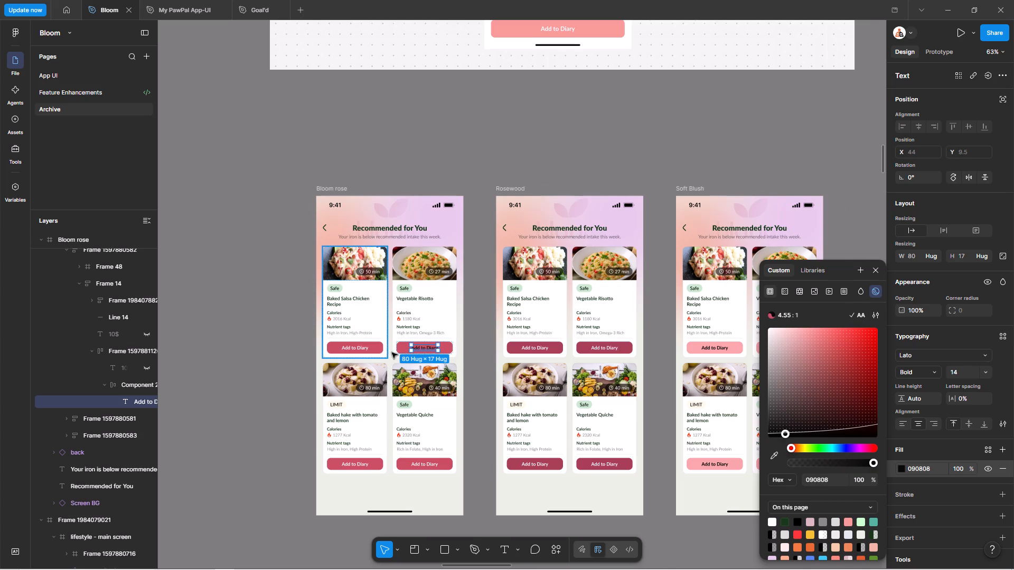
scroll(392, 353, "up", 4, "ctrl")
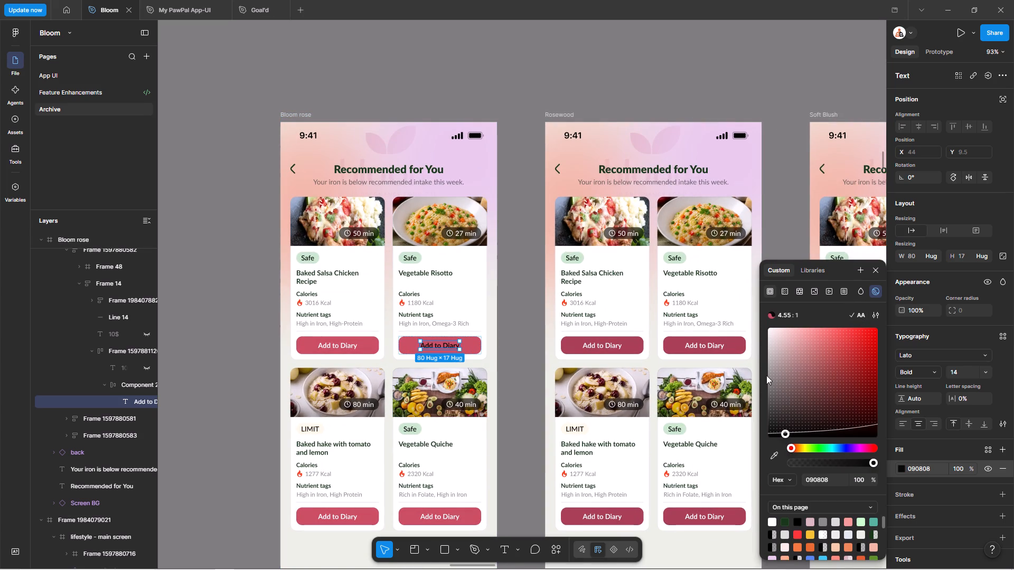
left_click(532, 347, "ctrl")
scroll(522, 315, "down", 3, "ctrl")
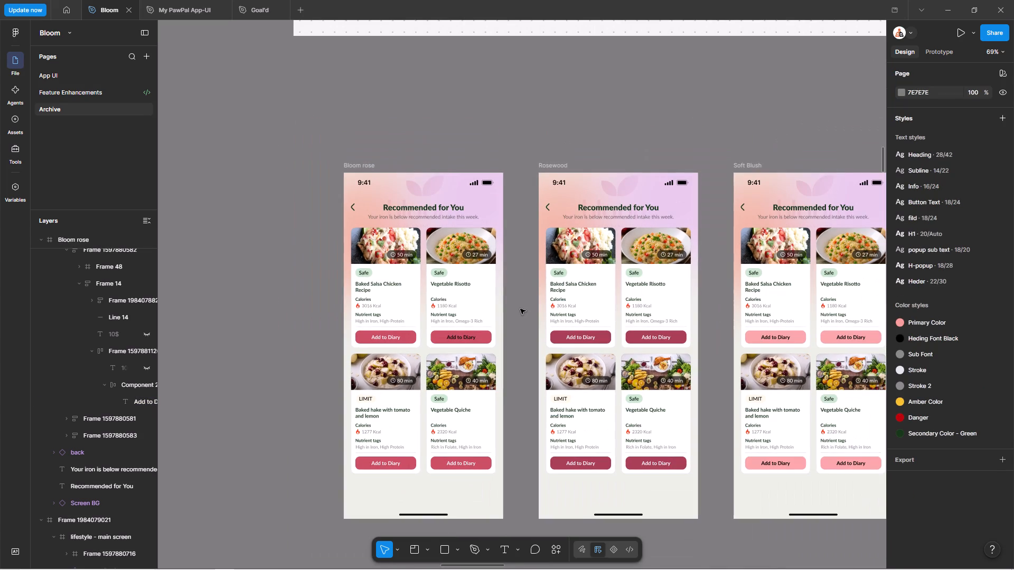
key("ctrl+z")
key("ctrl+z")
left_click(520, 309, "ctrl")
Detach the Heding Font Black style from Soft Blush's Baked Salsa Chicken Recipe Add to Diary text and check its contrast.
scroll(520, 309, "down", 5, "shift")
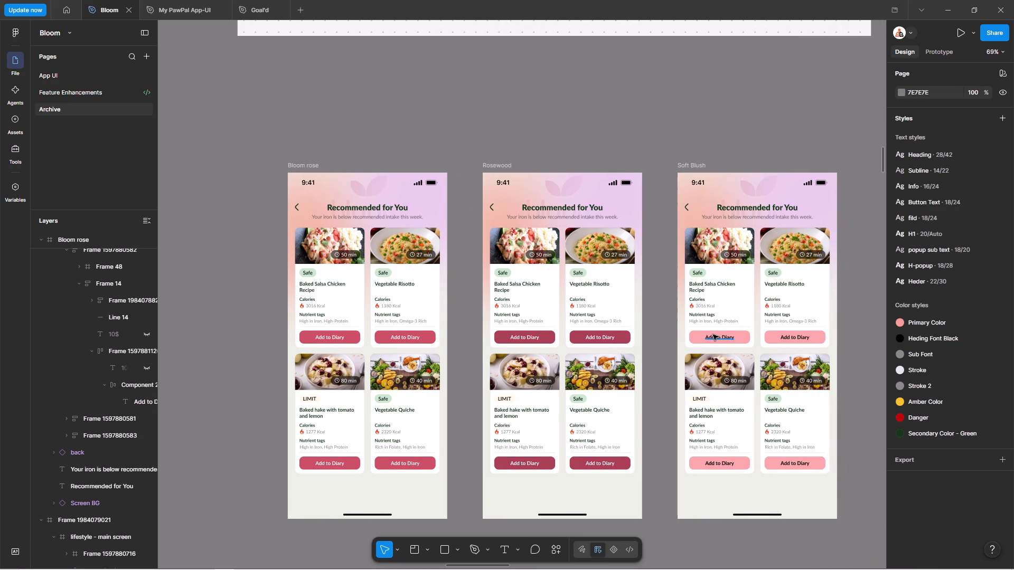
left_click(713, 335, "ctrl")
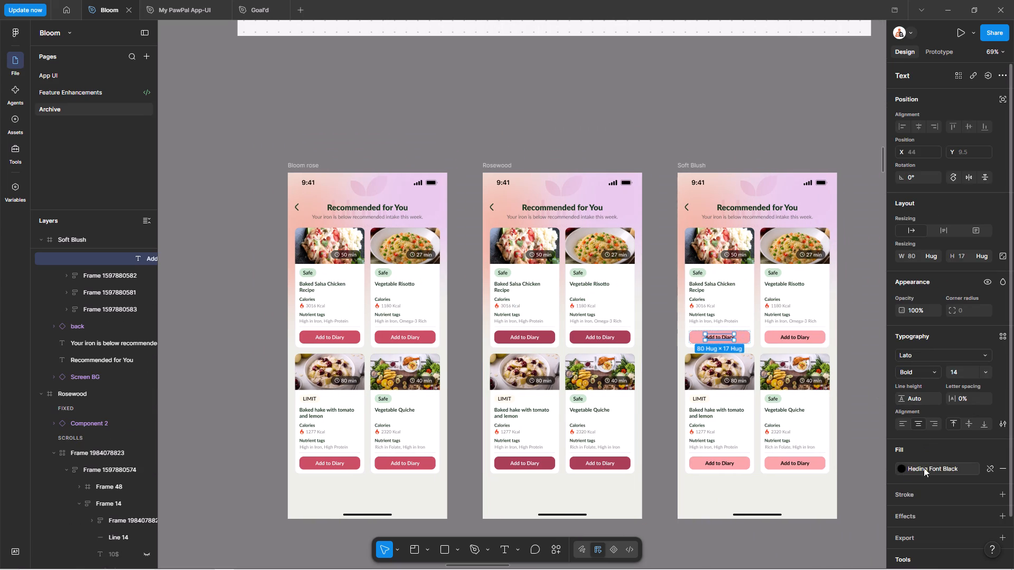
left_click(992, 470)
left_click(903, 469)
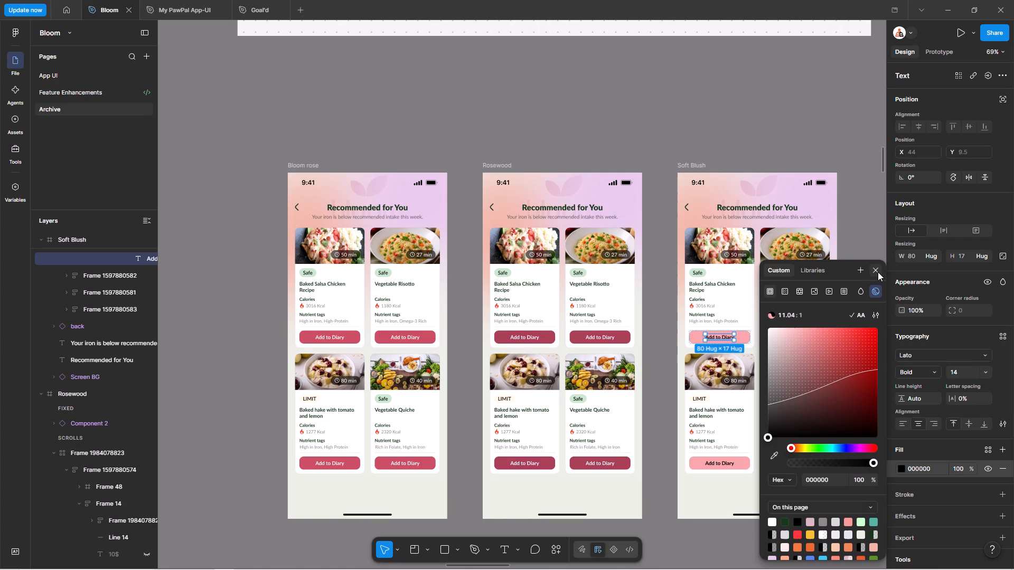
left_click(878, 272)
left_click(852, 290)
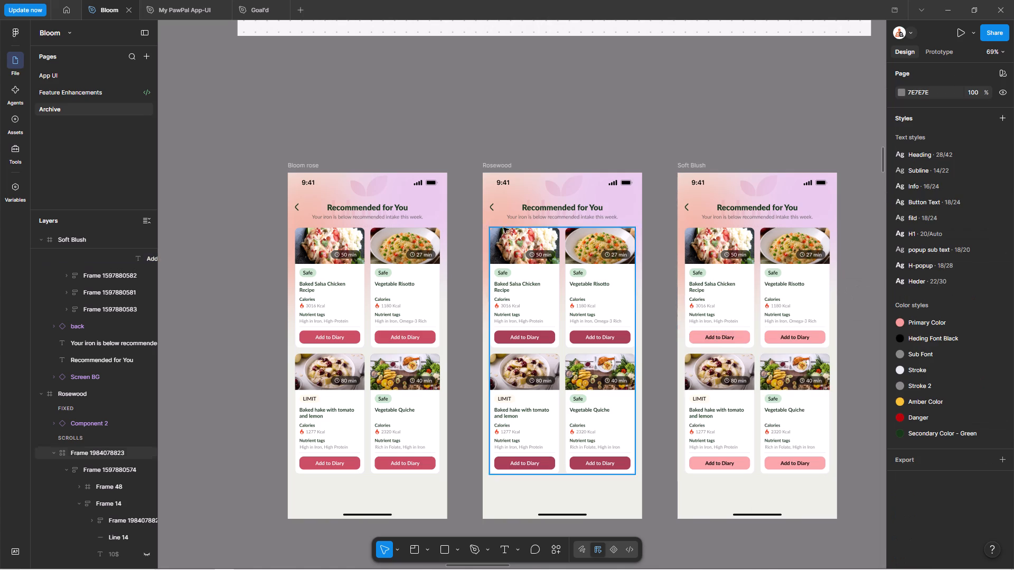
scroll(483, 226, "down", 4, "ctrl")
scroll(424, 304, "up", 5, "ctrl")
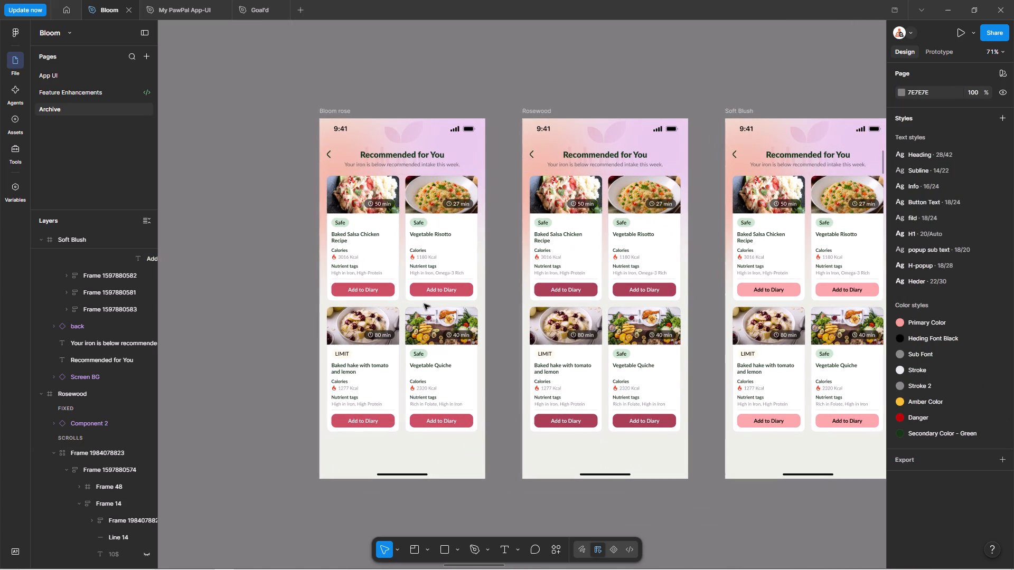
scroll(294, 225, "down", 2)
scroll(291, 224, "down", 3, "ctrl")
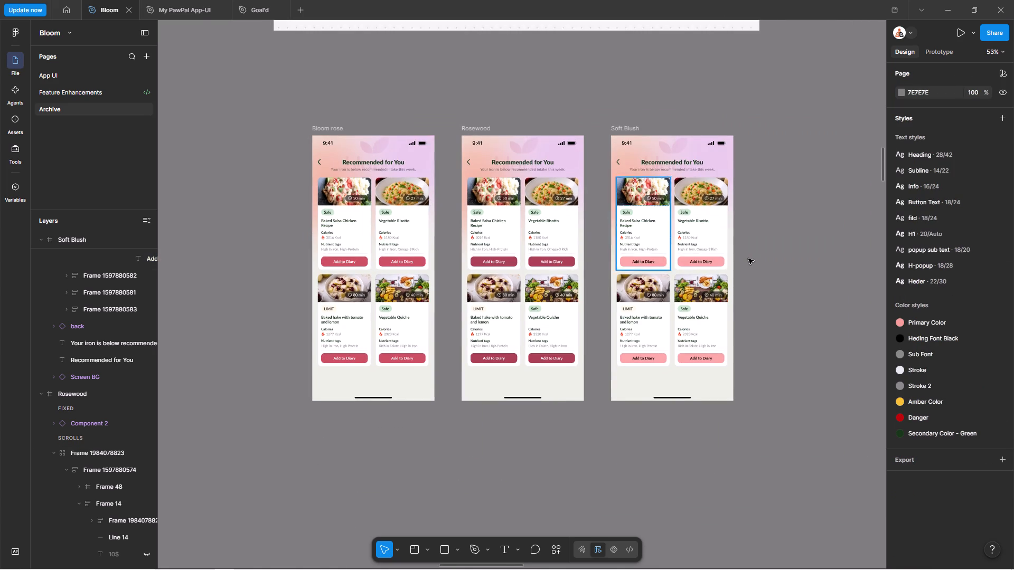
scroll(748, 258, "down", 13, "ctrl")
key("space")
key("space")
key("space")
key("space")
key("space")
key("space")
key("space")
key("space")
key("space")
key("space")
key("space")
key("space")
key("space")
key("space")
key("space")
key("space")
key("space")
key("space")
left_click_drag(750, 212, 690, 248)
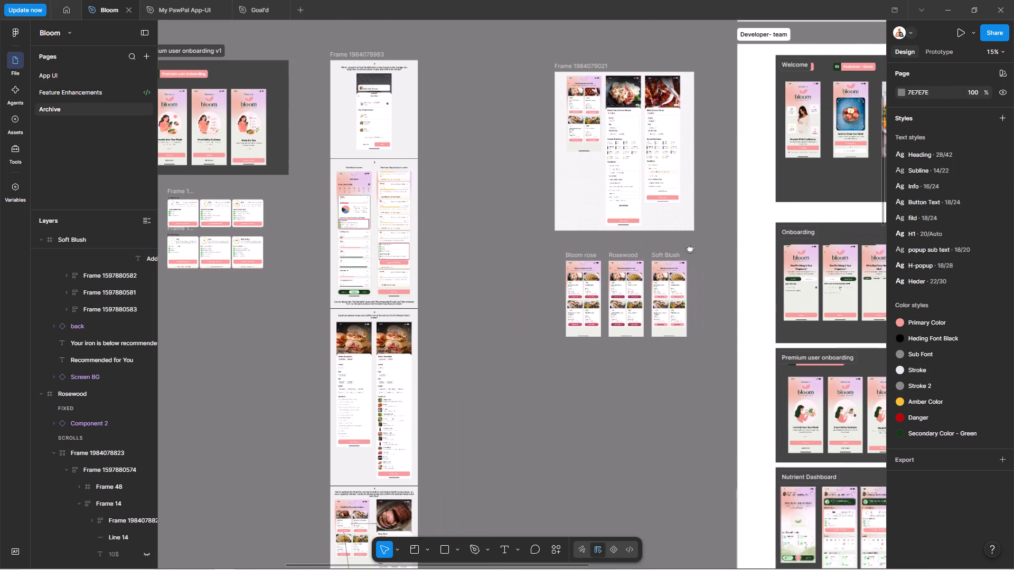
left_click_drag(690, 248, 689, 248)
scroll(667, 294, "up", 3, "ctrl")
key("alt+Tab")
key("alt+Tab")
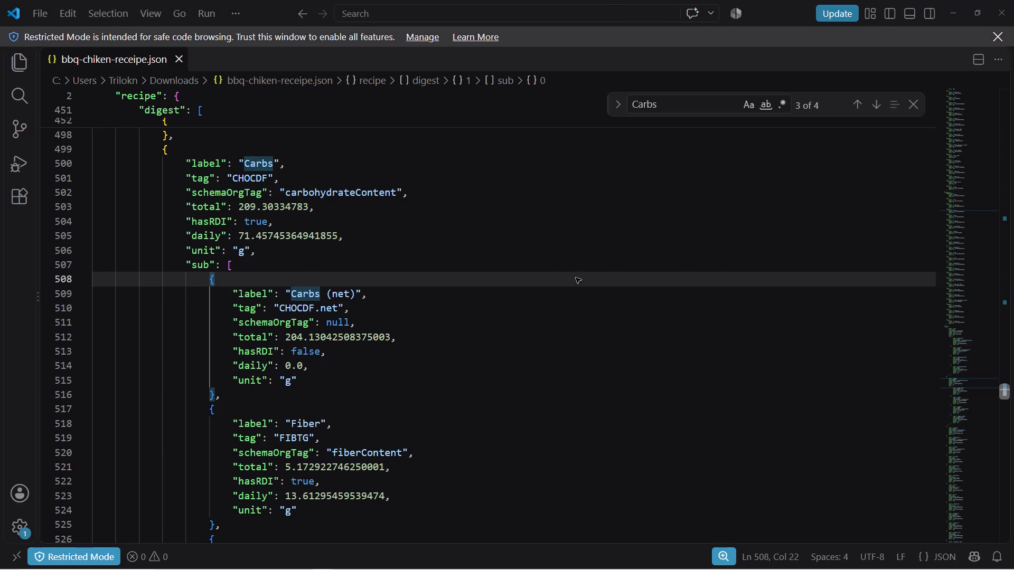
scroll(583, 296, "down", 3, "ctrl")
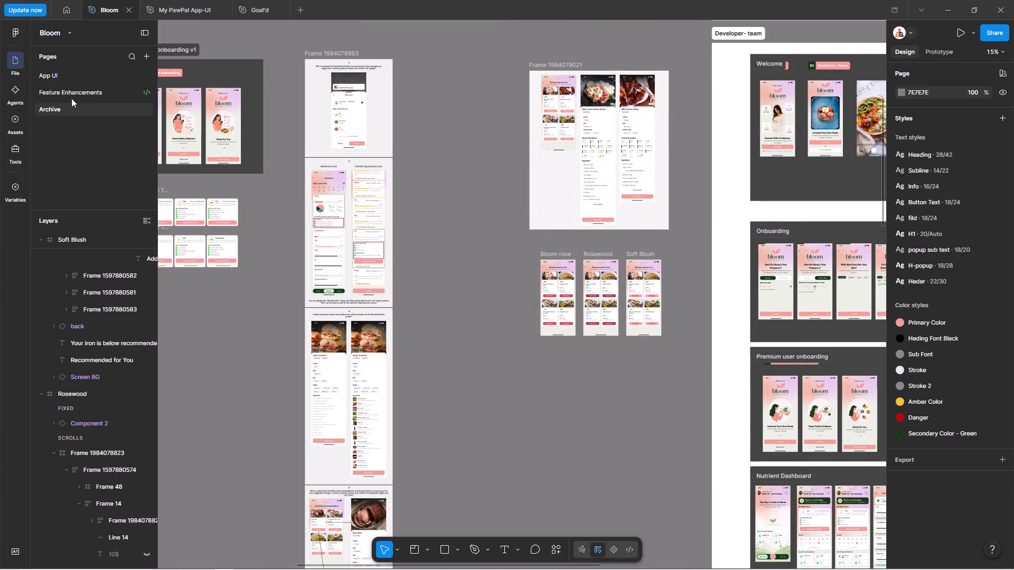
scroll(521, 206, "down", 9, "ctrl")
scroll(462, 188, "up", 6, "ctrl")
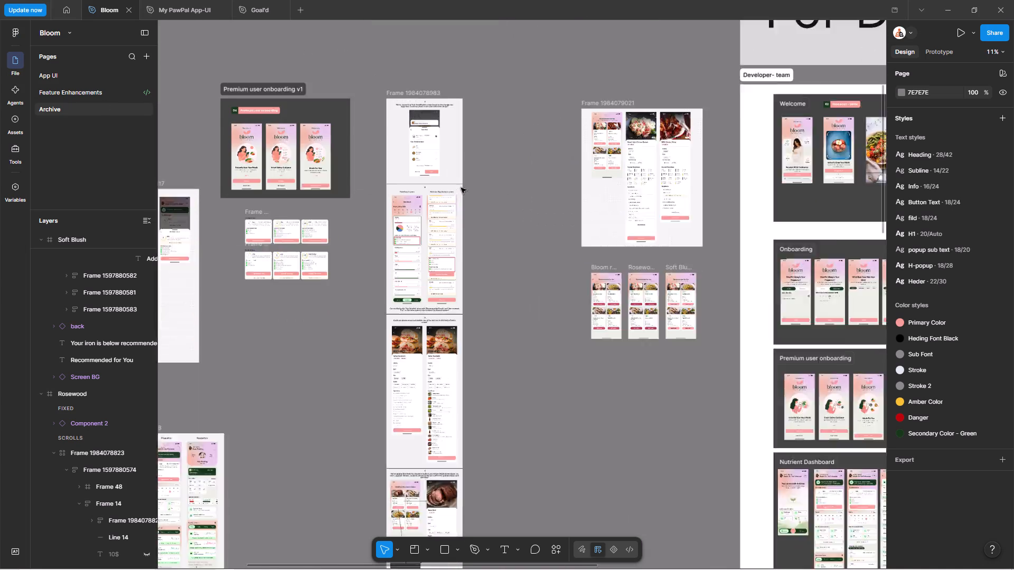
Open the Feature Enhancements page and examine the Nothing to recommend yet, Add Meal and two Dashboard screens.
left_click(88, 94)
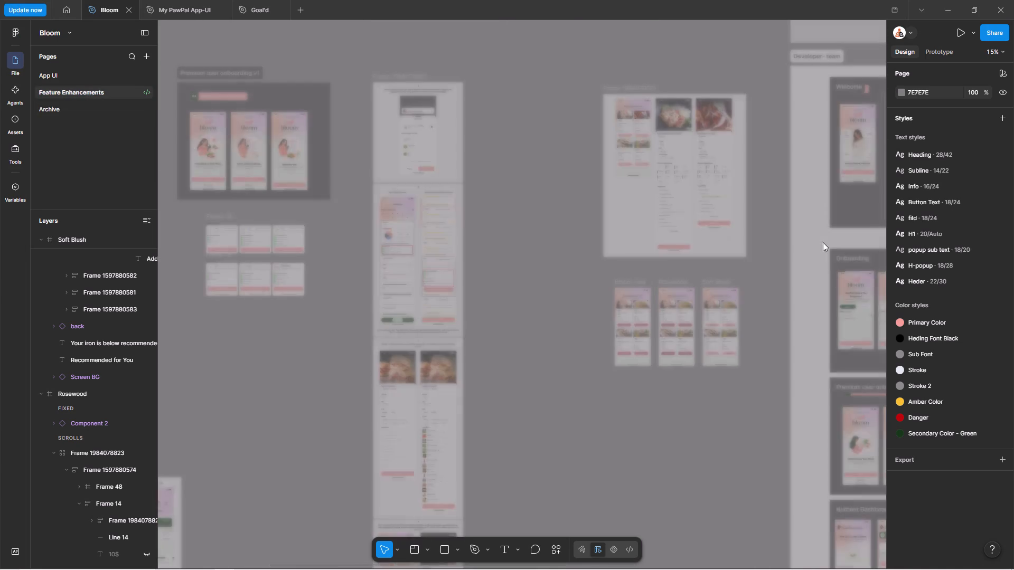
key("ctrl+backslash")
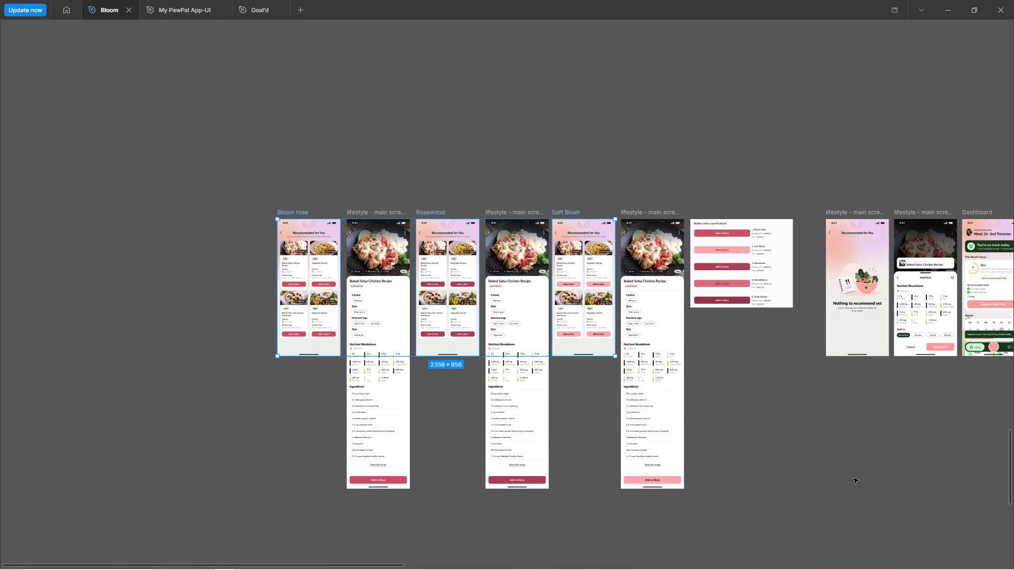
left_click(853, 478)
key("space")
left_click_drag(877, 422, 635, 384)
scroll(706, 203, "up", 5, "ctrl")
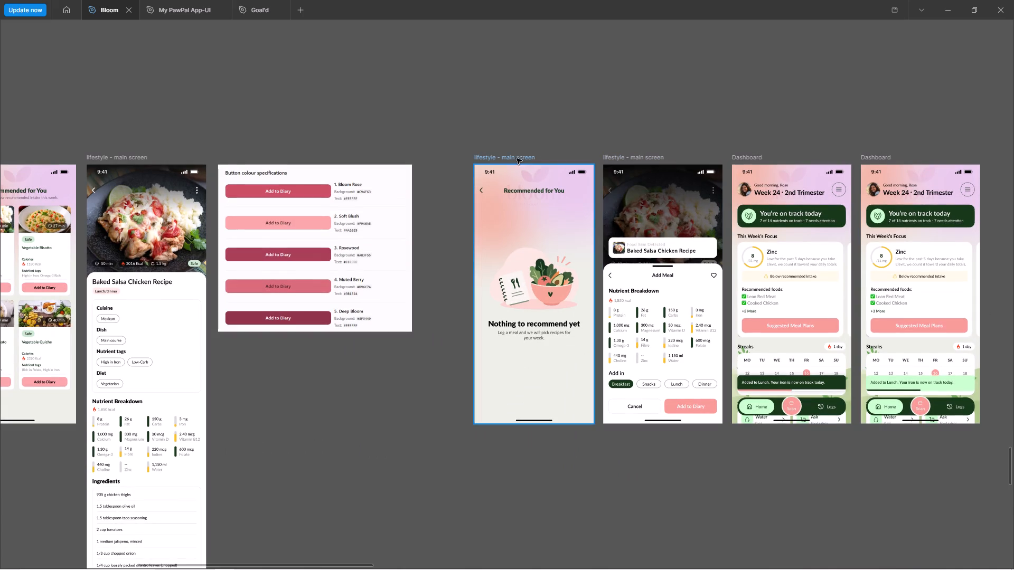
left_click(492, 150)
left_click(493, 155)
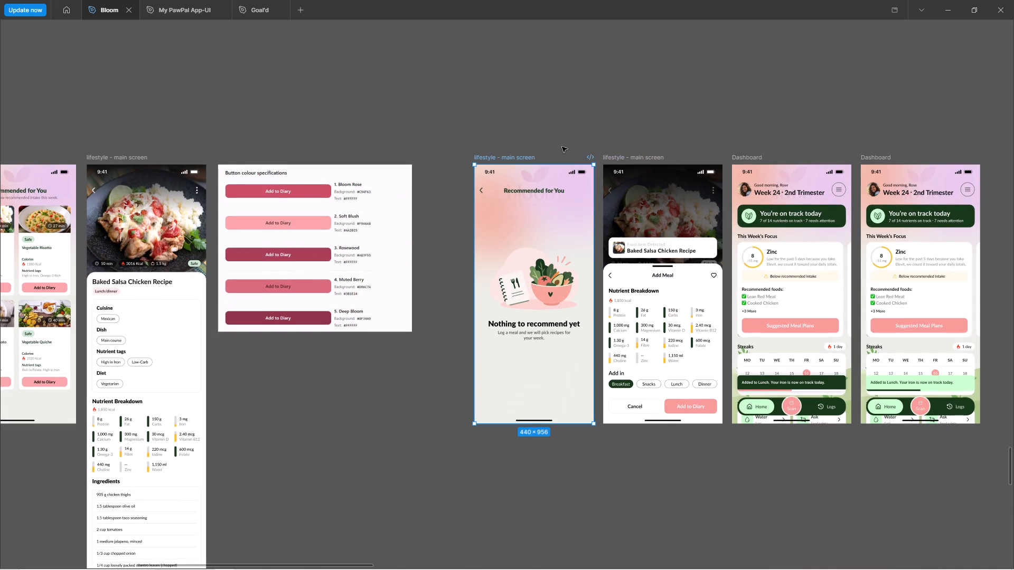
scroll(686, 313, "up", 6, "ctrl")
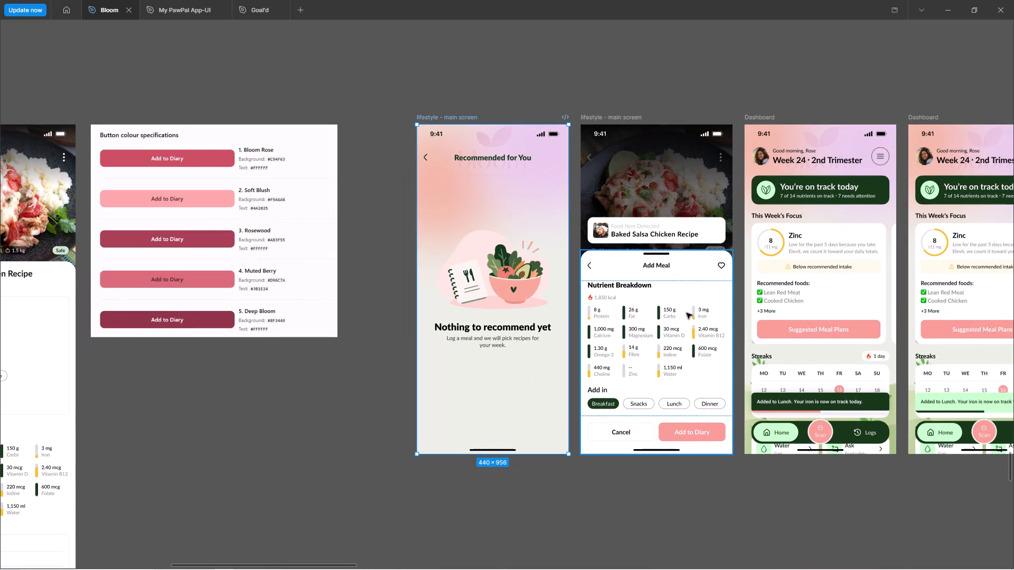
scroll(673, 311, "down", 7, "ctrl")
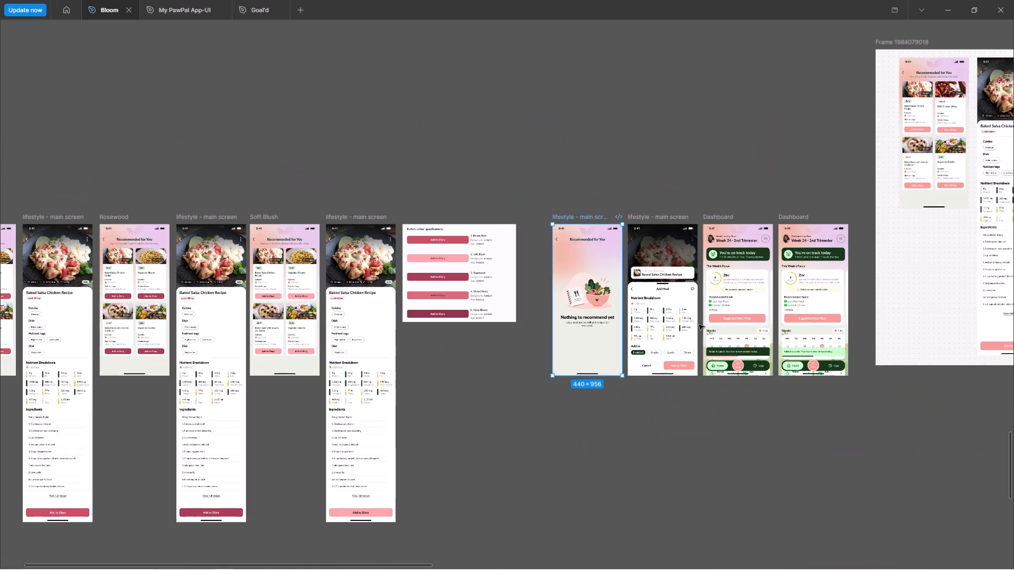
scroll(776, 355, "up", 7, "ctrl")
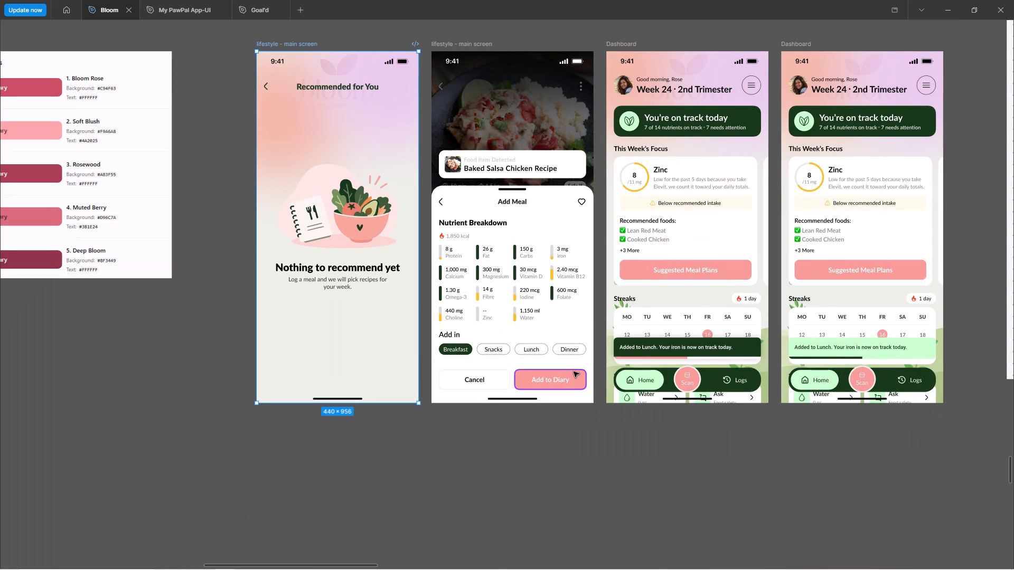
scroll(511, 295, "down", 5, "ctrl")
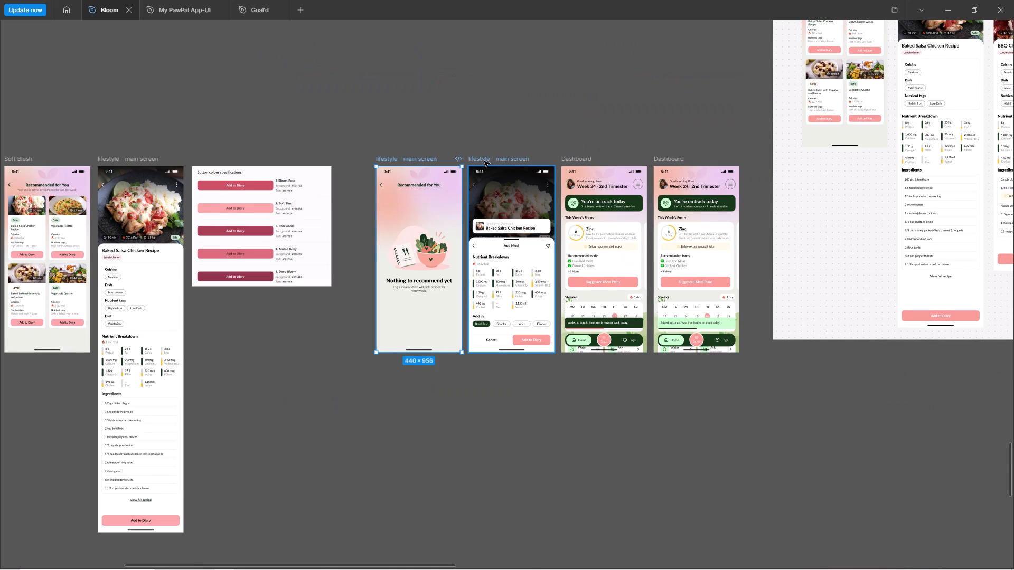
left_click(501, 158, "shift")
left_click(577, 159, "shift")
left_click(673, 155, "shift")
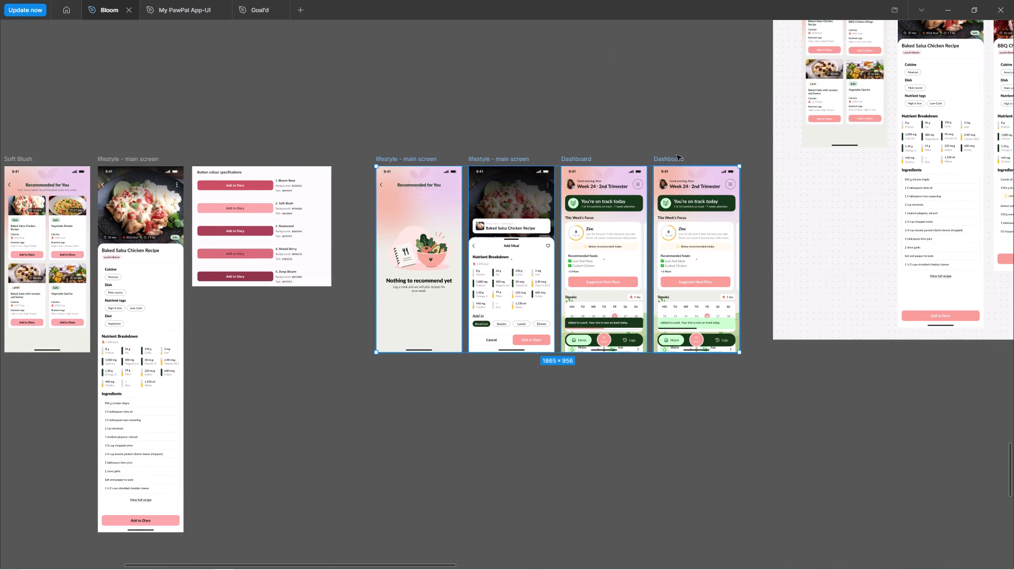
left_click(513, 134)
Copy the Nothing to recommend yet screen onto the Archive page, beneath the row of three colour variants.
left_click(408, 156)
key("ctrl+c")
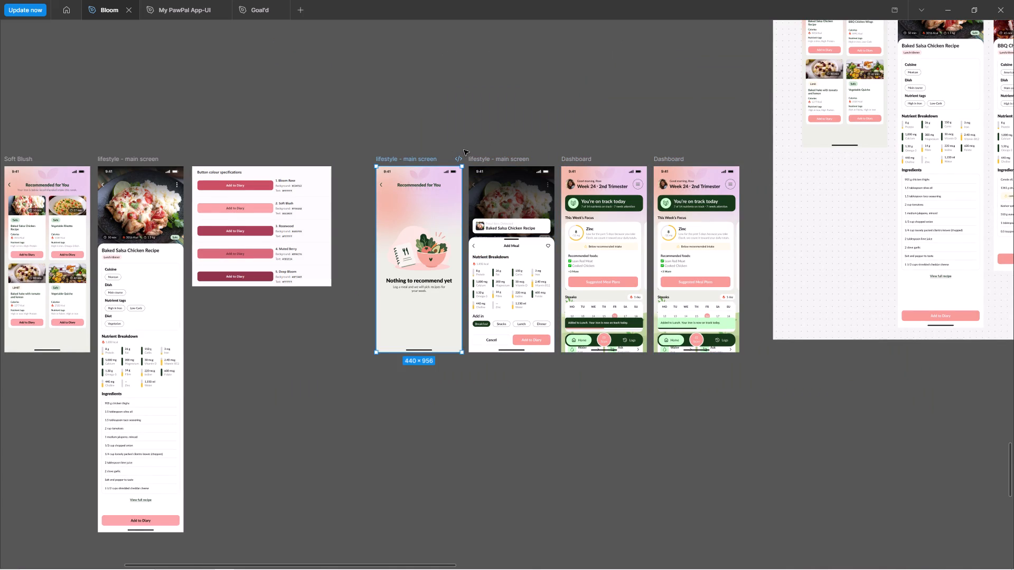
key("ctrl+backslash")
left_click(61, 113)
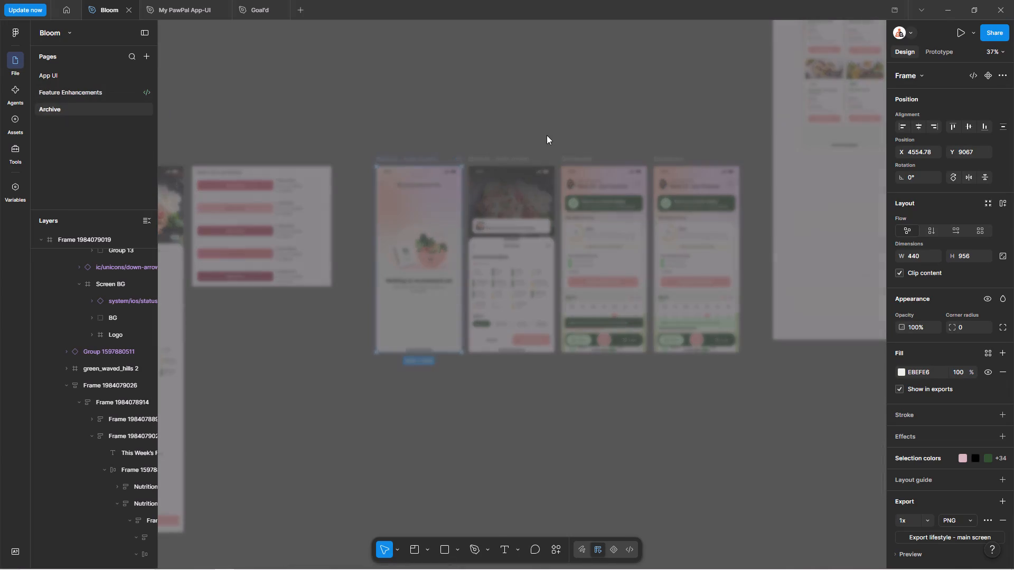
key("ctrl+backslash")
left_click(654, 417)
scroll(699, 439, "up", 4, "ctrl")
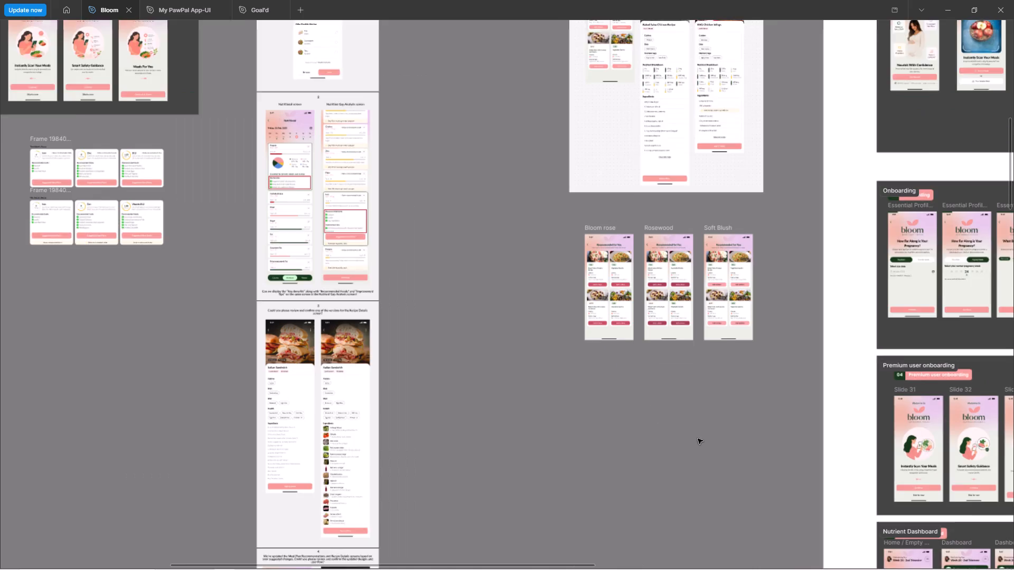
right_click(624, 402)
left_click(663, 407)
key("ctrl+backslash")
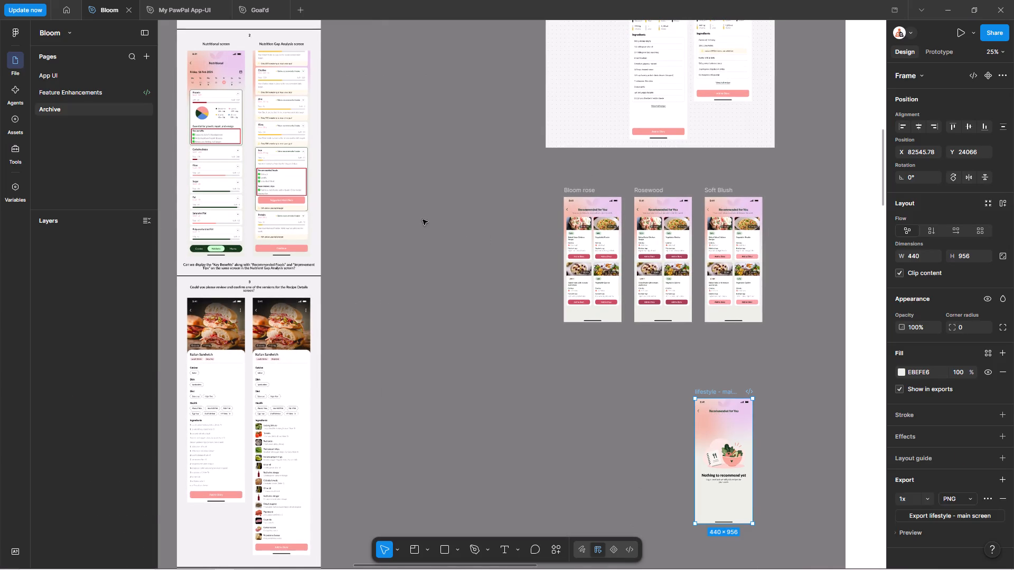
Copy both Dashboard toast screens from Feature Enhancements onto the Archive page, and place them beneath the Nothing to recommend yet screen.
left_click(111, 95)
key("ctrl+backslash")
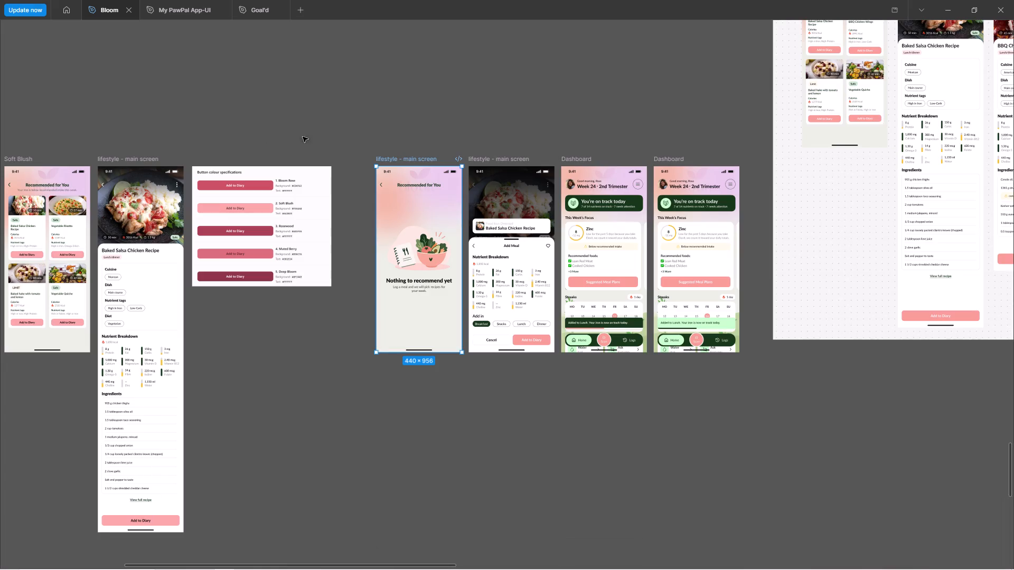
left_click(574, 163)
left_click(677, 156, "shift")
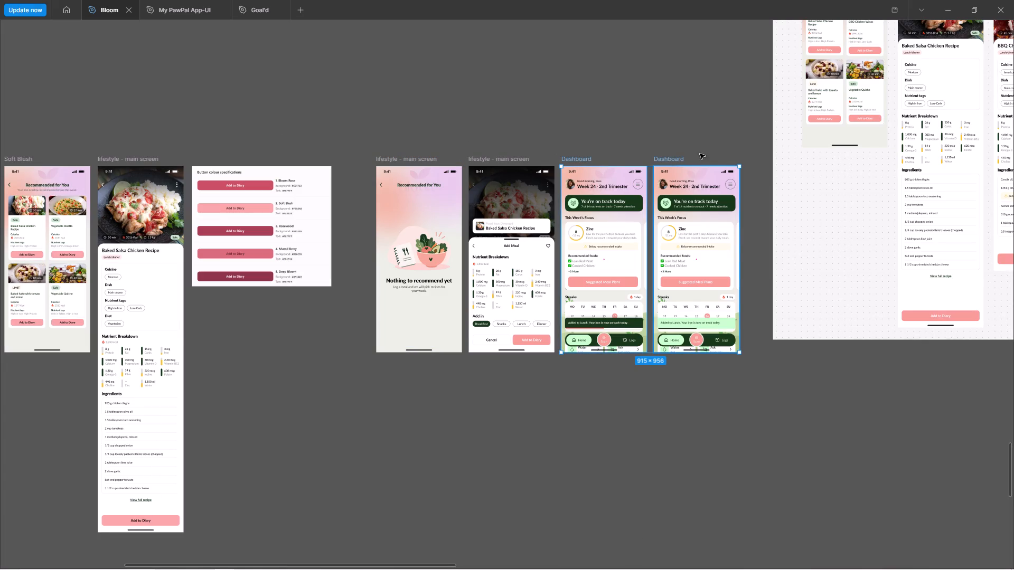
key("ctrl+c")
key("ctrl+backslash")
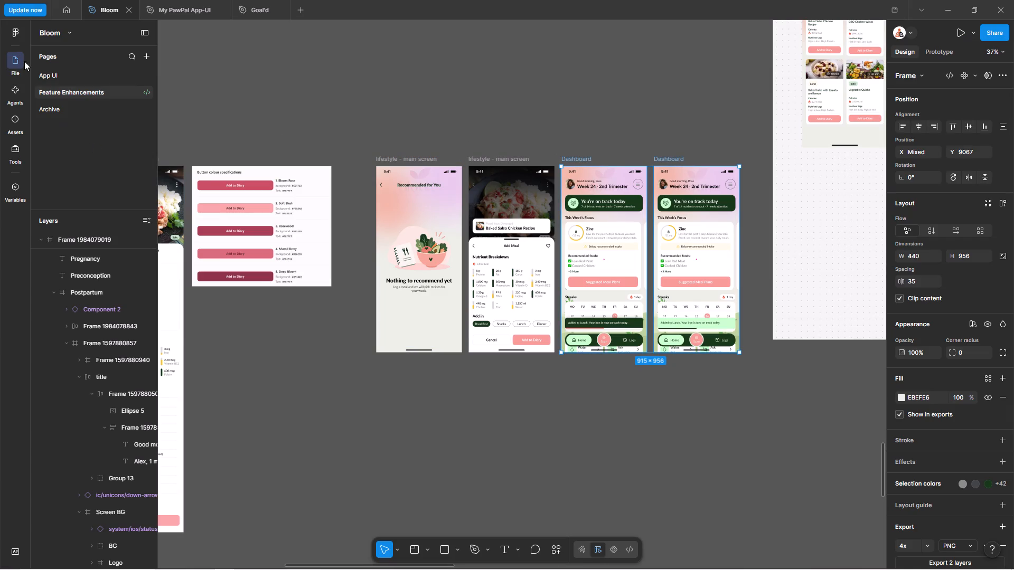
left_click(59, 111)
key("ctrl+backslash")
left_click(514, 332)
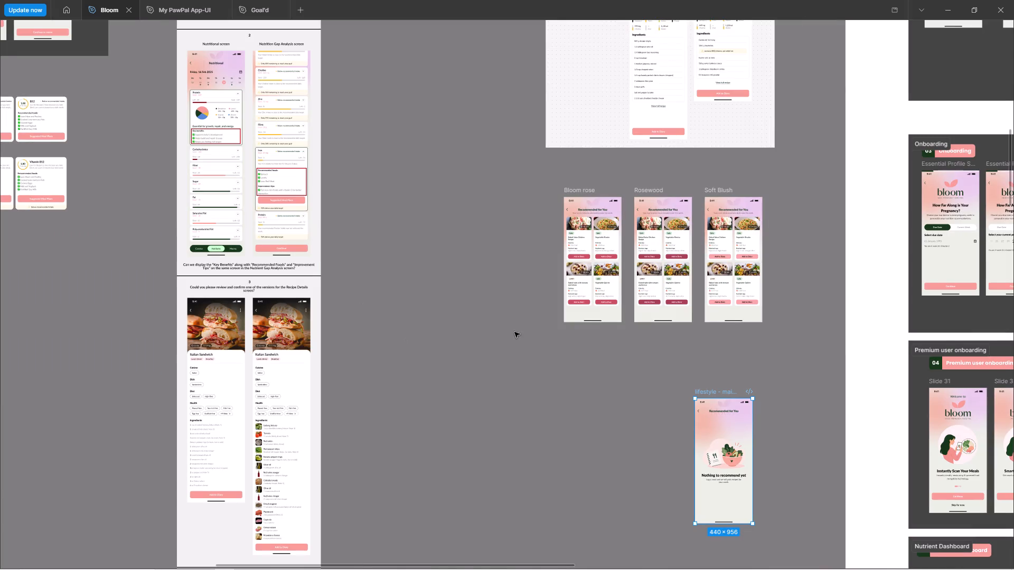
key("space")
key("space")
key("space")
key("space")
key("space")
key("space")
key("space")
key("space")
key("space")
left_click_drag(497, 366, 380, 125)
right_click(515, 337)
left_click(543, 345)
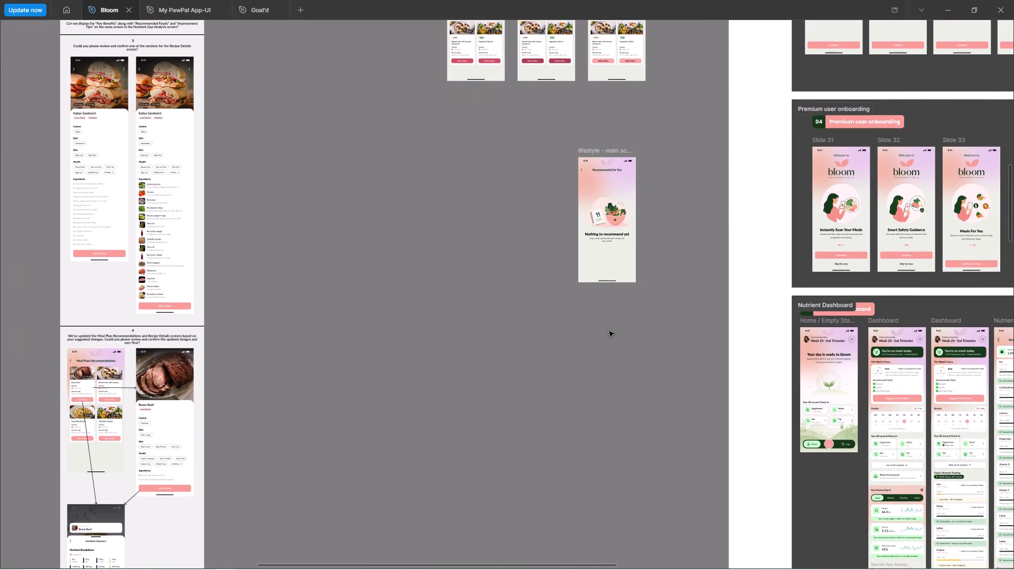
left_click_drag(639, 367, 559, 338)
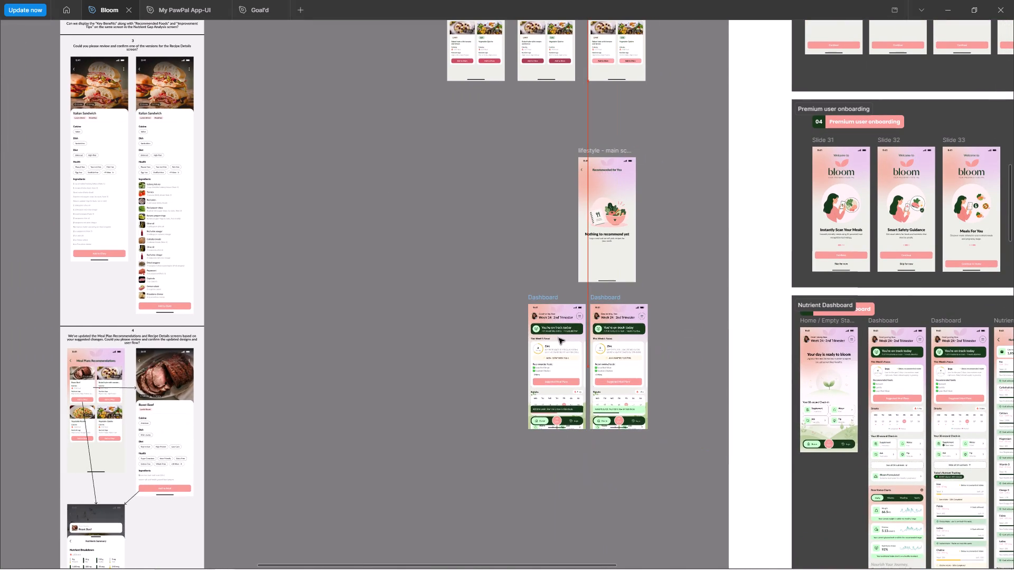
left_click_drag(559, 338, 558, 368)
left_click(496, 312)
Align the Nothing to recommend yet screen and the first Dashboard screen along their left edges.
scroll(524, 298, "down", 5, "ctrl")
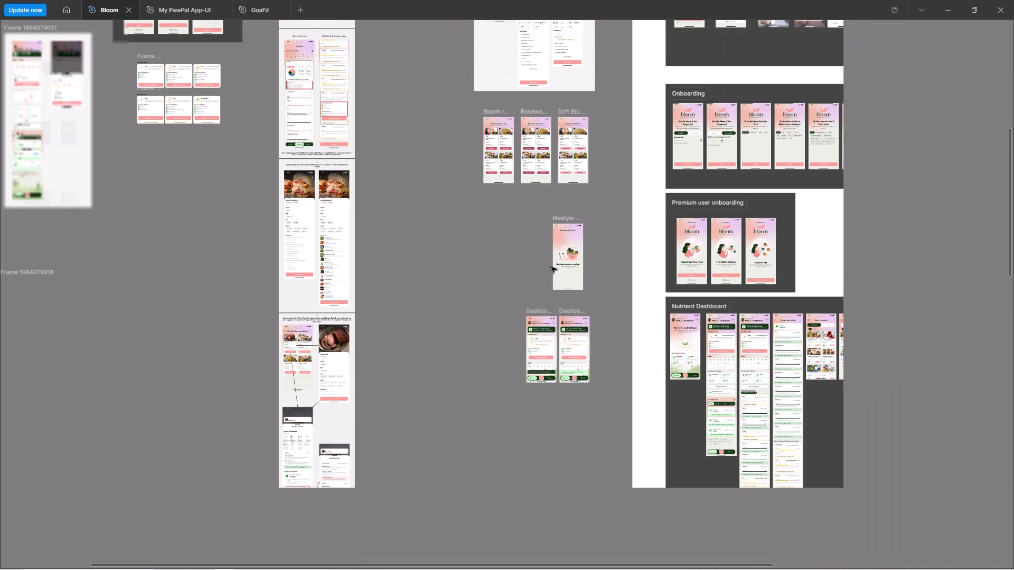
left_click(570, 218)
left_click(541, 309, "shift")
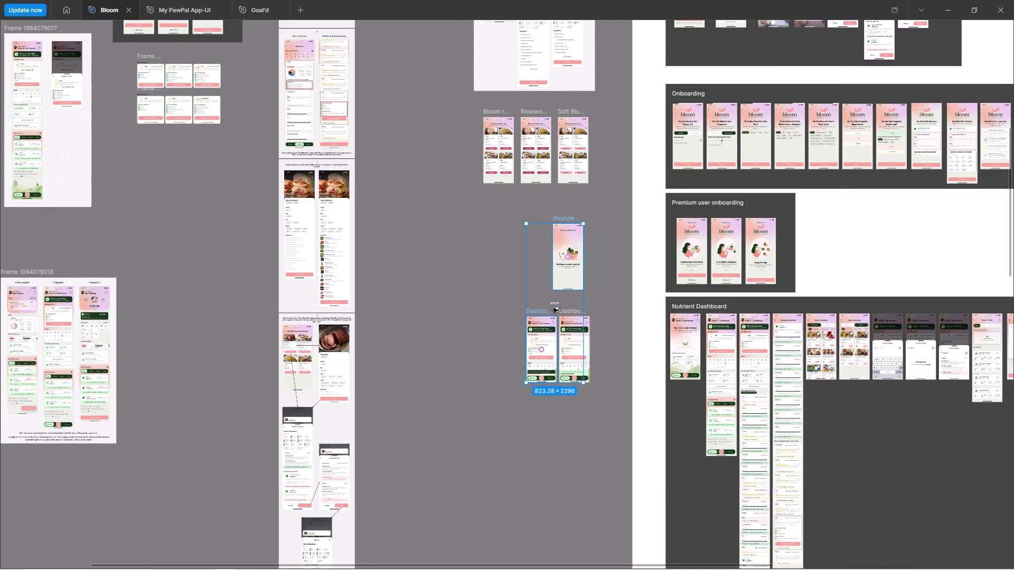
key("alt+a")
left_click(462, 298)
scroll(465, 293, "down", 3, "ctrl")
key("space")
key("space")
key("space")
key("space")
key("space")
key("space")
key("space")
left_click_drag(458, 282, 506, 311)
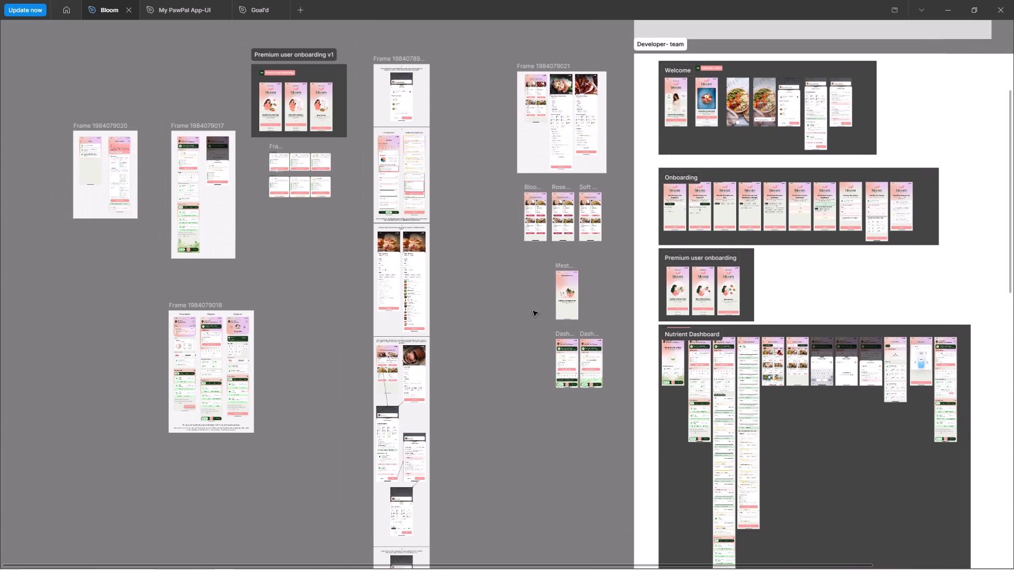
Switch to Chrome and read the latest client feedback and answers in the Bloom Pregnancy to-do on Basecamp.
key("alt+Tab")
key("alt+Tab")
key("alt+Tab")
key("alt+Tab")
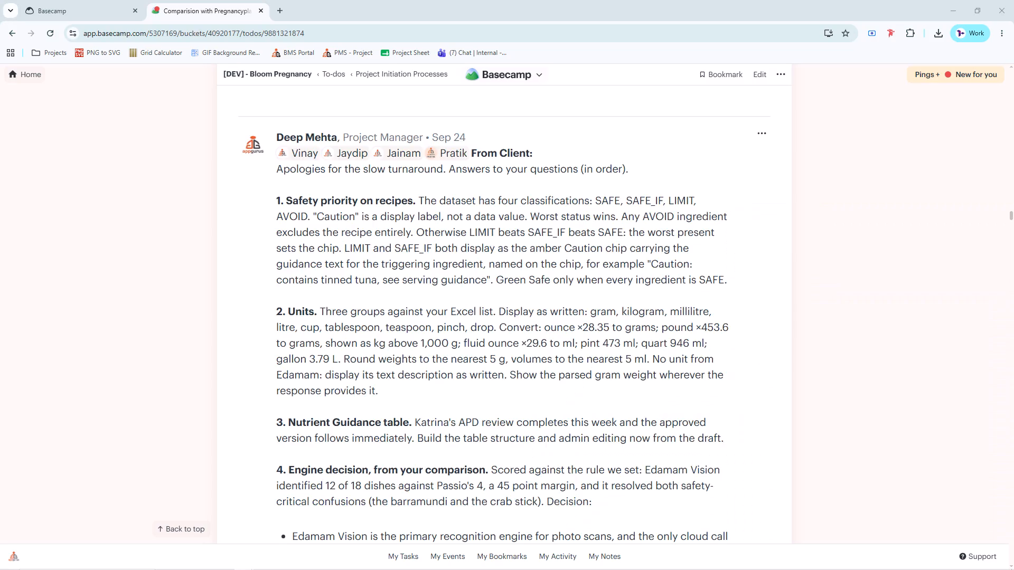
scroll(501, 367, "down", 13)
left_click_drag(1013, 226, 1013, 569)
scroll(730, 396, "up", 17)
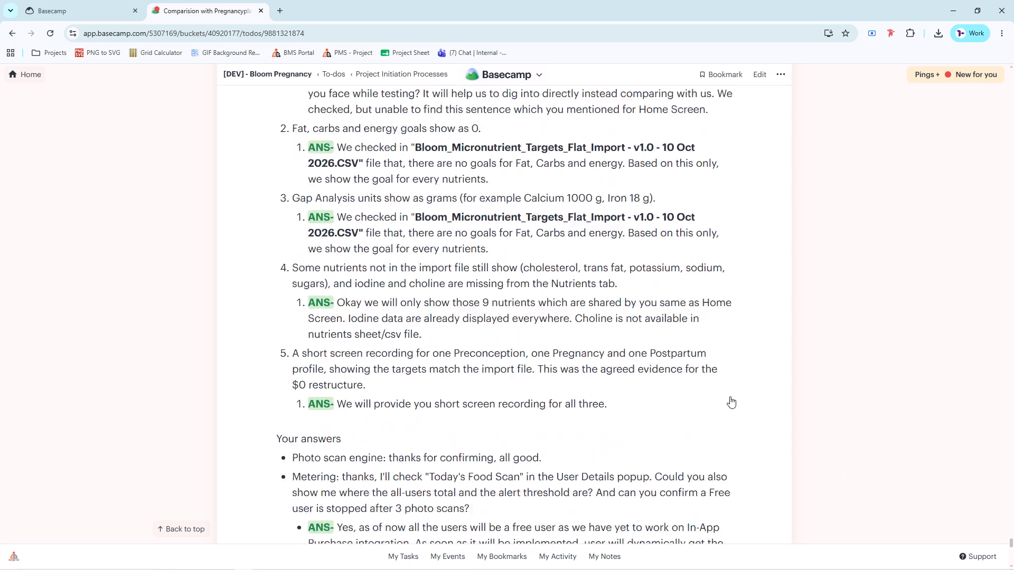
scroll(730, 396, "up", 13)
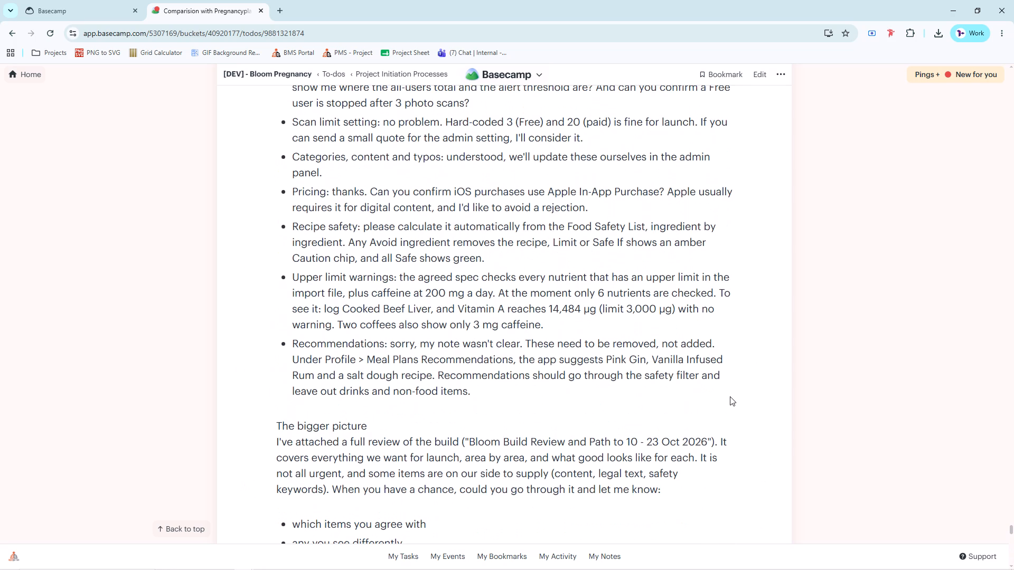
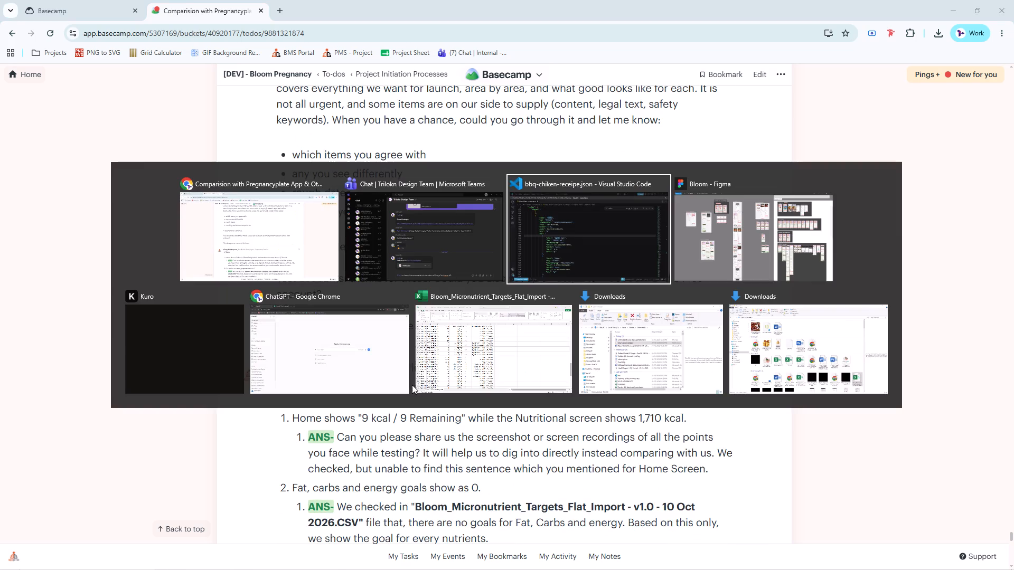
Switch to Figma and look over the archived colour variants, Nothing to recommend yet screen and Dashboard screens.
key("alt+Tab")
left_click(559, 428)
scroll(617, 293, "up", 10, "ctrl")
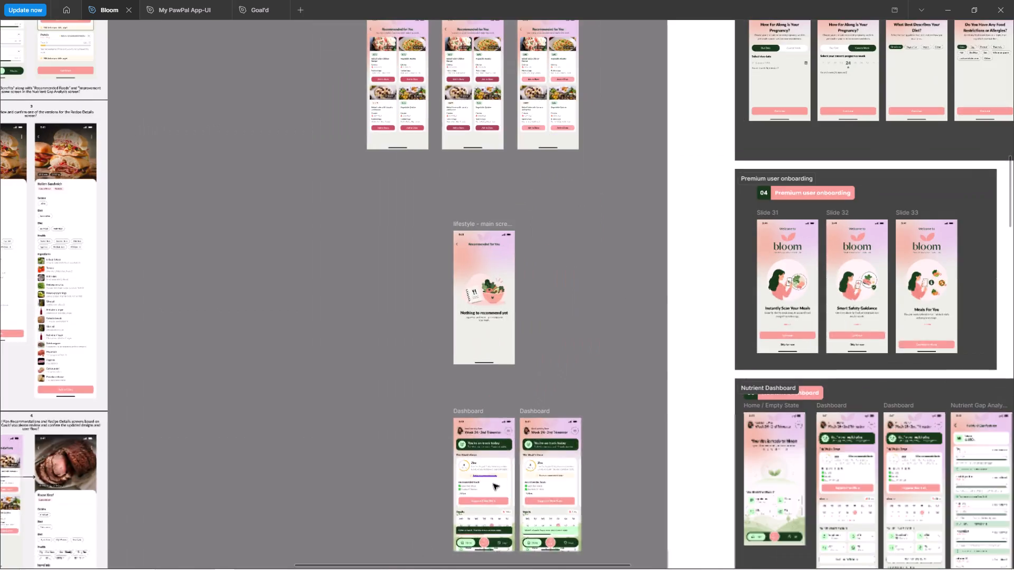
scroll(493, 484, "up", 2, "ctrl")
scroll(481, 487, "down", 6, "ctrl")
scroll(477, 495, "up", 6, "ctrl")
scroll(473, 509, "down", 11, "ctrl")
Switch to Chrome and read back through the mobile developer's answers to the client's points in the Basecamp to-do.
key("alt+Tab")
key("alt+Tab")
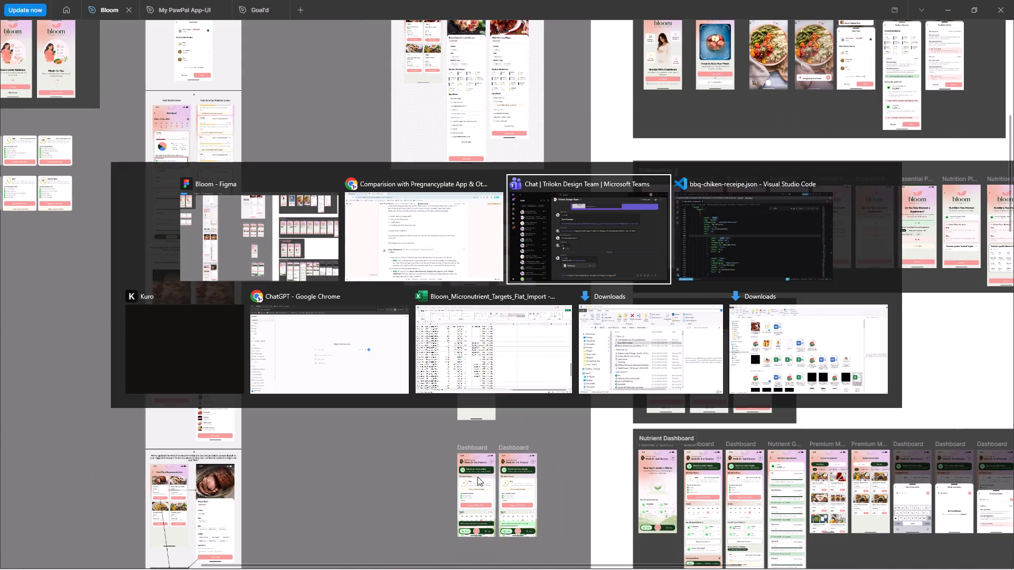
left_click(482, 199, "alt")
scroll(495, 344, "down", 4)
scroll(495, 344, "up", 7)
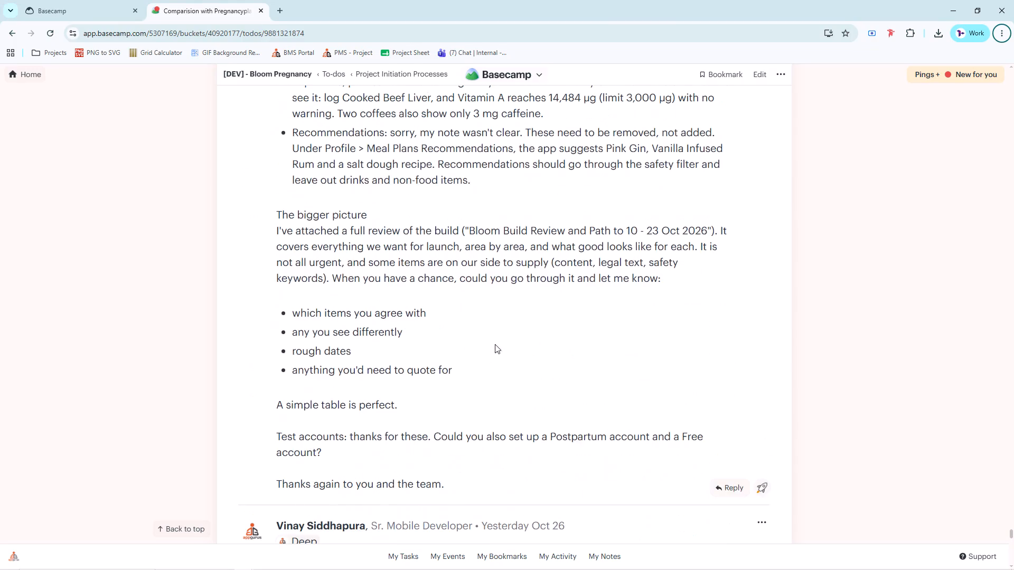
scroll(495, 344, "up", 7)
scroll(495, 344, "up", 17)
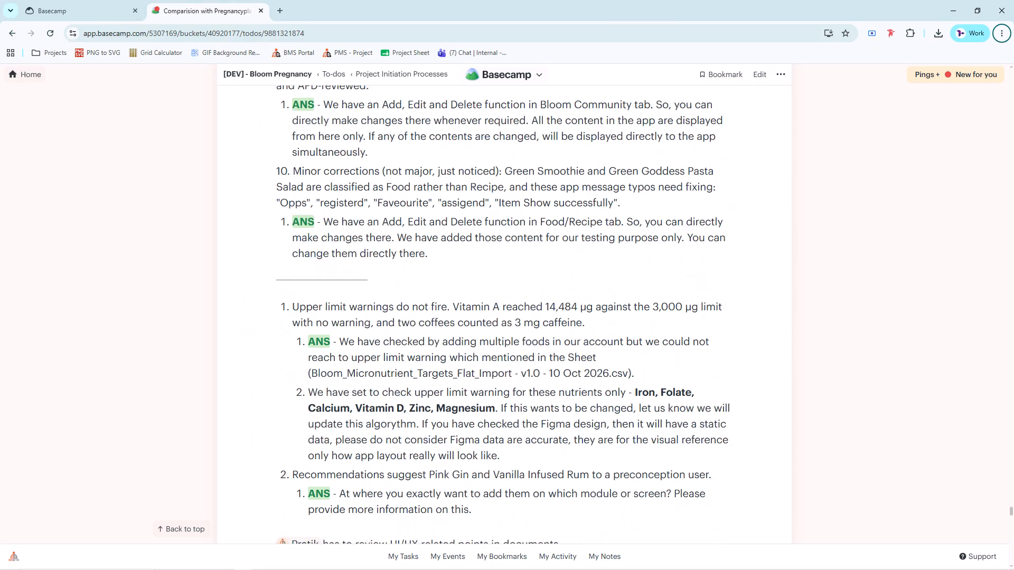
scroll(490, 338, "down", 7)
scroll(490, 338, "up", 20)
scroll(490, 338, "up", 12)
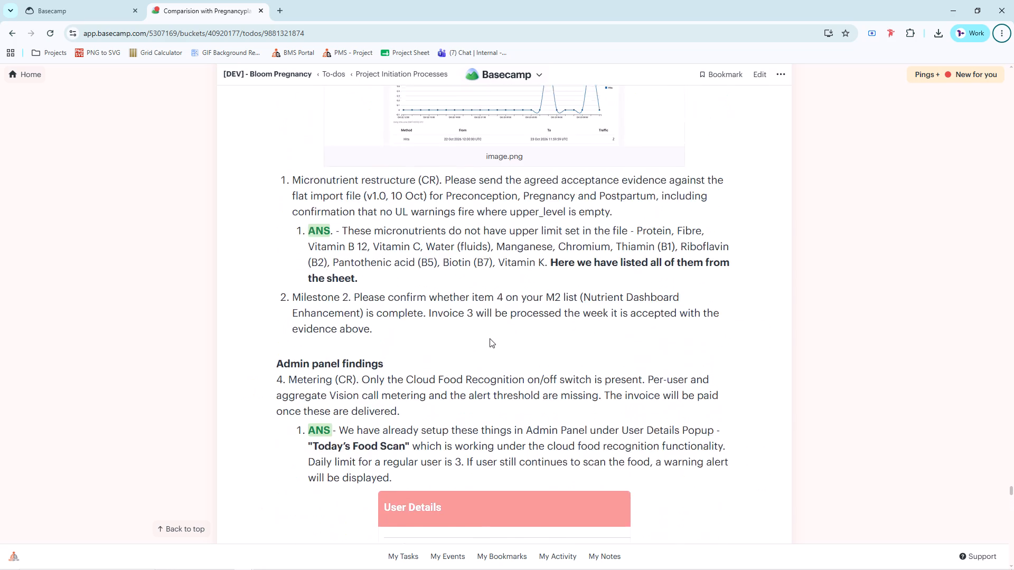
scroll(490, 338, "up", 11)
scroll(490, 338, "down", 7)
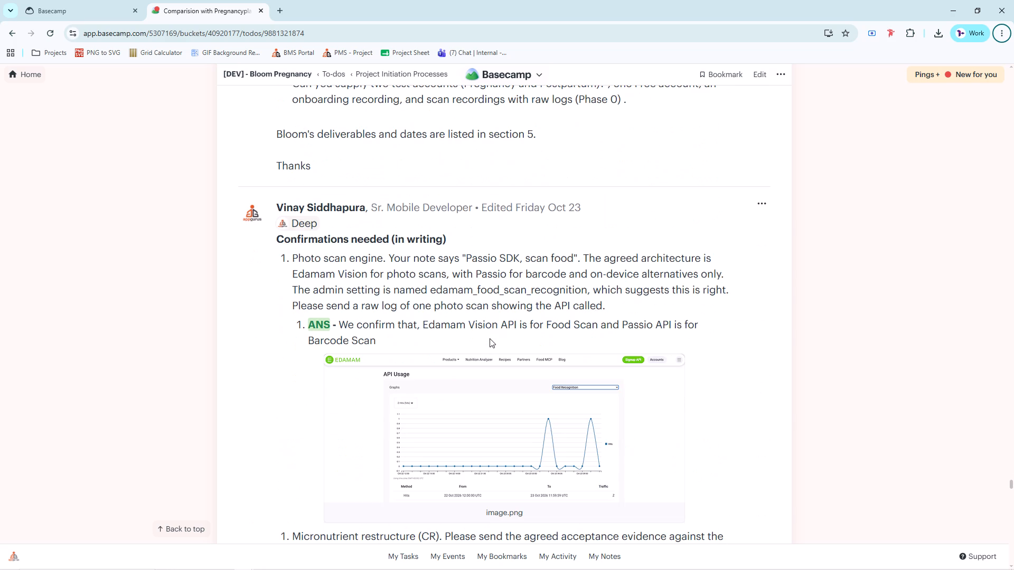
Find the client's numbered design feedback in the earlier comments and review its Recipe detail, After adding and Finish requirements.
scroll(545, 334, "up", 11)
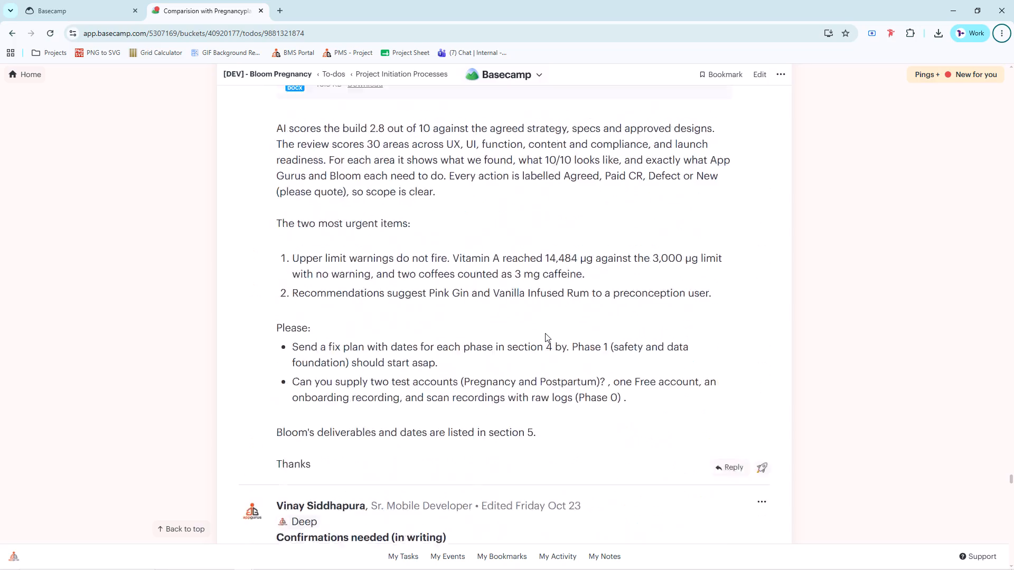
scroll(544, 330, "up", 19)
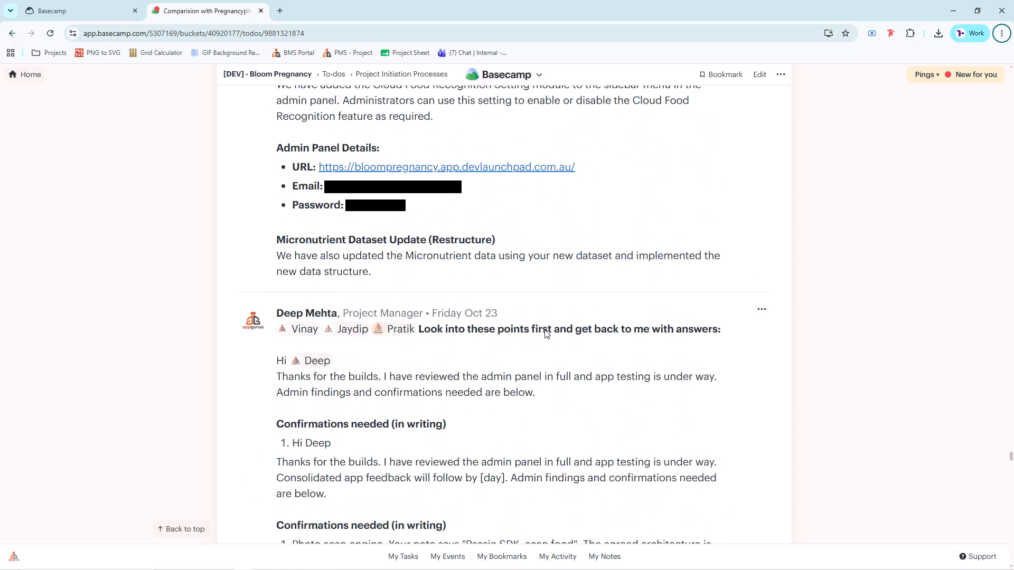
scroll(544, 329, "up", 12)
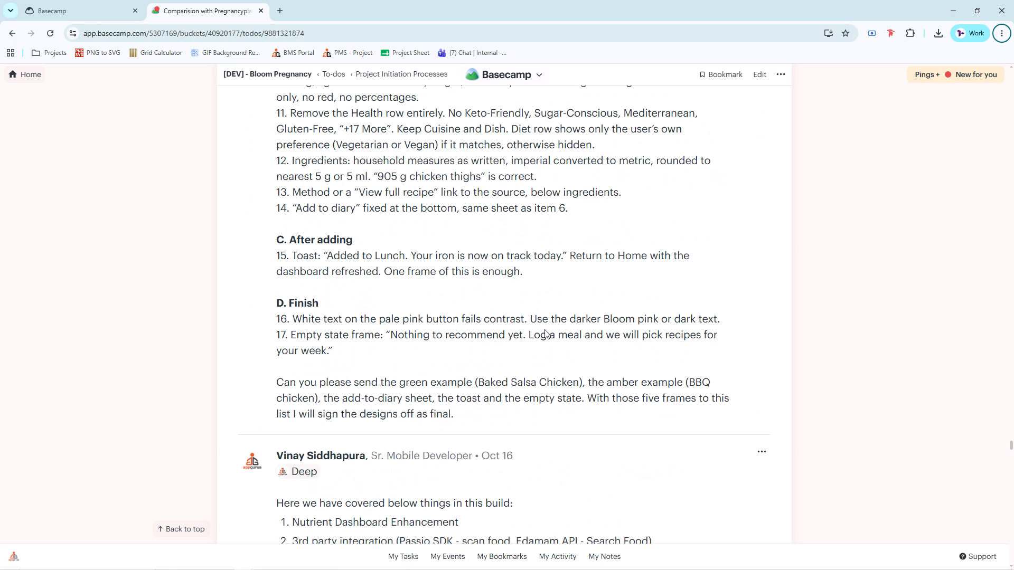
scroll(544, 329, "up", 1)
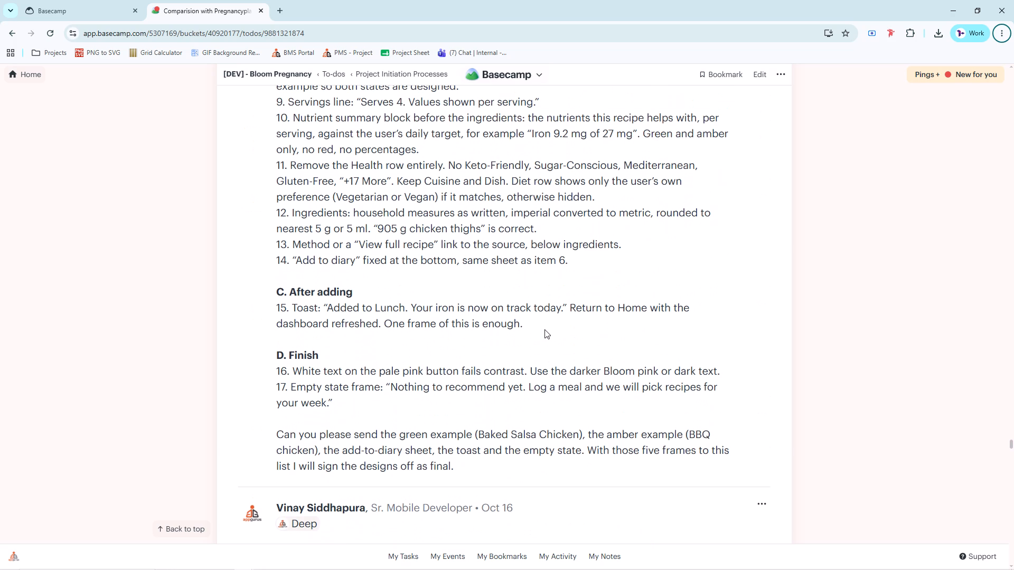
scroll(544, 329, "up", 2)
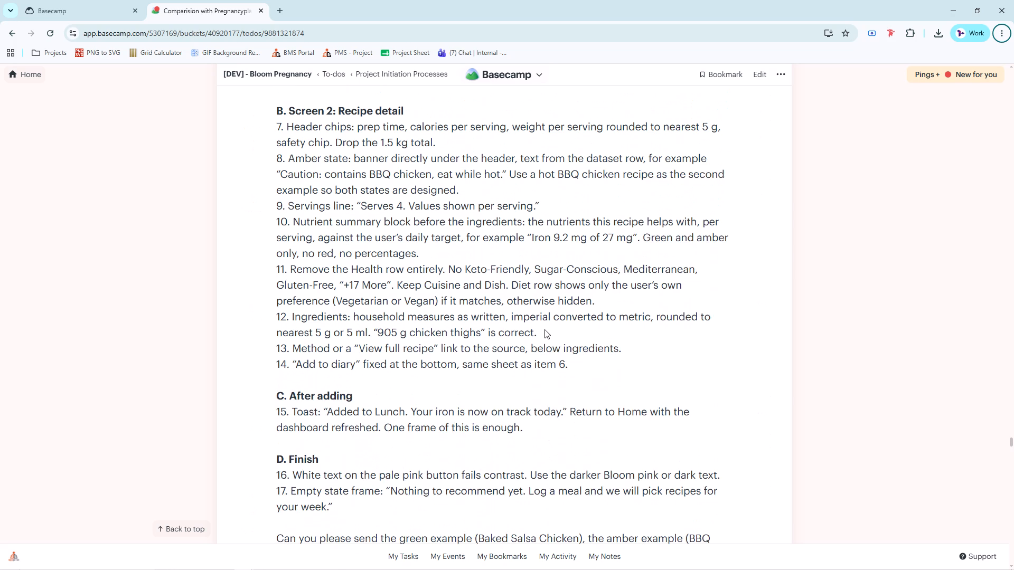
scroll(544, 329, "down", 3)
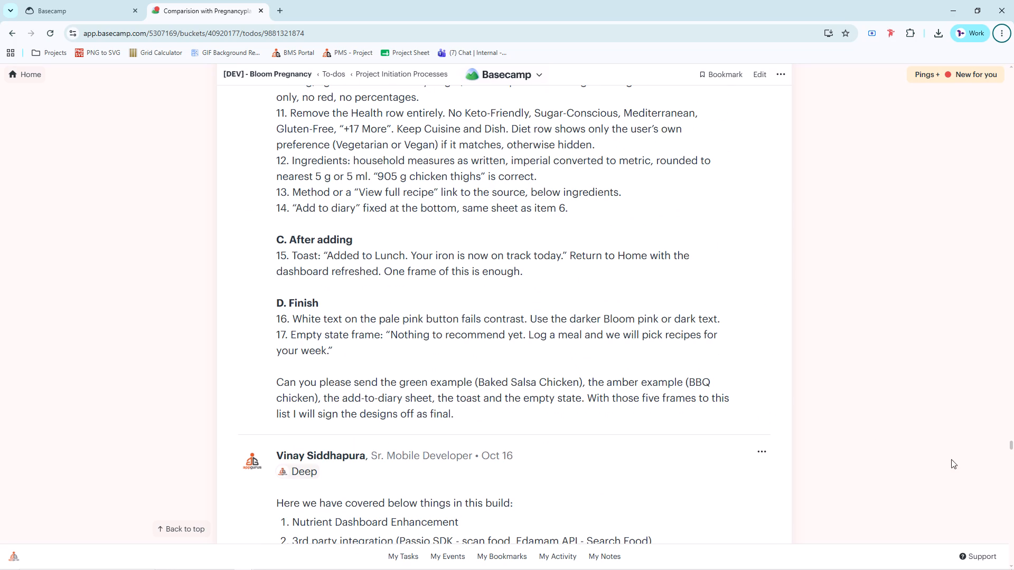
left_click_drag(1013, 446, 1013, 518)
Switch to Figma and check the archived Bloom rose, Rosewood, Soft Blush and Nothing to recommend yet screens.
key("alt+Tab")
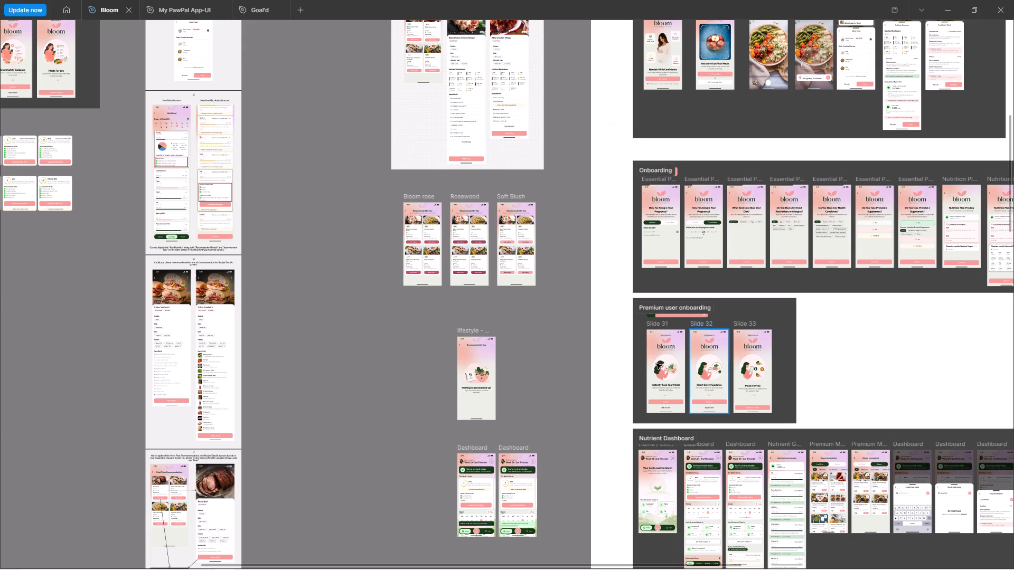
scroll(451, 90, "up", 6, "ctrl")
scroll(451, 90, "down", 4, "ctrl")
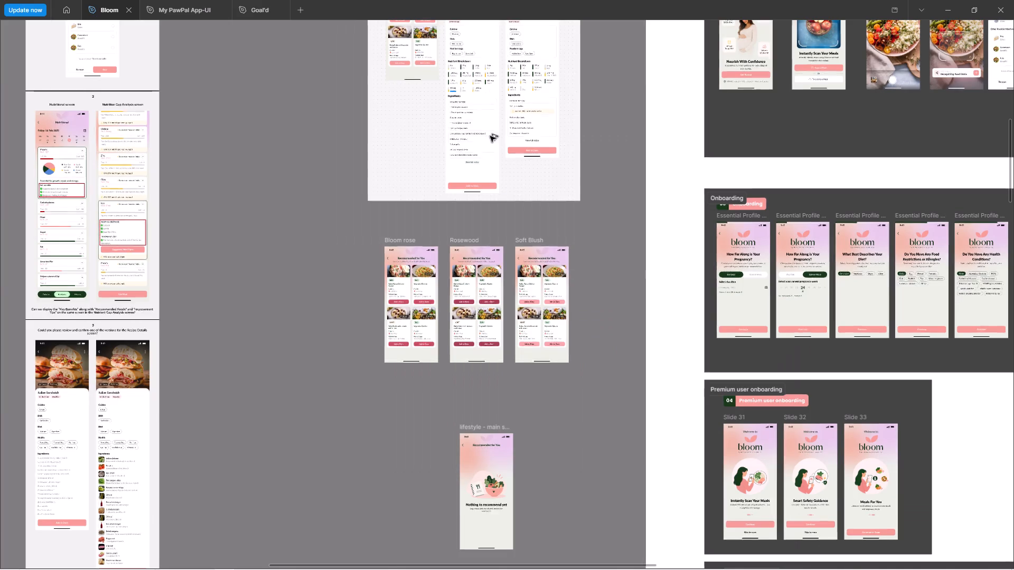
Return to Chrome and read the From Client on our answers comment, including the invoice 3 items and recommendation notes.
key("alt+Tab")
scroll(511, 345, "down", 4)
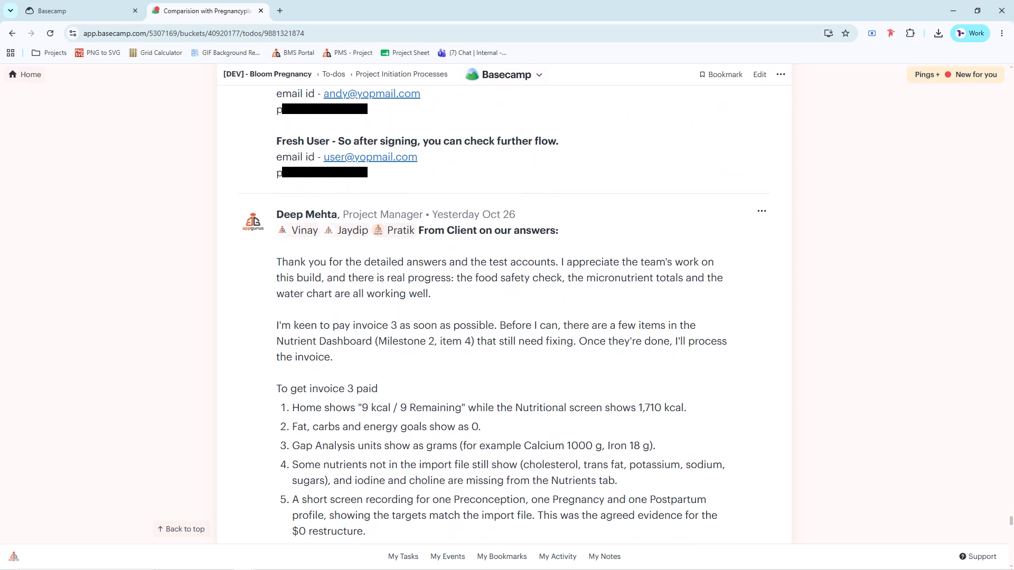
scroll(513, 340, "down", 7)
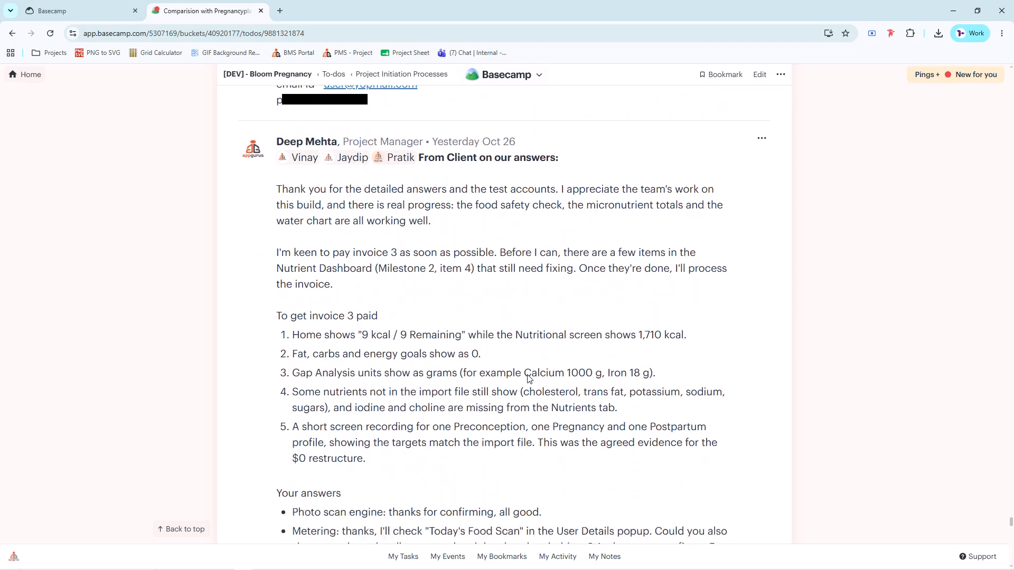
scroll(527, 374, "down", 8)
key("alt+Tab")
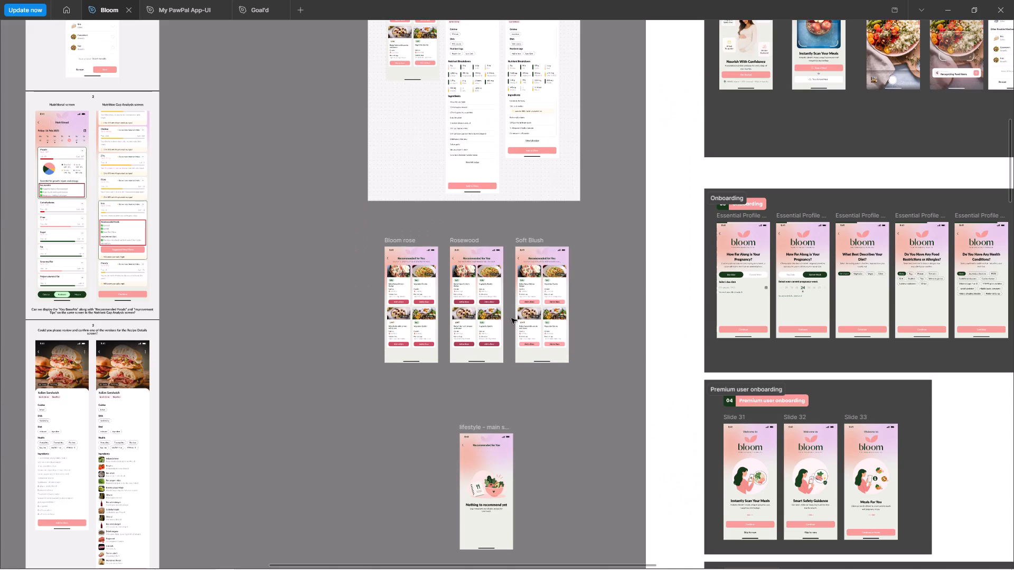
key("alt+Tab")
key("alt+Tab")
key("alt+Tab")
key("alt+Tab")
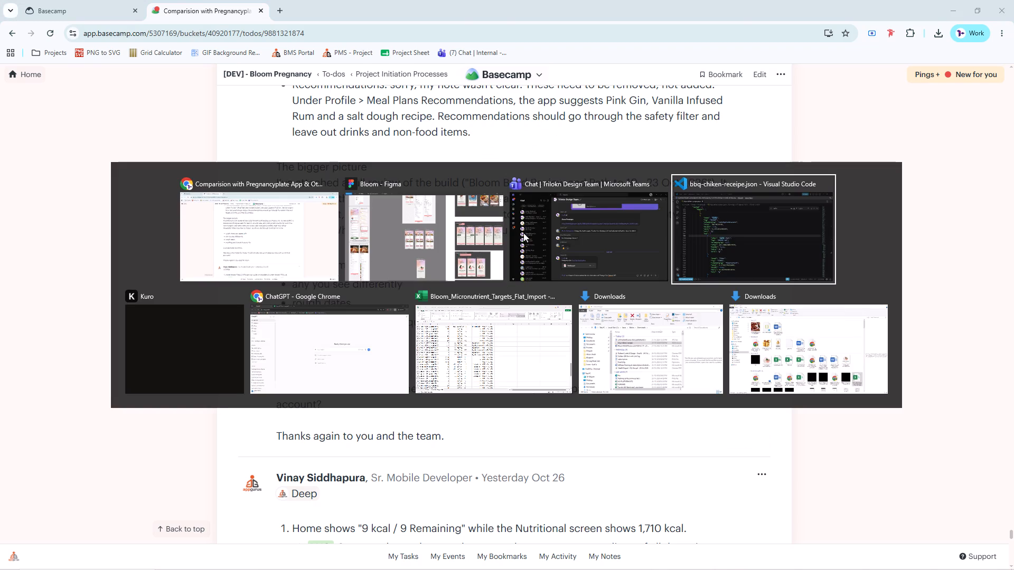
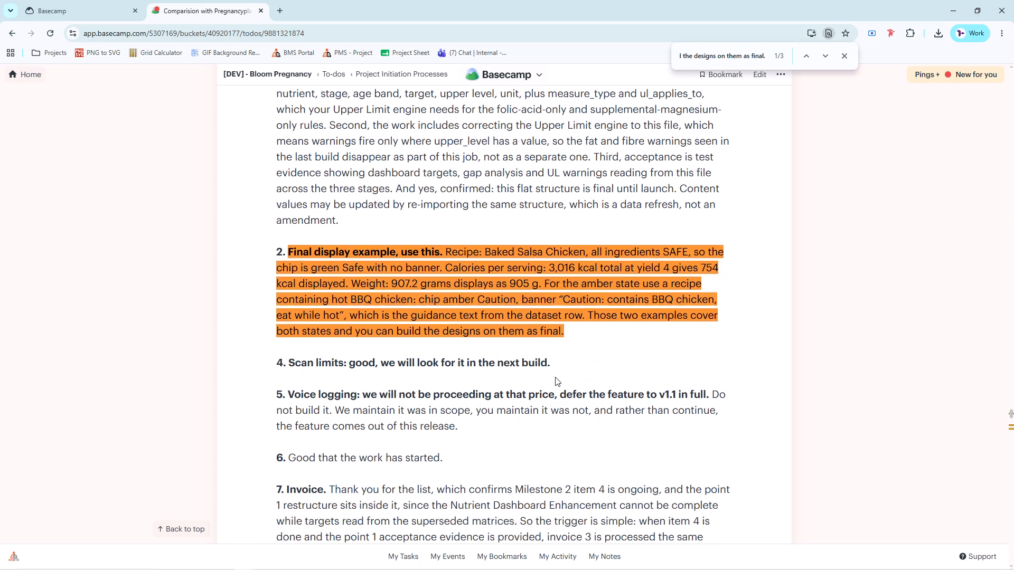
Search the to-do thread for "BBQ chicken" and go through the comments that mention it.
scroll(555, 377, "down", 1)
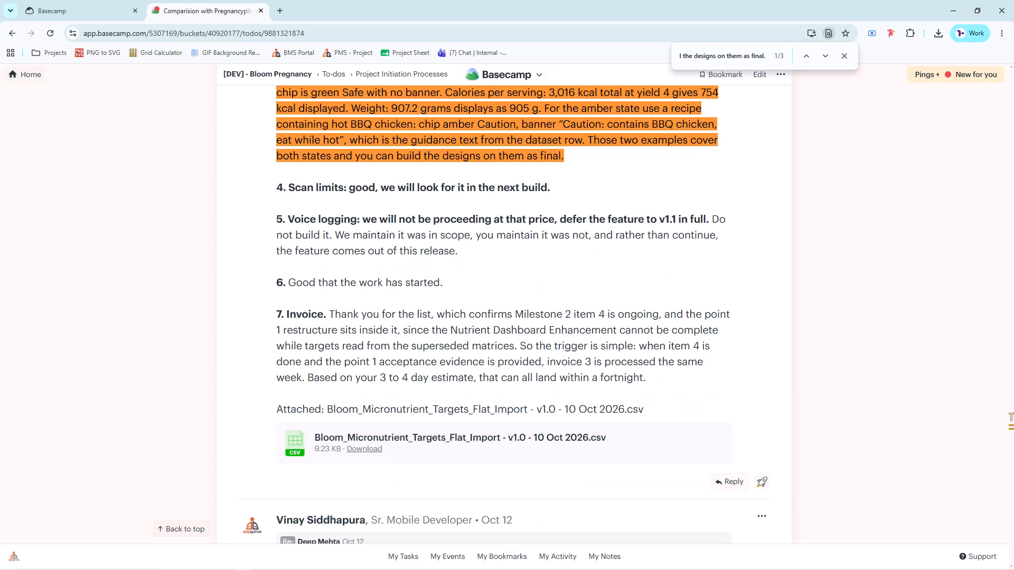
scroll(465, 379, "up", 3)
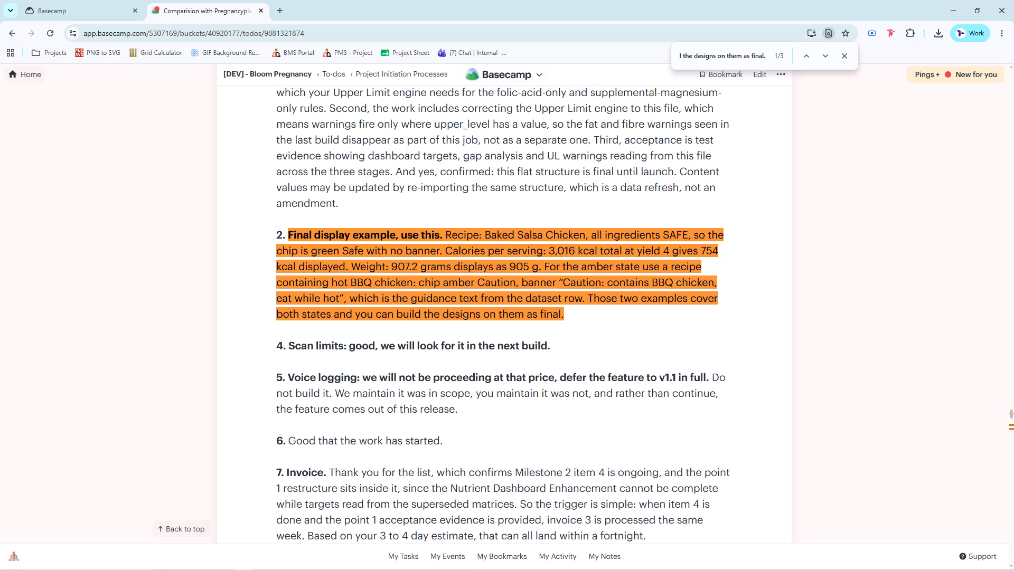
left_click(562, 261)
left_click(735, 56)
key("ctrl+a")
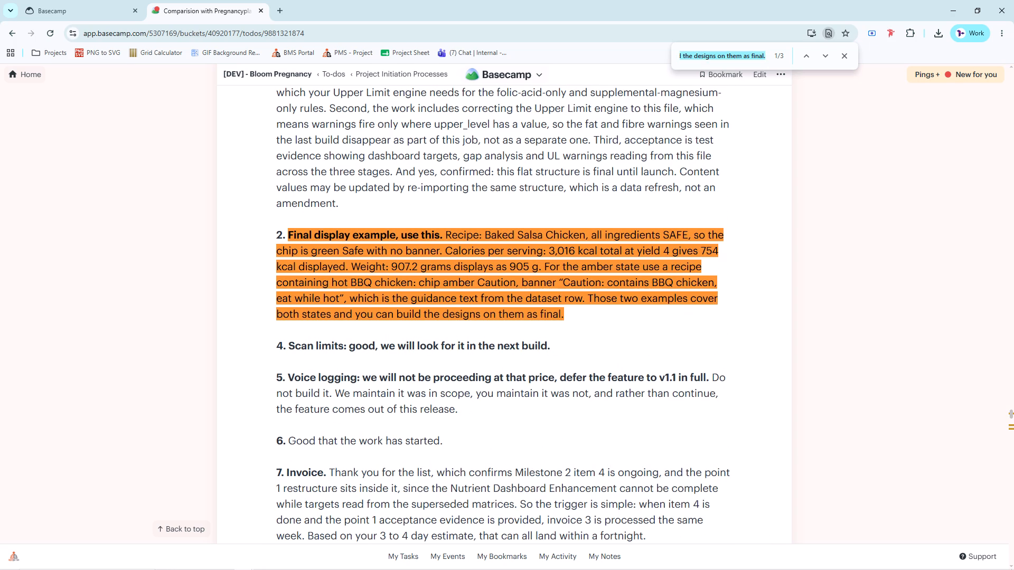
type("BBQ")
key("space")
type("chicken")
key("Return")
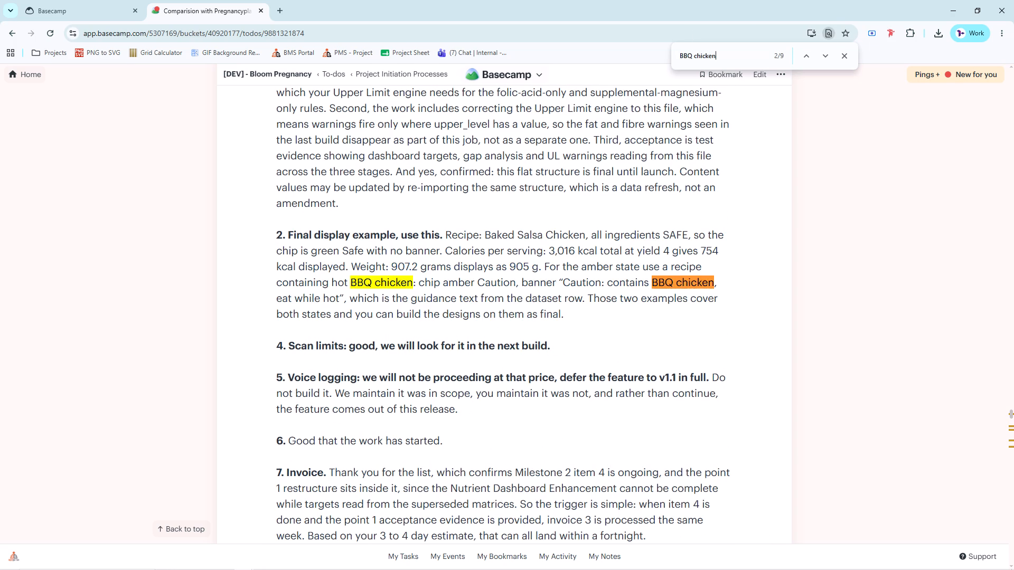
key("Return")
scroll(682, 153, "down", 4)
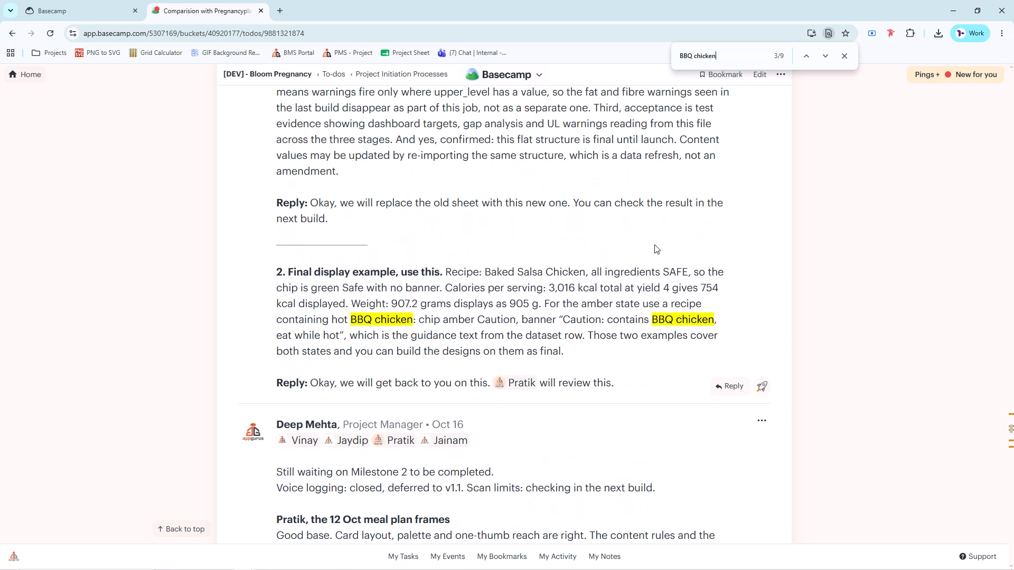
key("Return")
key("Return")
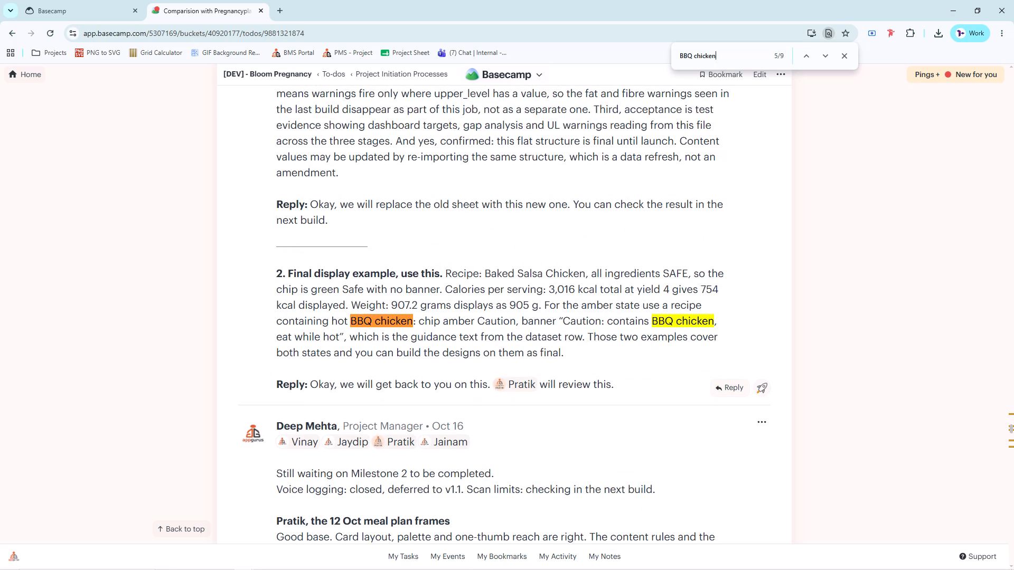
key("Return")
key("Return")
scroll(647, 244, "down", 2)
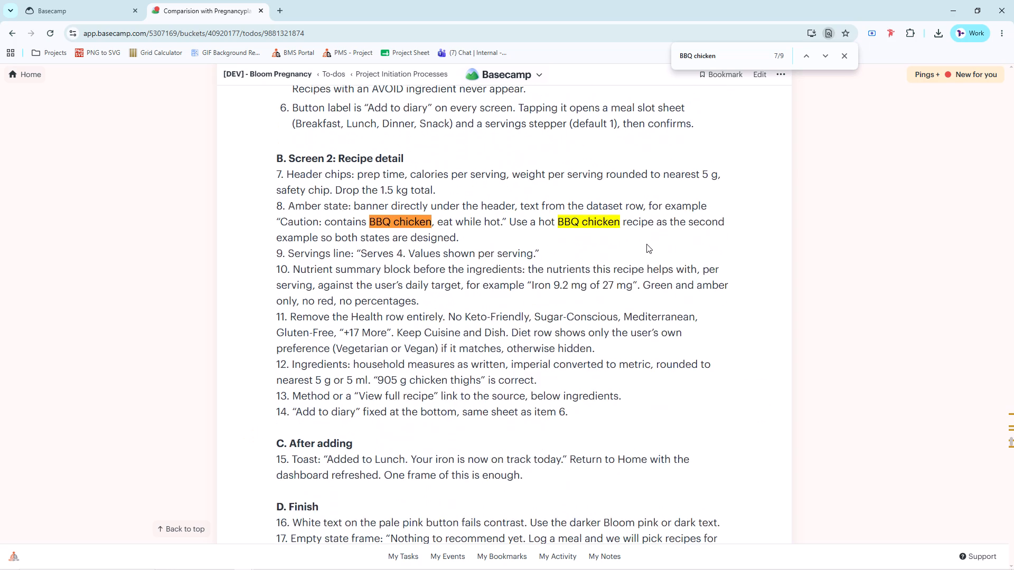
scroll(646, 244, "down", 4)
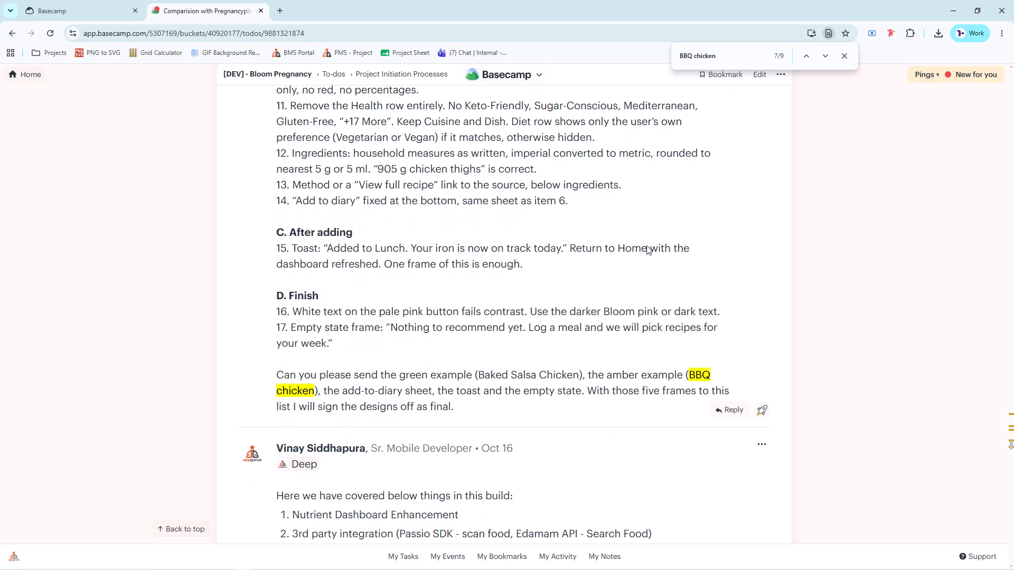
Read the closing paragraph of the design feedback that requests the example frames for sign-off.
left_click_drag(433, 374, 446, 373)
left_click(532, 379)
left_click(552, 387)
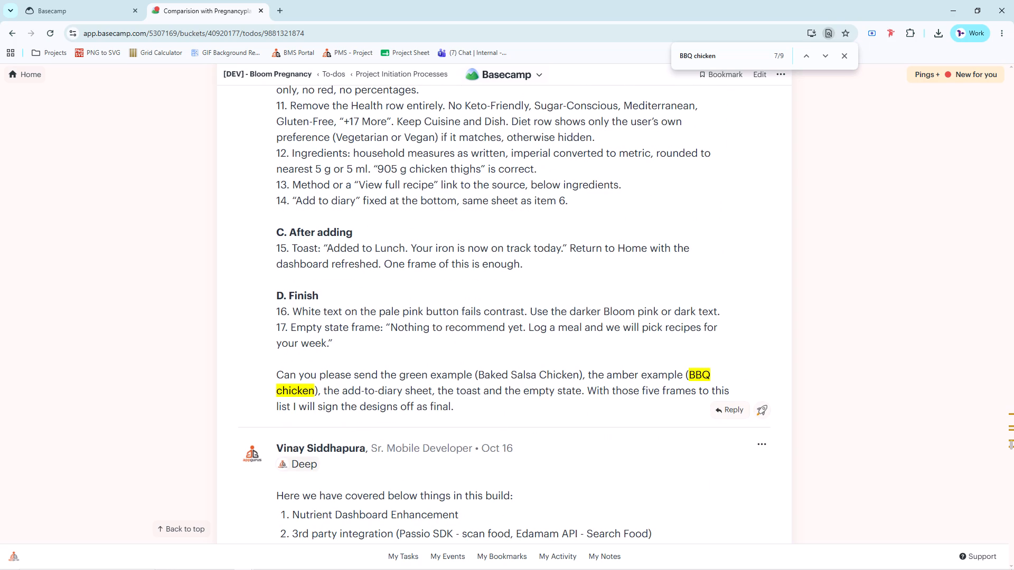
left_click(578, 387)
left_click(613, 387)
left_click(649, 383)
left_click(678, 379)
left_click(322, 395)
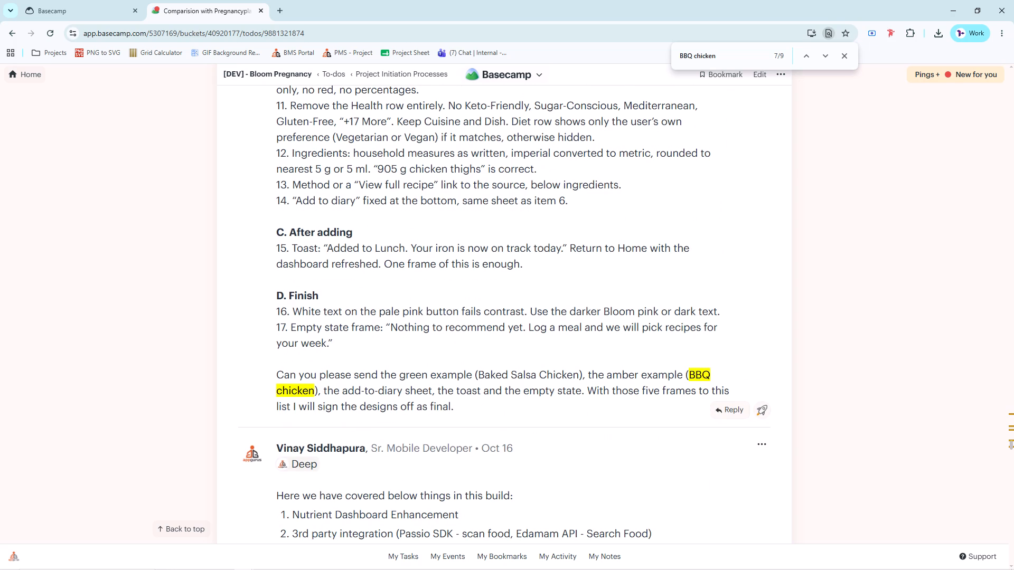
left_click(372, 392)
left_click(401, 393)
left_click(415, 393)
left_click(434, 393)
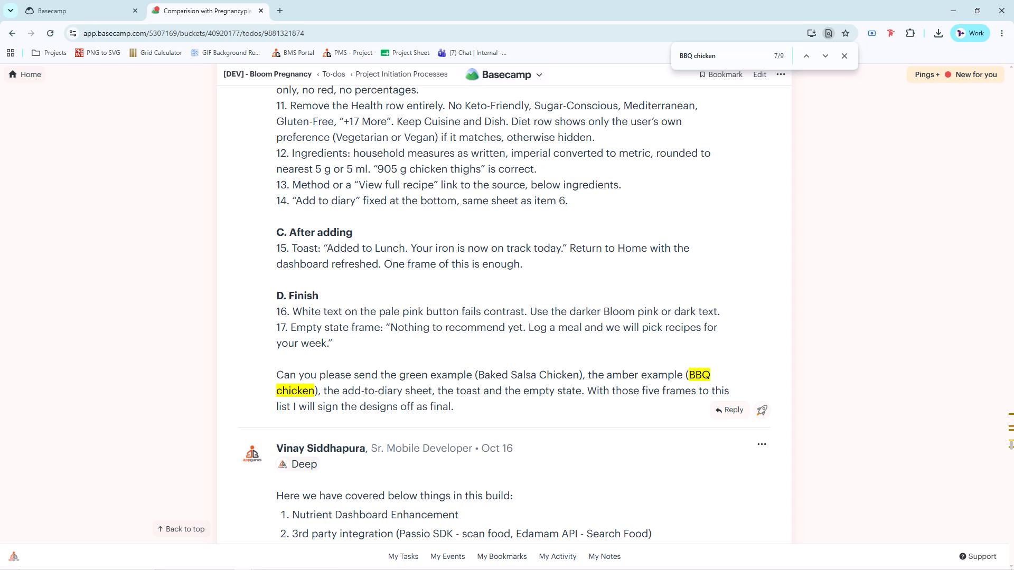
Switch to the Bloom file in Figma and check its archived frames against the frames requested in the Basecamp thread.
key("alt+Tab")
key("alt+Tab")
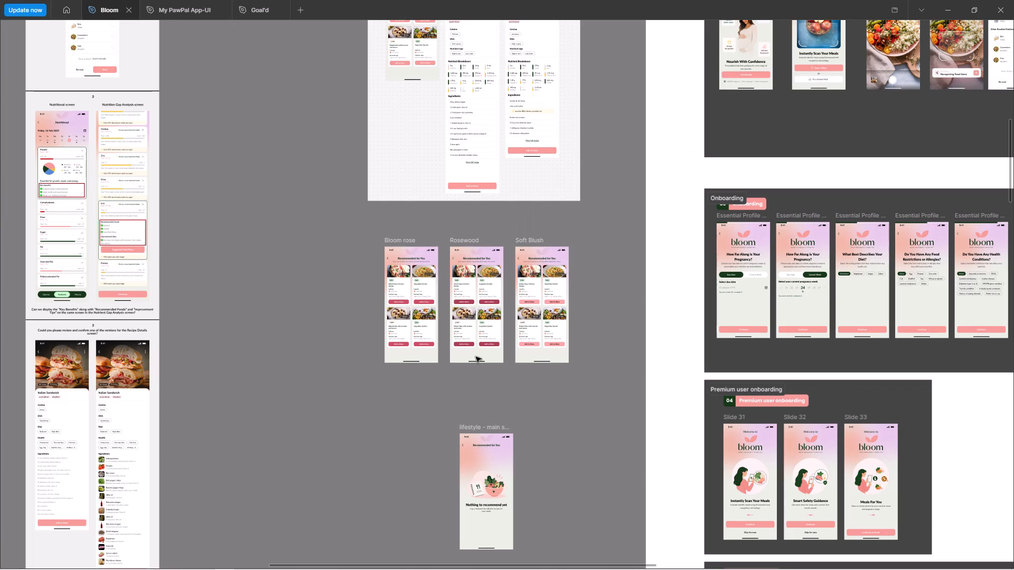
scroll(603, 296, "down", 12, "ctrl")
scroll(600, 339, "up", 7, "ctrl")
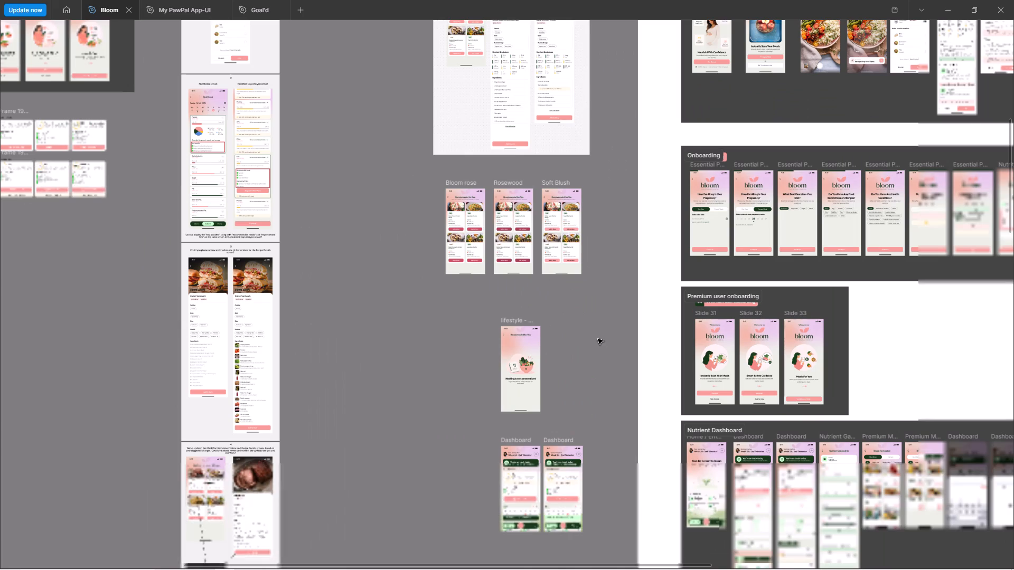
scroll(580, 307, "down", 6, "ctrl")
key("alt+Tab")
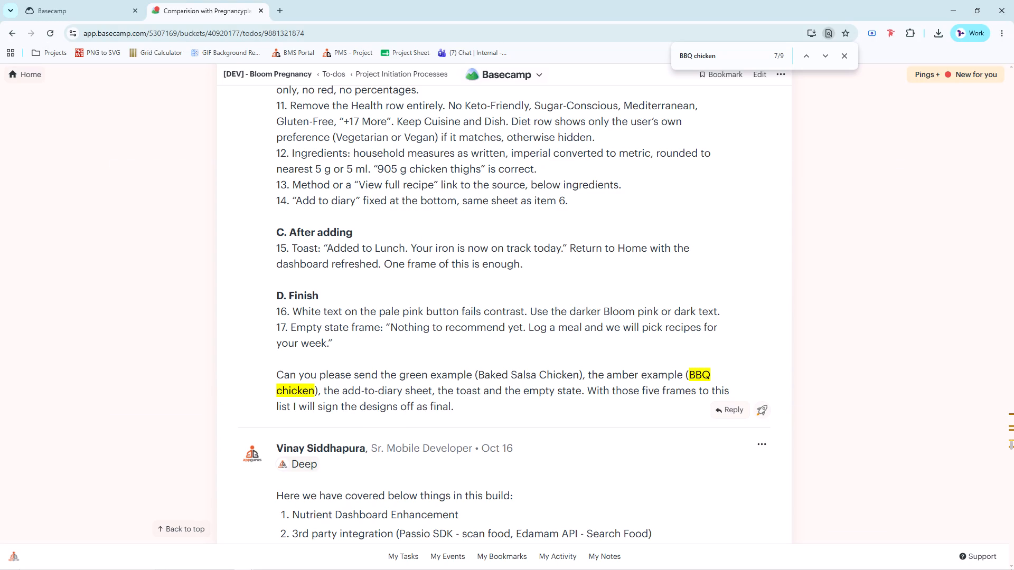
key("alt+Tab")
scroll(518, 368, "down", 10, "ctrl")
scroll(523, 359, "up", 4, "ctrl")
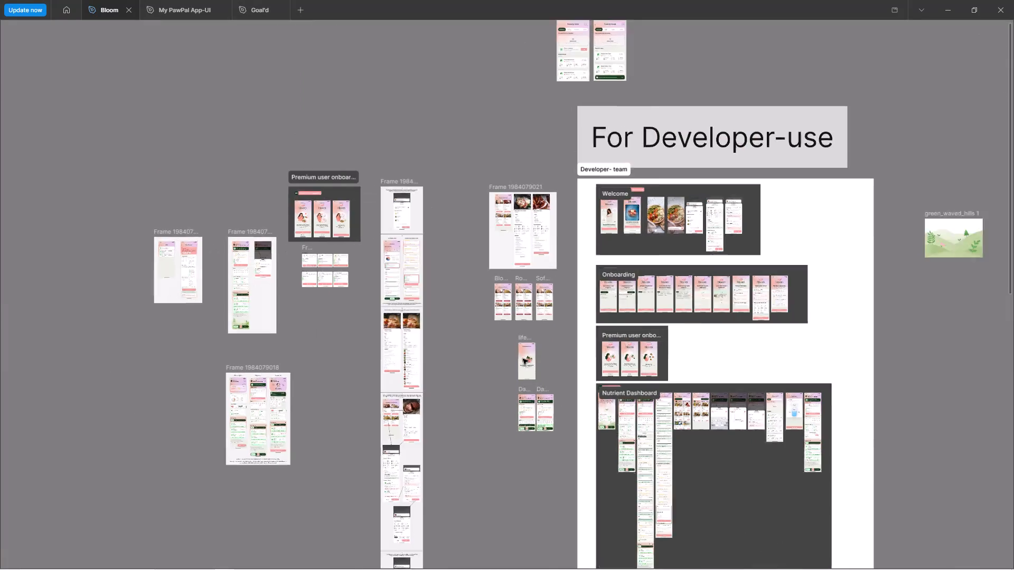
scroll(523, 359, "up", 2, "ctrl")
On the Feature Enhancements page, cut the frame of three dashboard variants that stands beside the Pregnancy section.
key("ctrl+backslash")
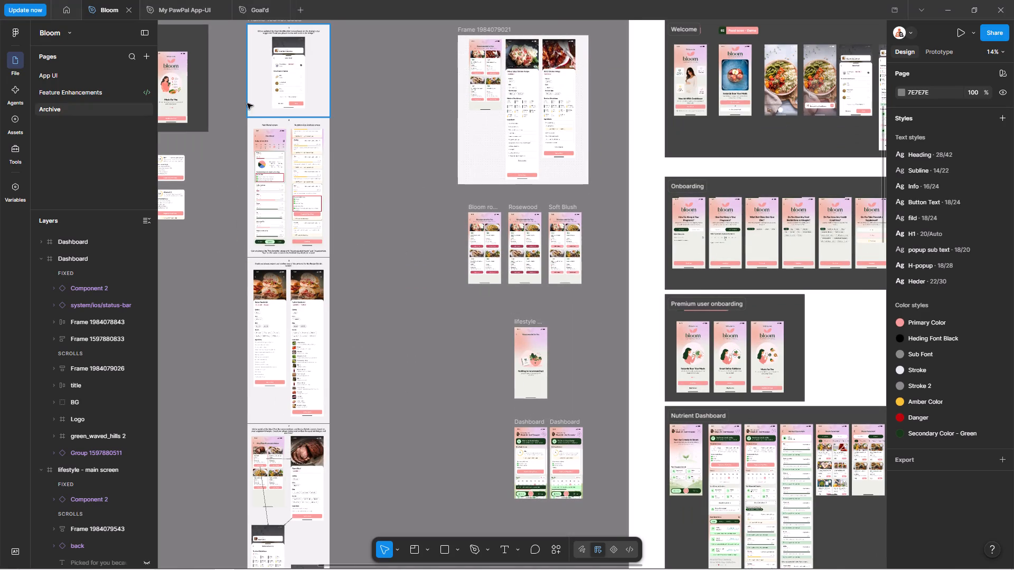
left_click(84, 87)
key("ctrl+backslash")
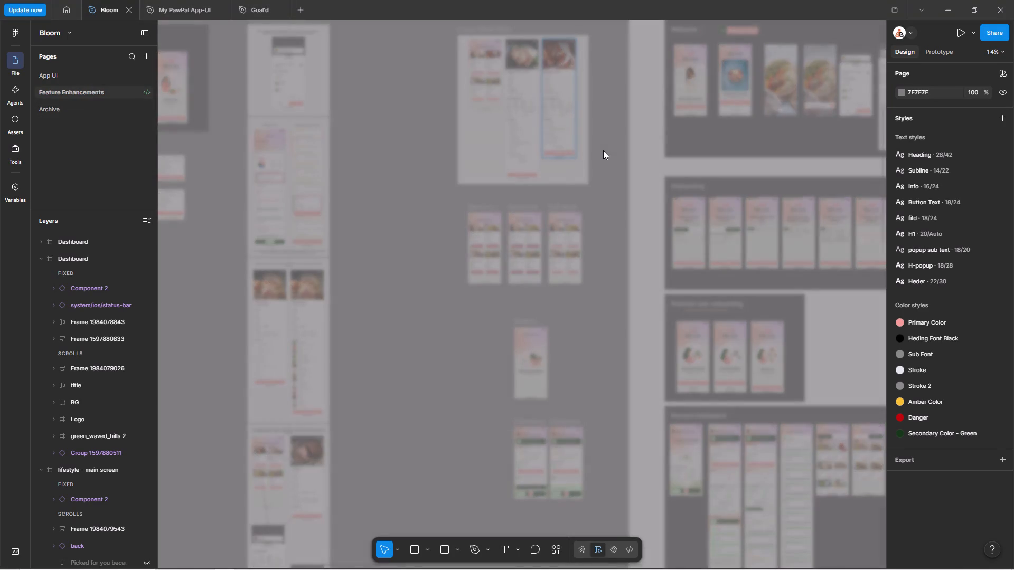
scroll(521, 252, "down", 13, "ctrl")
key("shift+exclam")
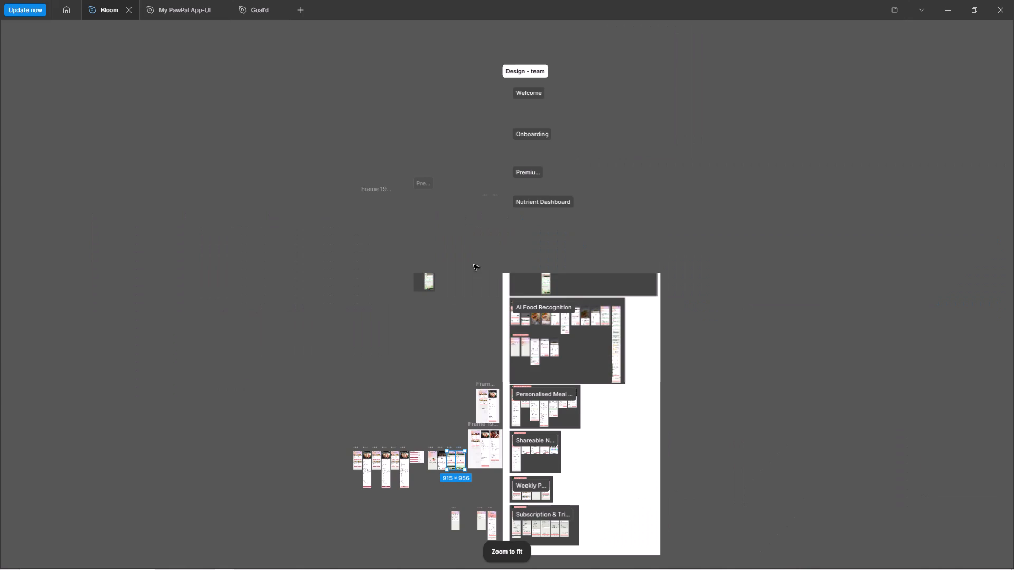
scroll(390, 191, "up", 7, "ctrl")
left_click(361, 188)
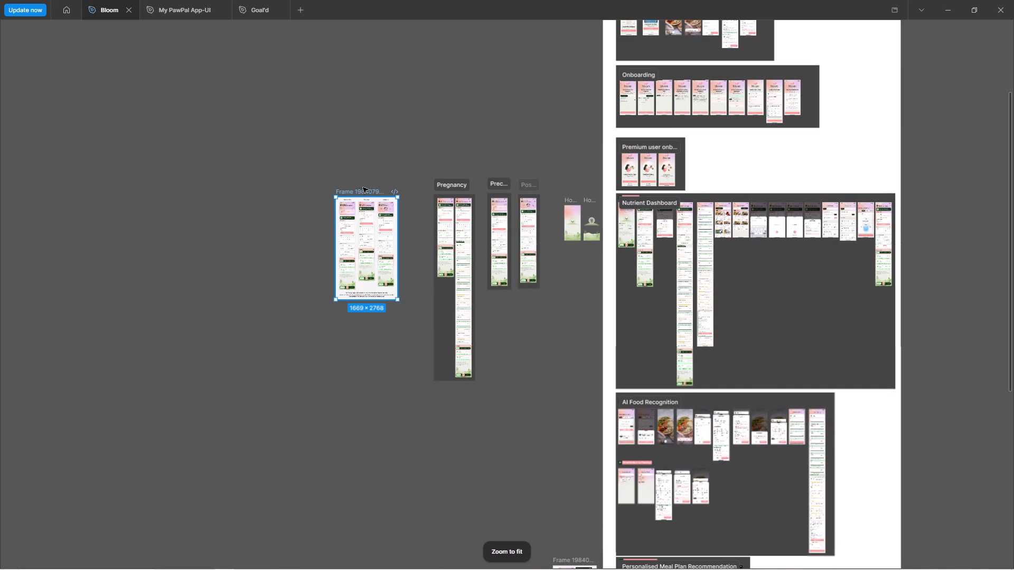
key("ctrl+c")
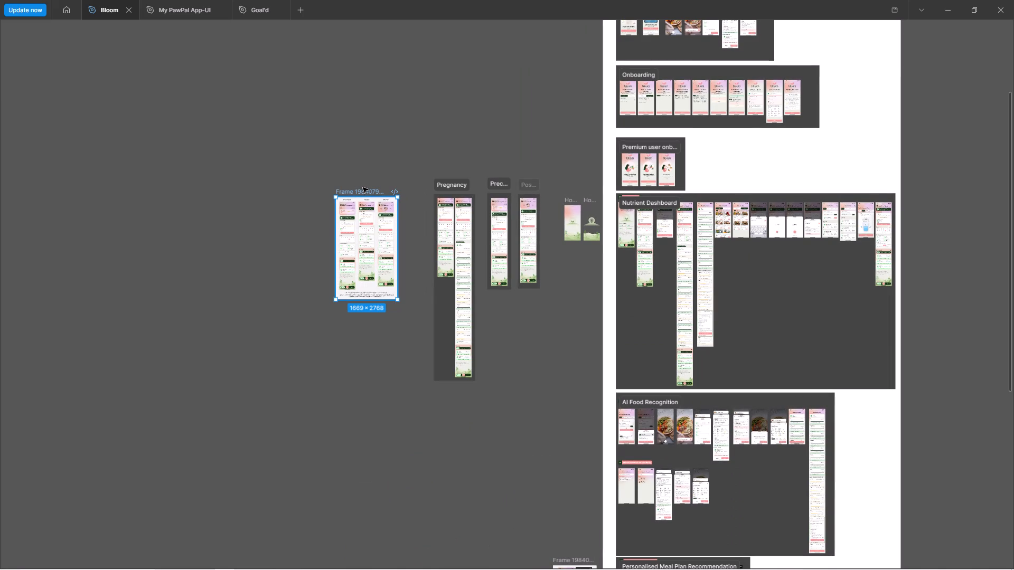
key("ctrl+x")
Paste the three-dashboard frame onto the Archive page and place it directly above the frame with the chicken recipe screens.
key("ctrl+backslash")
left_click(89, 103)
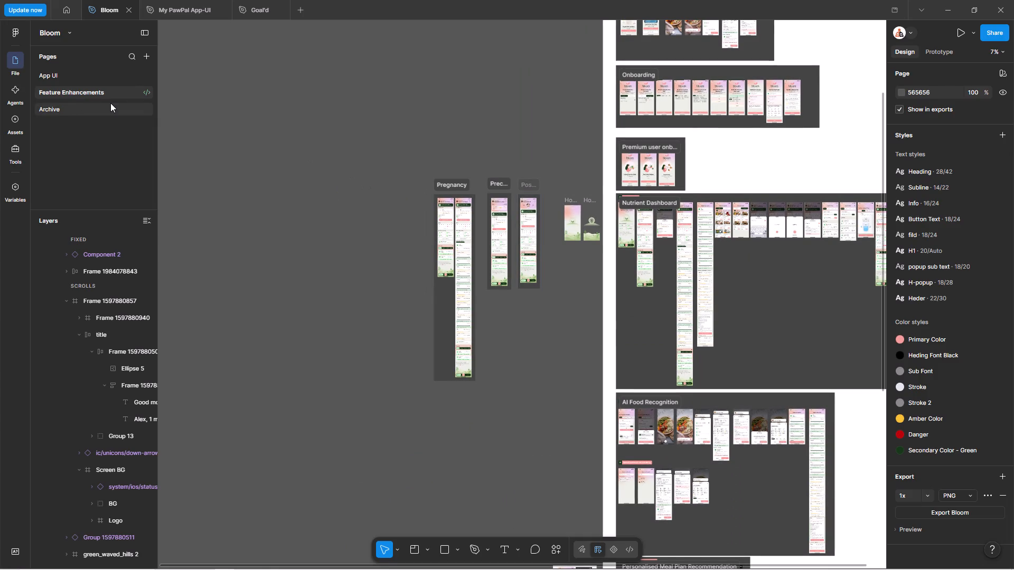
key("ctrl+backslash")
key("shift+exclam")
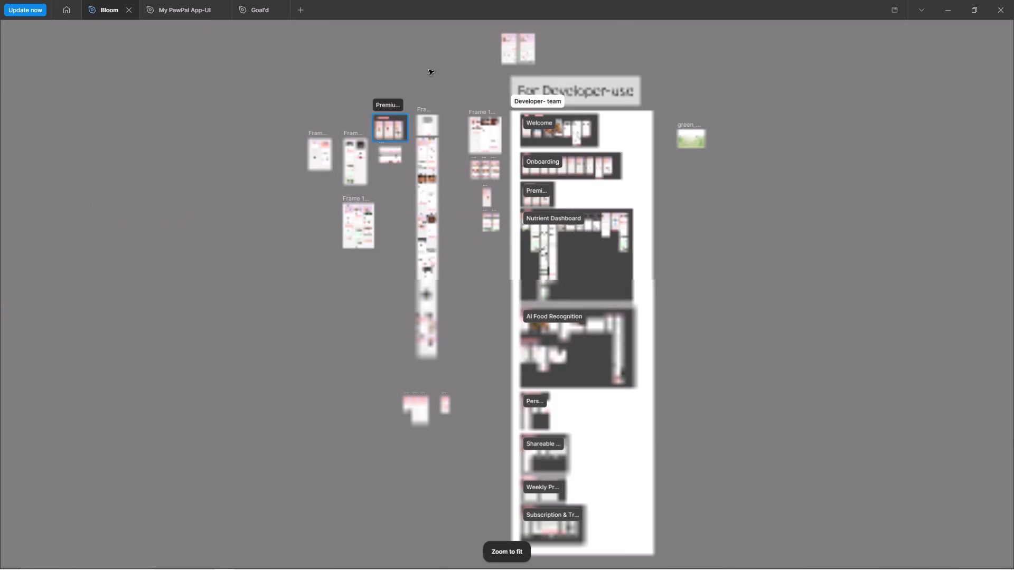
scroll(439, 63, "up", 12, "ctrl")
left_click(536, 130)
right_click(501, 85)
left_click(524, 92)
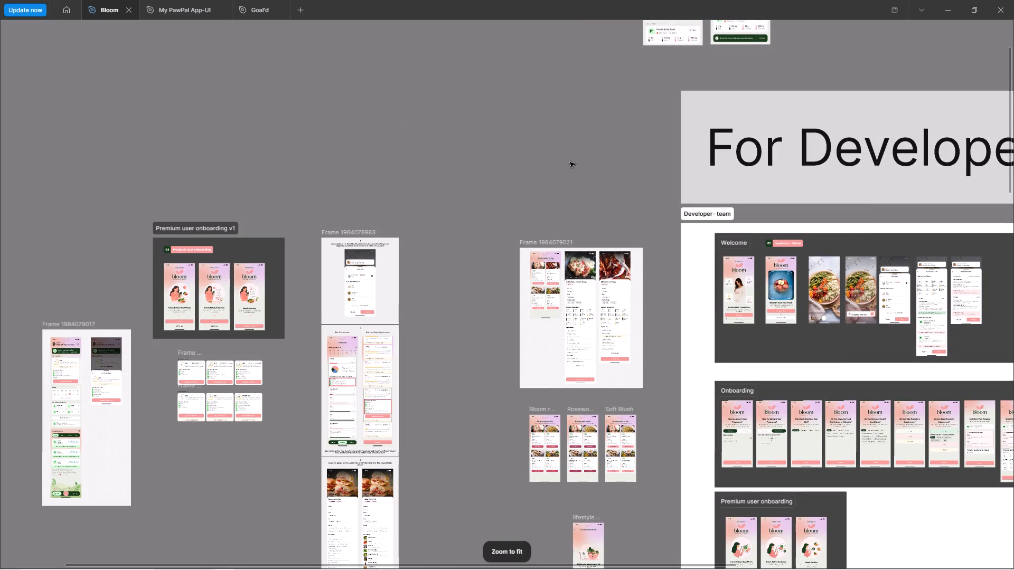
left_click_drag(632, 180, 574, 92)
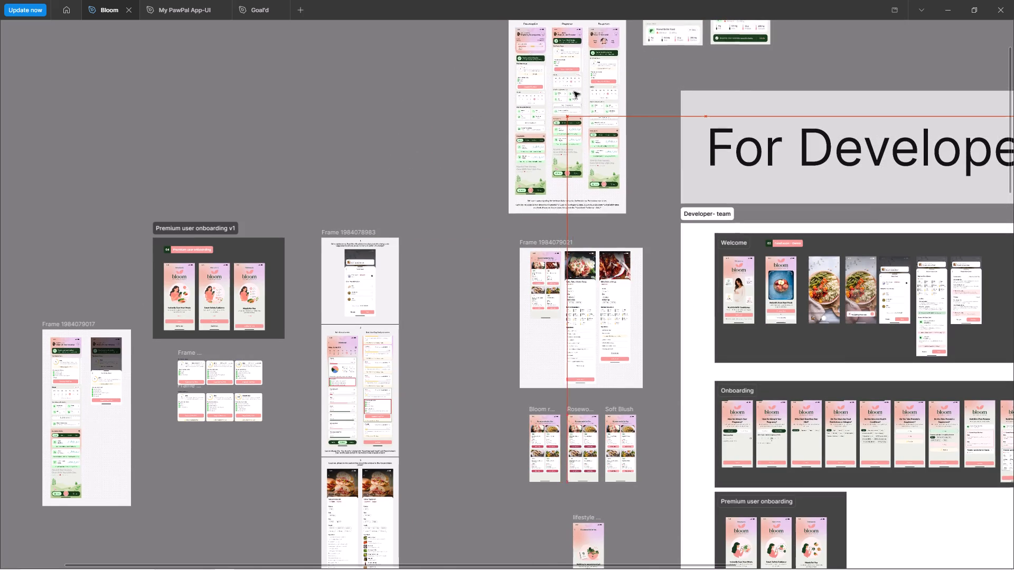
left_click_drag(574, 92, 575, 92)
Examine the archived recipe, recommendation and dashboard frames below the pasted frame.
scroll(614, 297, "down", 5)
scroll(600, 402, "down", 4)
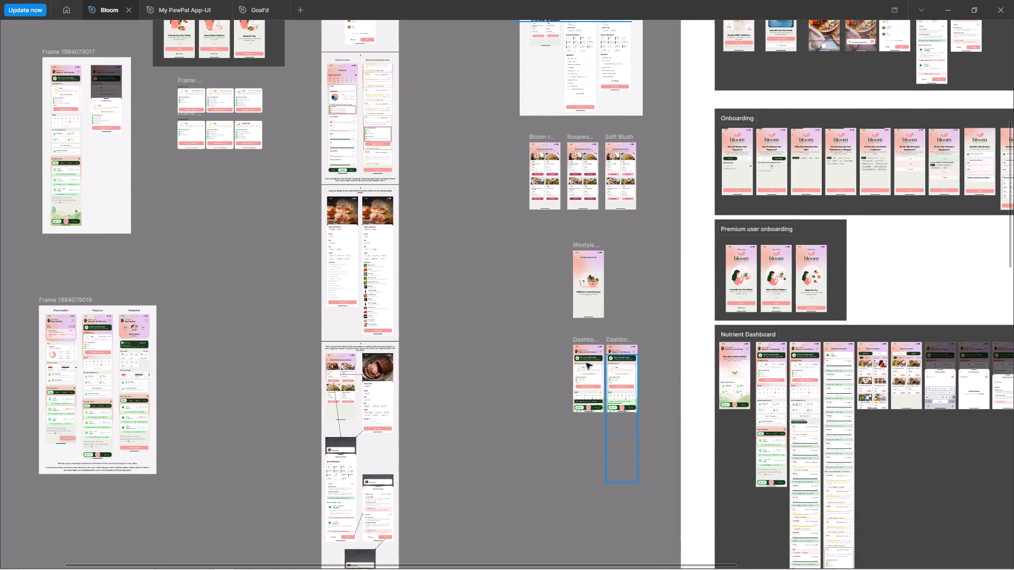
scroll(503, 271, "up", 6)
scroll(570, 245, "up", 10, "ctrl")
scroll(557, 268, "down", 1, "ctrl")
scroll(557, 268, "up", 2, "ctrl")
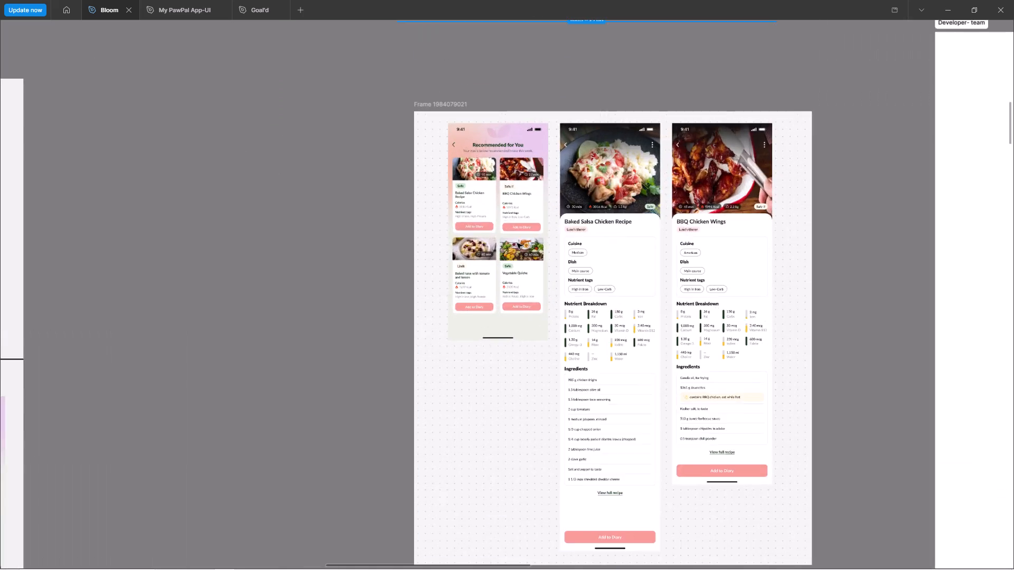
scroll(455, 218, "down", 5, "ctrl")
scroll(488, 252, "up", 5, "ctrl")
scroll(478, 242, "down", 20, "ctrl")
scroll(478, 242, "down", 4, "ctrl")
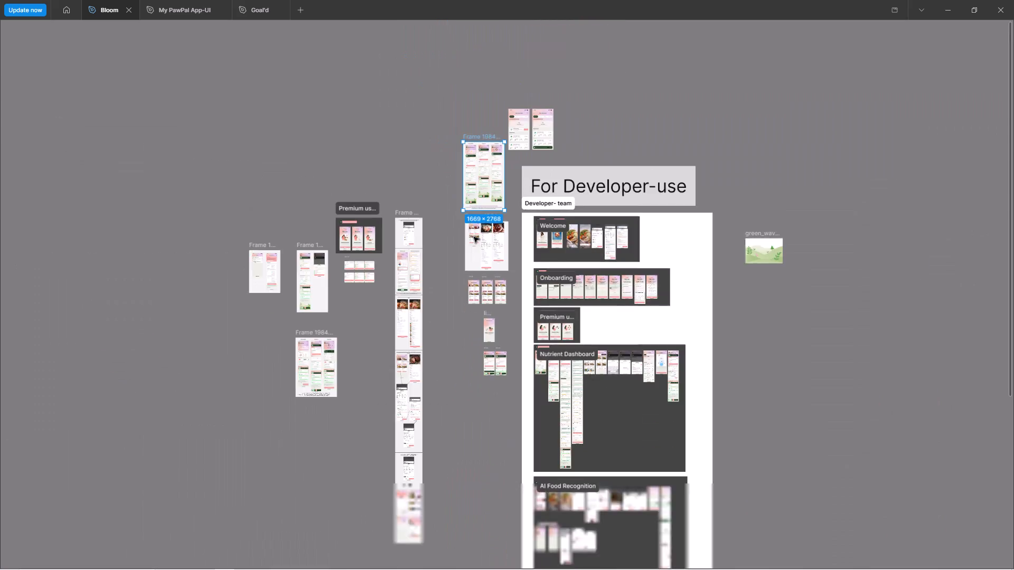
scroll(474, 237, "down", 3, "ctrl")
Return to the Feature Enhancements page and examine the sections from Subscription & Trial System up to Personalised Meal Plan Recommendation.
key("ctrl+backslash")
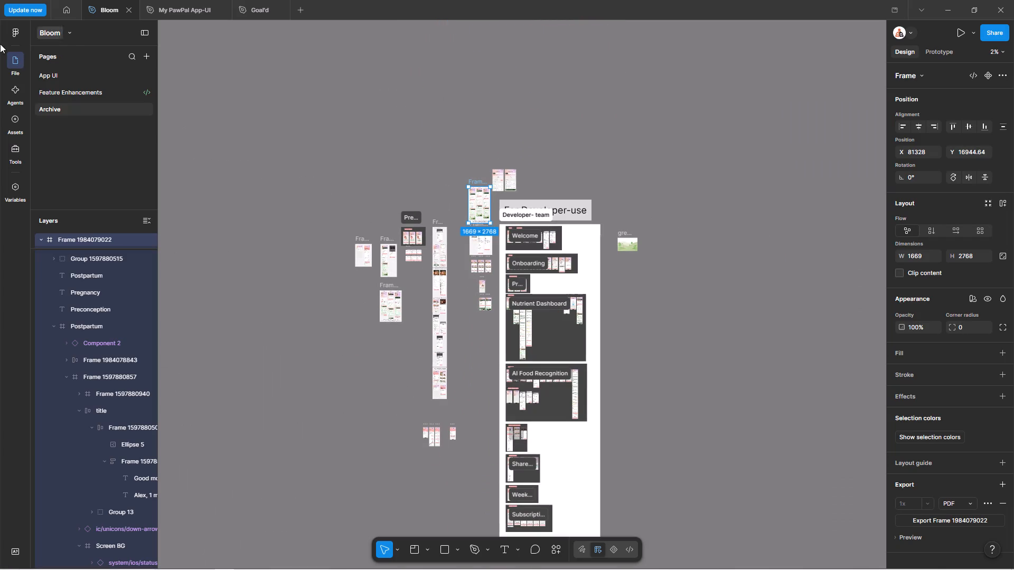
left_click(71, 85)
key("ctrl+backslash")
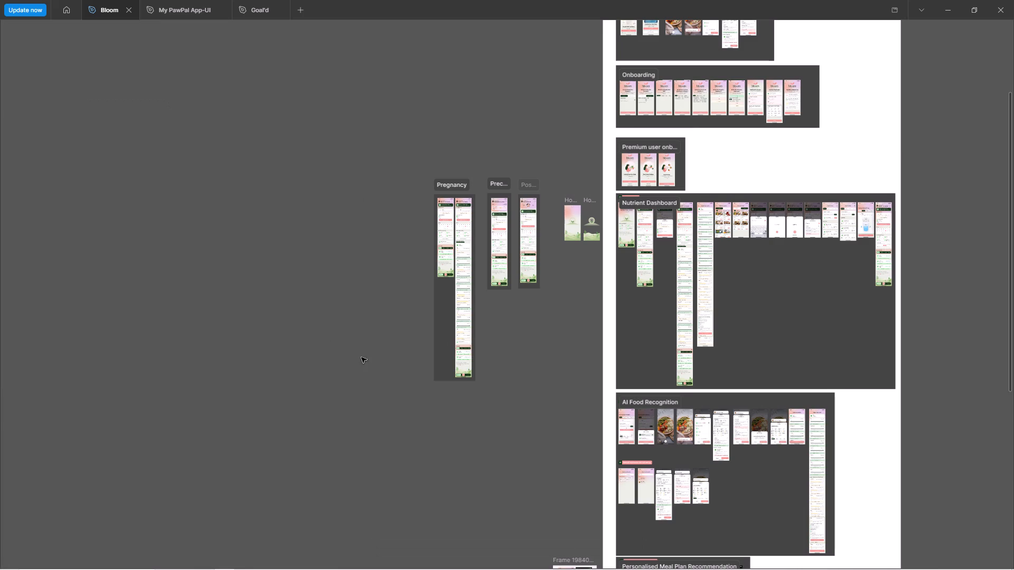
left_click(362, 358)
scroll(201, 256, "down", 12, "ctrl")
key("space")
left_click_drag(223, 345, 350, 177)
scroll(458, 246, "up", 10, "ctrl")
scroll(438, 275, "down", 1, "ctrl")
scroll(437, 274, "up", 3, "ctrl")
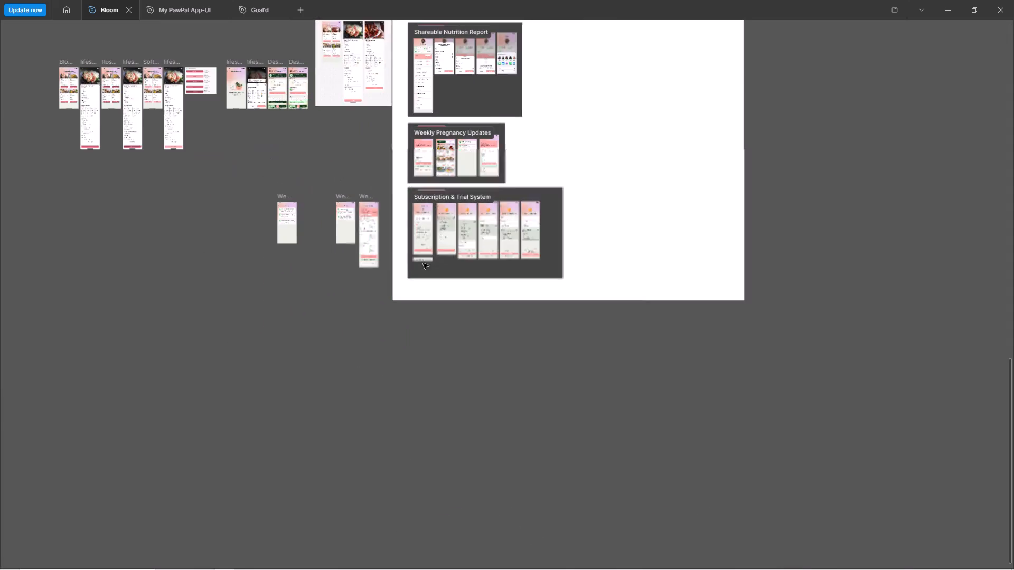
scroll(423, 263, "up", 18, "ctrl")
scroll(540, 313, "down", 6, "ctrl")
key("space")
key("space")
key("space")
key("space")
key("space")
key("space")
key("space")
key("space")
key("space")
key("space")
key("space")
key("space")
key("space")
key("space")
key("space")
key("space")
key("space")
key("space")
key("space")
key("space")
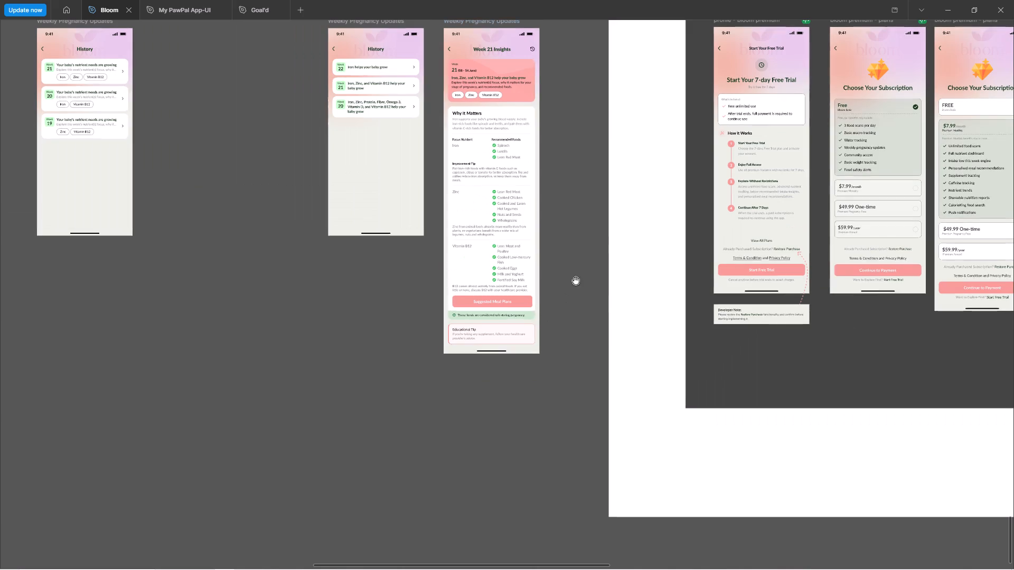
left_click_drag(577, 260, 506, 382)
left_click_drag(514, 298, 509, 383)
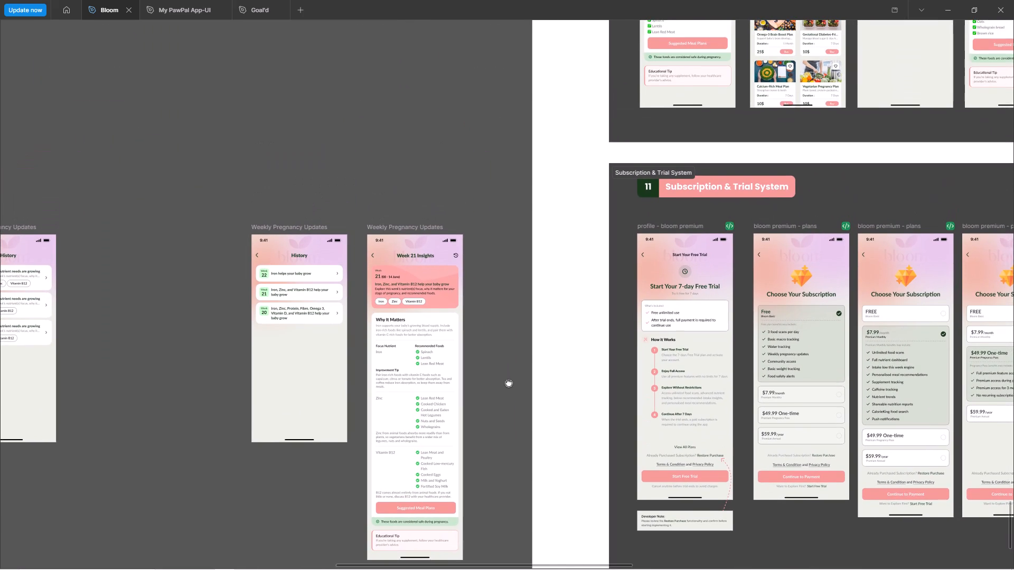
left_click_drag(509, 383, 371, 397)
left_click_drag(372, 197, 369, 369)
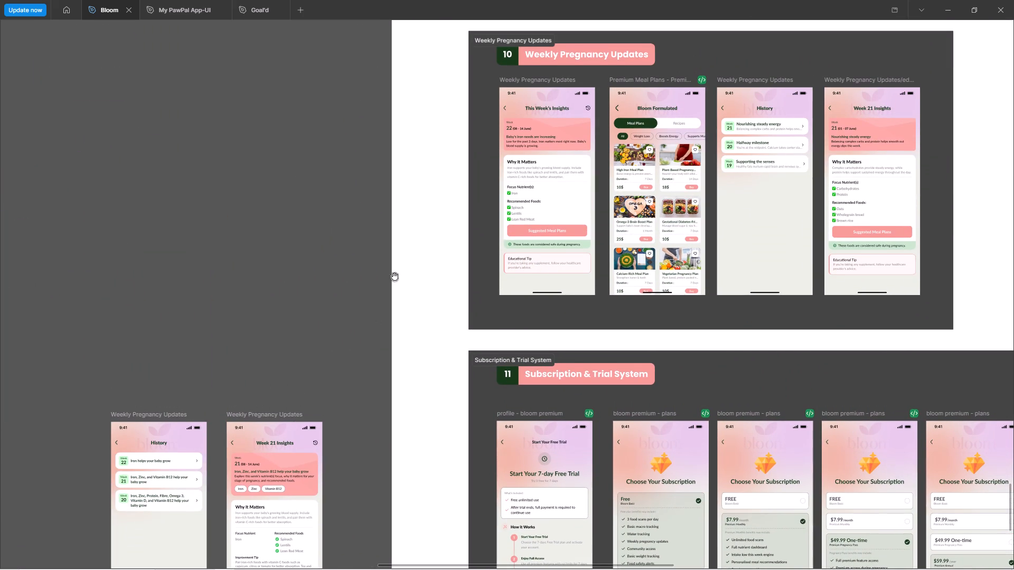
left_click_drag(345, 223, 336, 457)
left_click_drag(402, 245, 379, 455)
scroll(417, 366, "down", 7, "ctrl")
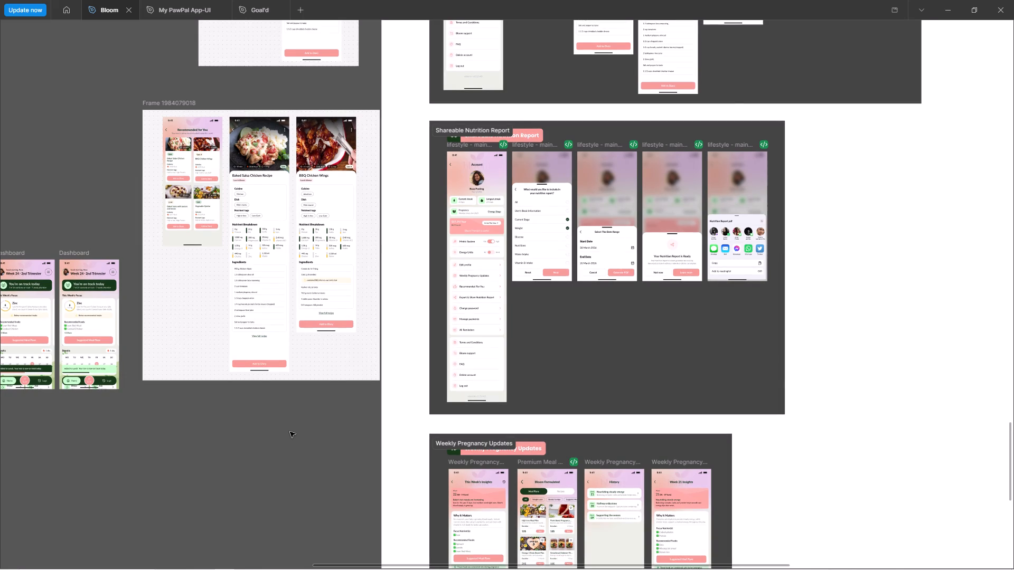
key("space")
key("space")
key("space")
key("space")
key("space")
key("space")
key("space")
key("space")
key("space")
key("space")
key("space")
key("space")
key("space")
key("space")
key("space")
key("space")
key("space")
key("space")
key("space")
key("space")
left_click_drag(352, 406, 288, 506)
left_click_drag(341, 356, 333, 419)
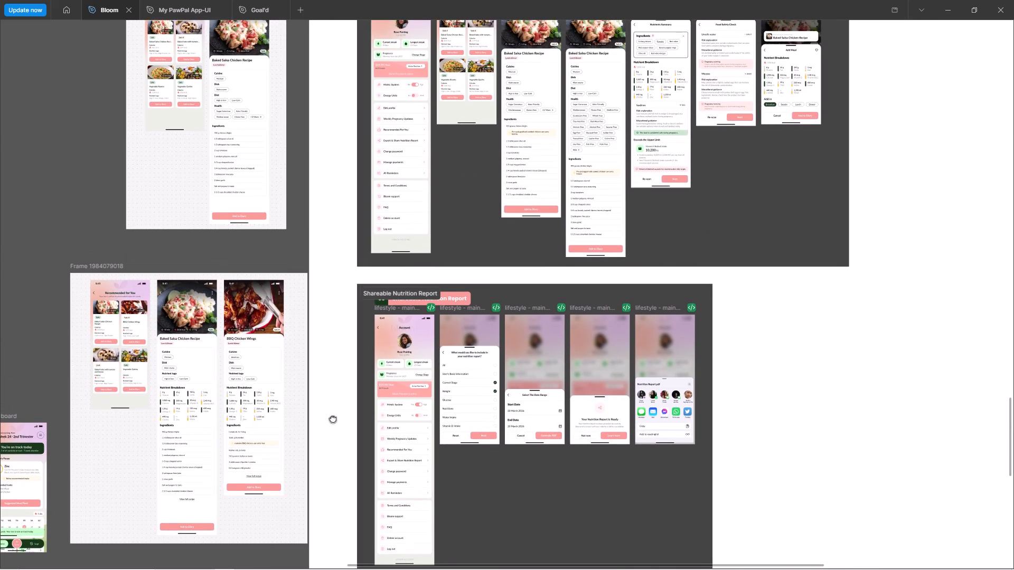
left_click_drag(333, 419, 342, 503)
left_click_drag(371, 359, 359, 456)
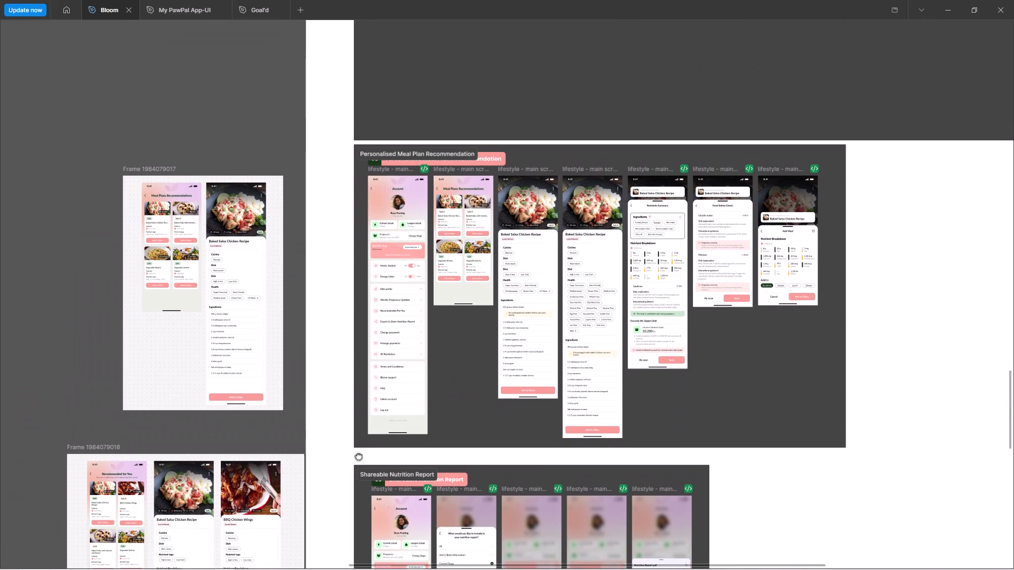
left_click_drag(359, 456, 359, 460)
scroll(639, 222, "up", 6, "ctrl")
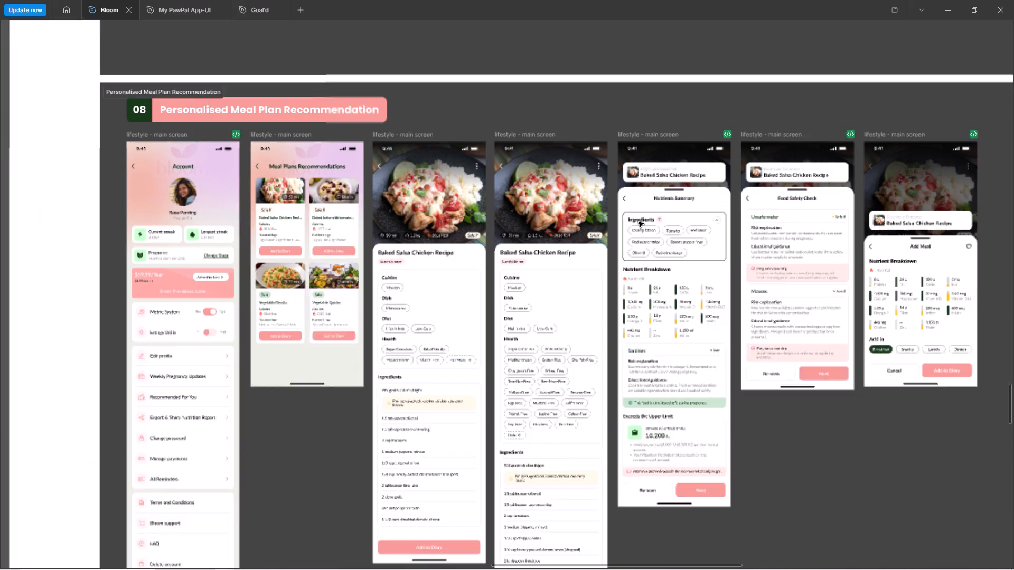
key("space")
key("space")
key("space")
key("space")
key("space")
key("space")
key("space")
key("space")
key("space")
key("space")
key("space")
key("space")
key("space")
key("space")
key("space")
key("space")
key("space")
key("space")
key("space")
key("space")
left_click_drag(782, 248, 686, 211)
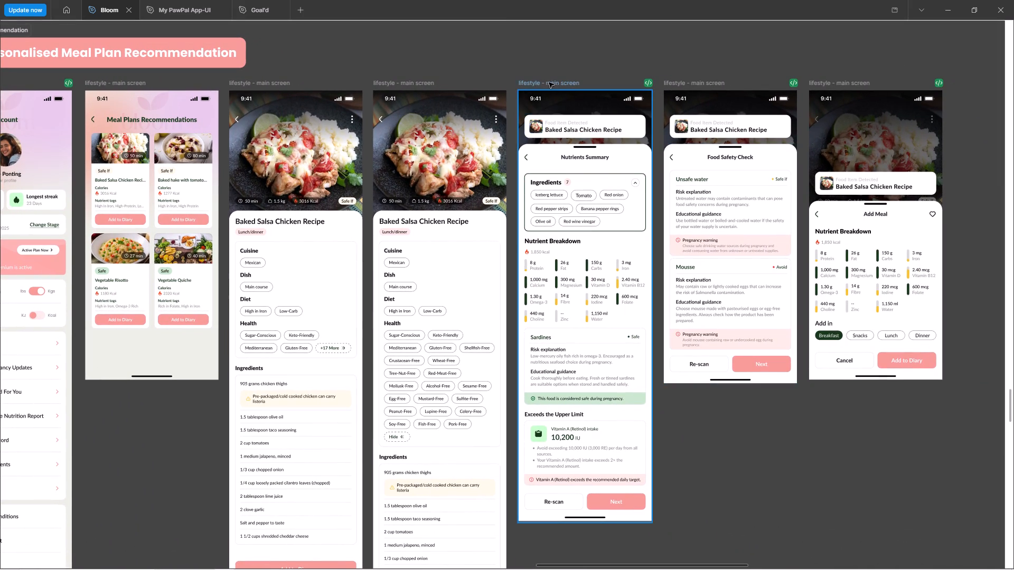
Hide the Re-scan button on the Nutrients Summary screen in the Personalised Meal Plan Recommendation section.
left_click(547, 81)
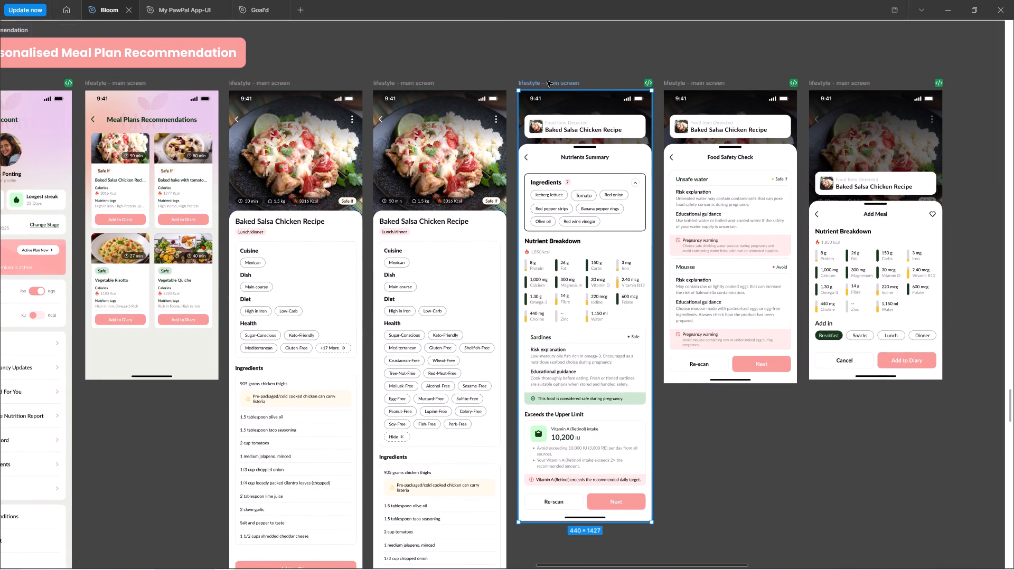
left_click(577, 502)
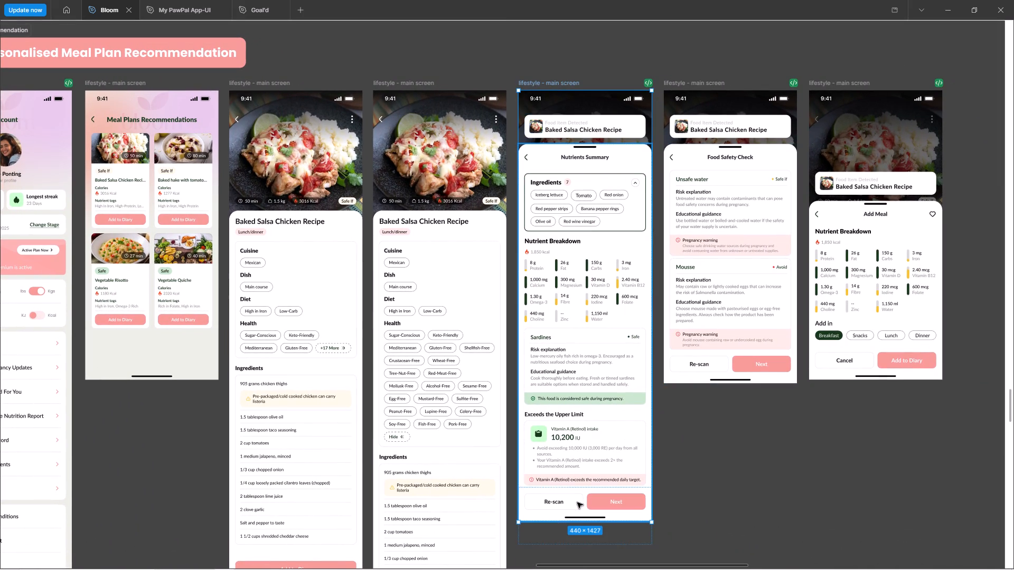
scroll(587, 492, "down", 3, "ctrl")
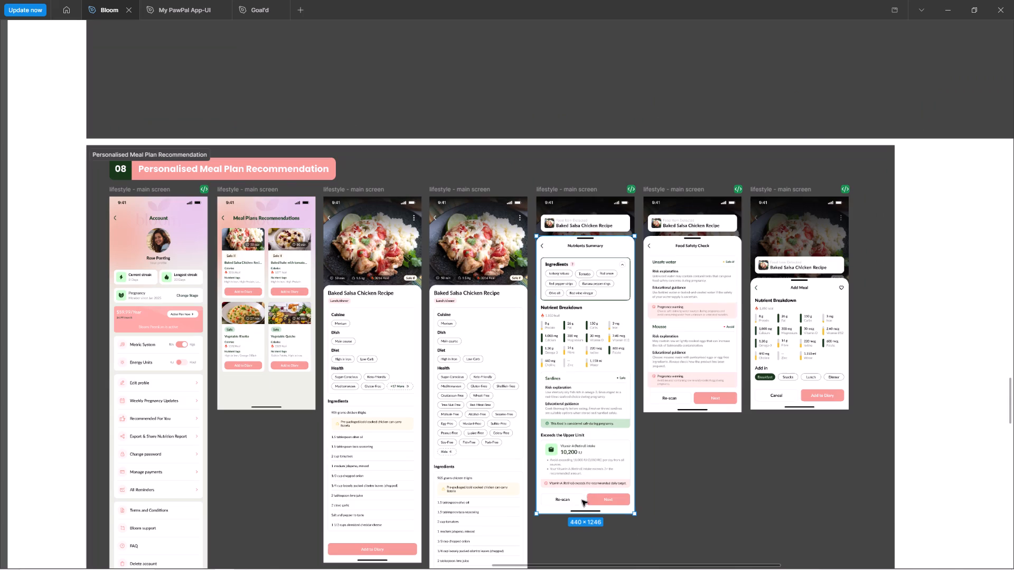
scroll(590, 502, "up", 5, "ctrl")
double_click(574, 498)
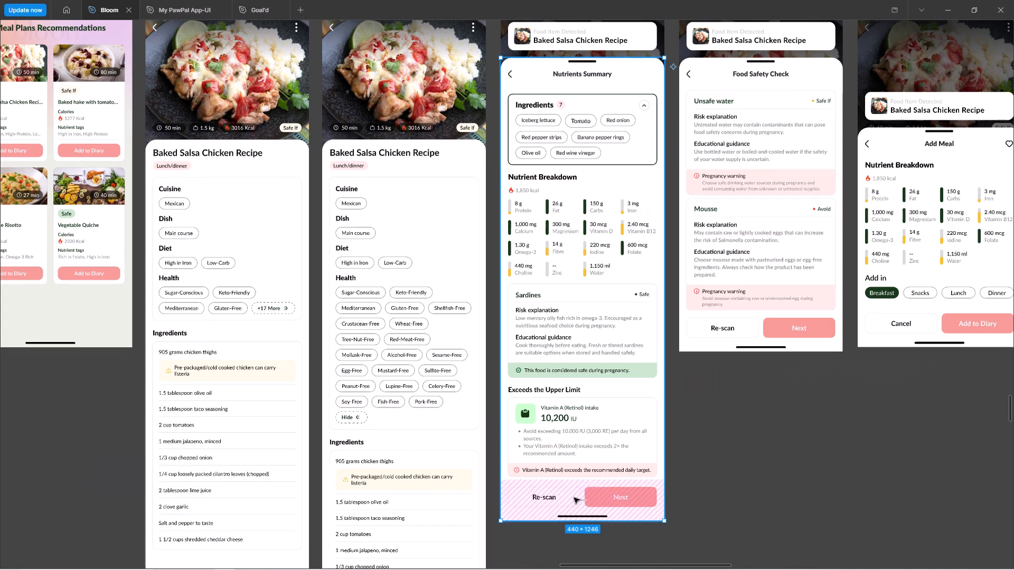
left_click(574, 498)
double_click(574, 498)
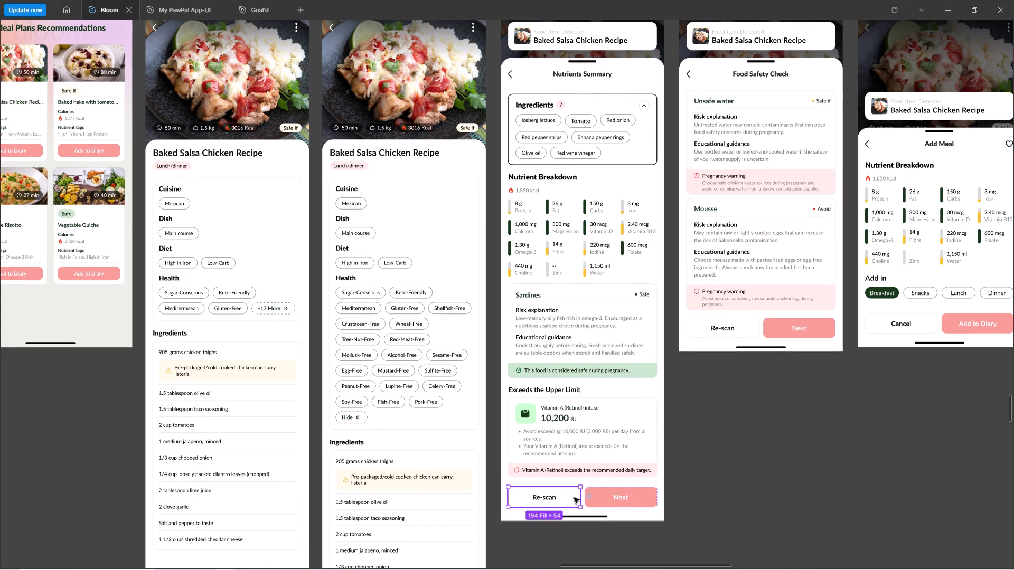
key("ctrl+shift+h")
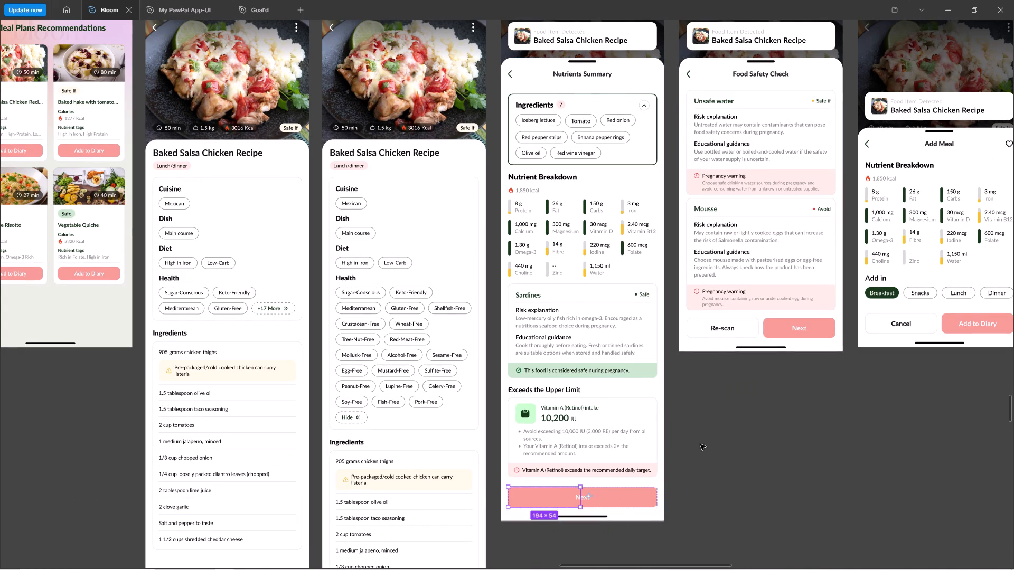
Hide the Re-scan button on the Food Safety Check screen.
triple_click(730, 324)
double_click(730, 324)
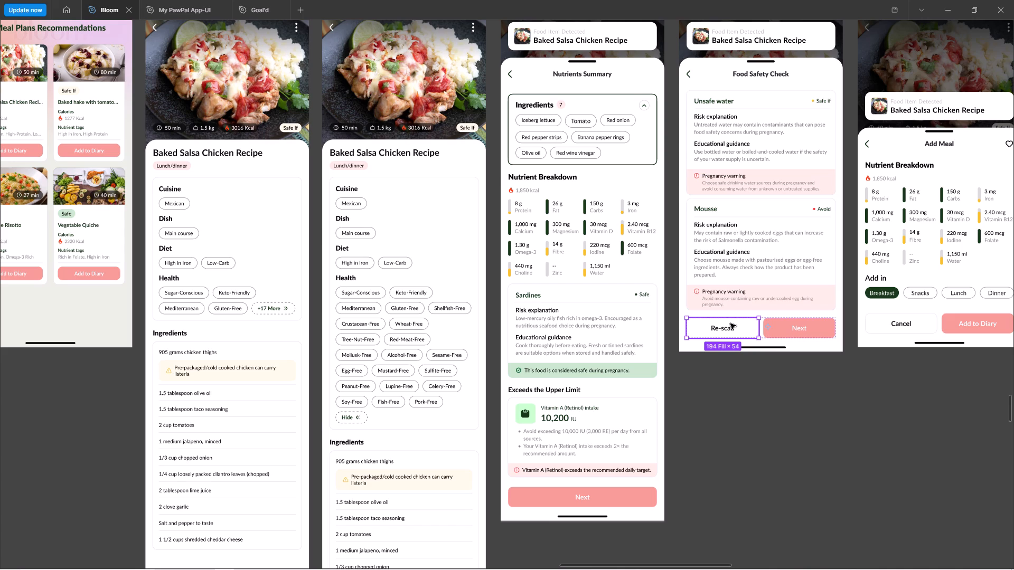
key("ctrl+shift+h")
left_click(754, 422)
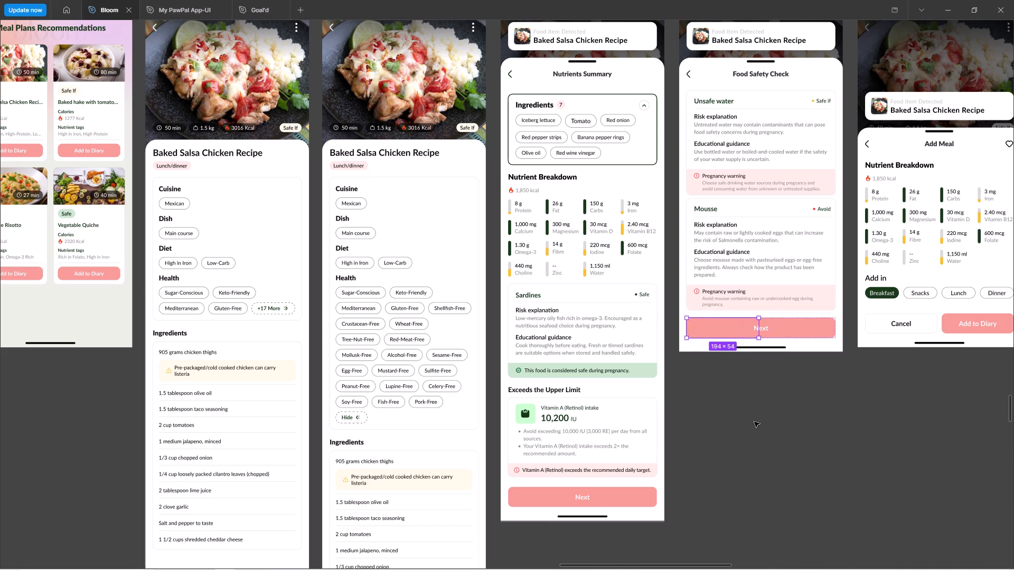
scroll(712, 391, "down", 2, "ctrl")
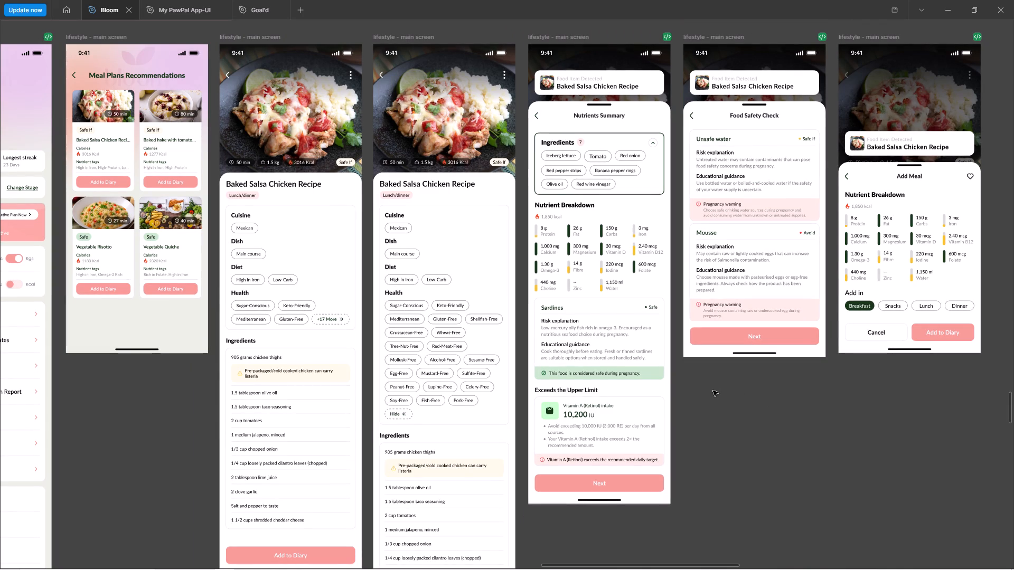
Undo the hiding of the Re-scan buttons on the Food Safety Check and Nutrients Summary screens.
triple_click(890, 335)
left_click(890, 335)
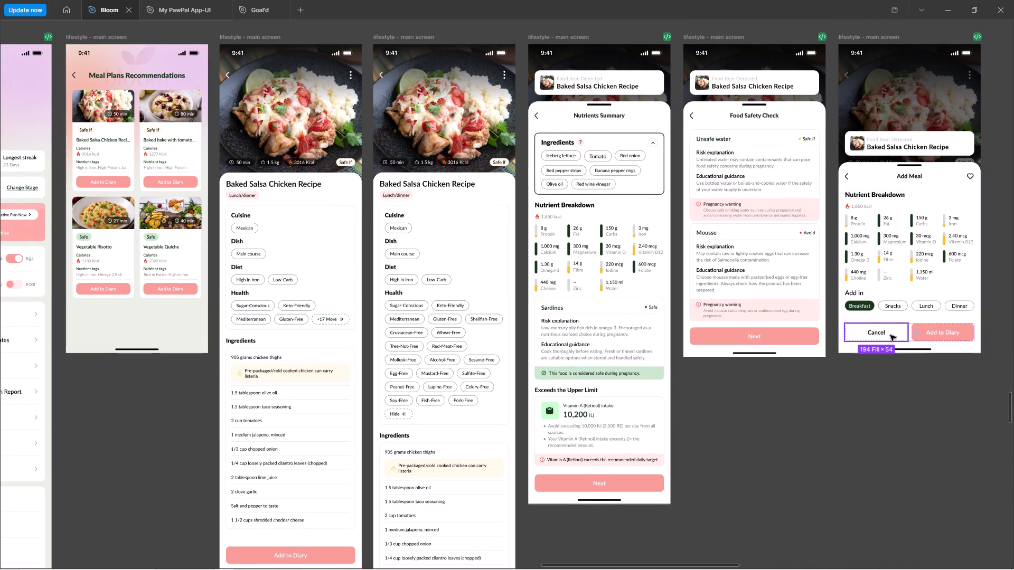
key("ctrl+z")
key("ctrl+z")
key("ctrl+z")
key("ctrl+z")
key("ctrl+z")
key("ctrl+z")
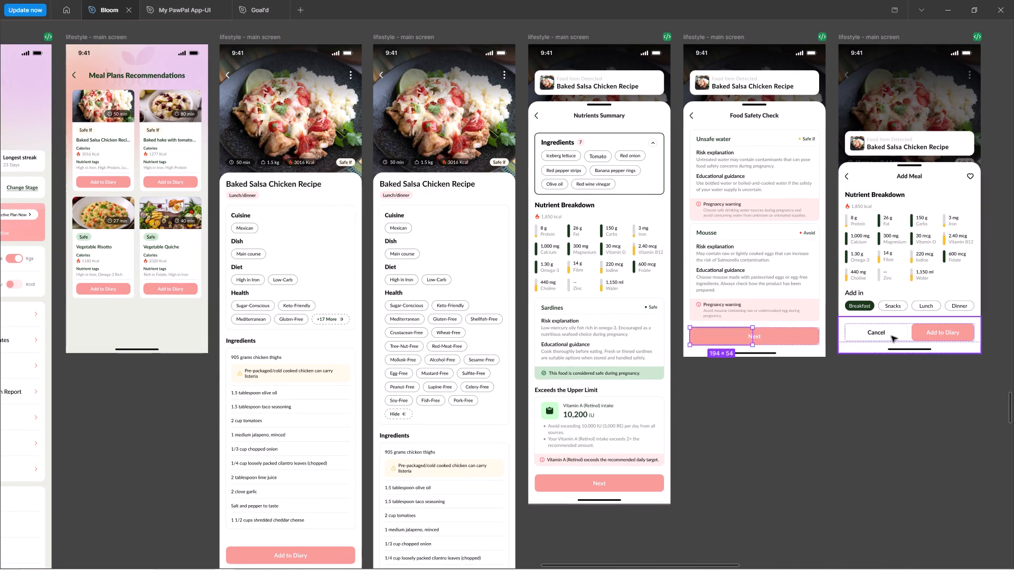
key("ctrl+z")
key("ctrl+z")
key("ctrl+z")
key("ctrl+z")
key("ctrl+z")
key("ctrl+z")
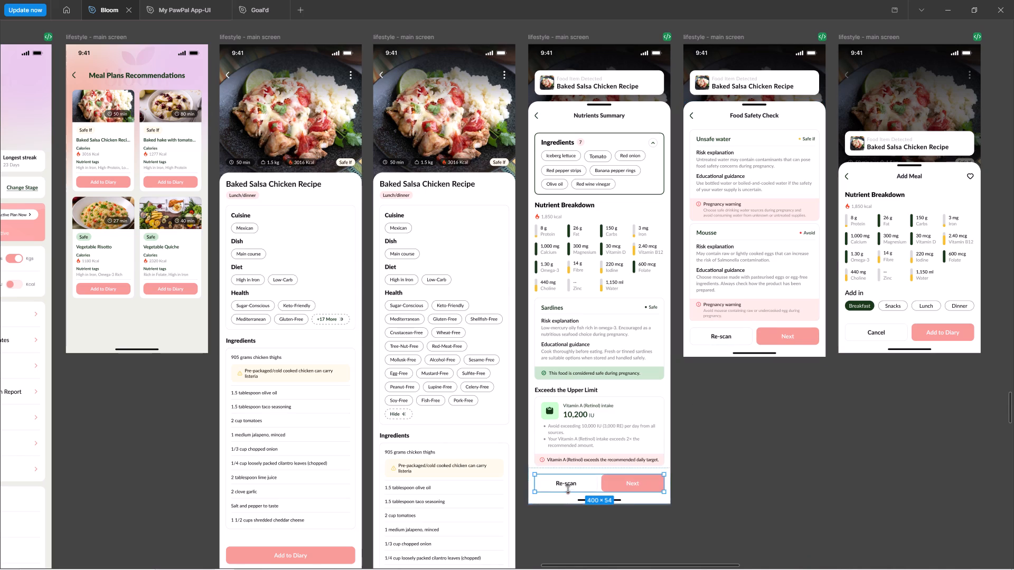
Change the Re-scan button label on the Nutrients Summary screen to Cancel and copy that text.
double_click(568, 486, "ctrl")
type("Cancel")
key("ctrl+a")
key("ctrl+c")
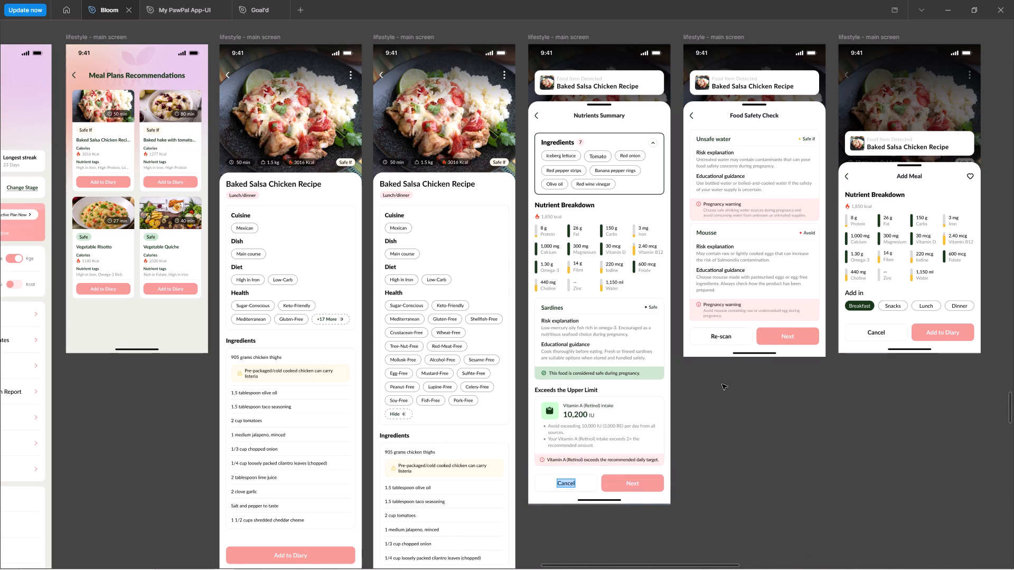
Paste the copied Cancel text over the secondary button labels on the Food Safety Check and Add Meal screens.
left_click(719, 335, "ctrl")
key("ctrl+a")
key("ctrl+shift+v")
left_click(875, 329, "ctrl")
key("ctrl+a")
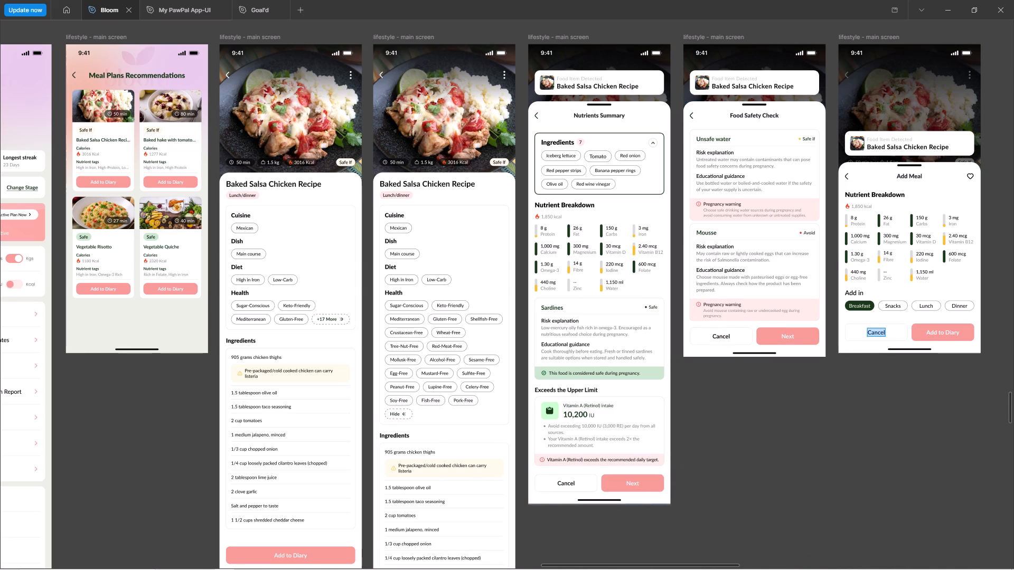
key("ctrl+shift+v")
double_click(804, 424)
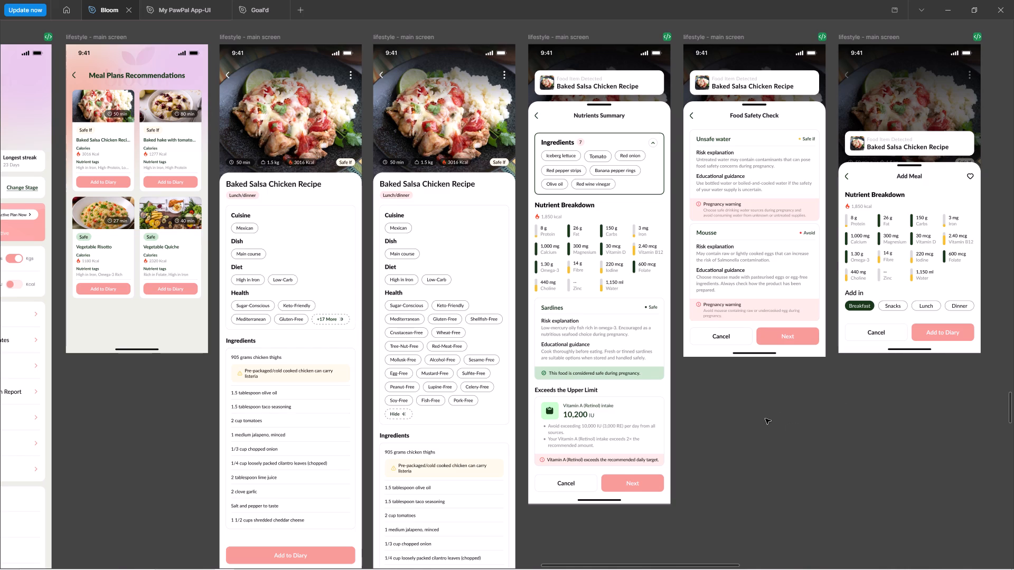
Copy the Nutrients Summary screen from the Personalised Meal Plan Recommendation section to the Archive page and place it below the two Dashboard screens.
scroll(749, 414, "down", 11, "ctrl")
scroll(717, 441, "up", 6, "ctrl")
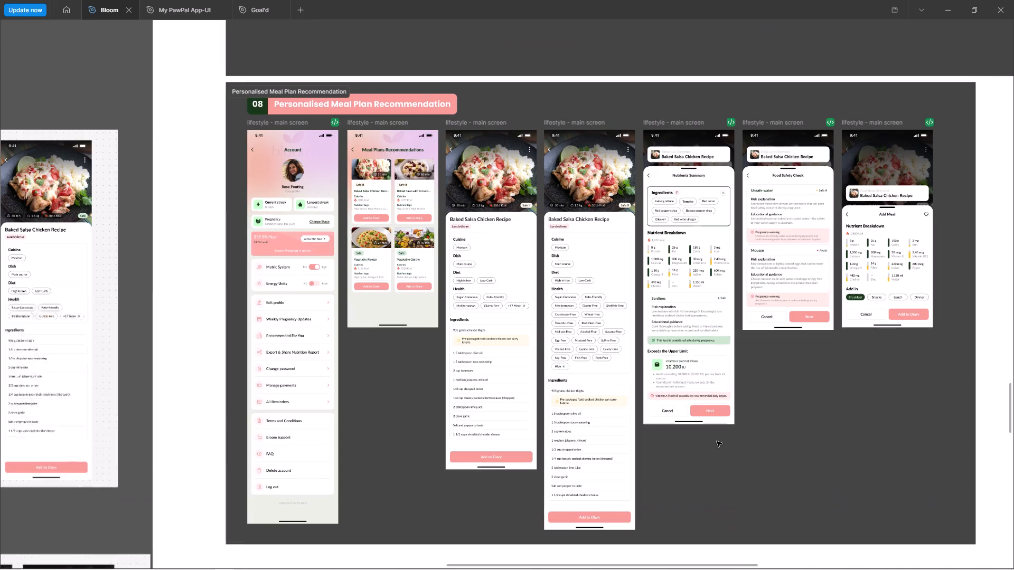
left_click(662, 121)
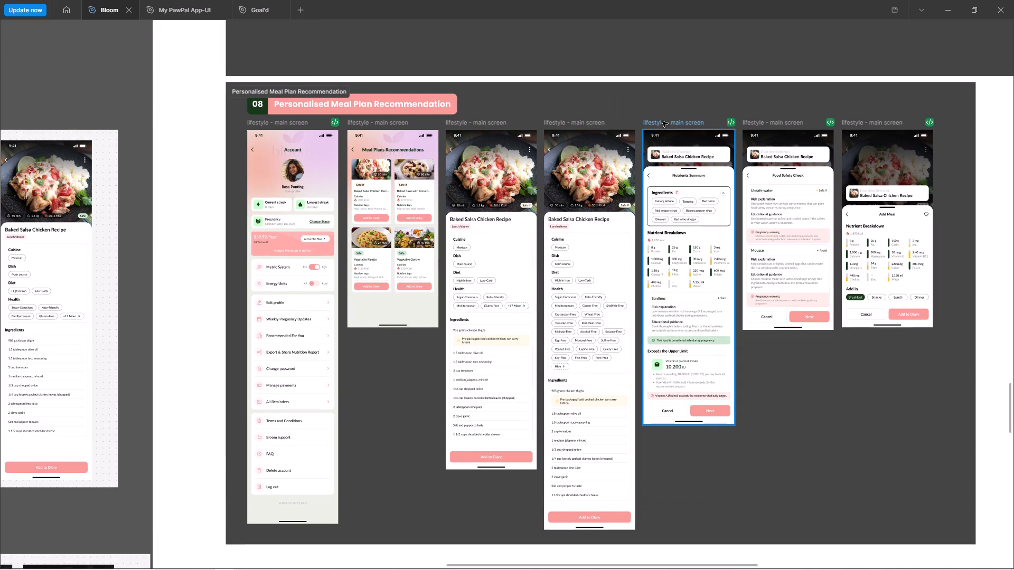
key("ctrl+c")
key("ctrl+backslash")
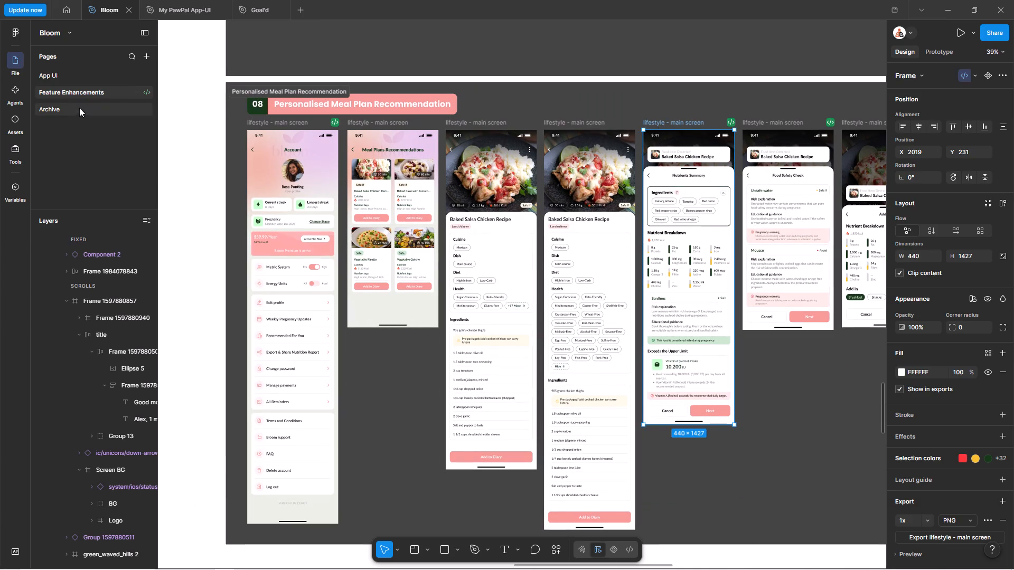
left_click(79, 108)
key("ctrl+backslash")
scroll(423, 249, "down", 4, "ctrl")
scroll(429, 250, "up", 2, "ctrl")
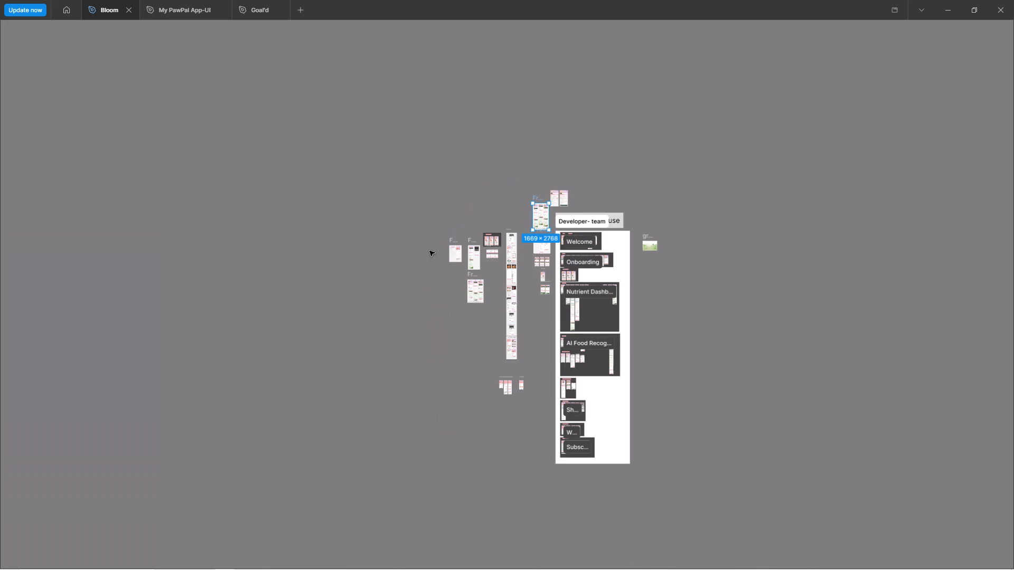
scroll(429, 251, "up", 15, "ctrl")
left_click(398, 367)
right_click(443, 342)
left_click(470, 348)
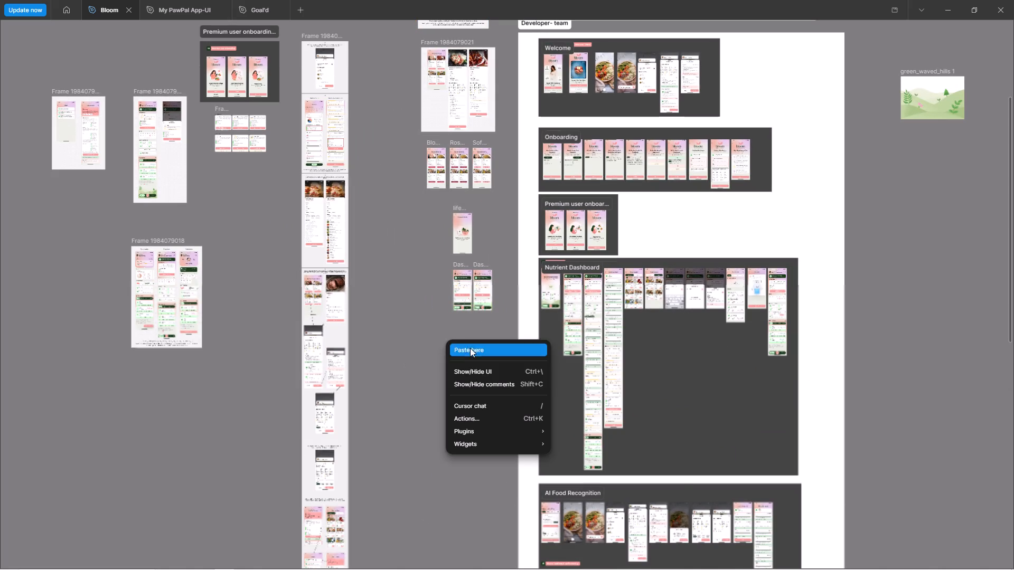
left_click_drag(493, 355, 474, 344)
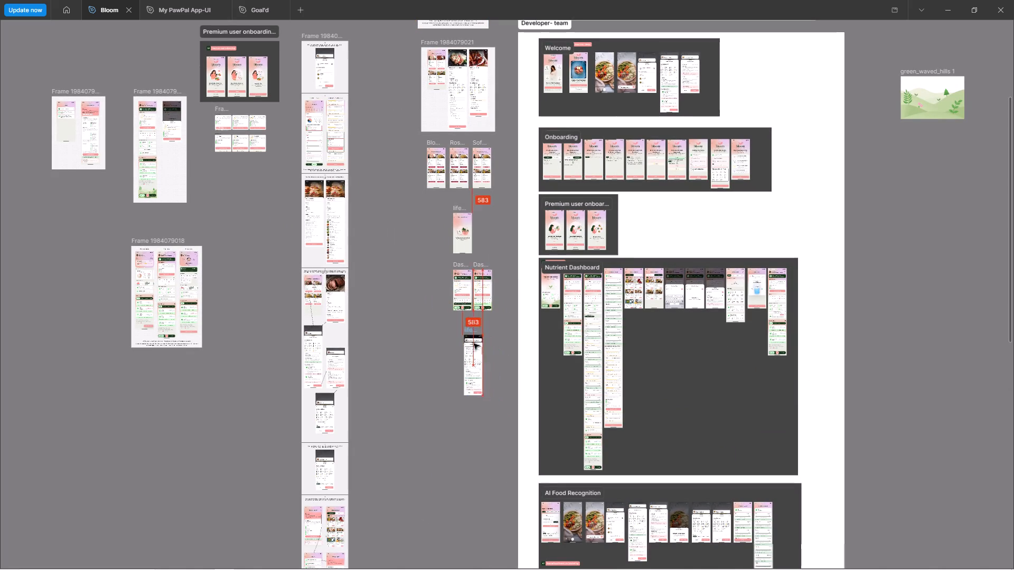
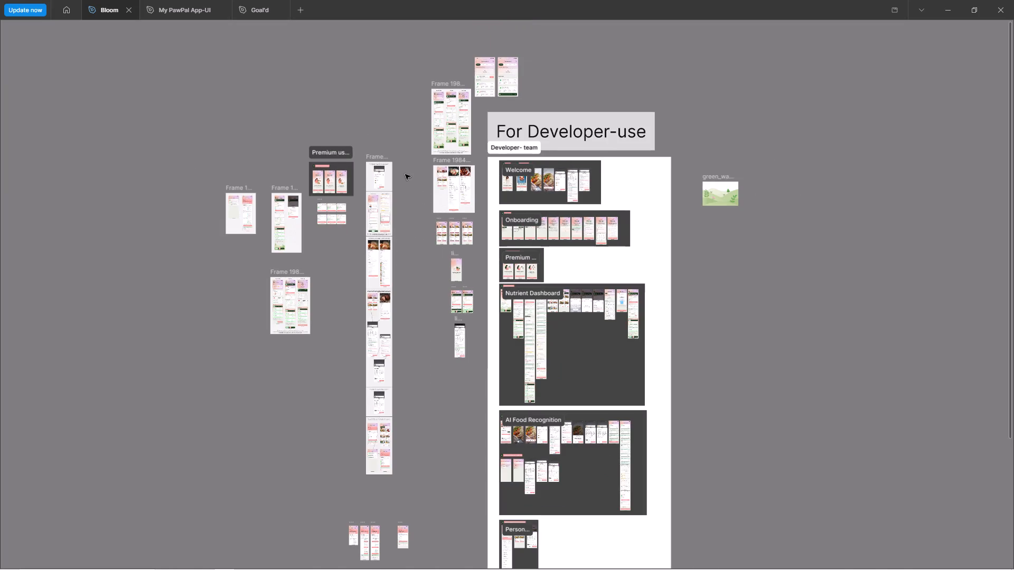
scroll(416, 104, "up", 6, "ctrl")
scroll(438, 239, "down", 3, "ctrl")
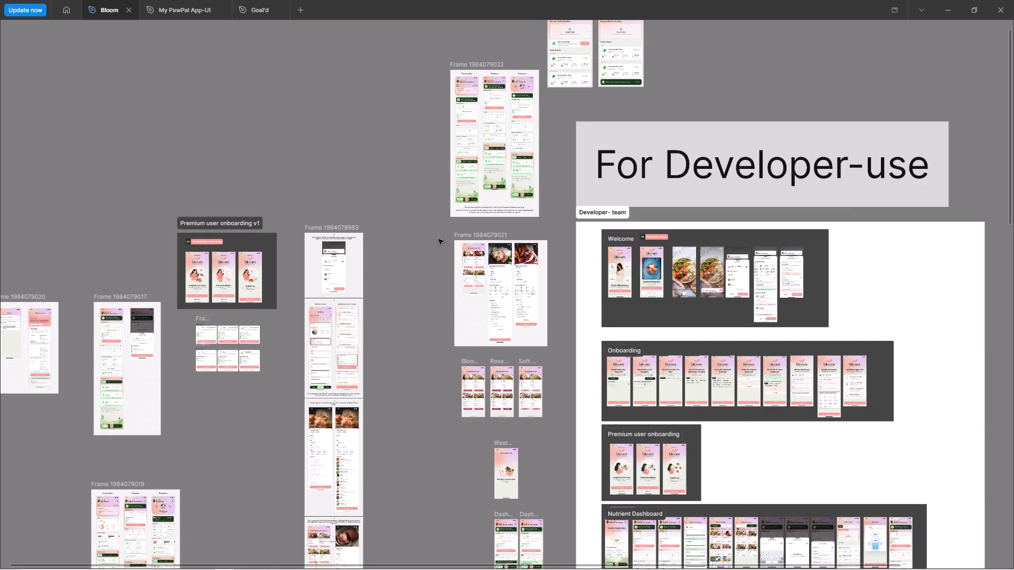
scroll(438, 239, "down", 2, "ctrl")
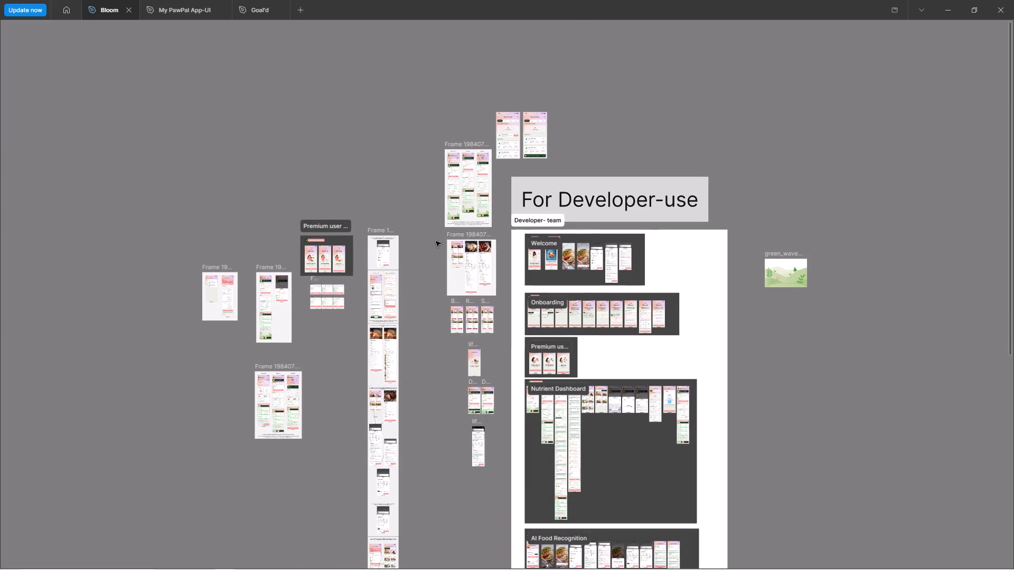
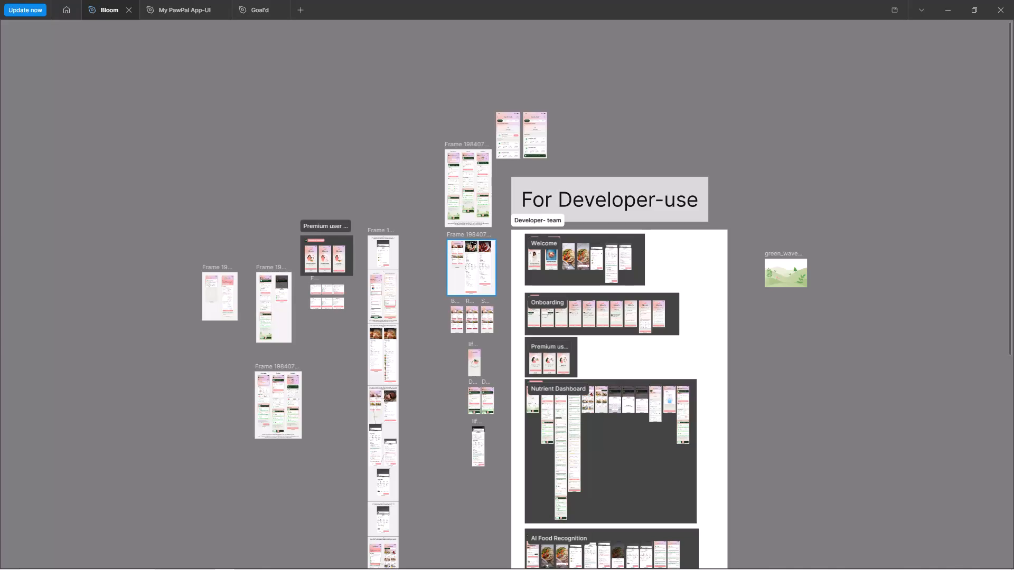
scroll(471, 242, "up", 13, "ctrl")
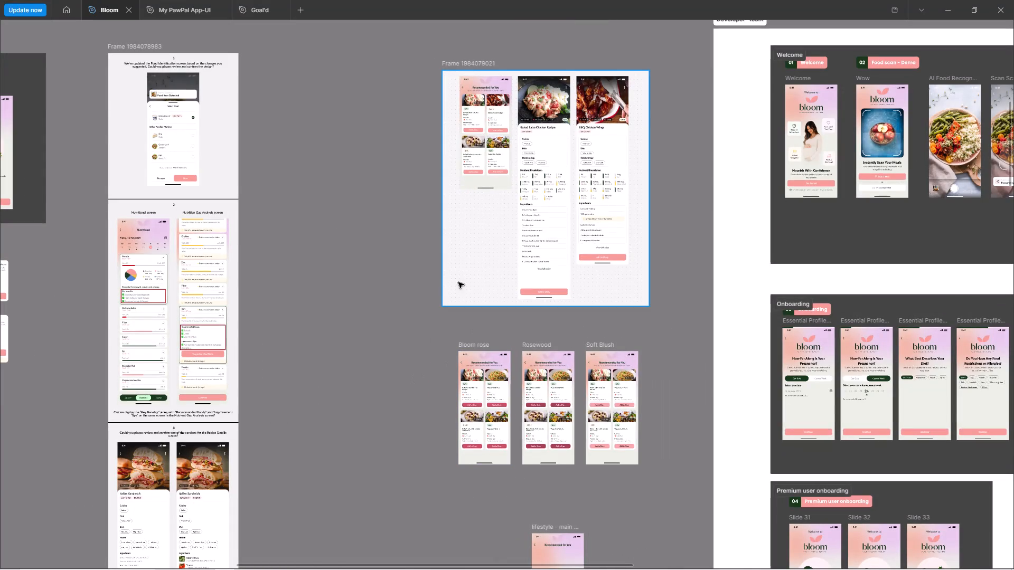
scroll(458, 256, "down", 4, "ctrl")
scroll(464, 288, "up", 5)
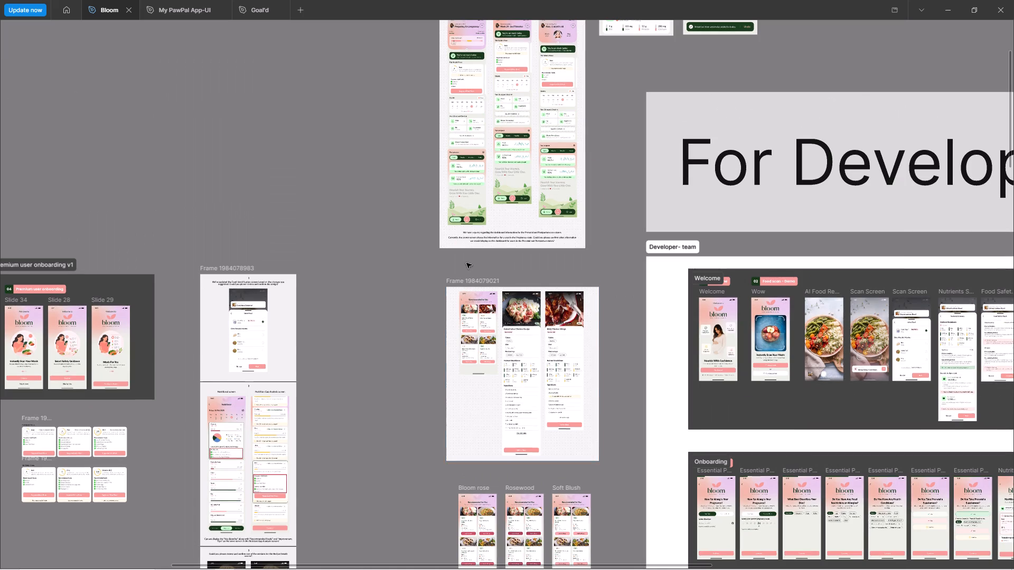
scroll(462, 250, "down", 4, "ctrl")
left_click_drag(474, 266, 471, 251)
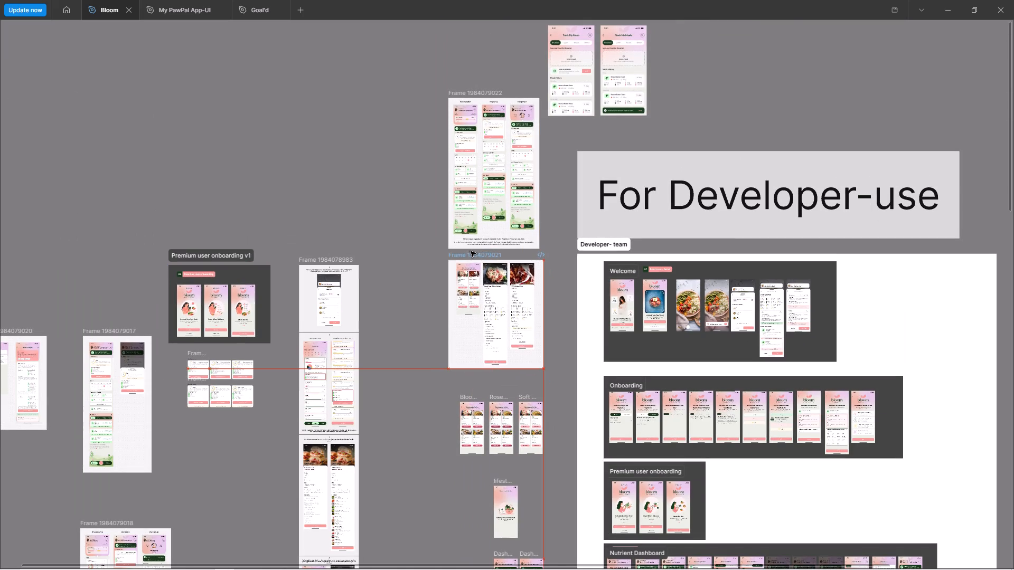
left_click_drag(471, 251, 466, 253)
left_click(405, 255)
key("space")
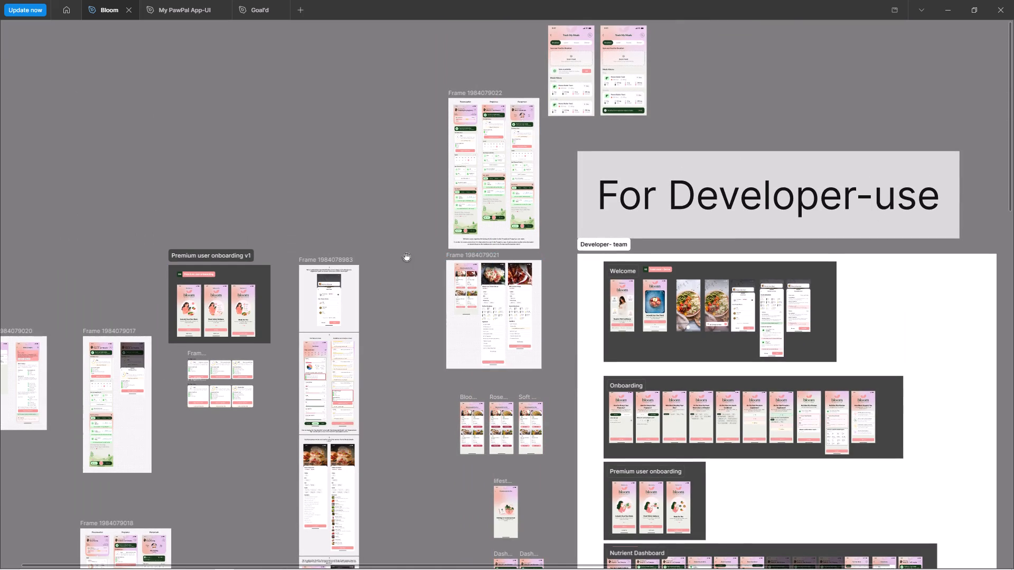
left_click_drag(407, 255, 379, 199)
left_click(437, 198)
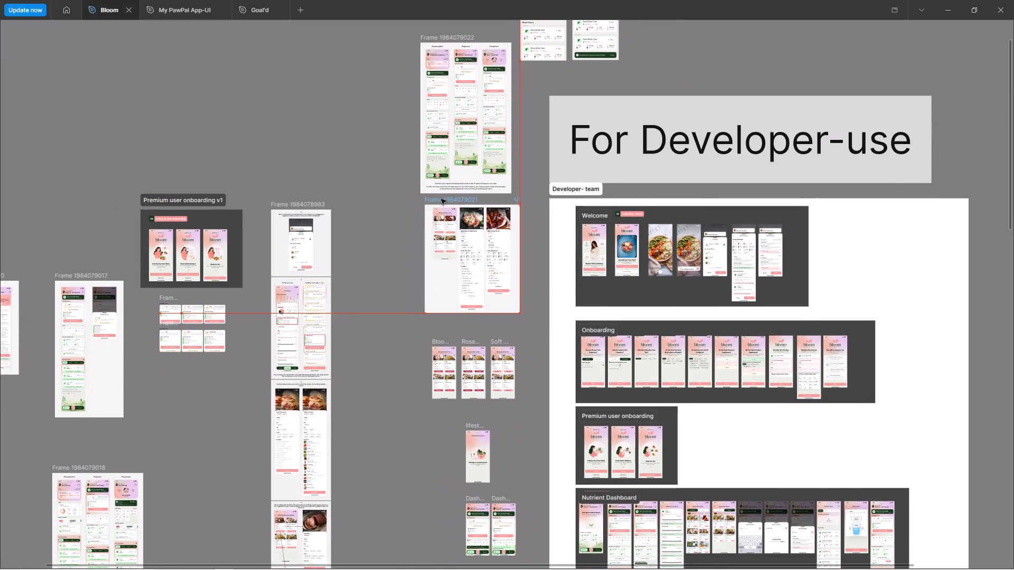
left_click(373, 165)
Bring back the hidden editor interface around the Archive canvas.
key("space")
key("space")
key("space")
key("space")
key("space")
key("space")
key("space")
key("space")
key("space")
key("space")
key("space")
key("space")
key("space")
key("space")
key("space")
key("space")
key("space")
key("space")
key("space")
key("space")
left_click_drag(374, 158, 386, 154)
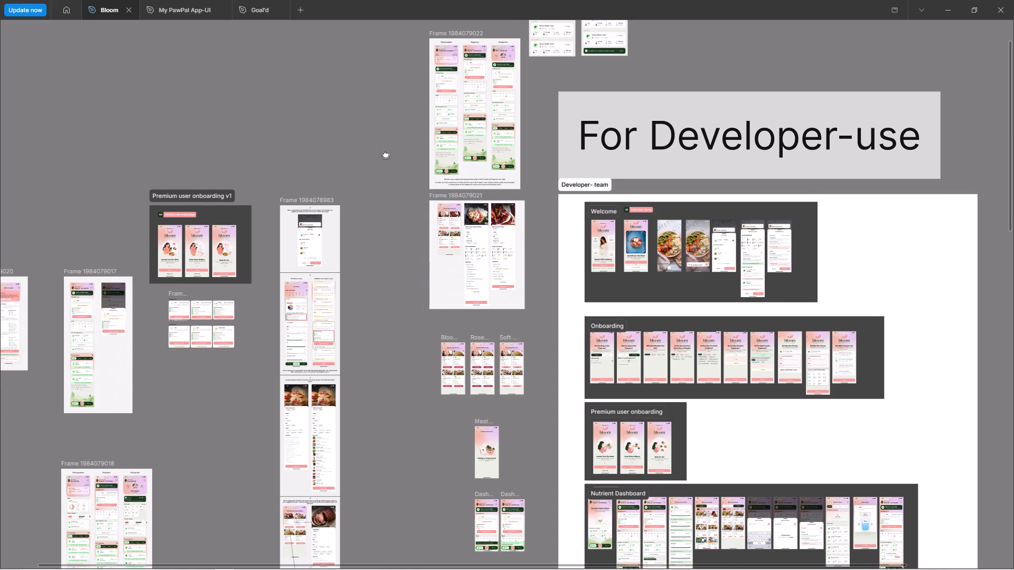
left_click_drag(386, 154, 403, 187)
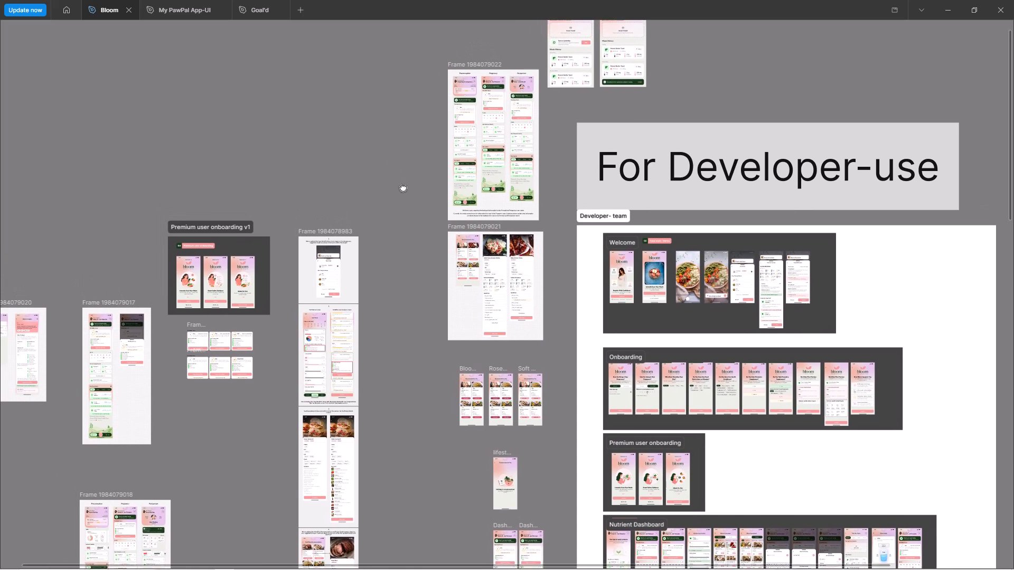
left_click_drag(403, 187, 407, 204)
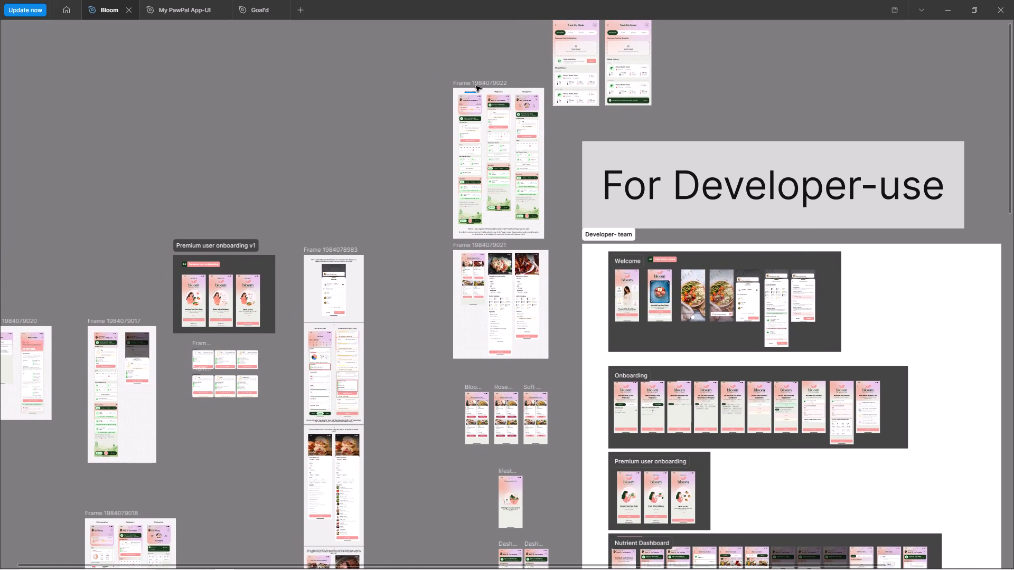
left_click(475, 83)
key("ctrl+backslash")
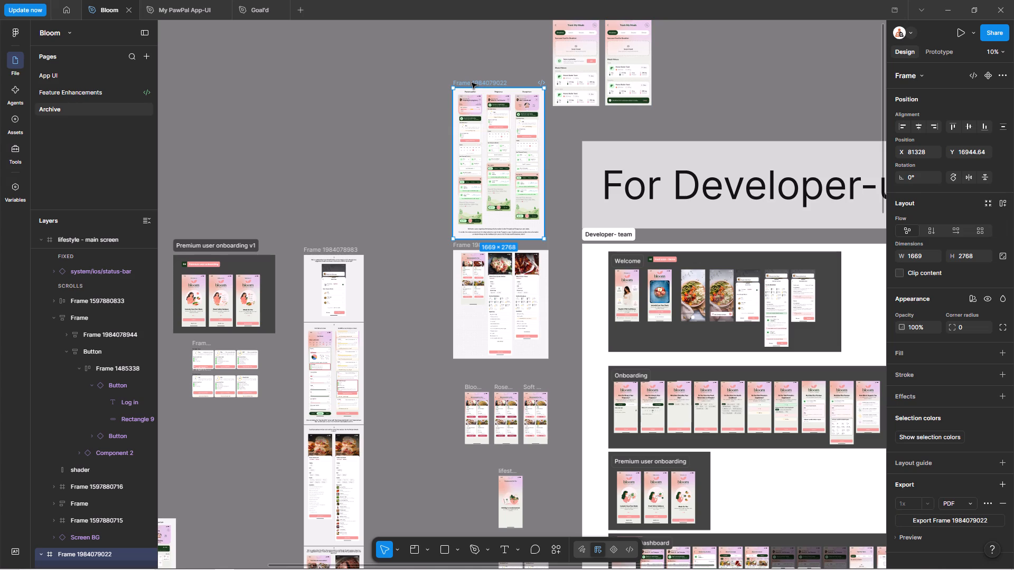
left_click(395, 107)
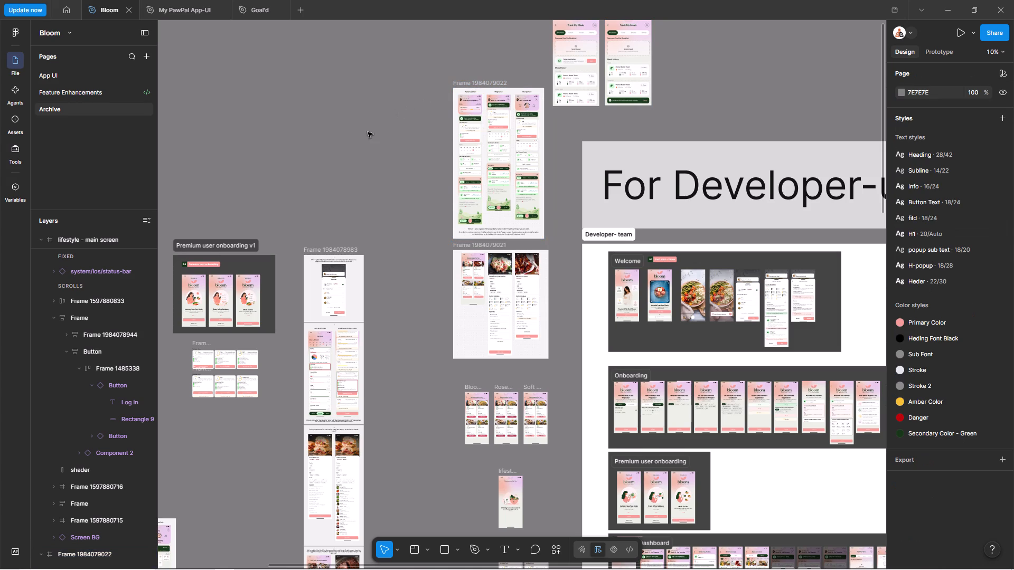
key("space")
key("space")
key("space")
key("space")
key("space")
key("space")
key("space")
key("space")
key("space")
key("space")
key("space")
key("space")
key("space")
key("space")
key("space")
key("space")
key("space")
key("space")
key("space")
key("space")
left_click_drag(369, 121, 411, 102)
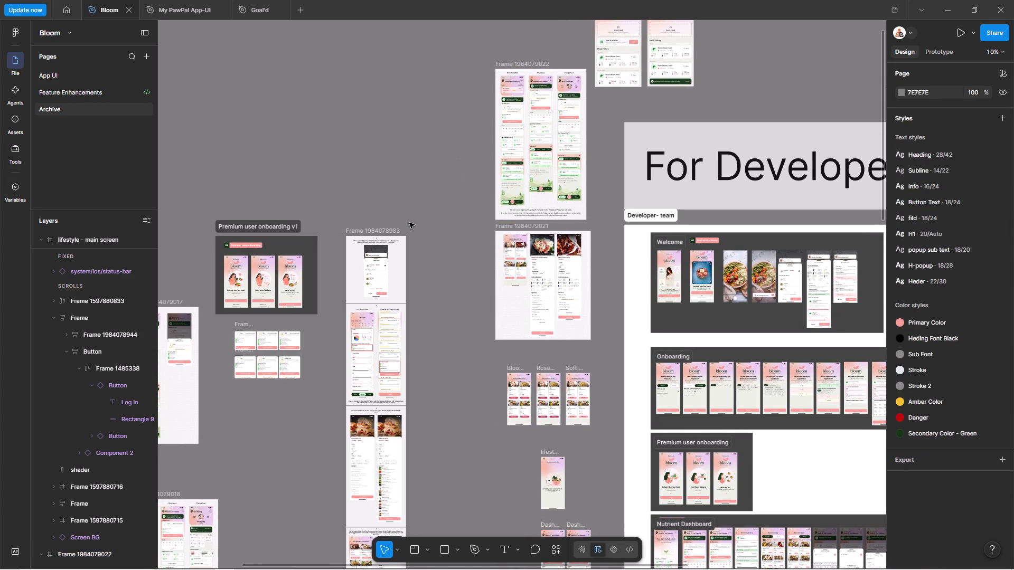
left_click(351, 261)
key("Delete")
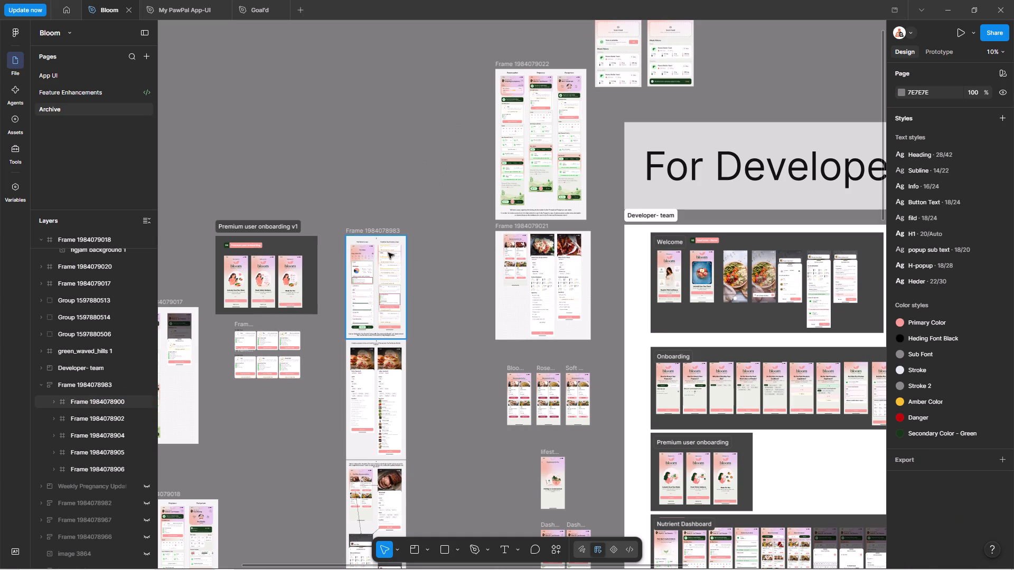
left_click(364, 260)
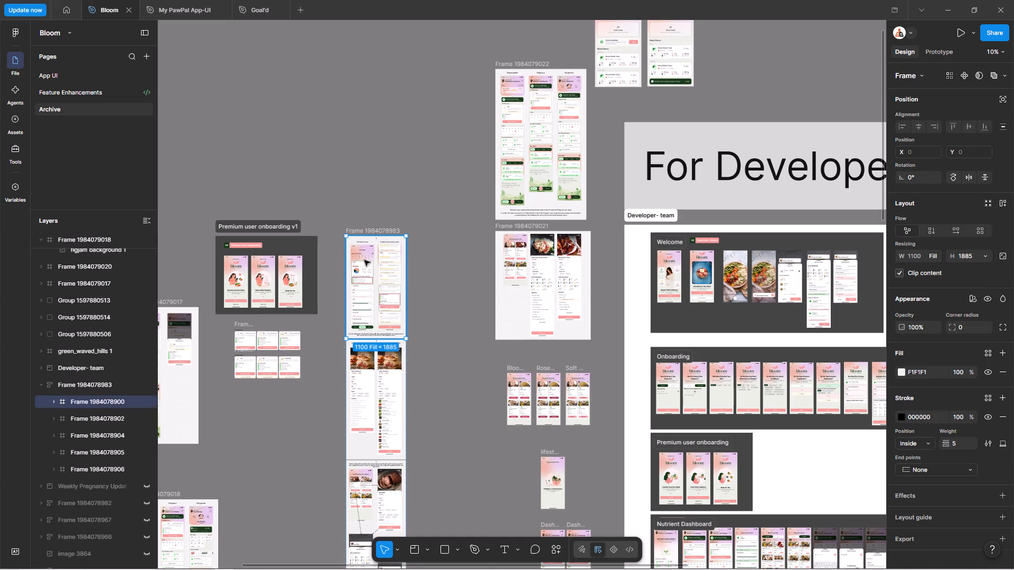
left_click(514, 131)
key("ctrl+c")
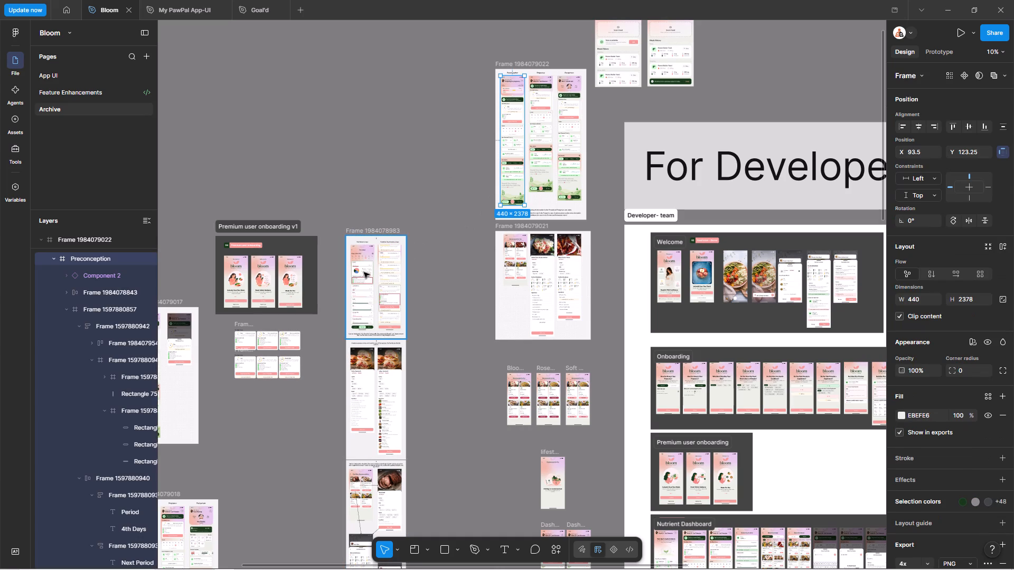
scroll(355, 271, "up", 5, "ctrl")
left_click(520, 241)
left_click(425, 256)
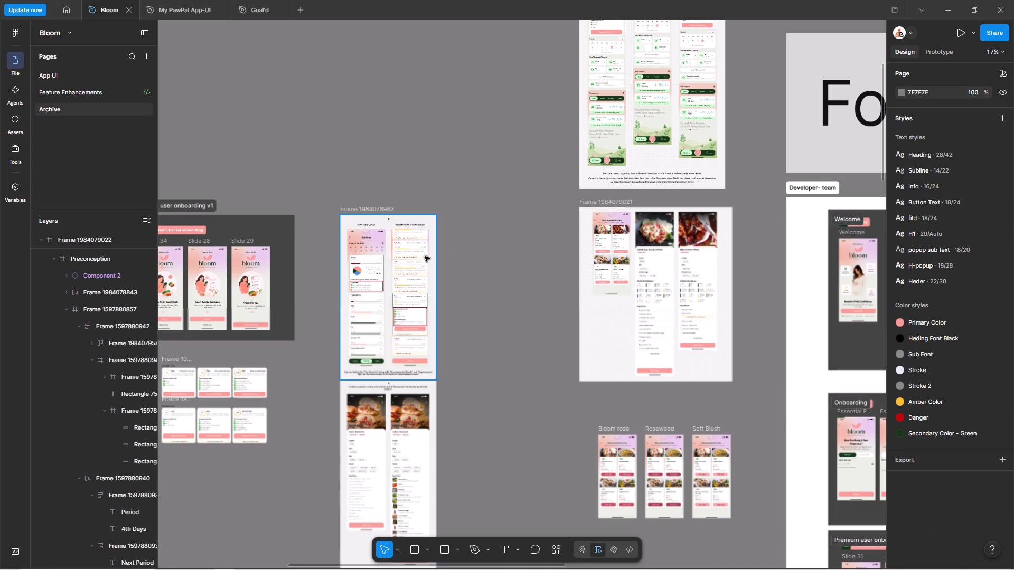
key("Delete")
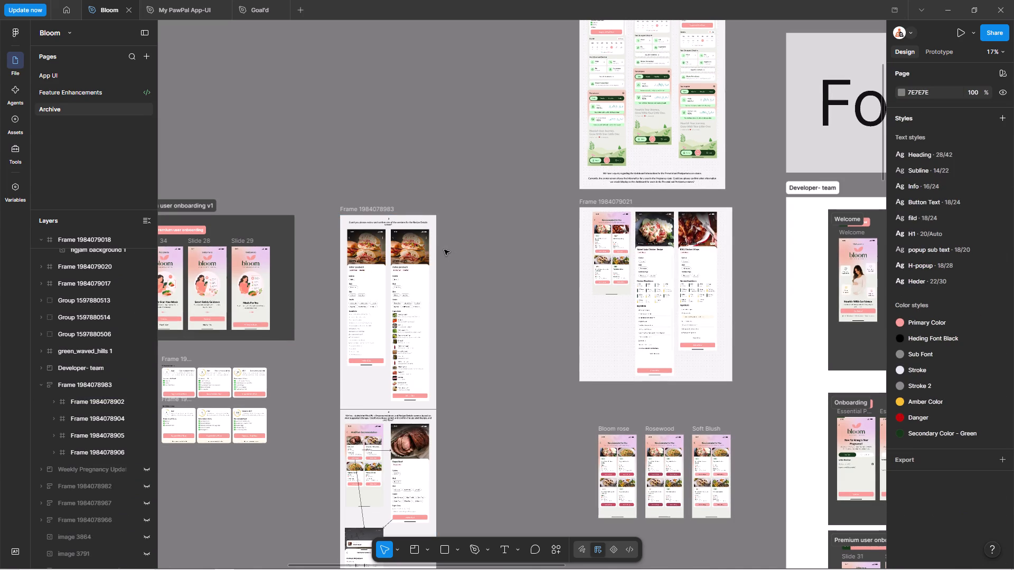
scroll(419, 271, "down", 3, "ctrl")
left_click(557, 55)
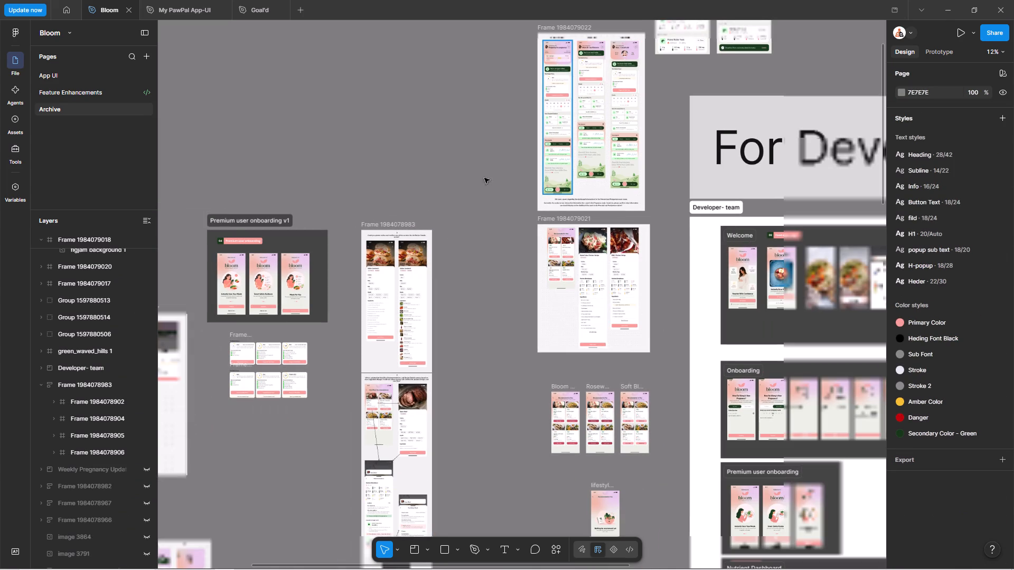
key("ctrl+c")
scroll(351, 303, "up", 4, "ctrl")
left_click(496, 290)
scroll(446, 312, "up", 5, "ctrl")
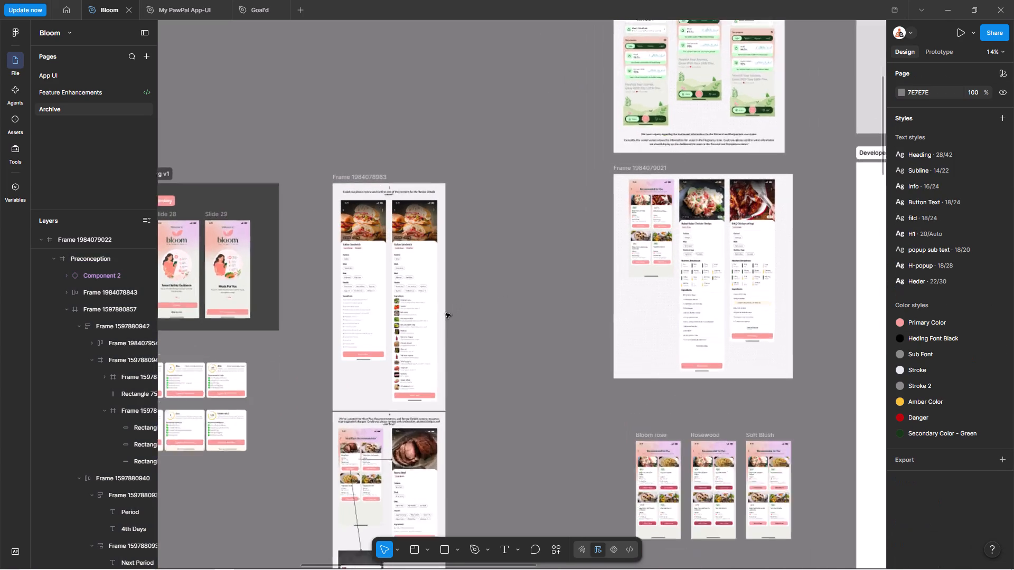
left_click(708, 220)
key("ctrl+c")
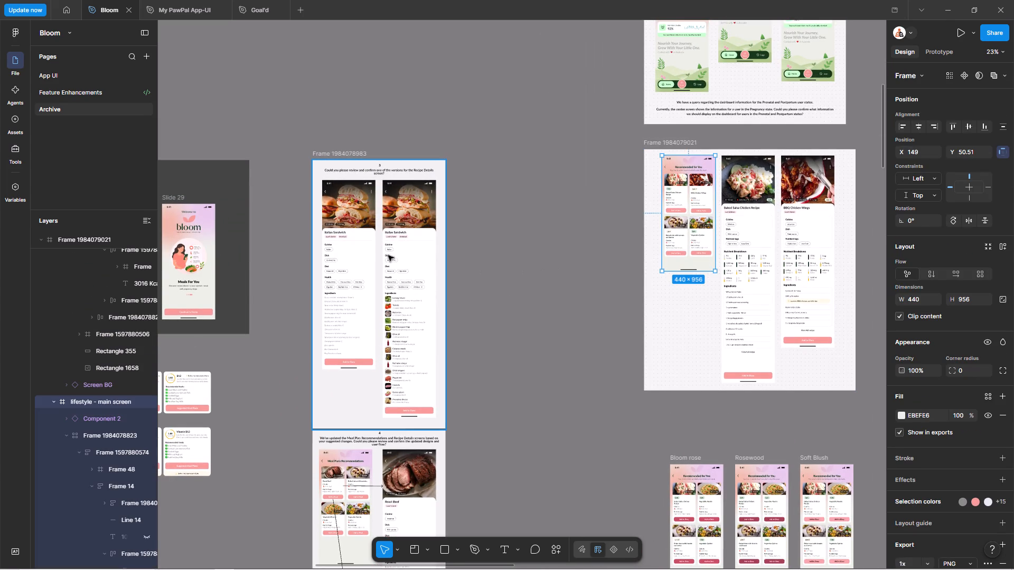
left_click(370, 242)
double_click(369, 242)
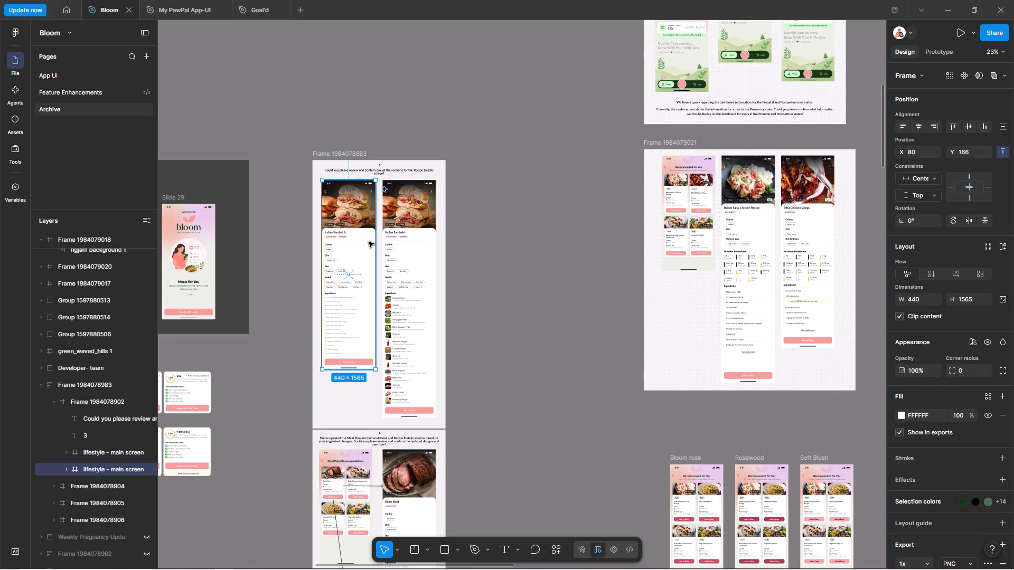
key("shift+Return")
key("ctrl+z")
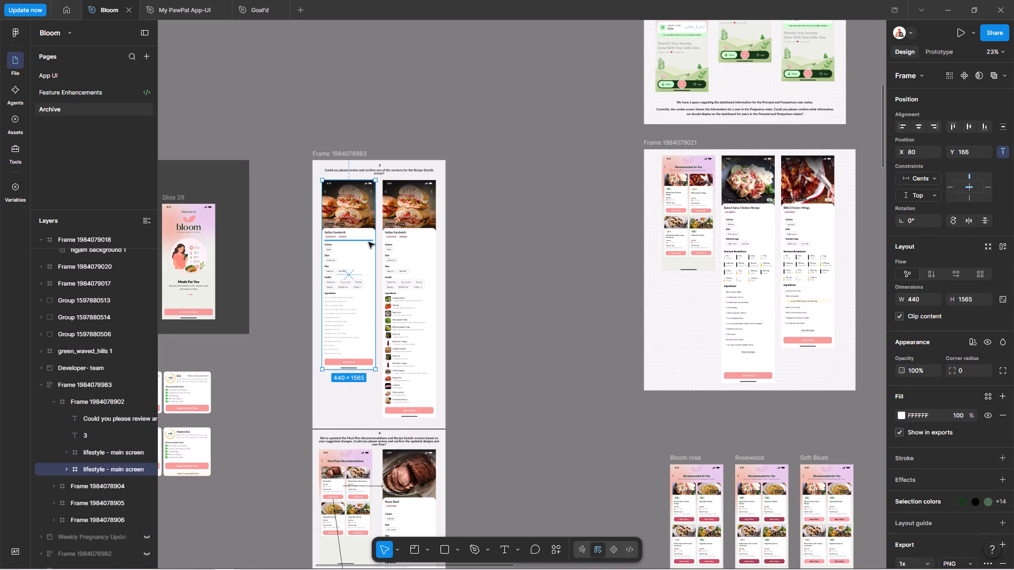
key("ctrl+shift+r")
Replace the remaining Italian Sandwich screen in section 3 with a copy of the Baked Salsa Chicken Recipe screen.
left_click(731, 211)
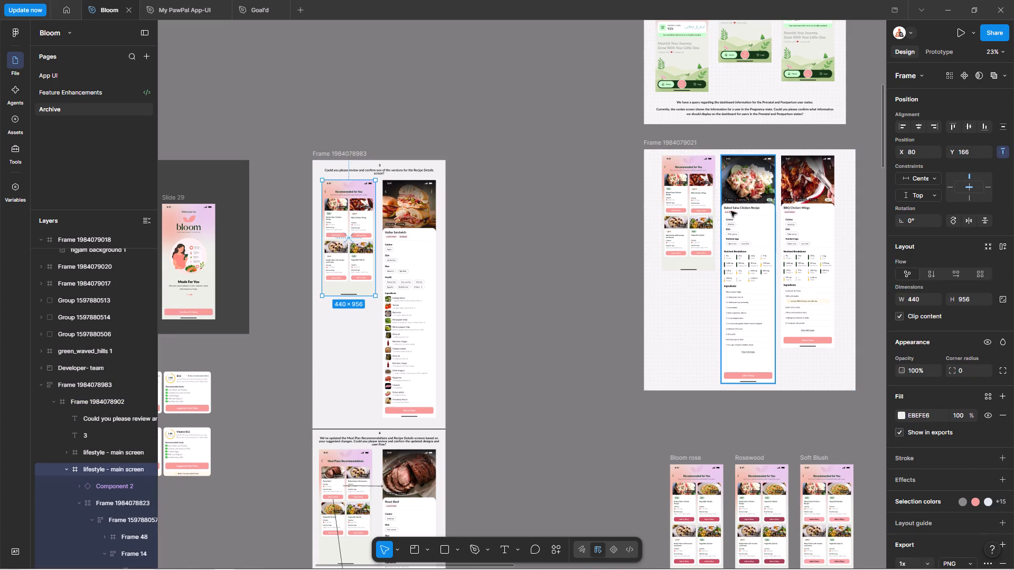
key("ctrl+c")
left_click(398, 227)
left_click(398, 226)
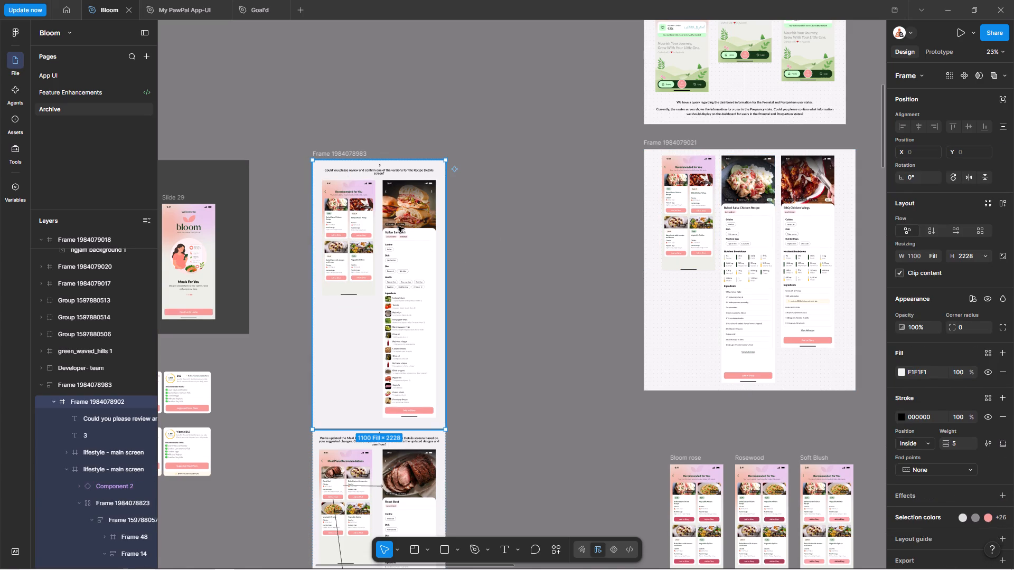
left_click(398, 226)
key("ctrl+shift+r")
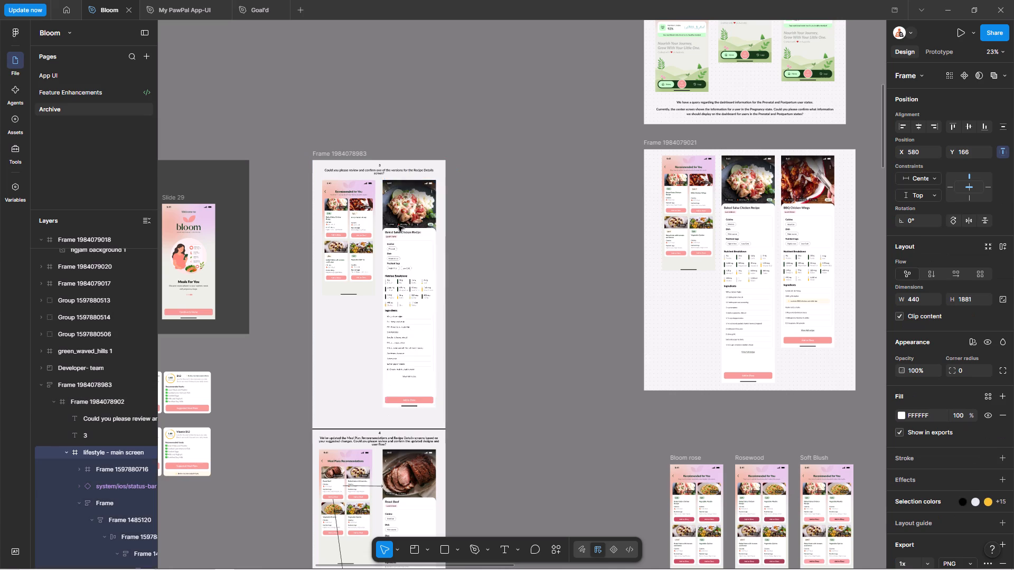
Scale the Recommended for You screen in section 3 proportionally down to about 317 × 689.
left_click(354, 205)
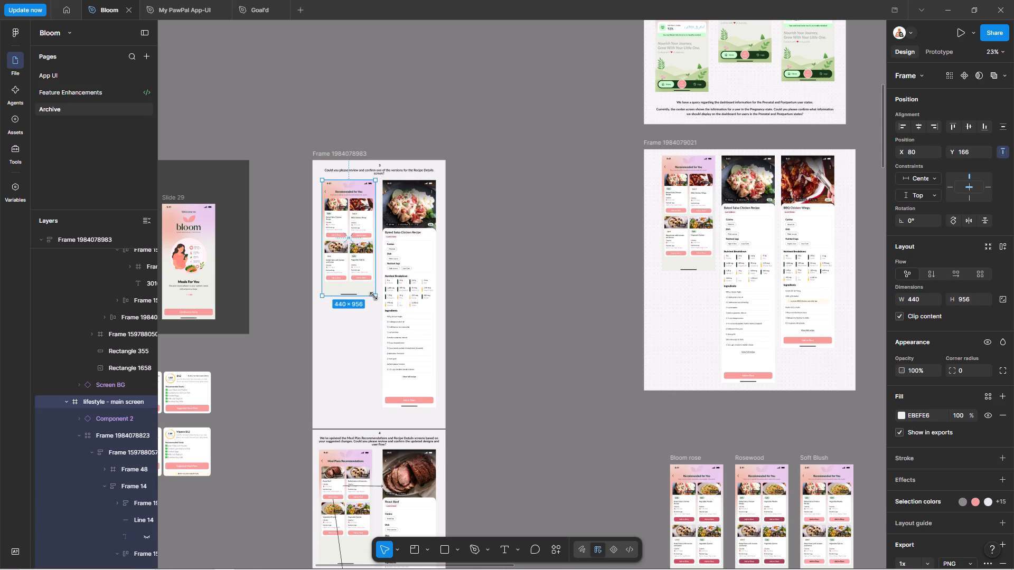
key("k")
left_click_drag(373, 296, 362, 284)
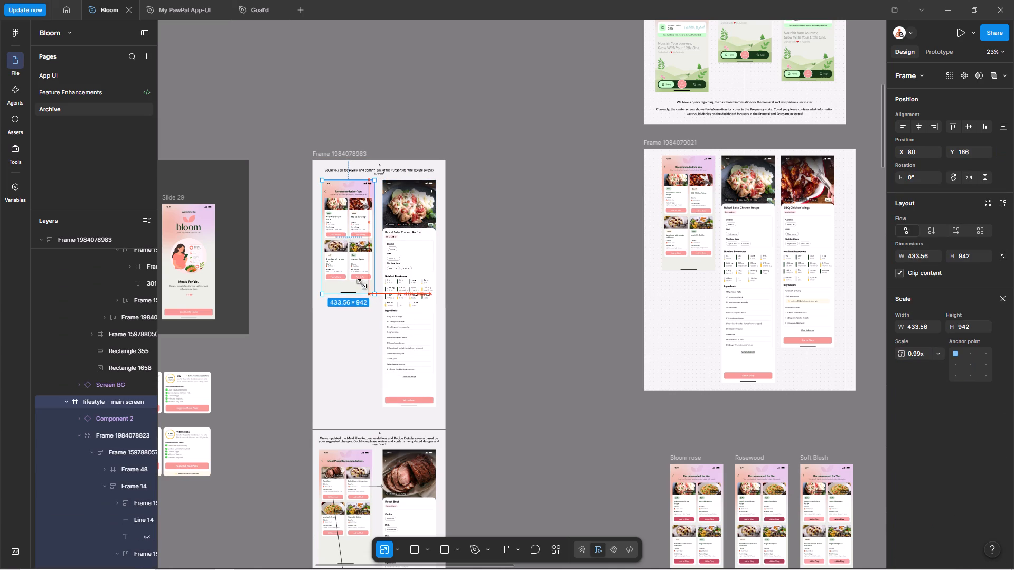
left_click_drag(362, 284, 351, 267)
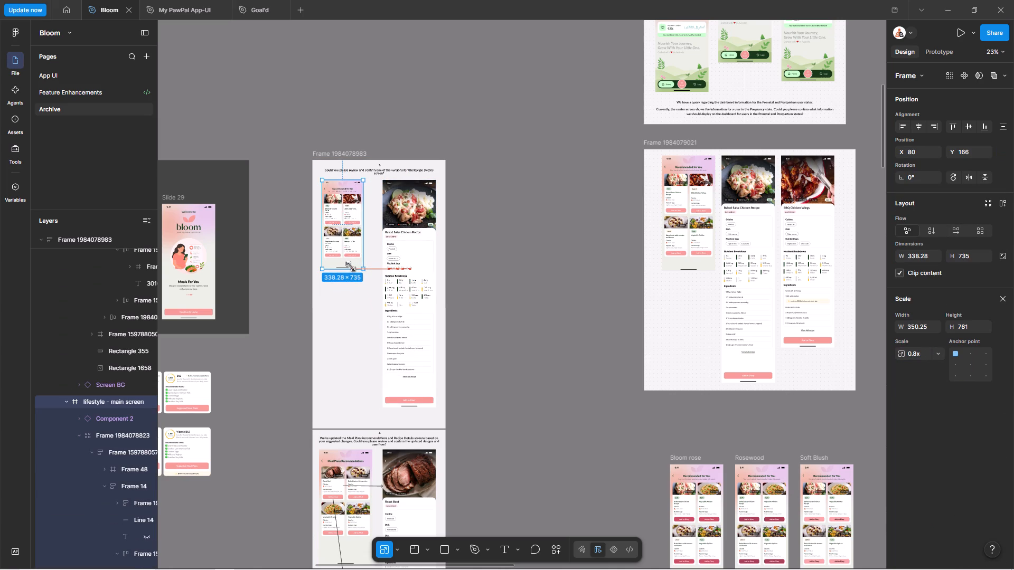
left_click_drag(351, 267, 349, 263)
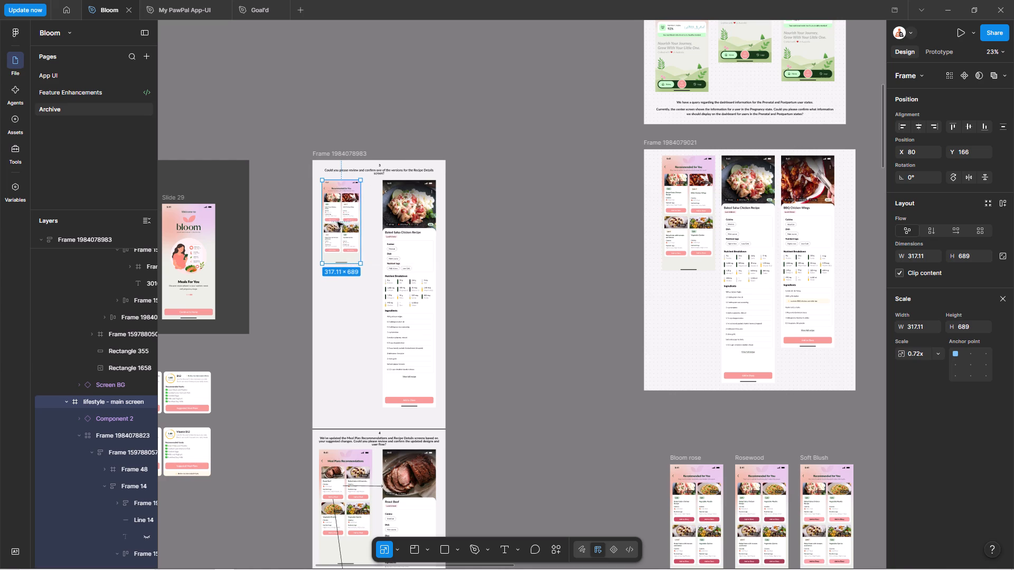
Move the Baked Salsa Chicken Recipe screen in section 3 closer to the Recommended for You screen, to about X 431.
scroll(333, 203, "up", 6, "ctrl")
left_click_drag(434, 233, 430, 232)
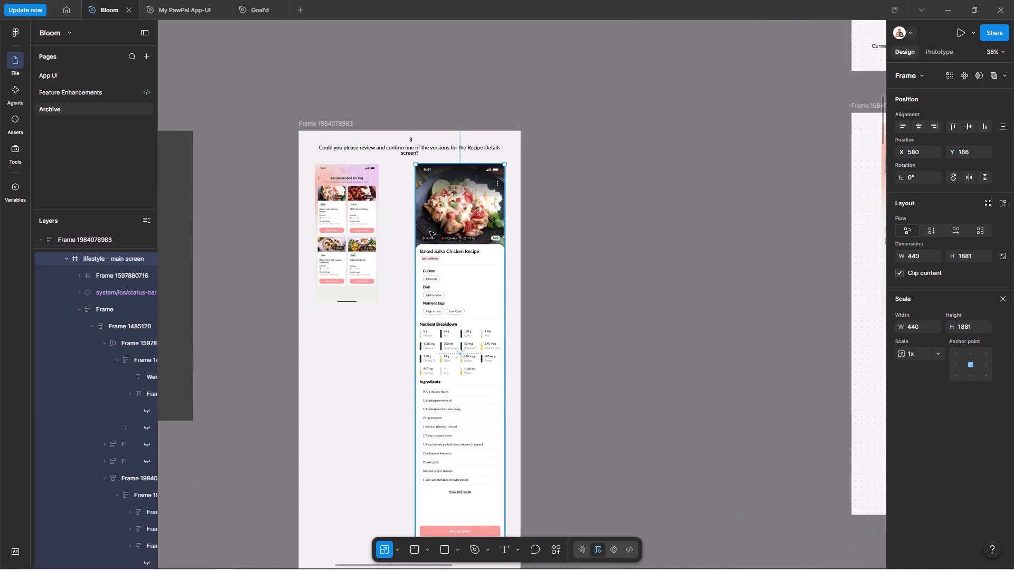
left_click_drag(430, 232, 404, 233)
Scale the Baked Salsa Chicken Recipe screen to the Recommended for You screen's width of 317.11.
left_click(350, 229)
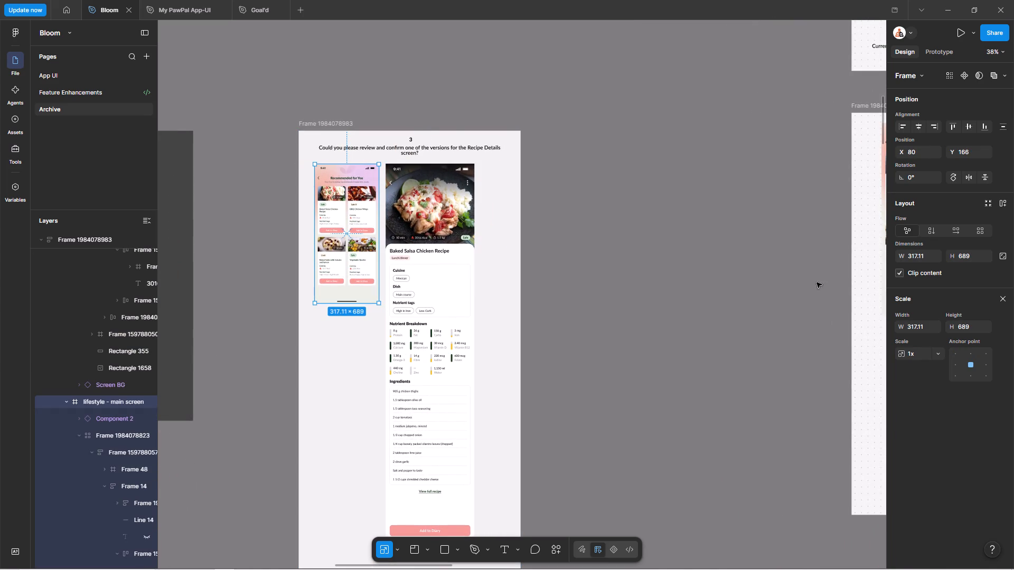
left_click(923, 255)
key("ctrl+c")
left_click(438, 258)
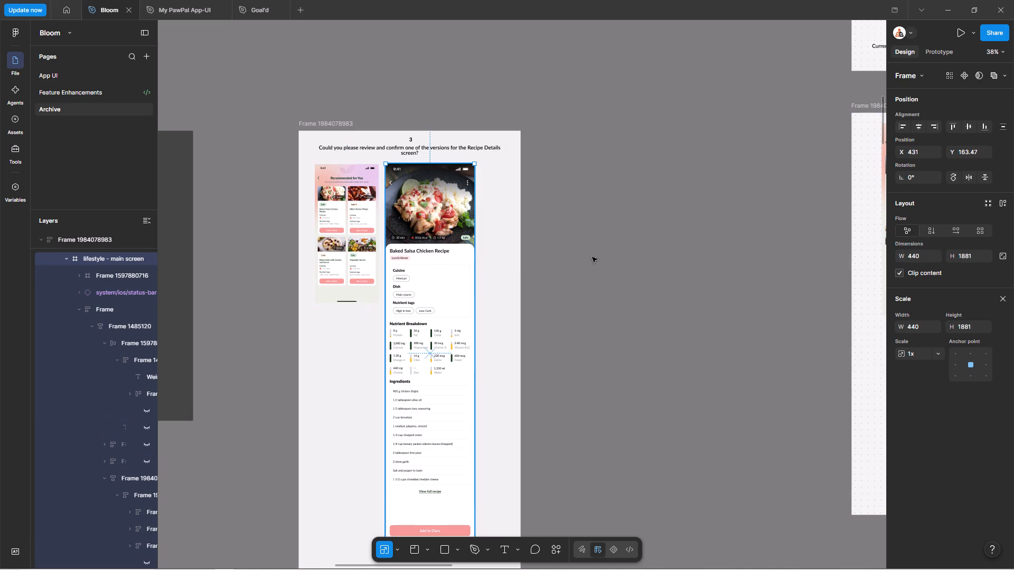
left_click(912, 329)
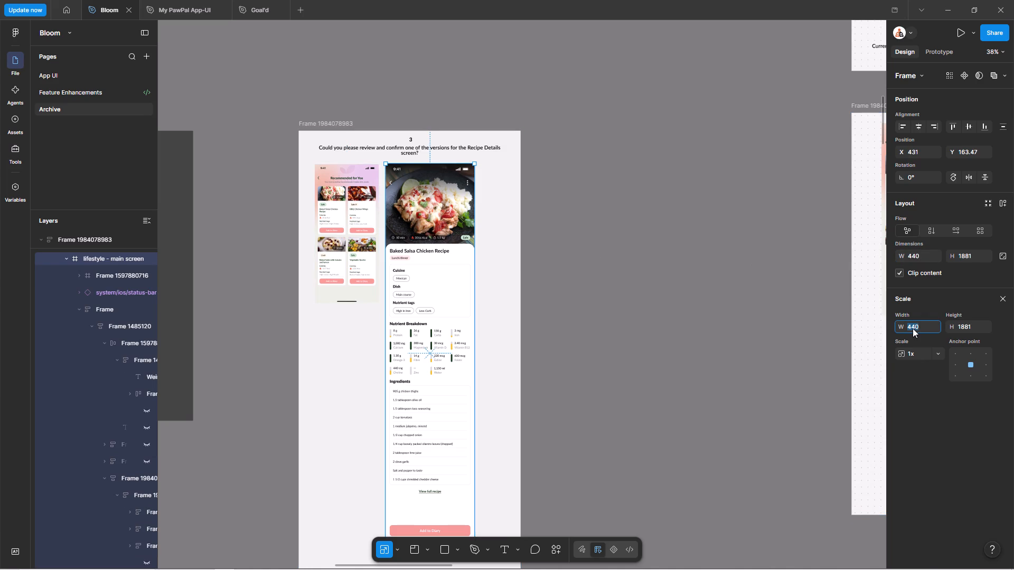
key("ctrl+v")
key("Return")
Align the tops of the Recommended for You and Baked Salsa Chicken Recipe screens in section 3.
left_click(357, 254, "shift")
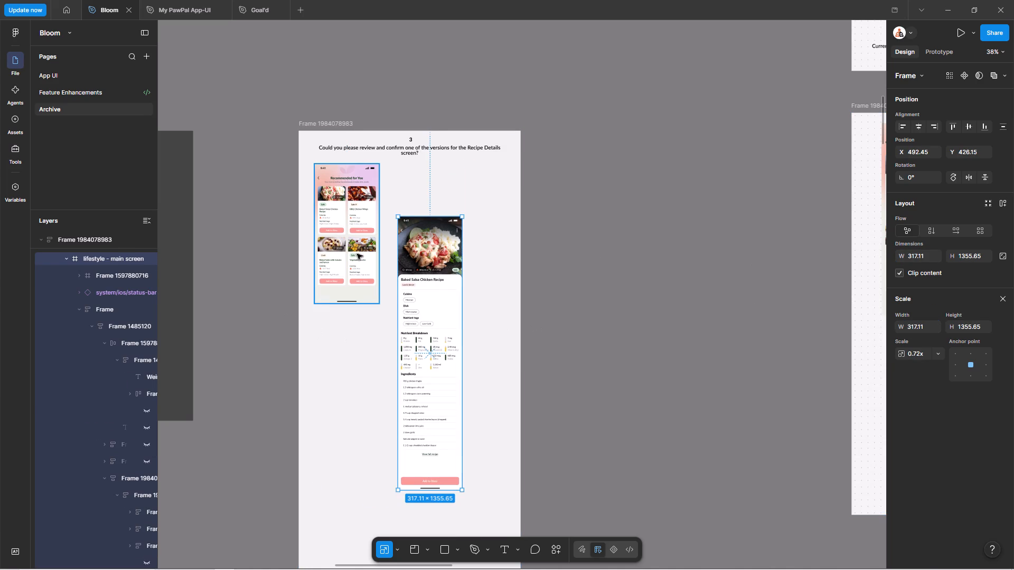
key("alt+w")
left_click(555, 252)
left_click(431, 252)
scroll(389, 198, "up", 5, "ctrl")
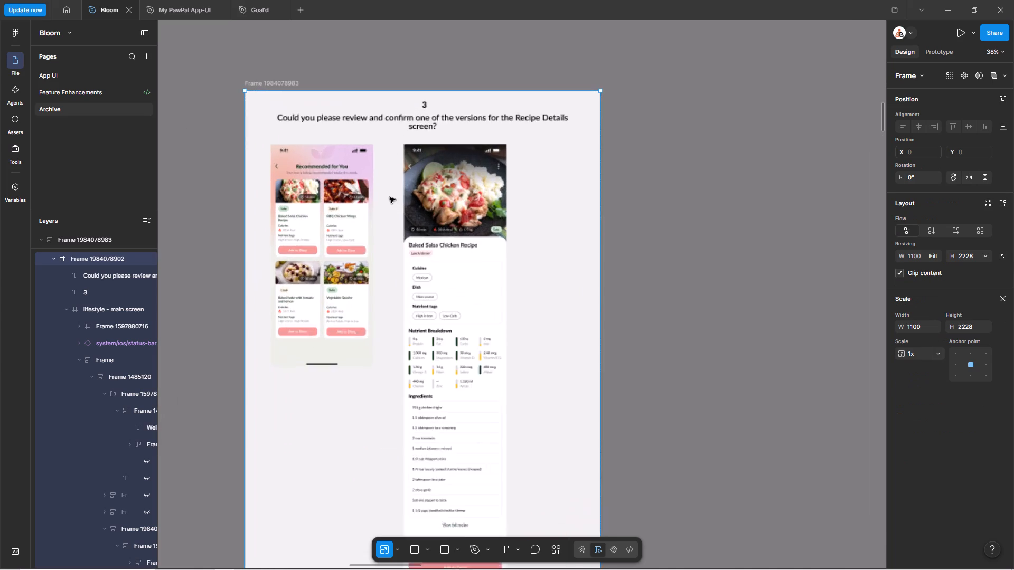
Move the Baked Salsa Chicken Recipe screen in section 3 horizontally to X 442, keeping its top alignment.
double_click(416, 226)
left_click(571, 222)
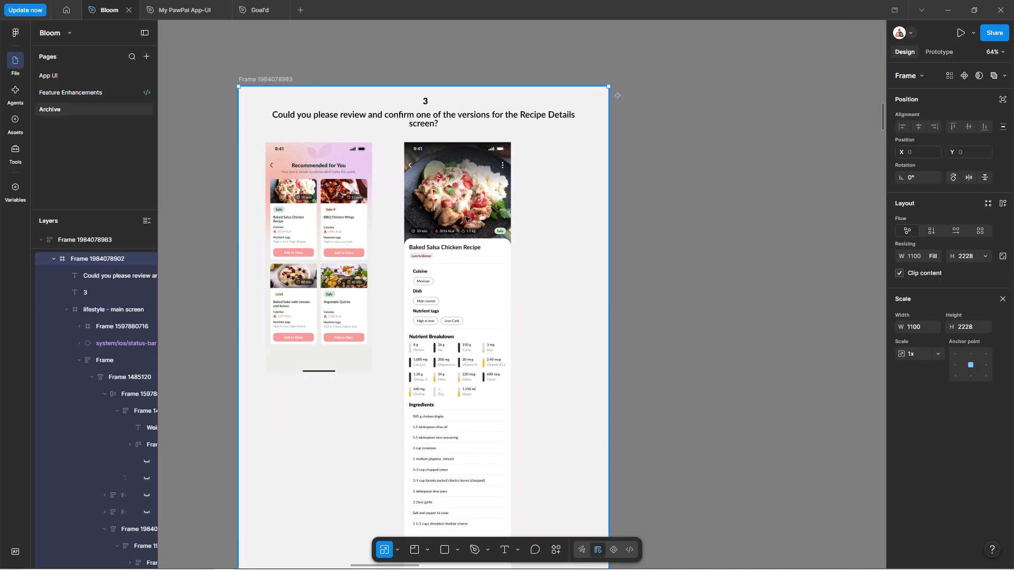
double_click(465, 217)
scroll(335, 189, "down", 4, "ctrl")
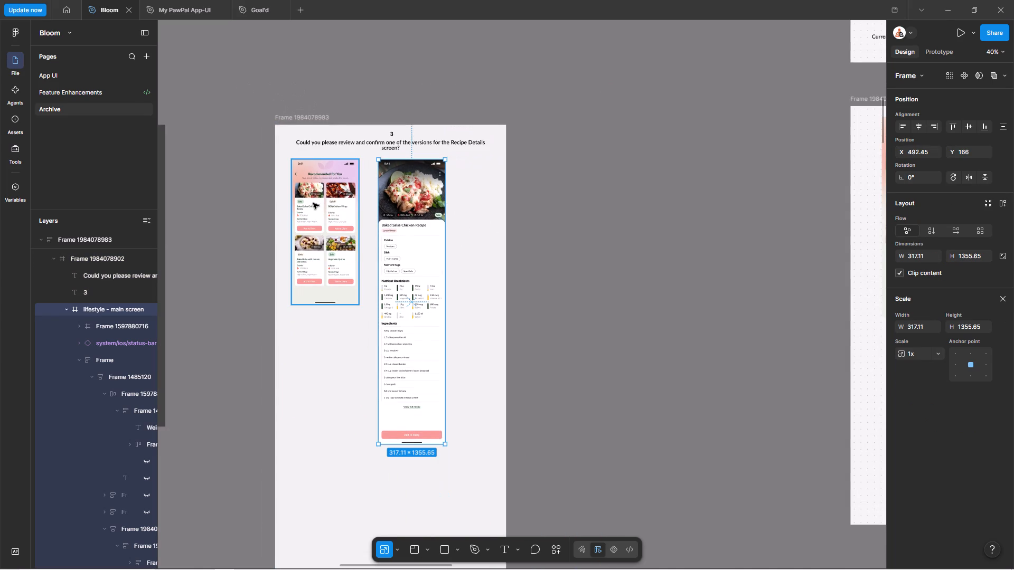
scroll(319, 203, "down", 5, "ctrl")
scroll(346, 203, "up", 5, "ctrl")
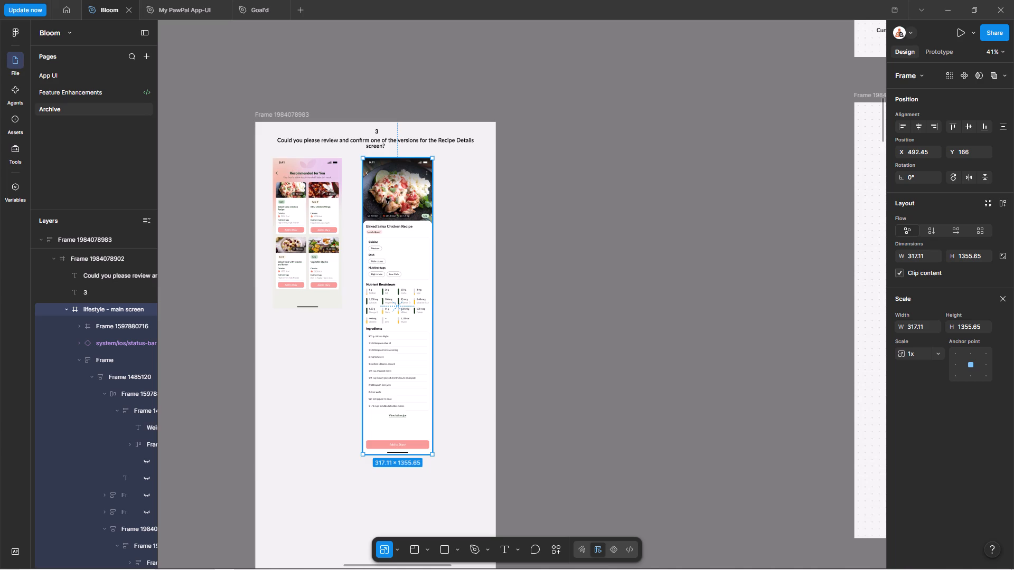
left_click_drag(386, 198, 374, 198, "shift")
scroll(351, 239, "down", 12, "ctrl")
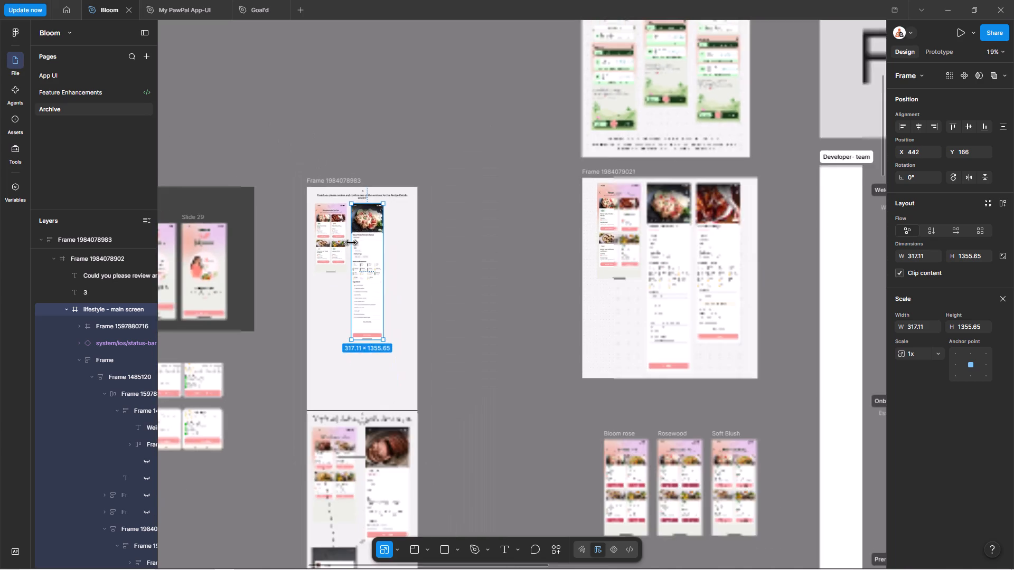
scroll(351, 242, "down", 4, "ctrl")
left_click(446, 251)
key("space")
key("space")
key("space")
key("space")
key("space")
key("space")
key("space")
key("space")
key("space")
key("space")
key("space")
key("space")
key("space")
key("space")
key("space")
key("space")
left_click_drag(440, 217, 484, 262)
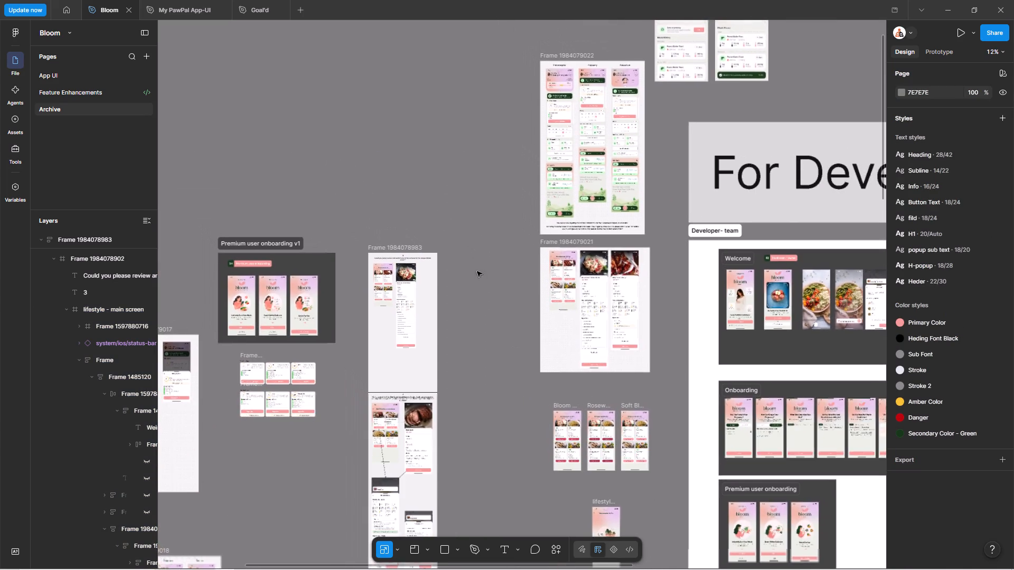
scroll(475, 284, "up", 5, "ctrl")
left_click(706, 273)
left_click_drag(720, 264, 707, 263, "alt")
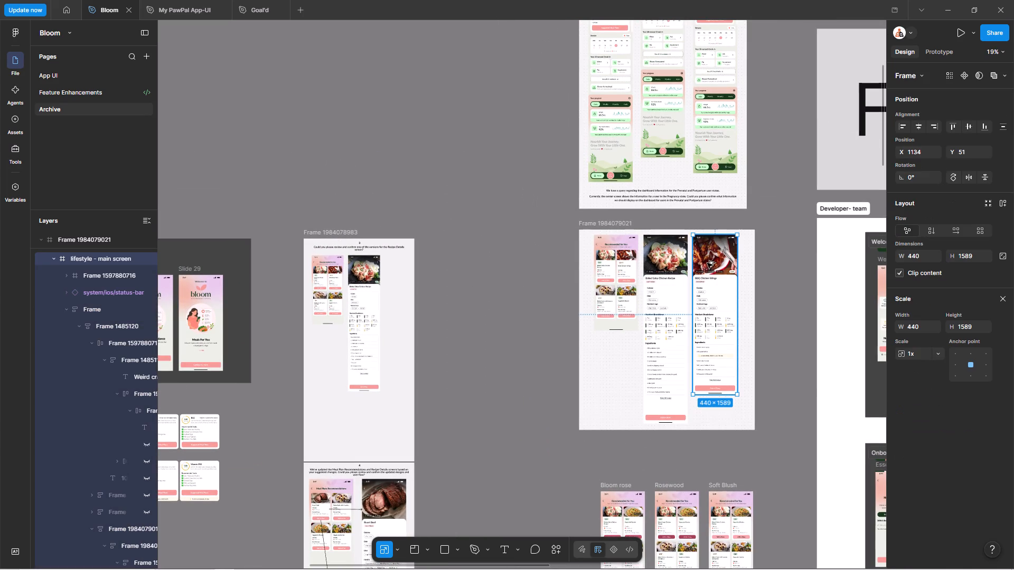
left_click_drag(707, 263, 442, 275, "alt")
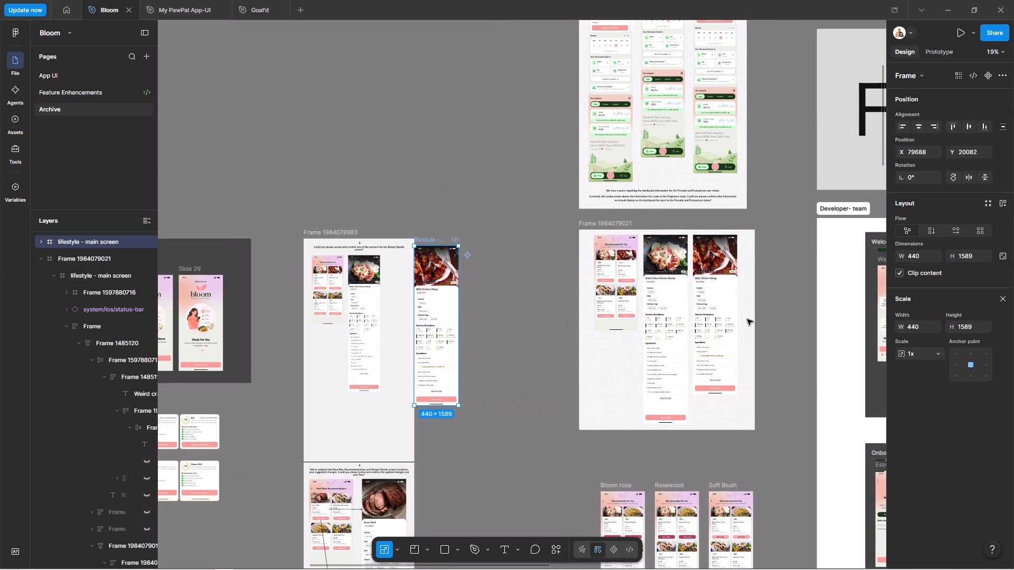
Scale the copied BBQ Chicken Wings screen proportionally to a width of 317.11.
left_click(925, 330)
key("ctrl+v")
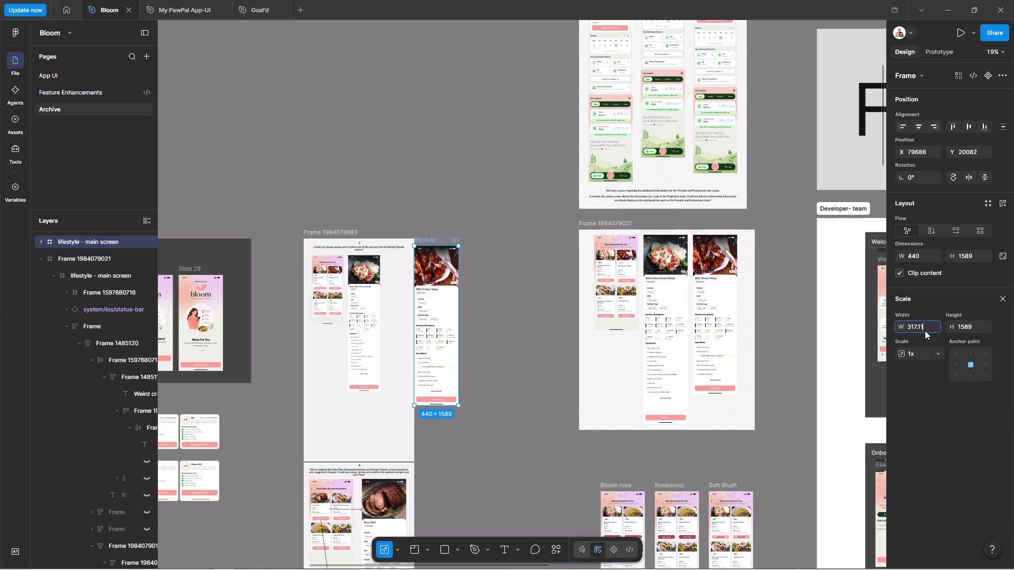
key("Return")
Move the BBQ Chicken Wings copy into section 3, beside the Baked Salsa Chicken Recipe screen with a gap of 24.
scroll(360, 304, "up", 11, "ctrl")
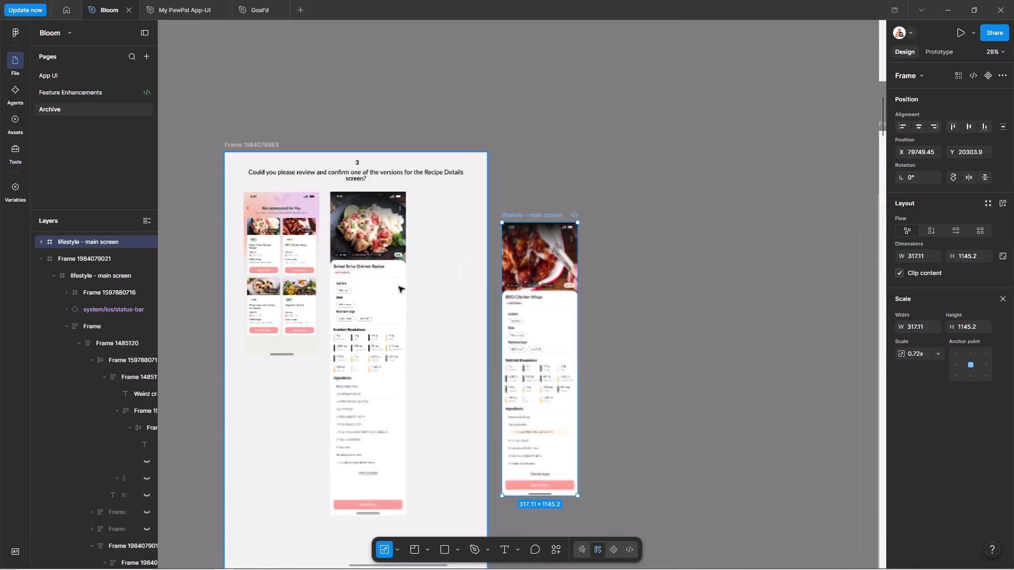
left_click_drag(558, 271, 469, 243)
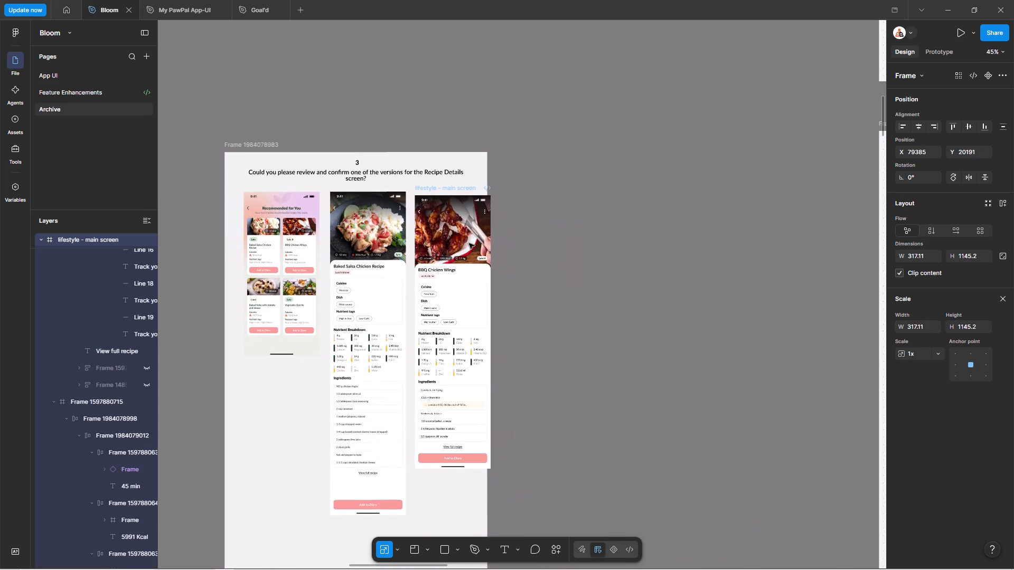
left_click_drag(469, 243, 465, 238)
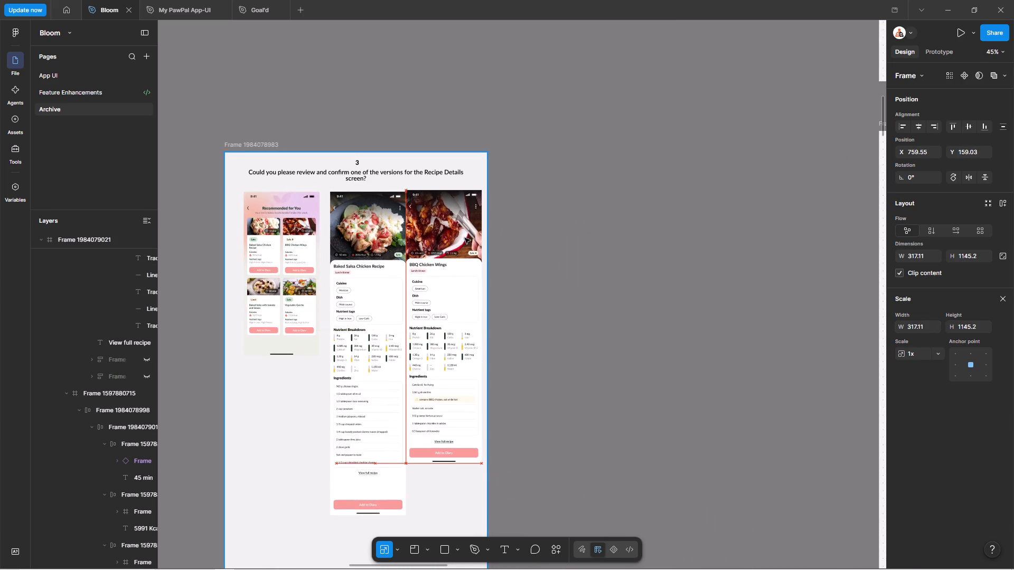
left_click_drag(465, 238, 470, 247)
Align the tops of the Baked Salsa Chicken Recipe and BBQ Chicken Wings screens in section 3.
left_click(380, 225, "shift")
key("alt+w")
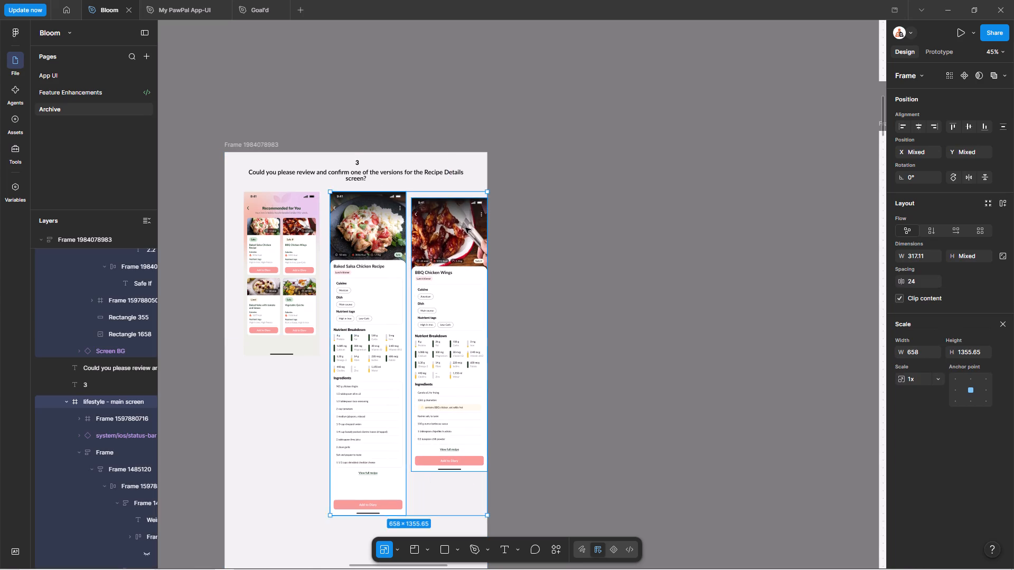
left_click(538, 233)
Shift the Recommended for You, Baked Salsa Chicken Recipe and BBQ Chicken Wings screens leftward so all three fit inside section 3 with side margins.
double_click(376, 232)
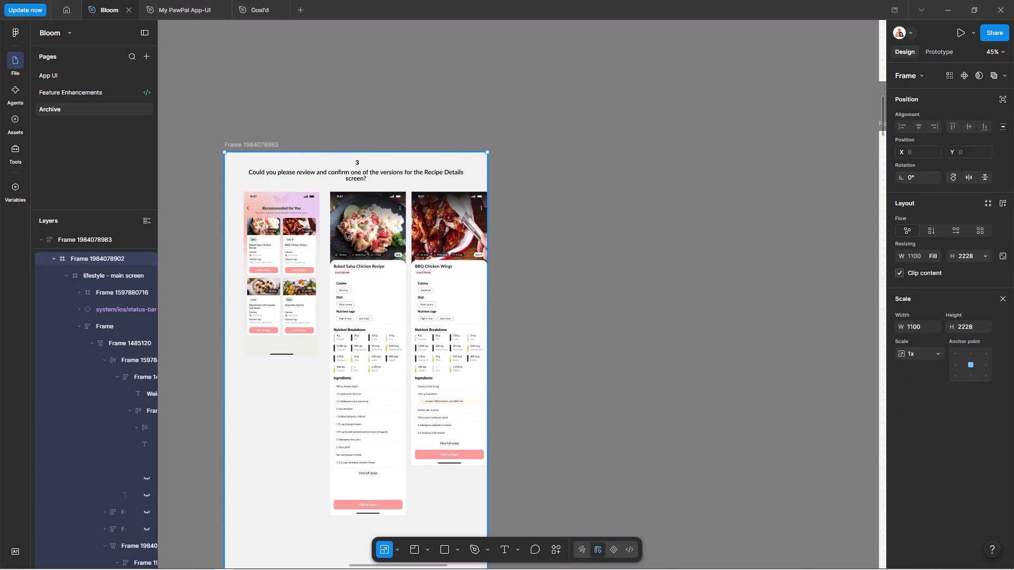
left_click(293, 235)
left_click_drag(294, 230, 280, 231, "shift")
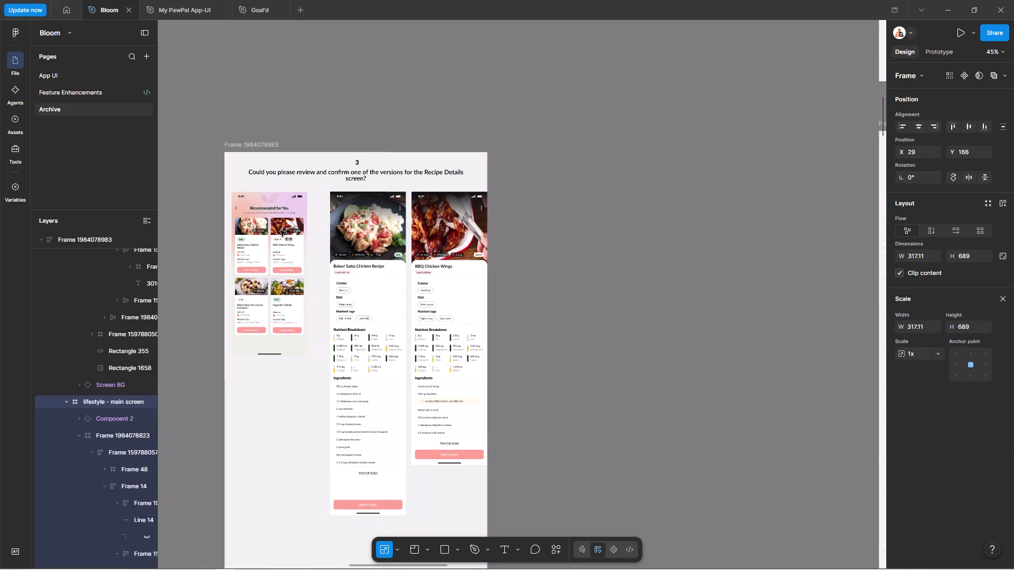
left_click_drag(280, 231, 287, 229, "shift")
left_click(349, 227)
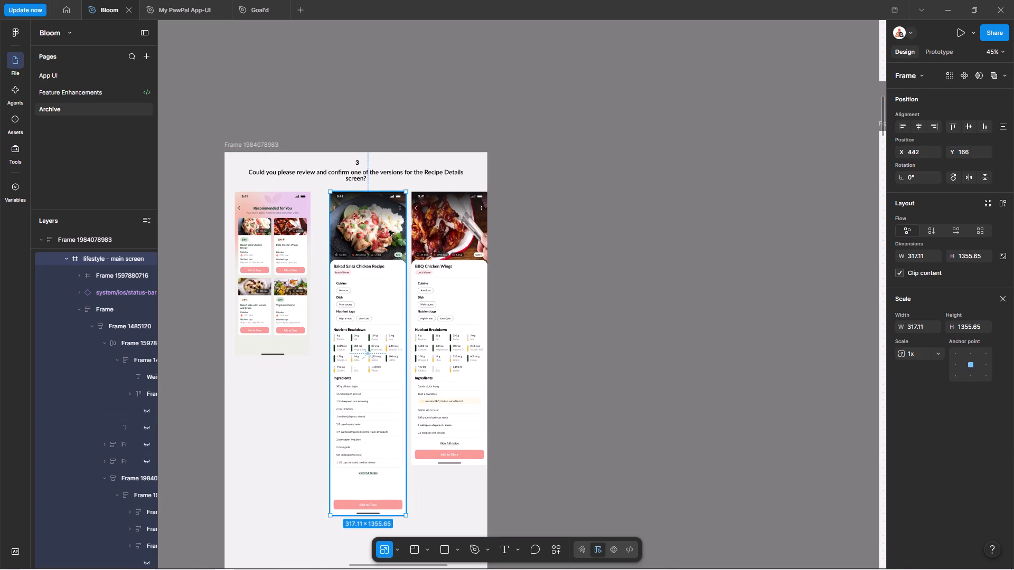
left_click_drag(369, 231, 358, 232, "shift")
left_click(421, 234)
left_click_drag(449, 234, 442, 235, "shift")
Distribute the three screens in section 3 horizontally with equal spacing of 37.
left_click(354, 234, "shift")
left_click(276, 225, "shift")
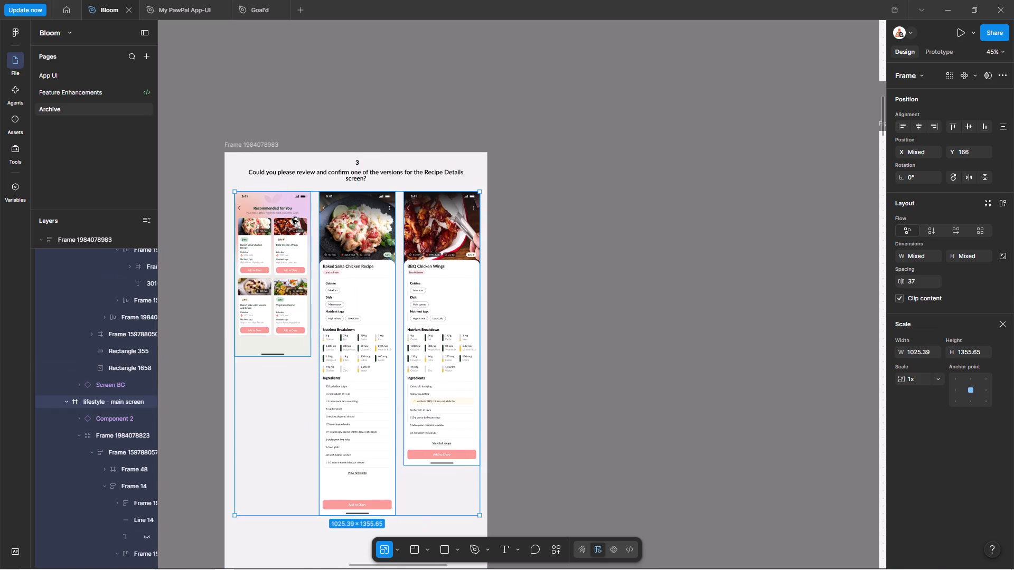
key("alt+shift+h")
left_click(588, 268)
Reword section 3's heading to "Could you please review and confirm Recommended For You UI & Recipe Details UI screens?".
scroll(593, 241, "down", 4, "ctrl")
key("space")
key("space")
key("space")
key("space")
key("space")
key("space")
key("space")
key("space")
key("space")
key("space")
key("space")
key("space")
key("space")
key("space")
key("space")
key("space")
key("space")
key("space")
key("space")
key("space")
left_click_drag(601, 307, 599, 274)
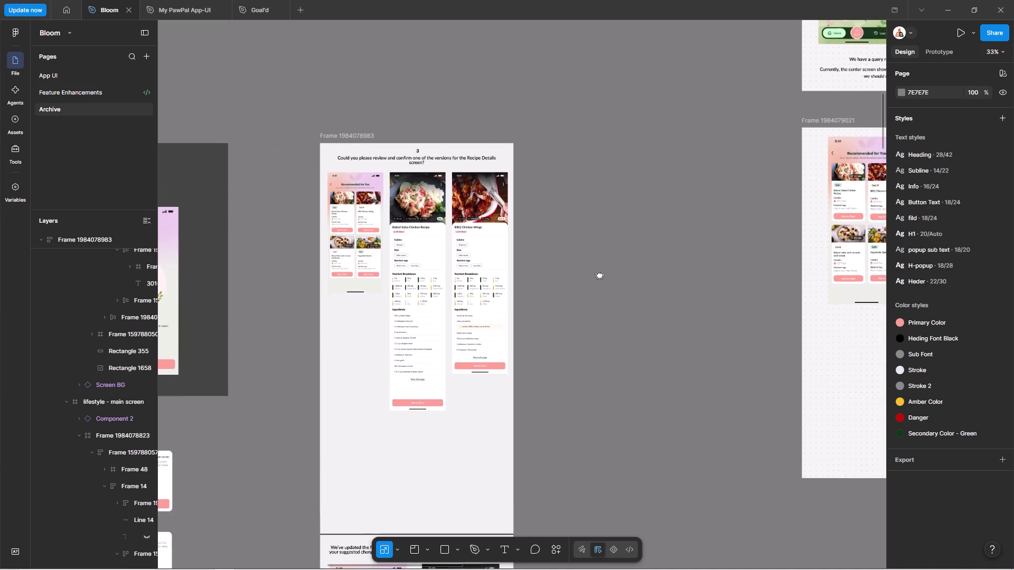
left_click_drag(599, 274, 614, 262)
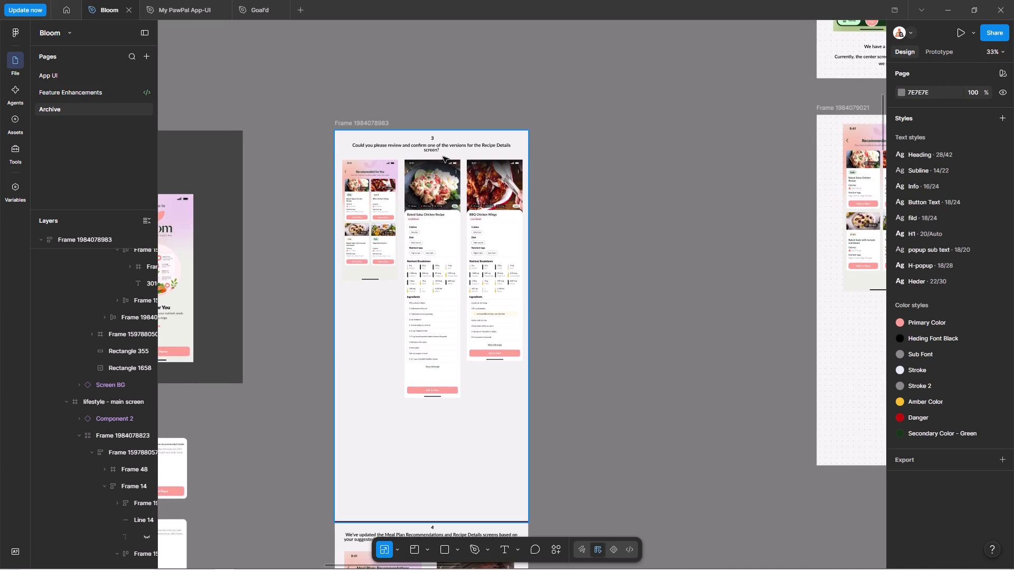
scroll(443, 157, "up", 8, "ctrl")
double_click(416, 136, "ctrl")
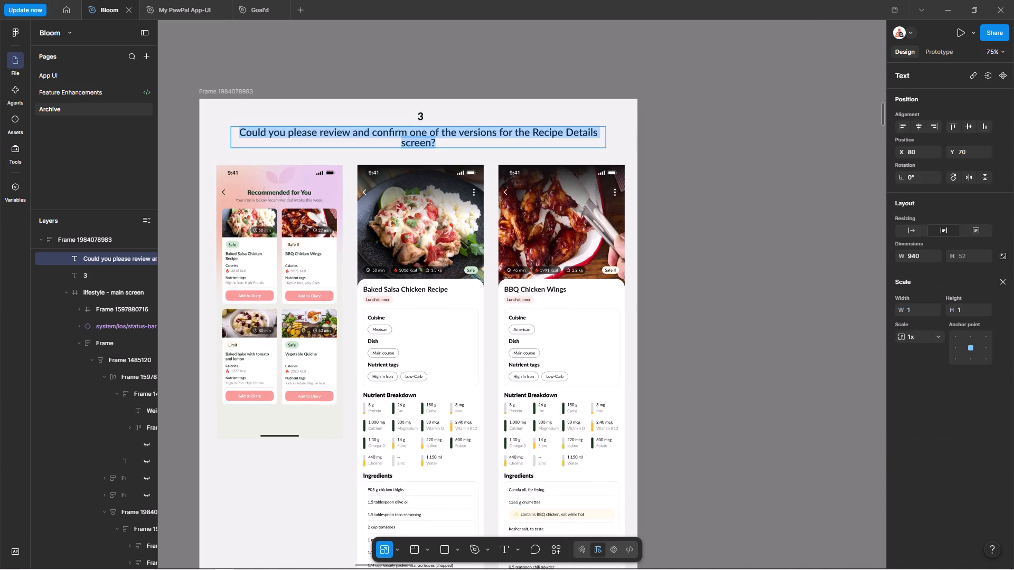
left_click_drag(411, 132, 427, 139)
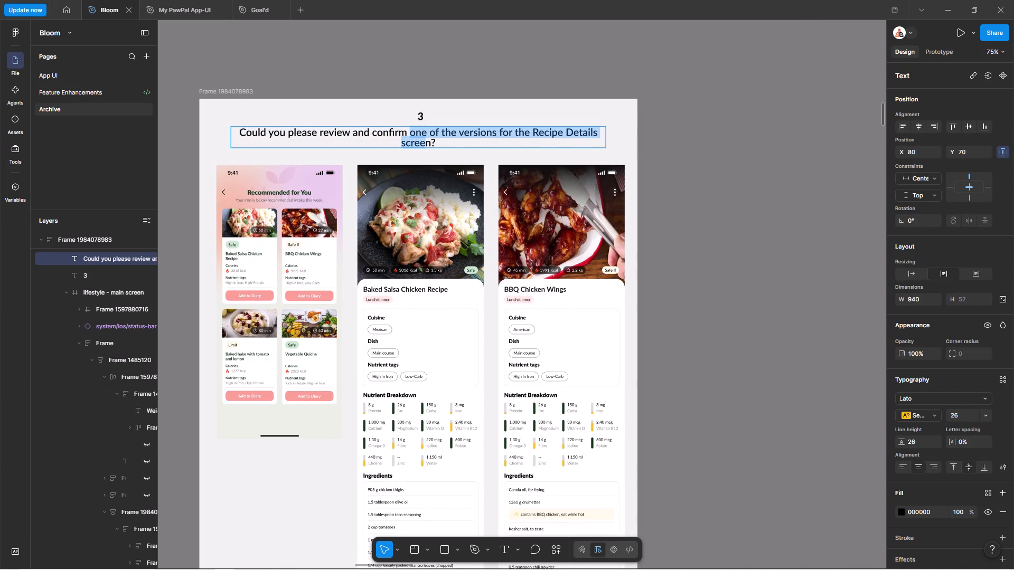
left_click_drag(427, 139, 430, 144)
type("Rec")
type("ommended")
key("space")
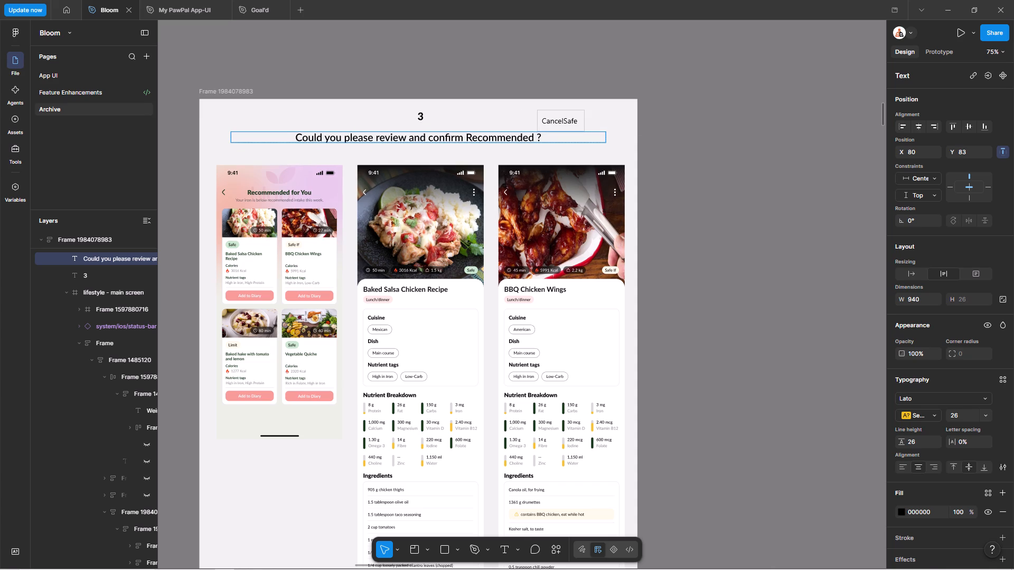
type("For")
key("space")
type("You s")
key("BackSpace")
type("screen")
key("BackSpace")
key("BackSpace")
key("BackSpace")
key("BackSpace")
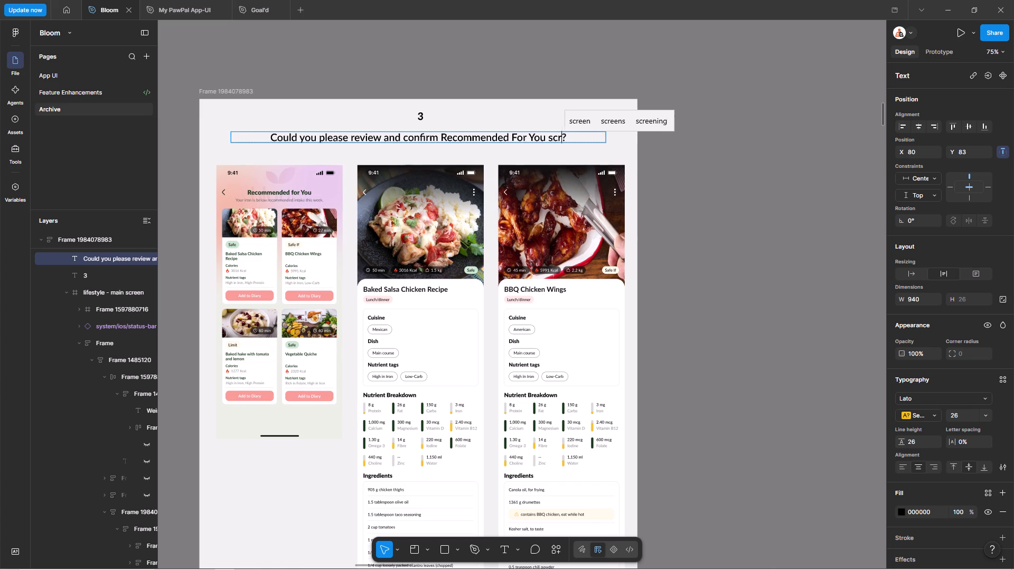
key("BackSpace")
key("BackSpace")
type("UI scree")
key("BackSpace")
key("BackSpace")
key("BackSpace")
key("BackSpace")
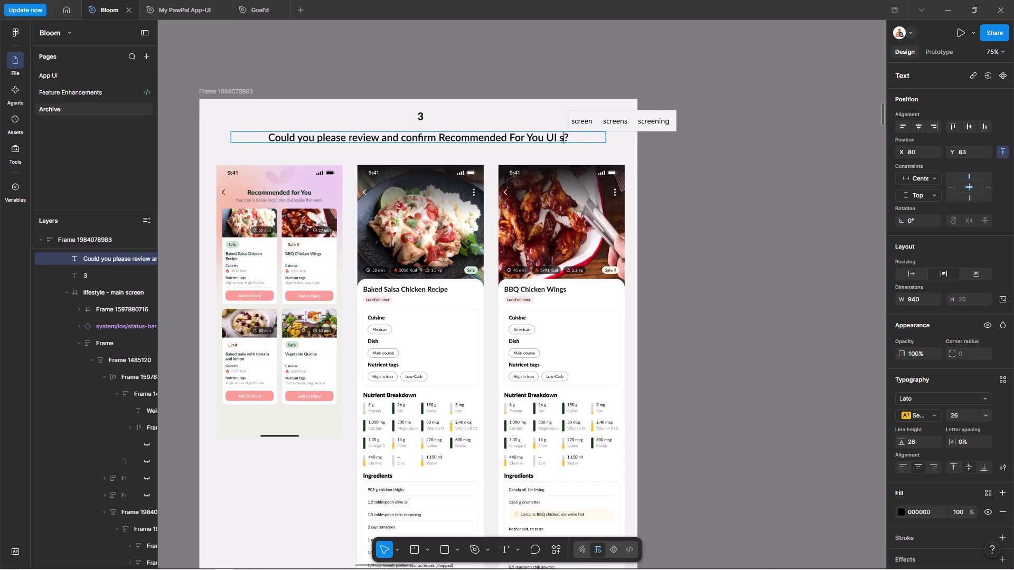
key("BackSpace")
type("& Rec")
type("ipe d")
key("BackSpace")
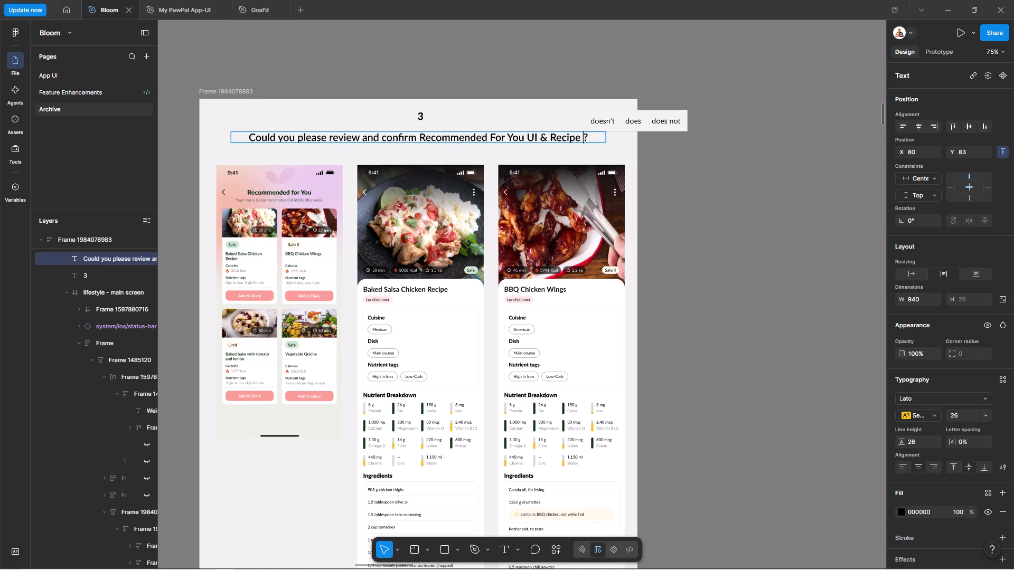
type("Deya")
key("BackSpace")
key("BackSpace")
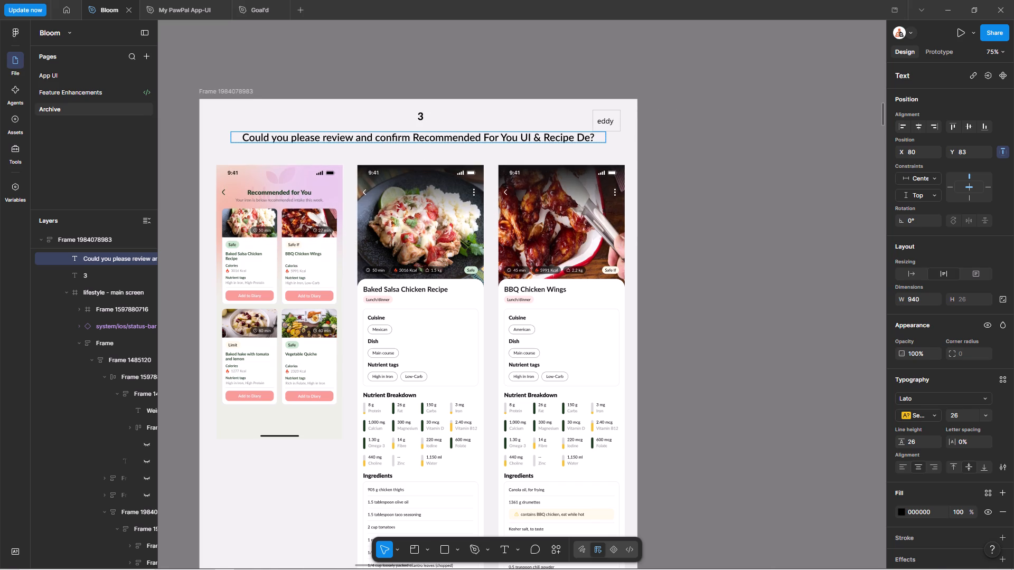
type("tails UI screens")
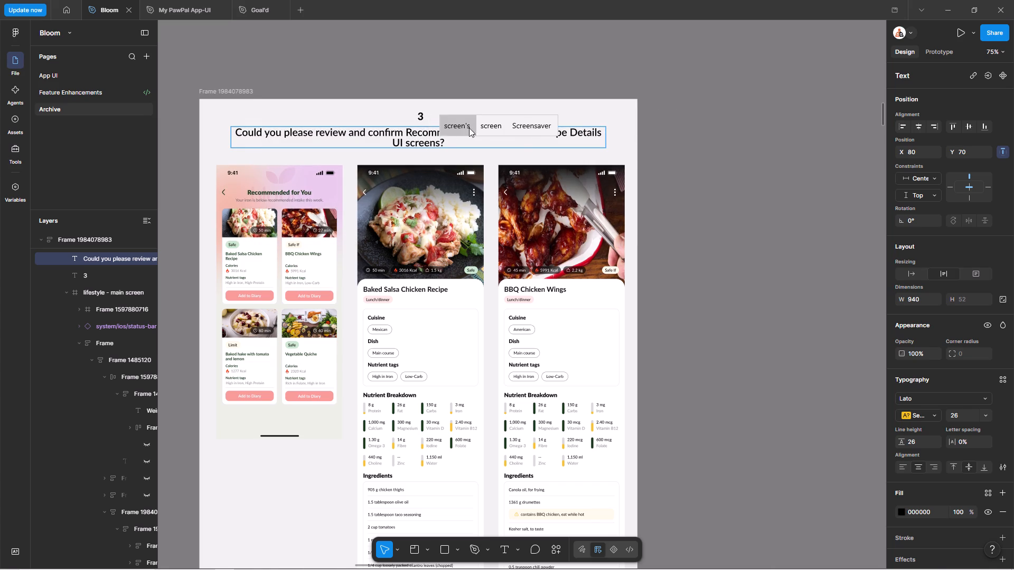
Remove the first "UI" from section 3's heading so it reads "Recommended For You & Recipe Details UI screens?".
left_click(385, 134)
left_click(523, 152)
double_click(517, 135)
double_click(519, 132)
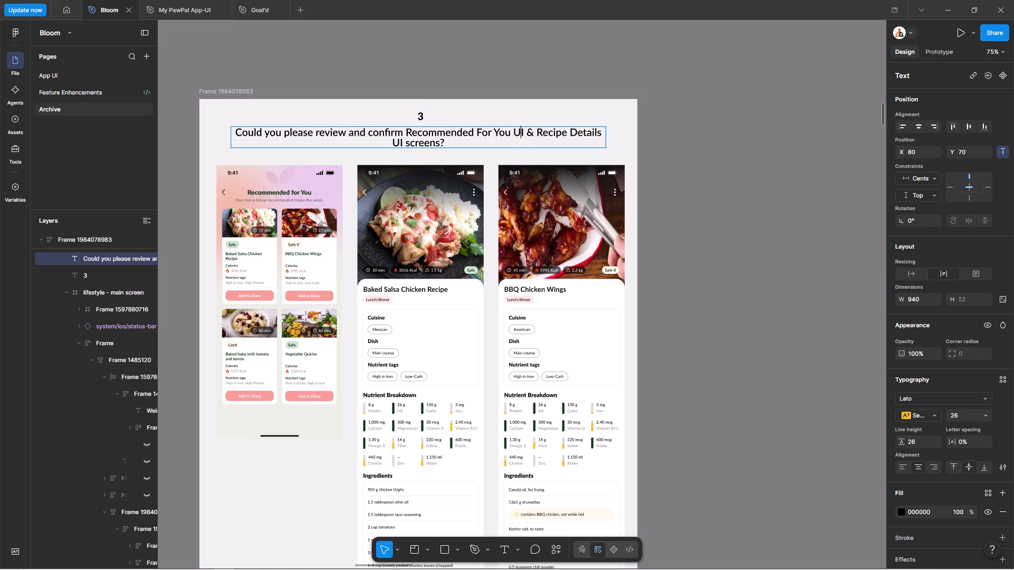
key("equal")
key("BackSpace")
key("BackSpace")
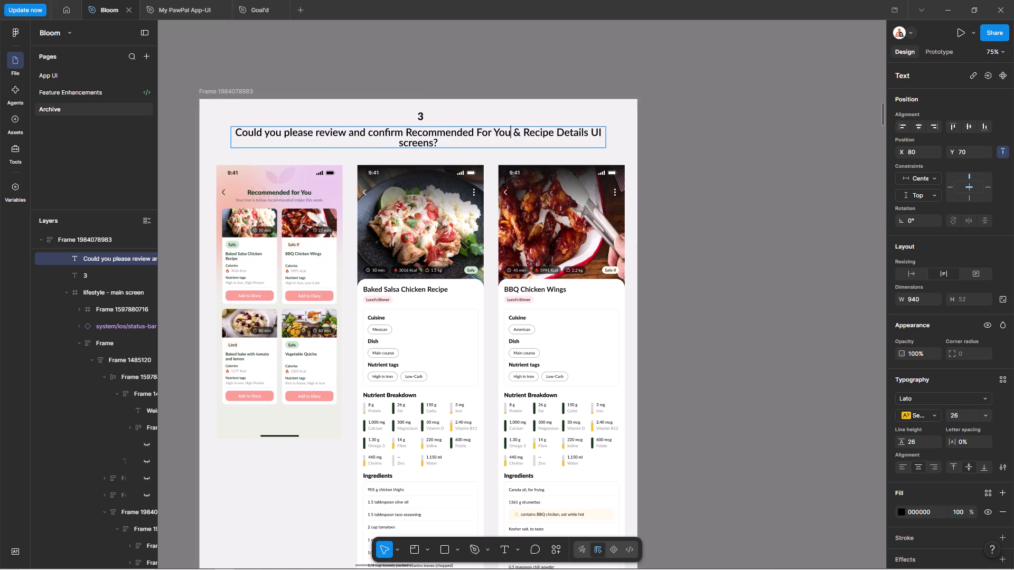
double_click(766, 198)
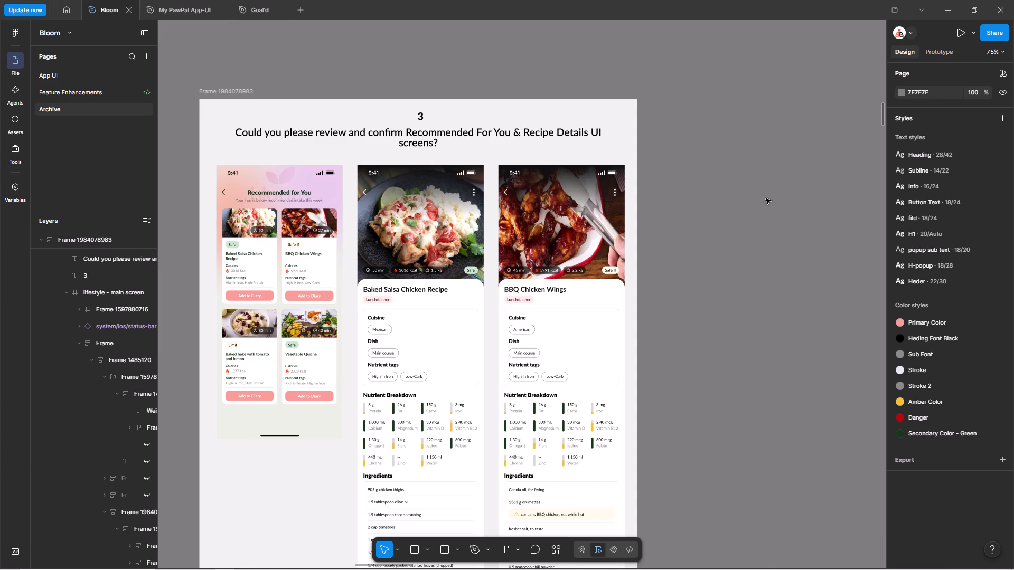
Shorten the section 3 frame to a height of 1595, trimming the empty space below the recipe screens.
scroll(579, 142, "down", 13, "ctrl")
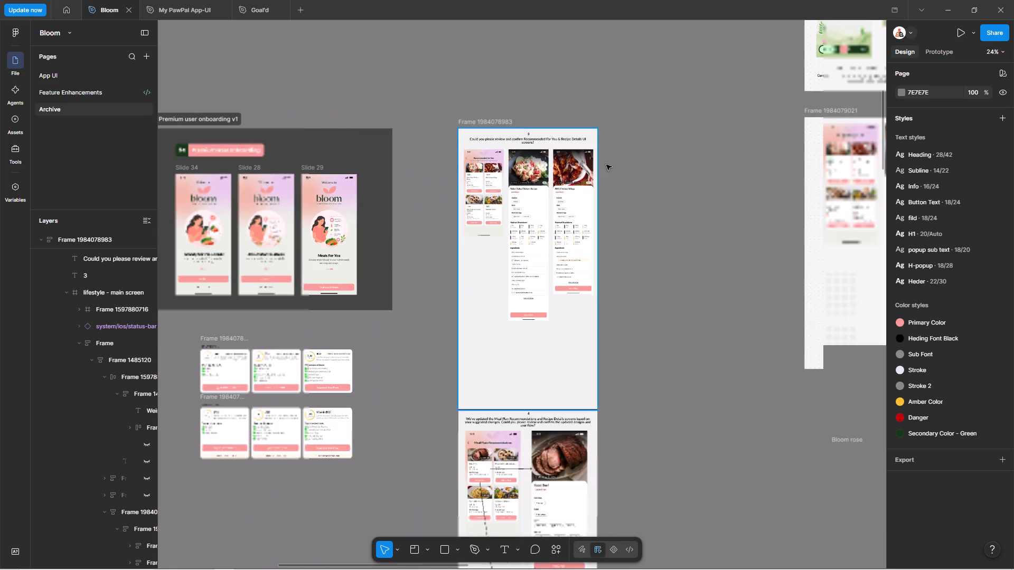
left_click(591, 367)
left_click_drag(572, 409, 576, 386)
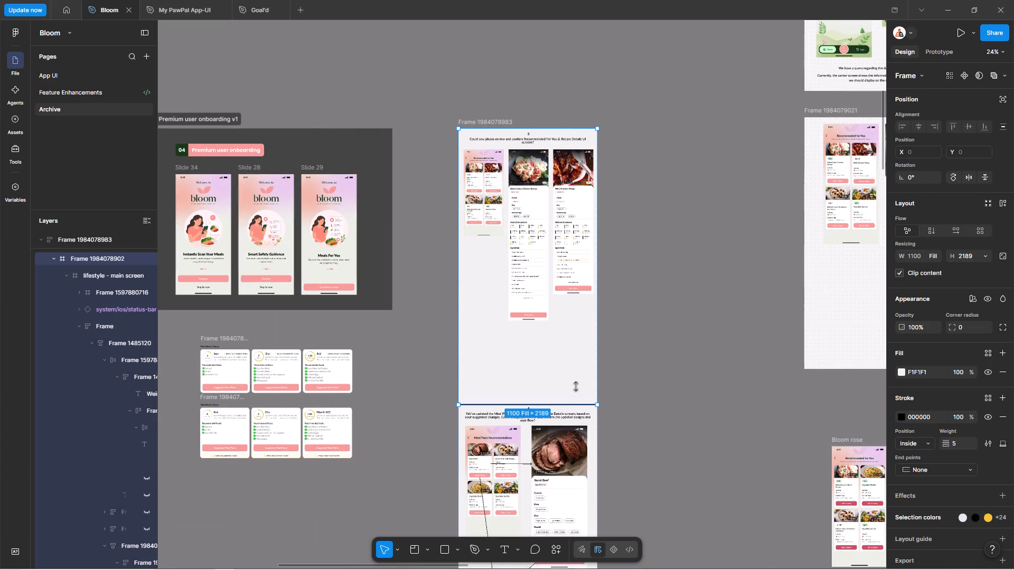
left_click_drag(576, 386, 577, 330)
left_click(614, 311)
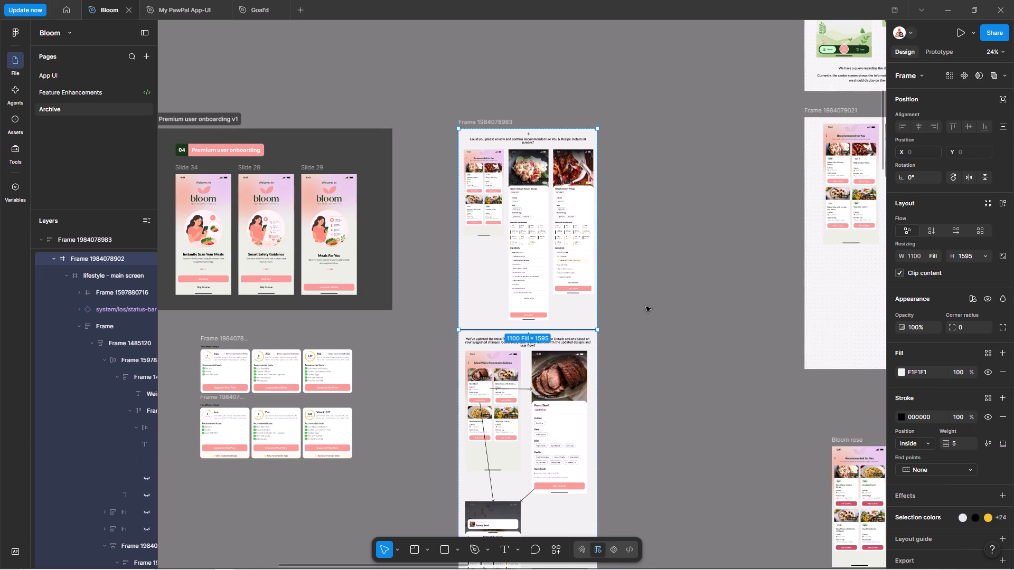
Change the section number above the Recommended For You & Recipe Details heading to 1.
key("space")
key("space")
key("space")
left_click_drag(690, 292, 683, 292)
scroll(537, 155, "up", 5, "ctrl")
left_click(511, 112, "ctrl")
double_click(510, 121, "ctrl")
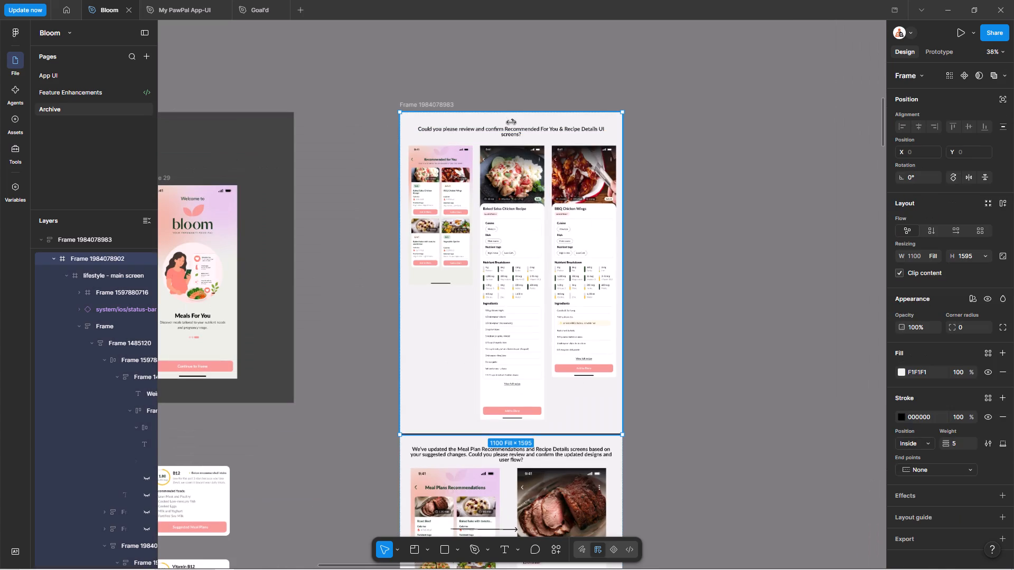
double_click(514, 122, "ctrl")
key("ctrl+a")
key("1")
double_click(557, 77)
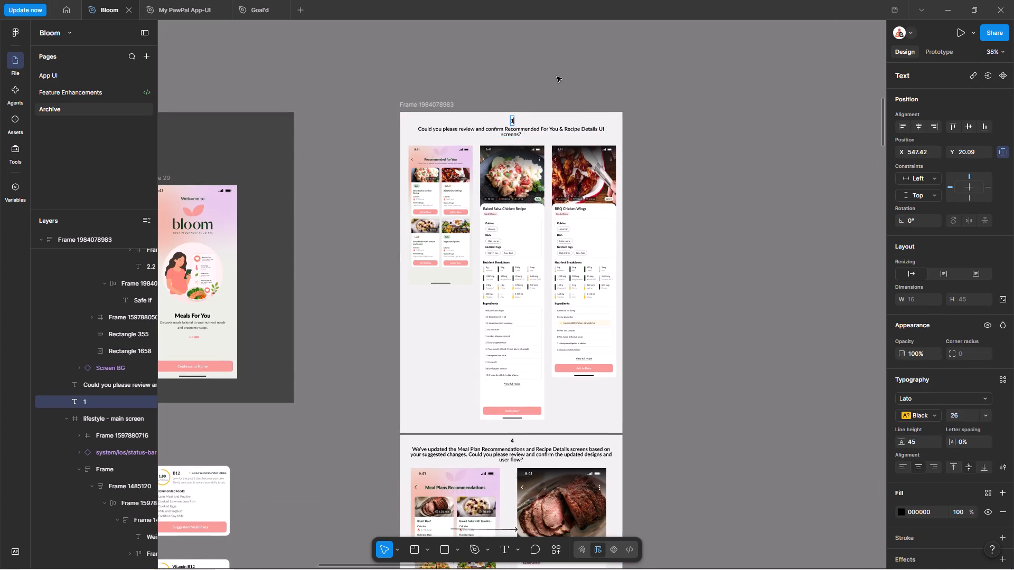
key("space")
key("space")
key("space")
key("space")
key("space")
key("space")
key("space")
key("space")
key("space")
key("space")
key("space")
key("space")
key("space")
key("space")
key("space")
key("space")
key("space")
key("space")
key("space")
key("space")
left_click_drag(689, 185, 476, 146)
scroll(523, 176, "down", 4, "ctrl")
key("space")
key("space")
key("space")
key("space")
key("space")
key("space")
key("space")
key("space")
key("space")
key("space")
key("space")
key("space")
key("space")
key("space")
key("space")
key("space")
key("space")
key("space")
key("space")
key("space")
left_click_drag(546, 271, 528, 229)
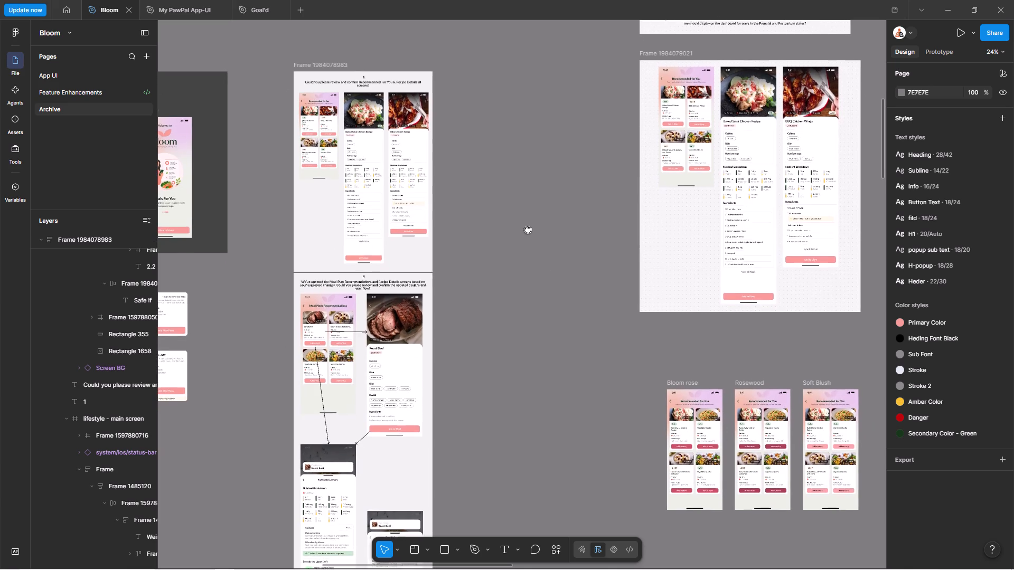
left_click_drag(528, 229, 530, 124)
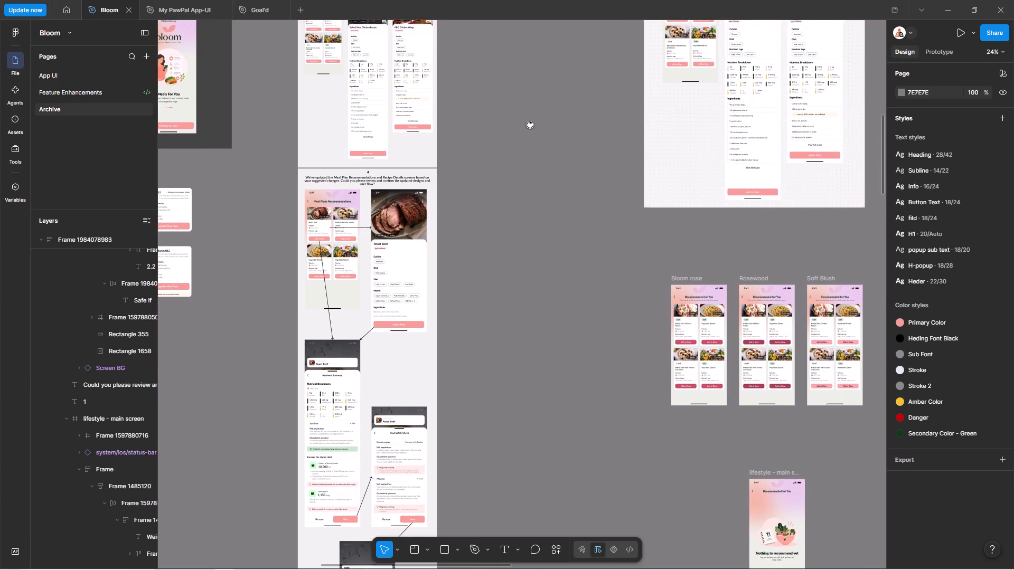
left_click_drag(530, 124, 528, 116)
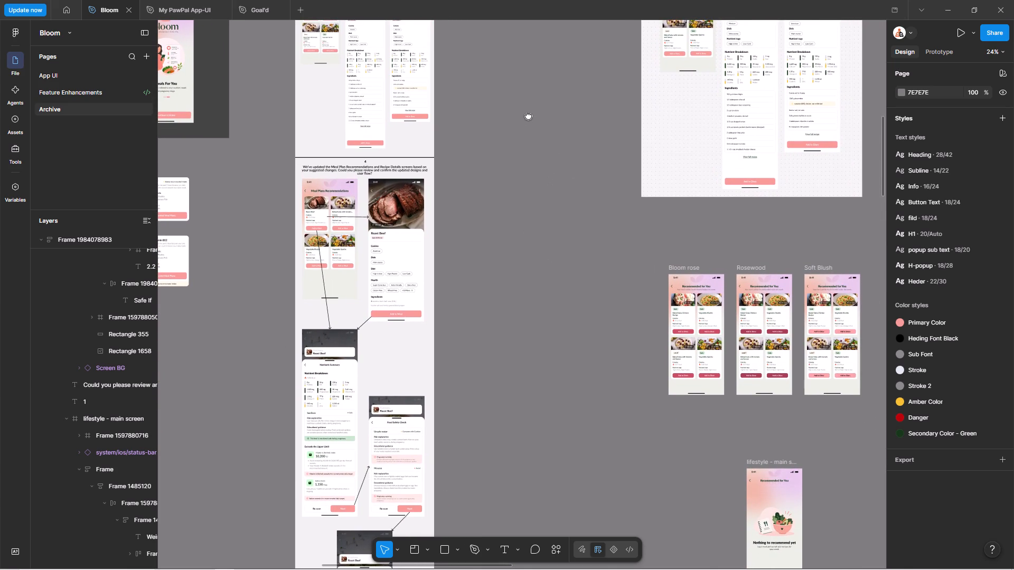
left_click_drag(528, 116, 465, 449)
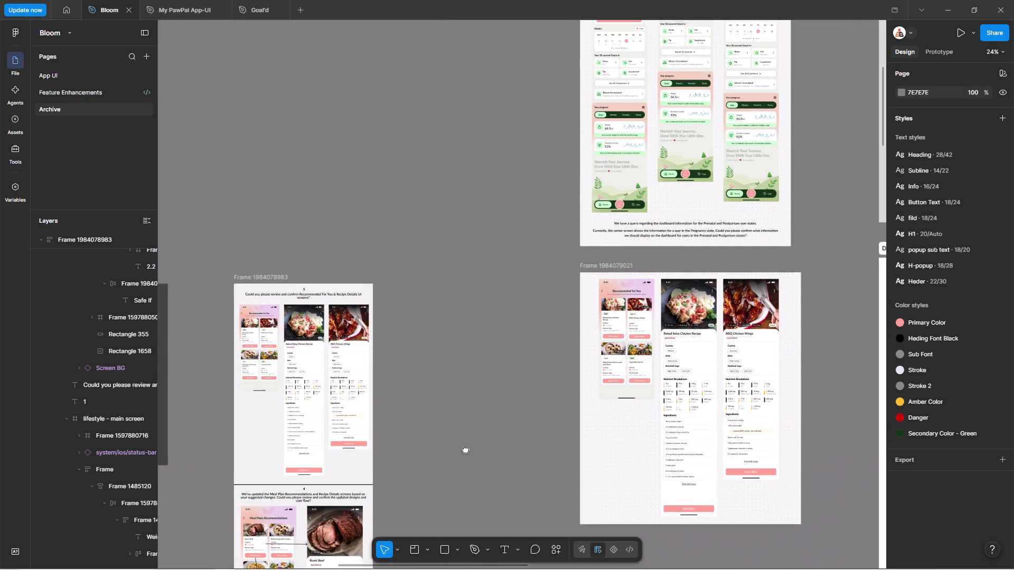
left_click_drag(465, 449, 468, 493)
scroll(472, 384, "down", 5, "ctrl")
key("space")
key("space")
key("space")
key("space")
key("space")
key("space")
key("space")
key("space")
key("space")
key("space")
key("space")
key("space")
key("space")
key("space")
key("space")
key("space")
key("space")
key("space")
key("space")
key("space")
left_click_drag(462, 448, 479, 320)
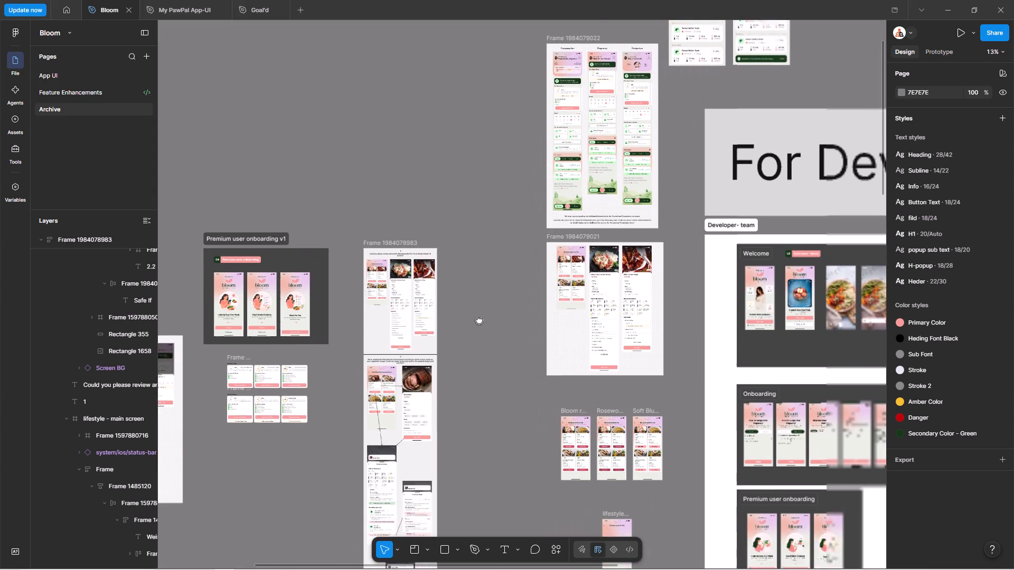
left_click_drag(479, 320, 478, 310)
left_click(424, 291)
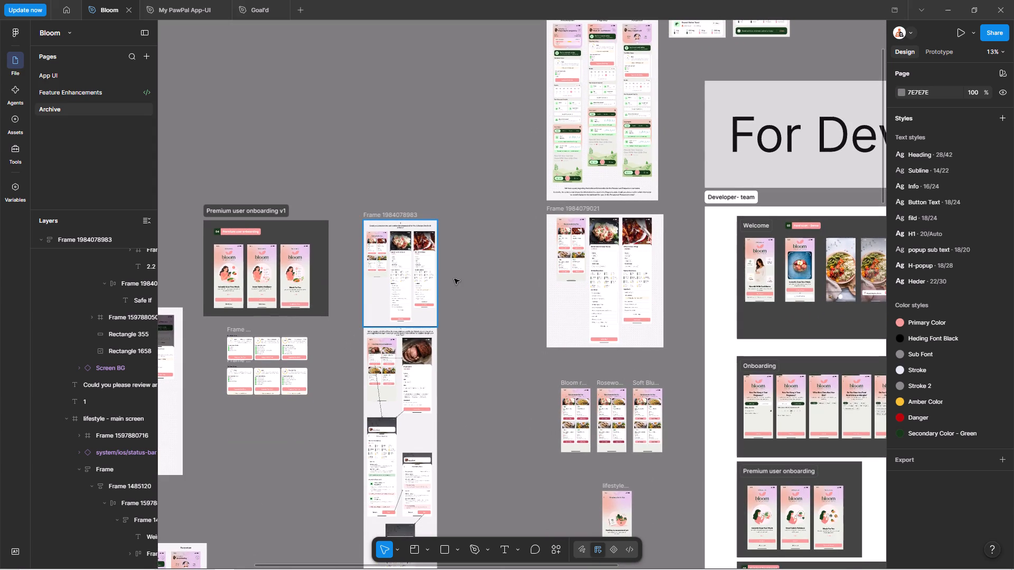
key("ctrl+d")
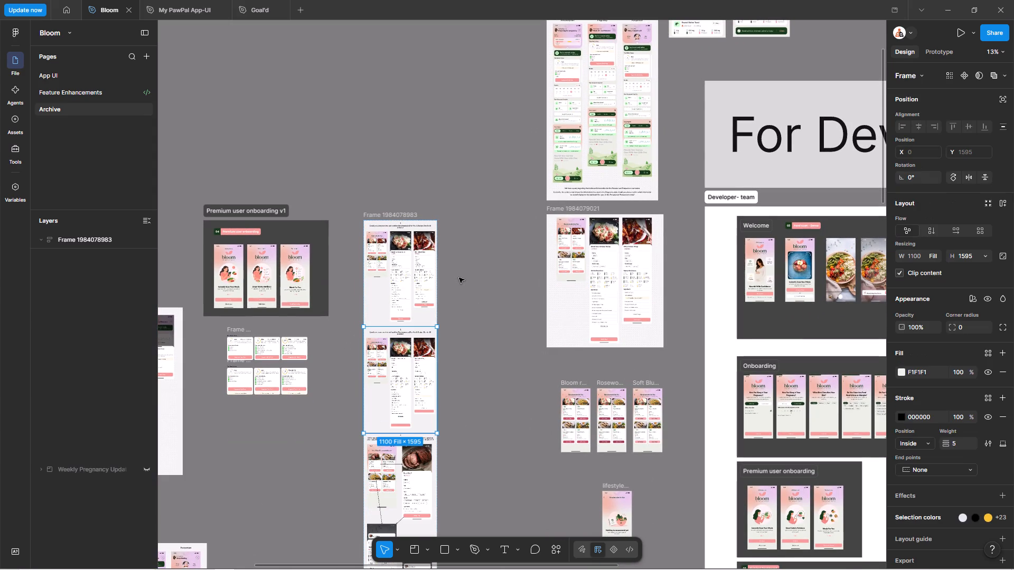
left_click(575, 112)
left_click_drag(568, 116, 560, 123, "alt")
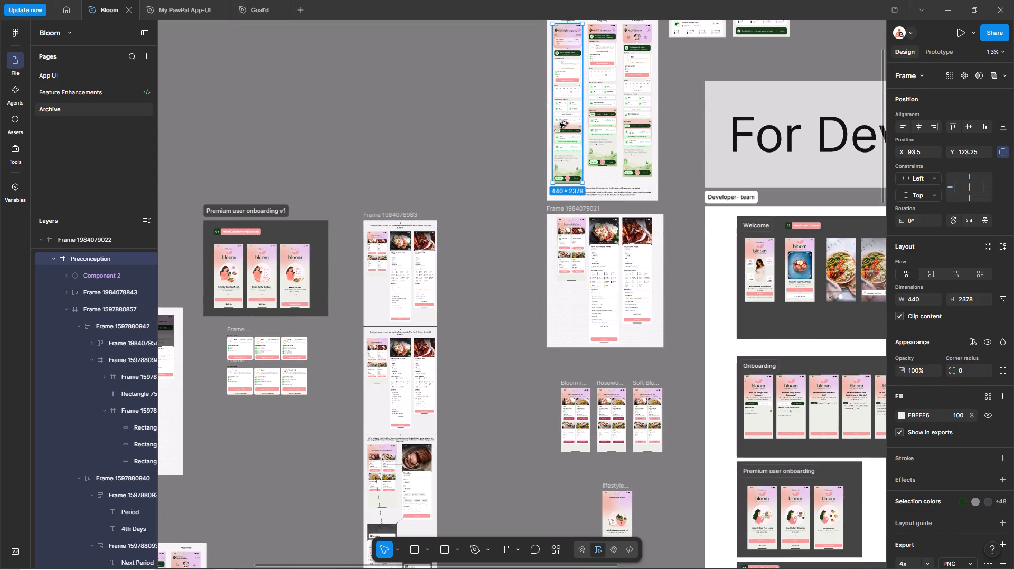
left_click_drag(560, 123, 483, 287, "alt")
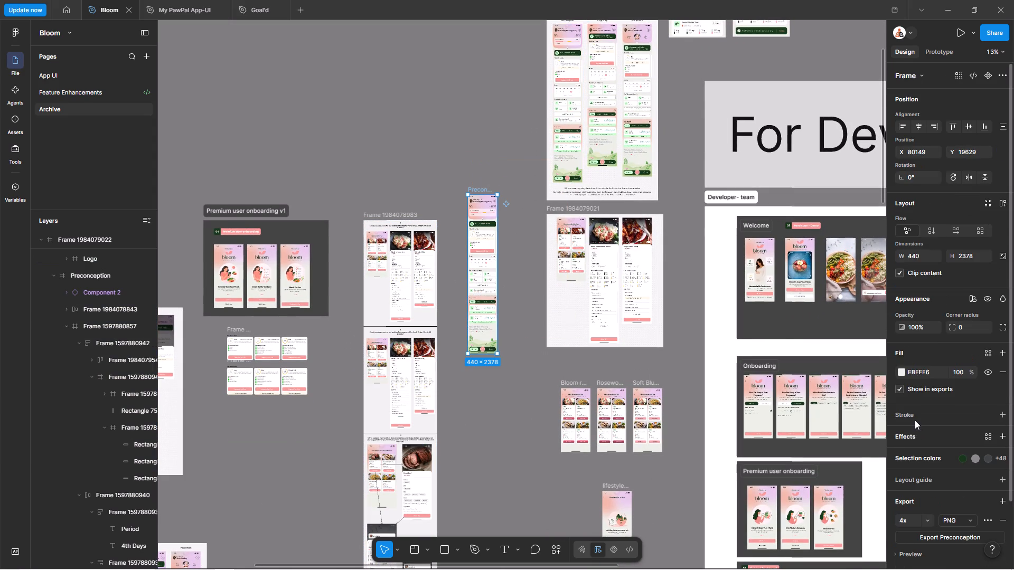
key("k")
left_click(922, 337)
left_click(922, 328)
key("ctrl+v")
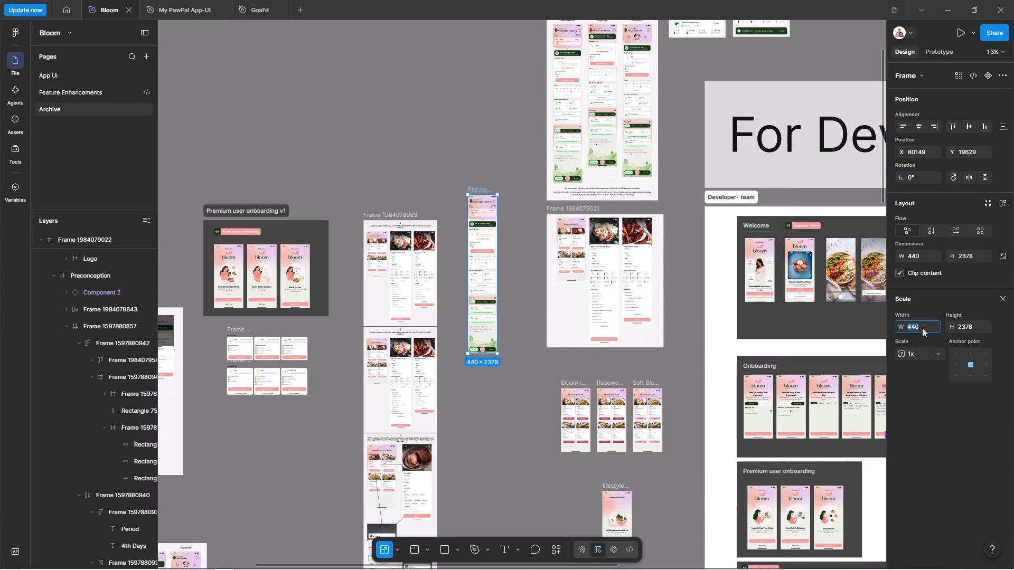
key("Return")
Replace the Recommended For You screen in the duplicated section with the scaled Preconception dashboard, removing the copy from the canvas.
key("ctrl+x")
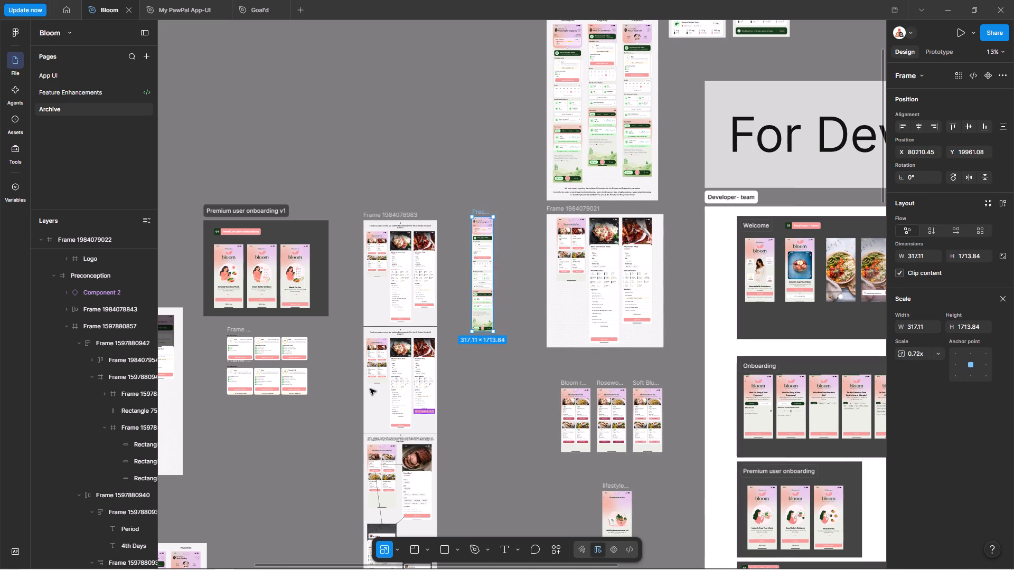
double_click(377, 375)
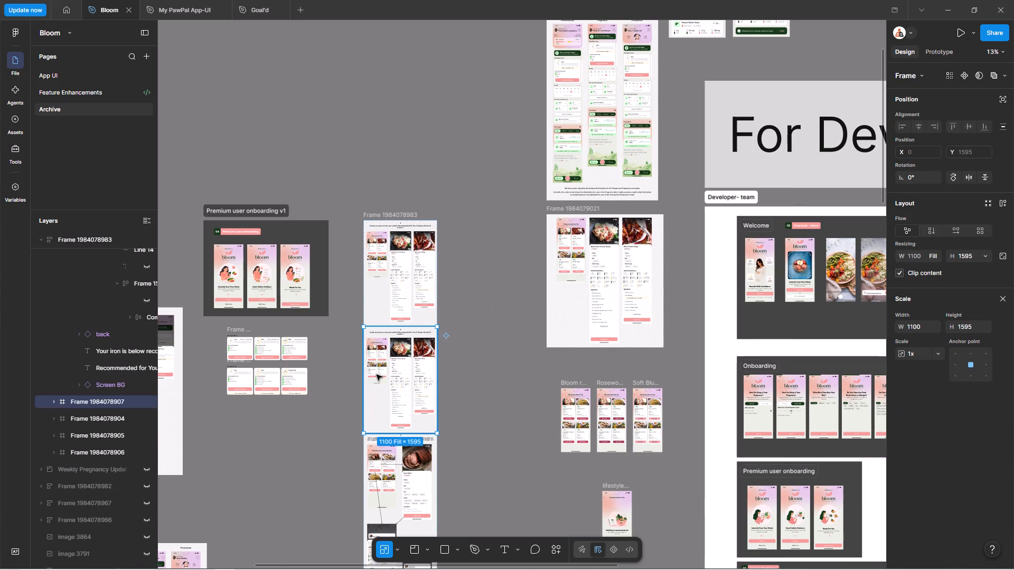
double_click(377, 375)
key("shift+Return")
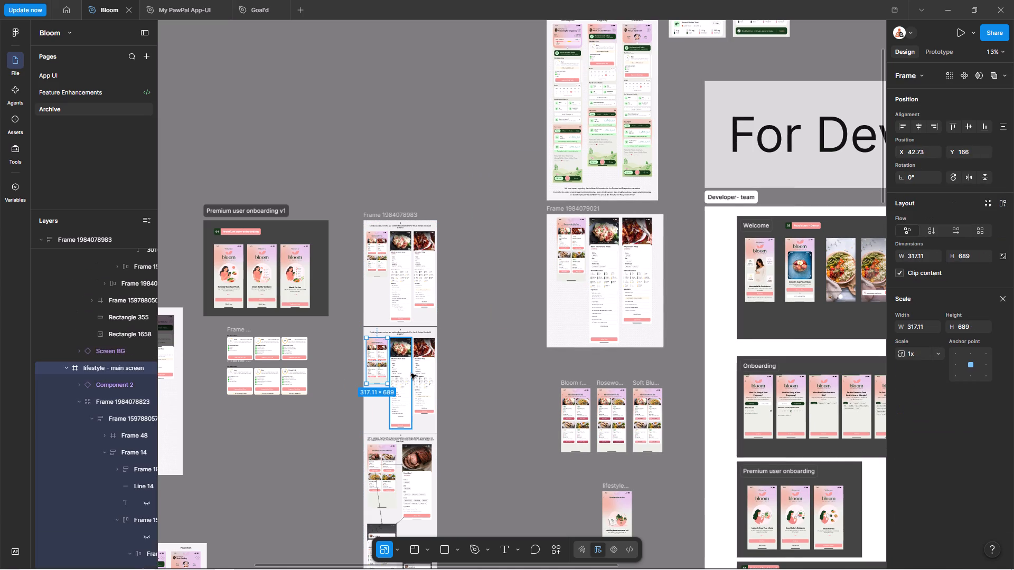
key("shift+Return")
key("ctrl+z")
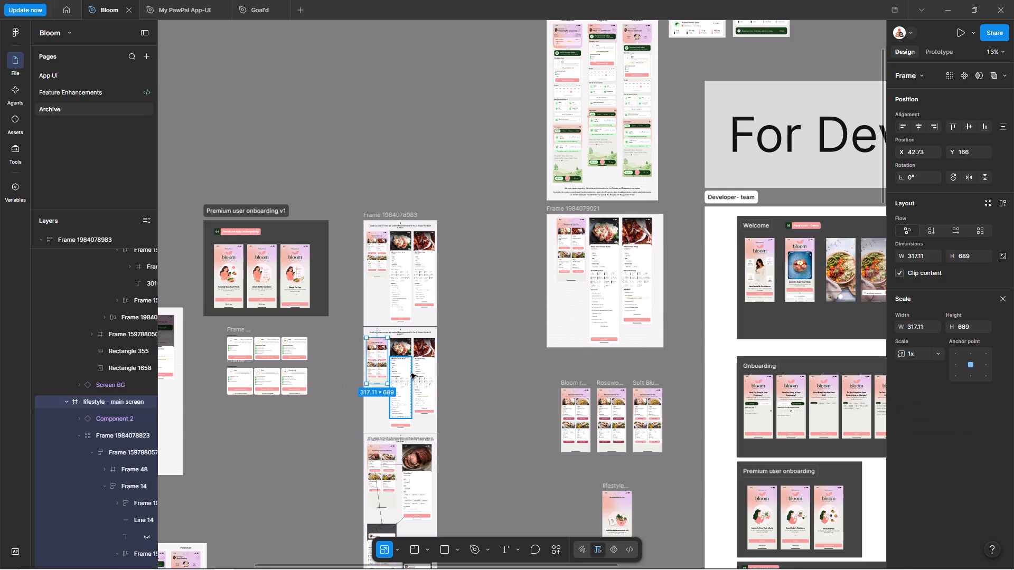
key("ctrl+shift+r")
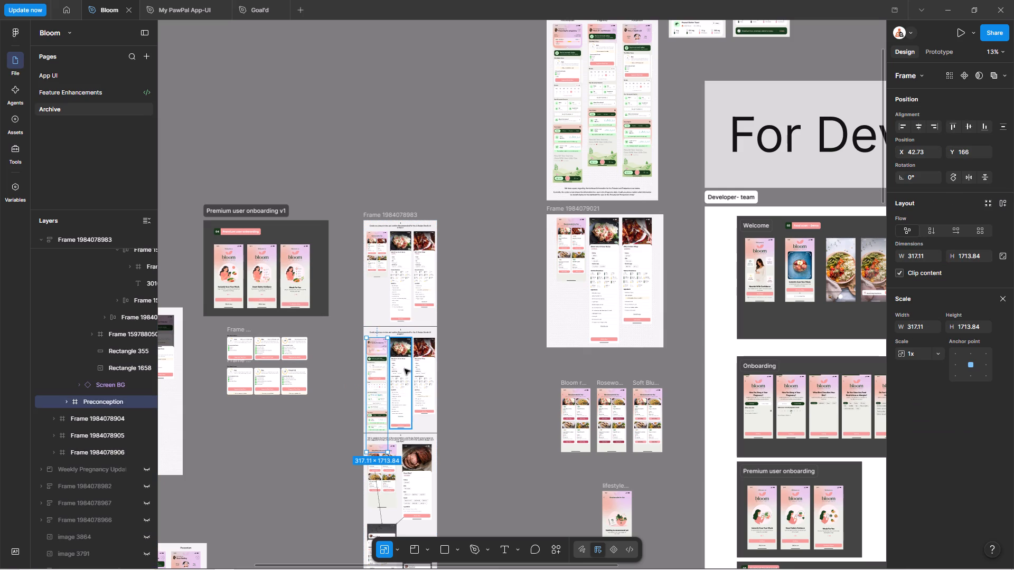
scroll(604, 206, "up", 2)
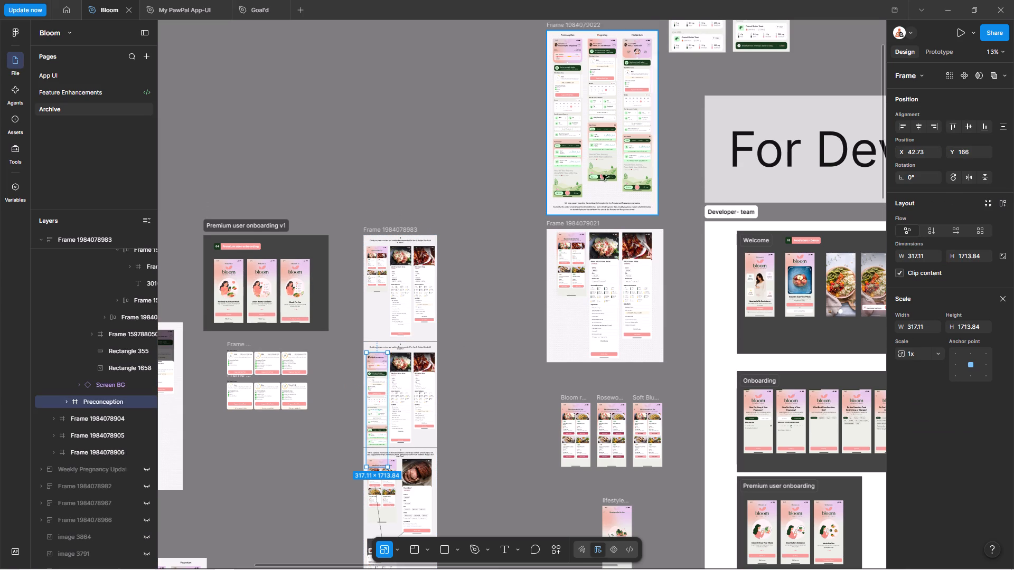
left_click(599, 150)
left_click_drag(610, 118, 511, 344, "alt")
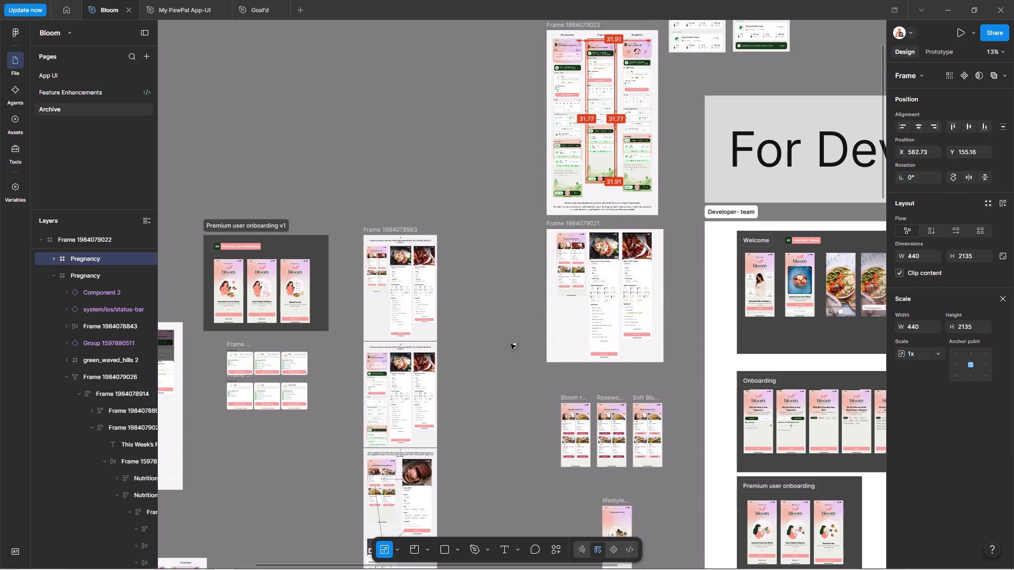
left_click_drag(511, 344, 501, 361, "alt")
key("k")
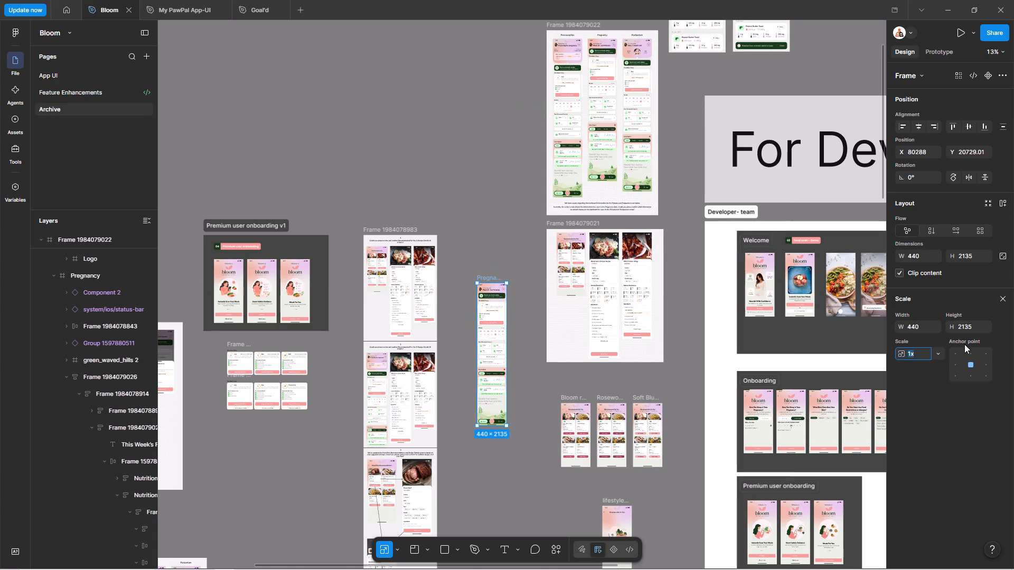
left_click(926, 328)
key("ctrl+v")
key("ctrl+z")
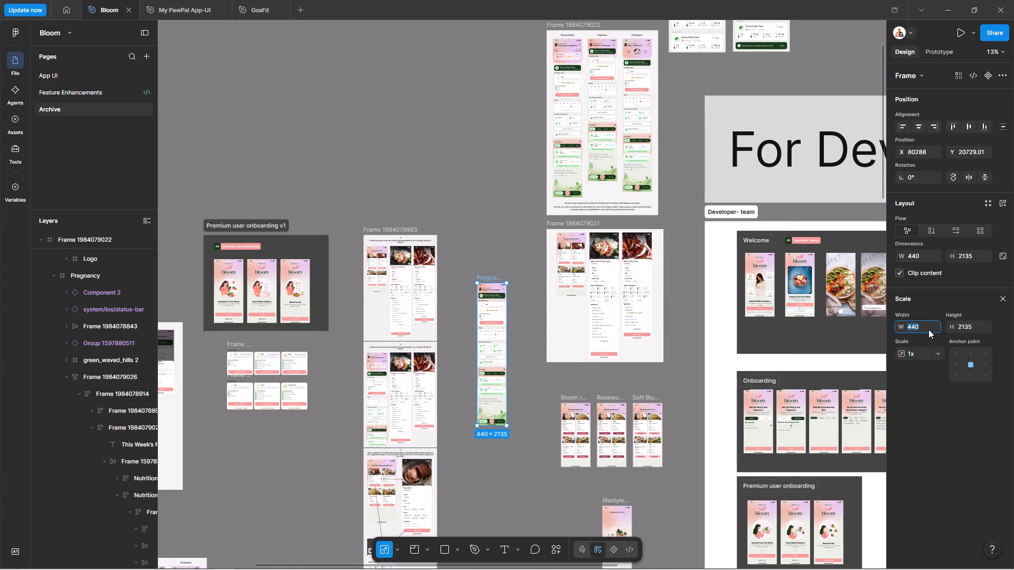
key("super+v")
left_click(931, 422)
key("ctrl+v")
key("Return")
Replace the Baked Salsa Chicken recipe screen in the duplicated section with the scaled Pregnancy dashboard, removing the copy from the canvas.
key("ctrl+x")
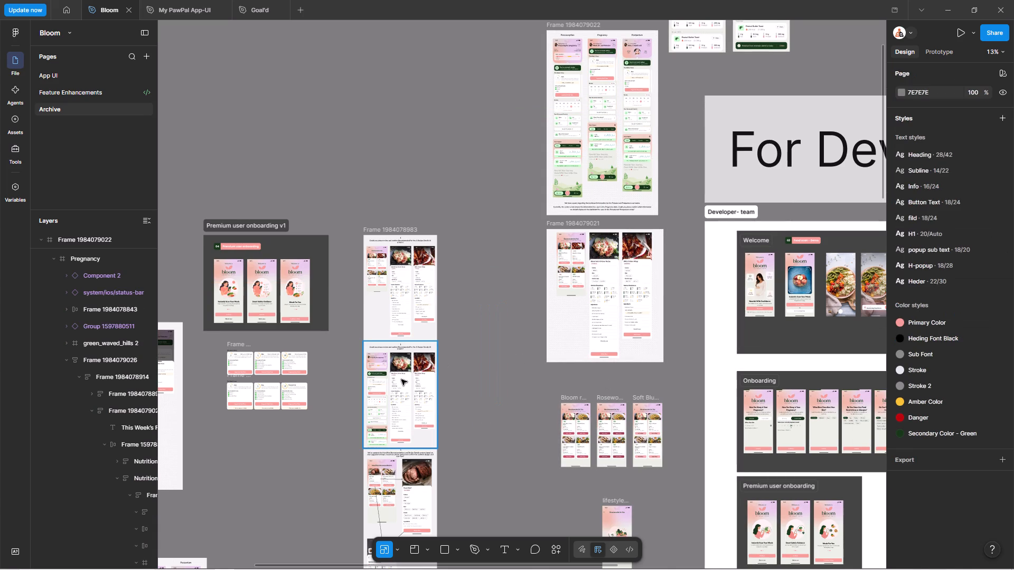
double_click(401, 379)
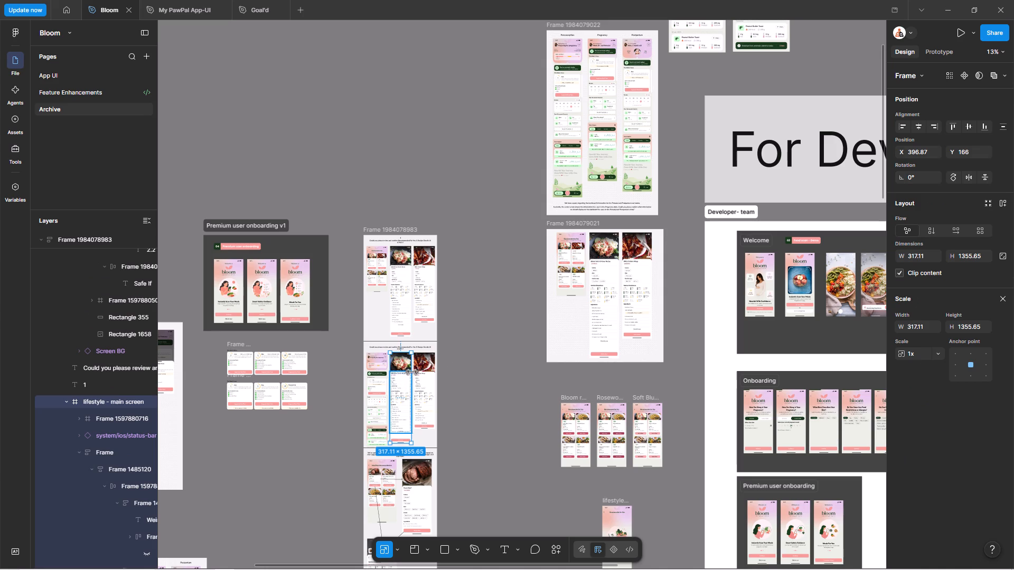
key("ctrl+shift+r")
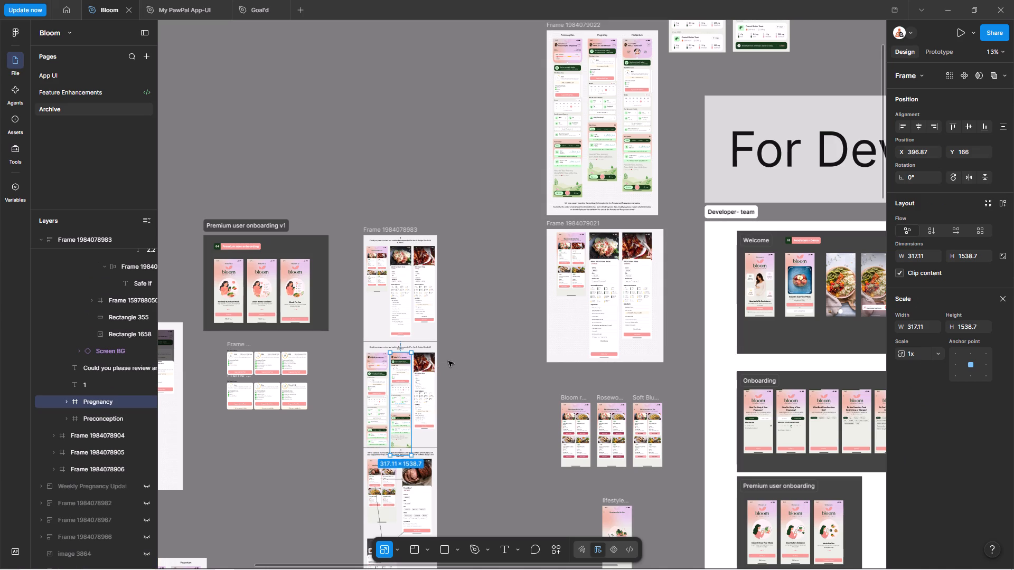
left_click(647, 85)
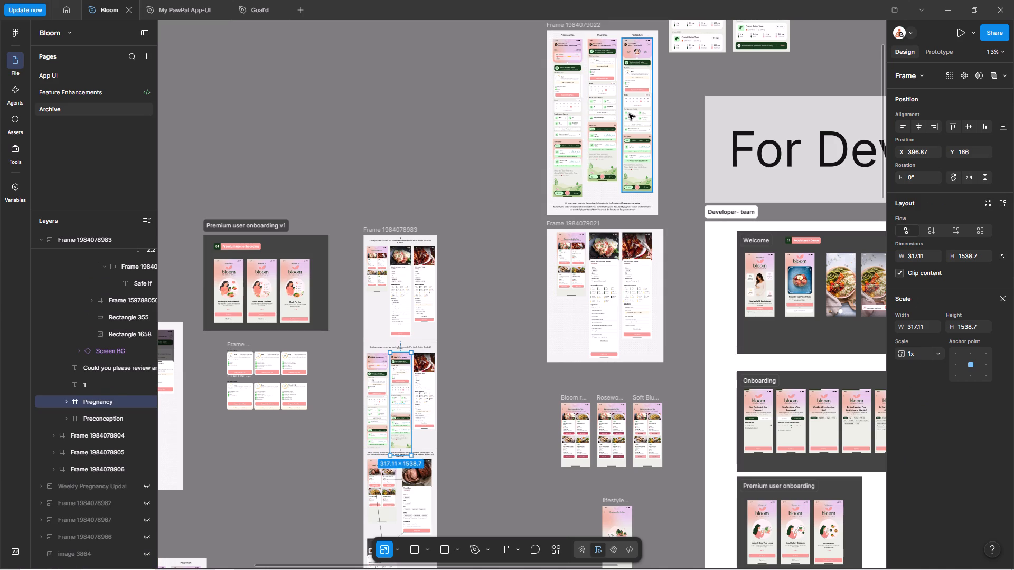
left_click_drag(639, 92, 507, 346, "alt")
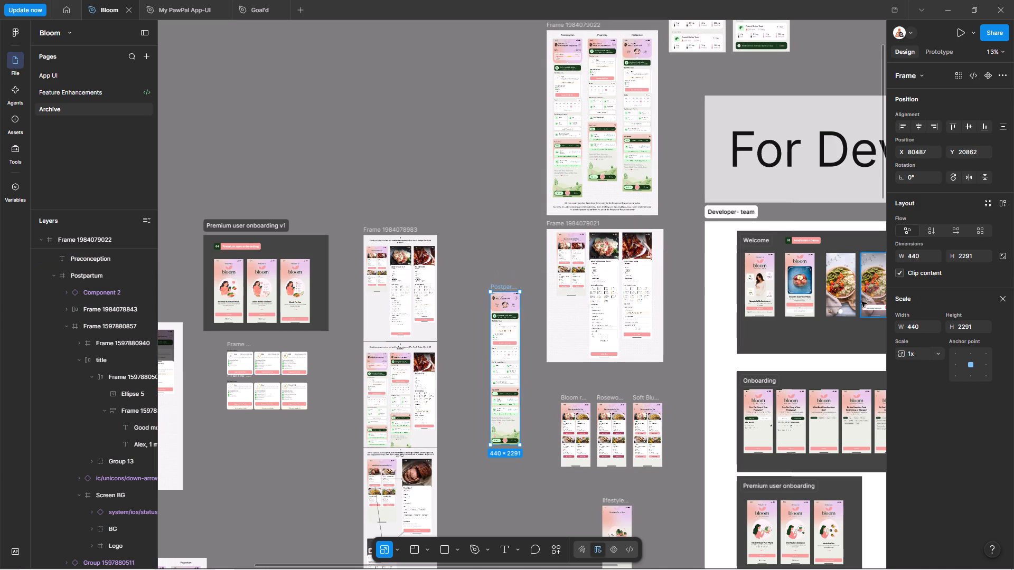
left_click(919, 329)
key("super+v")
left_click(908, 458)
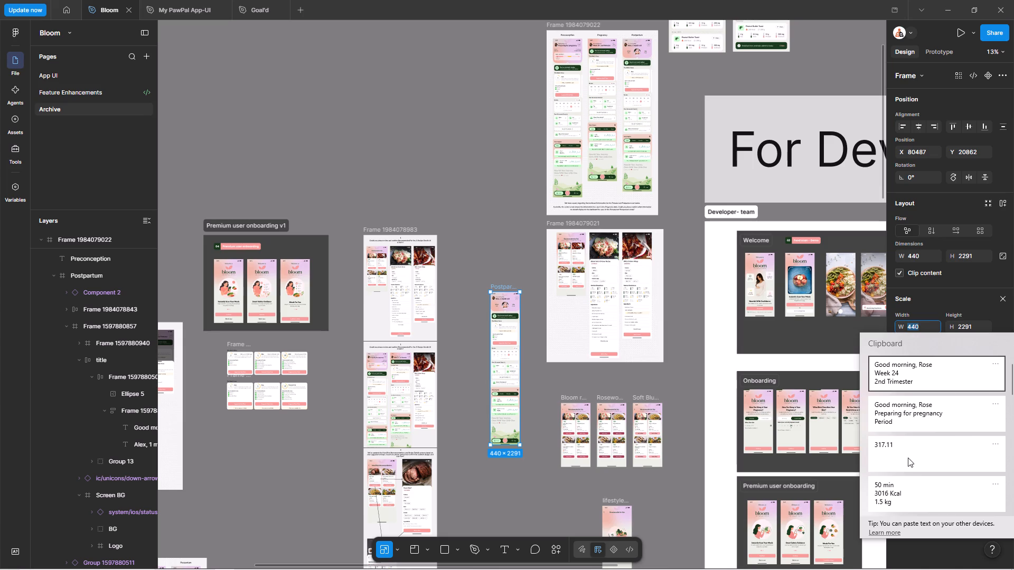
key("ctrl+v")
left_click(502, 237)
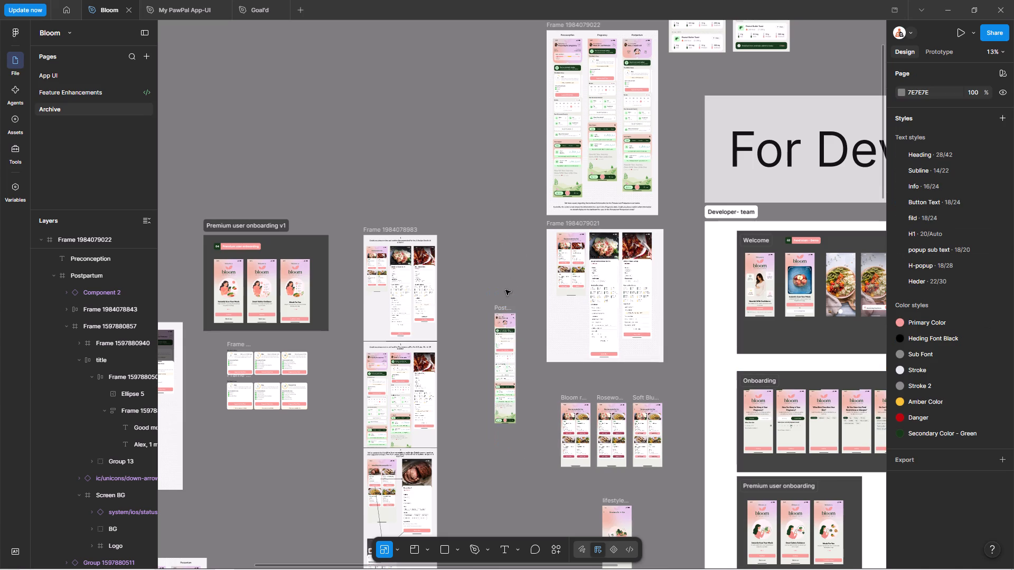
Replace the BBQ Chicken Wings recipe screen in the duplicated section with the scaled Postpartum dashboard, removing the copy from the canvas.
left_click(496, 306)
key("ctrl+x")
scroll(427, 405, "up", 12, "ctrl")
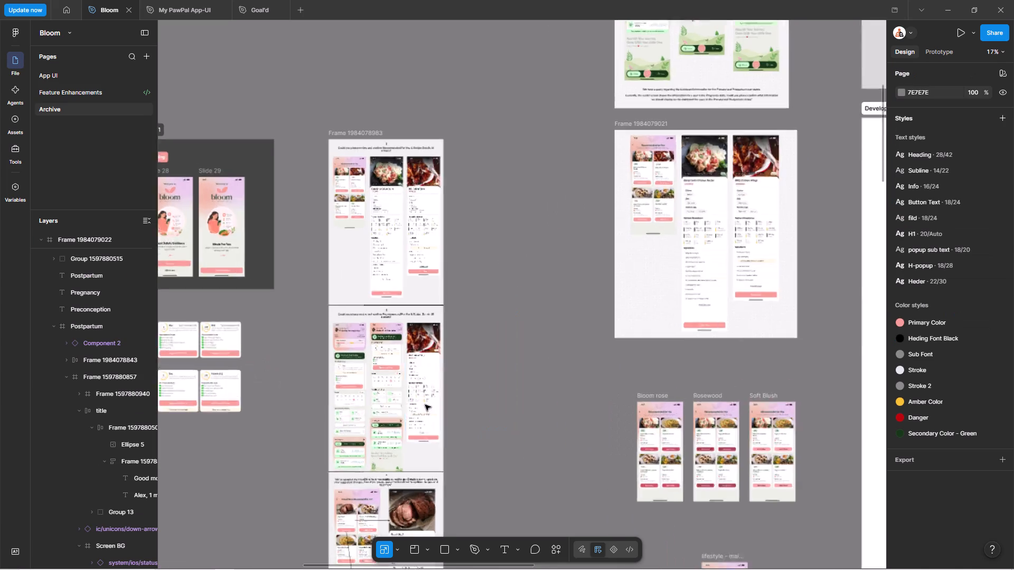
double_click(424, 350)
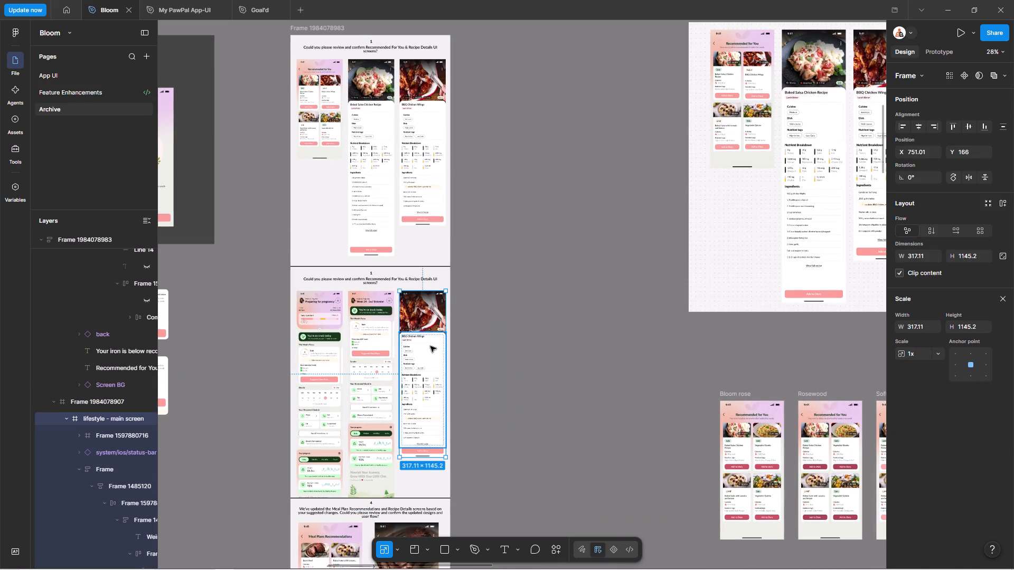
key("ctrl+shift+r")
left_click(513, 343)
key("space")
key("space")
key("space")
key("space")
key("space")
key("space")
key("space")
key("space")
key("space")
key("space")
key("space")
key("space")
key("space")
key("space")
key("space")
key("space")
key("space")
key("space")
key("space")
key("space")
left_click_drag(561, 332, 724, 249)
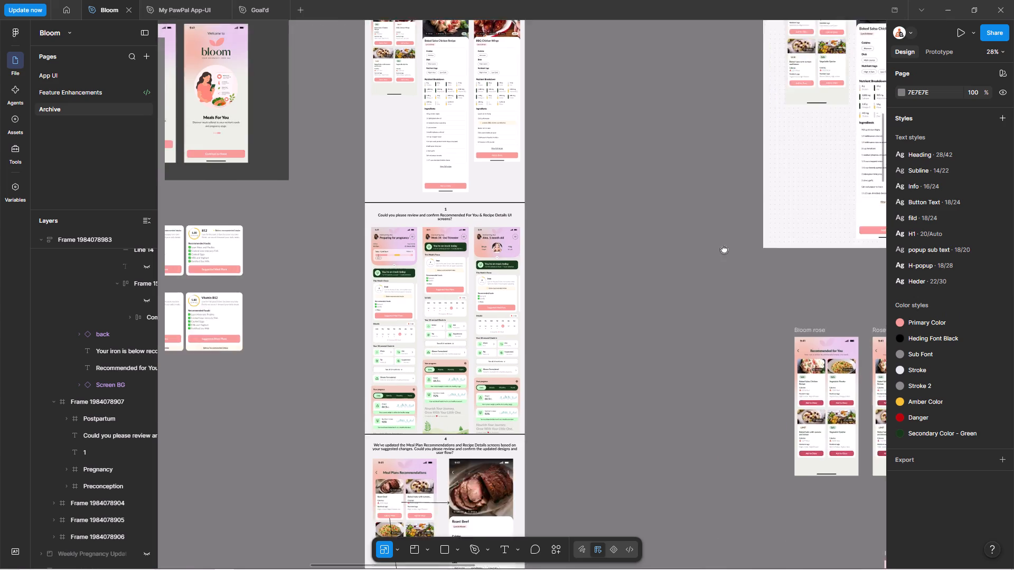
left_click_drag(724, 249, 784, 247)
Switch to Chrome and search for "ind vs nz" in a new incognito window.
key("alt+Tab")
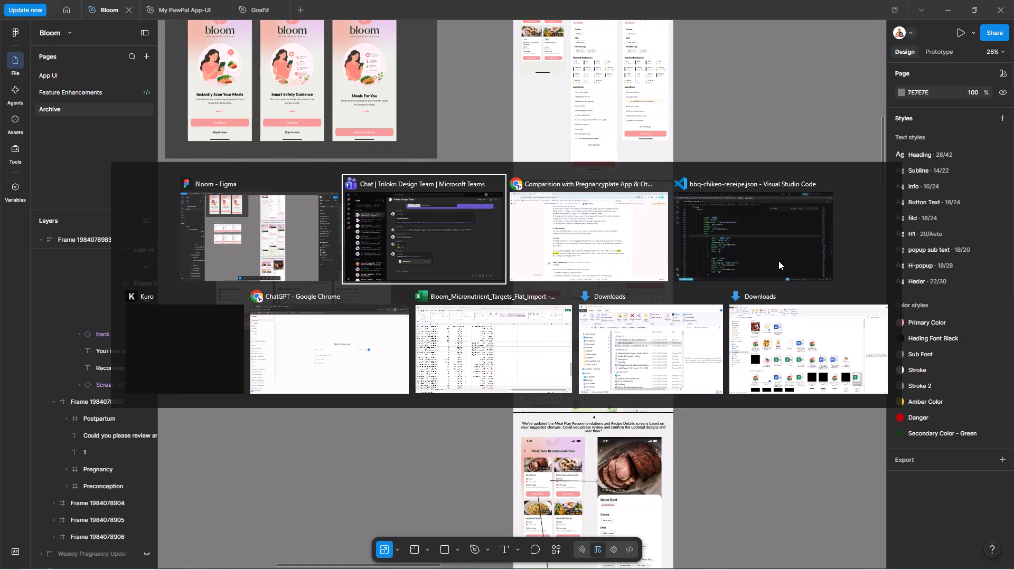
key("alt+Tab")
key("ctrl+shift+n")
type("ind vs")
key("space")
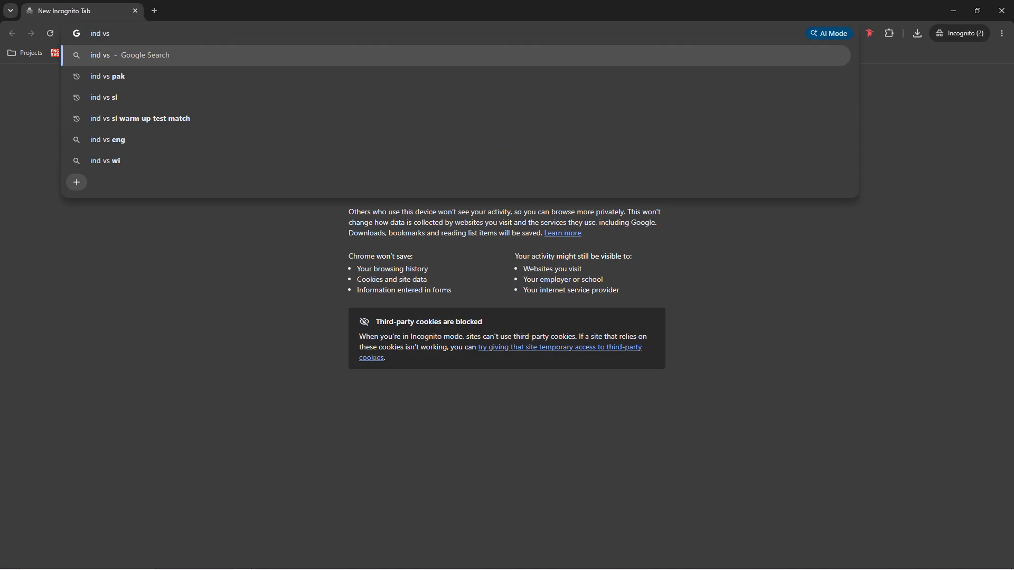
type("nz")
key("Return")
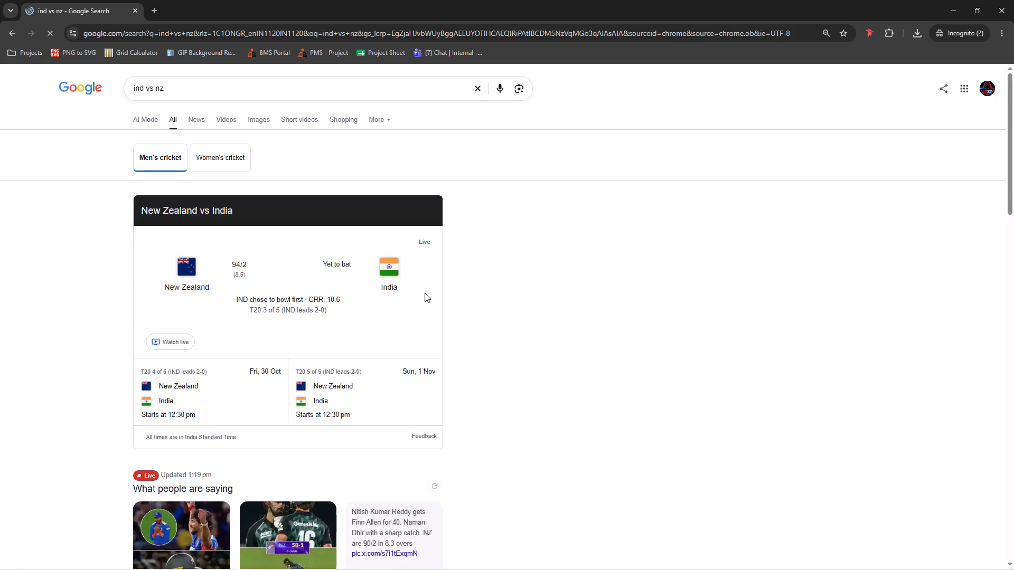
Open the New Zealand vs India match scorecard and view India's line-up.
left_click(339, 280)
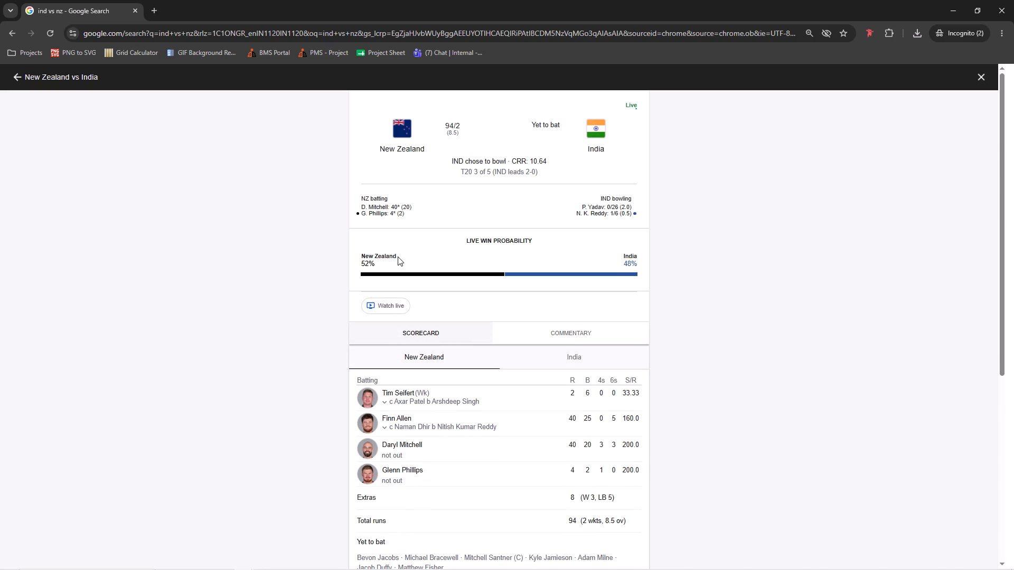
left_click(583, 355)
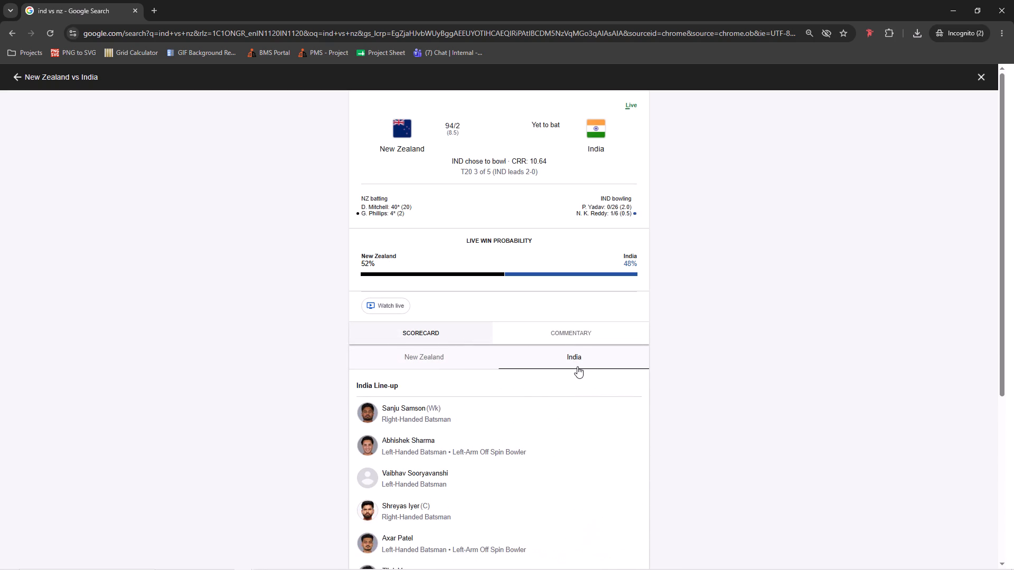
View India's full line-up and New Zealand's batting scorecard in the match details.
scroll(577, 369, "down", 13)
scroll(582, 387, "up", 5)
left_click(434, 353)
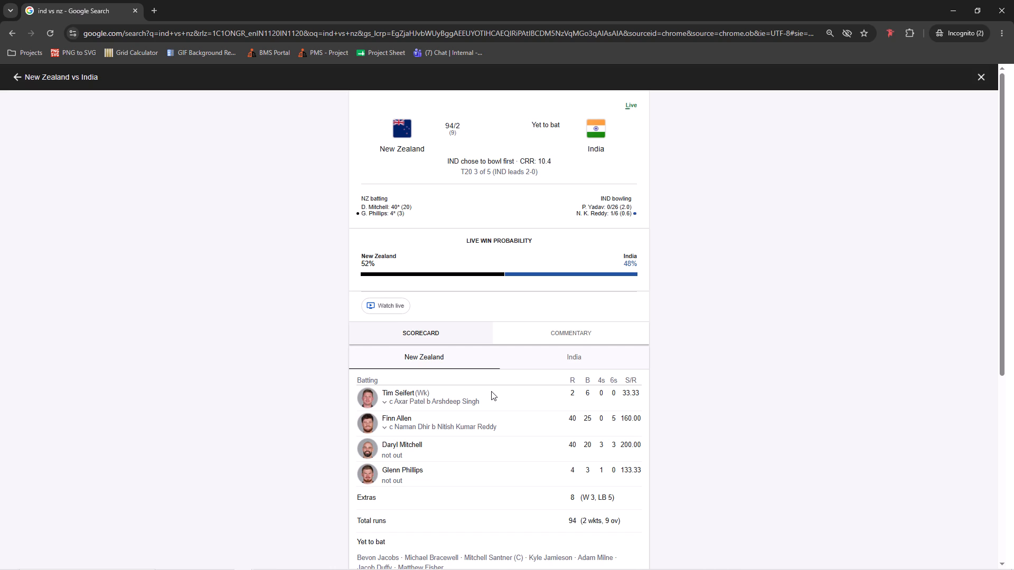
key("alt+Tab")
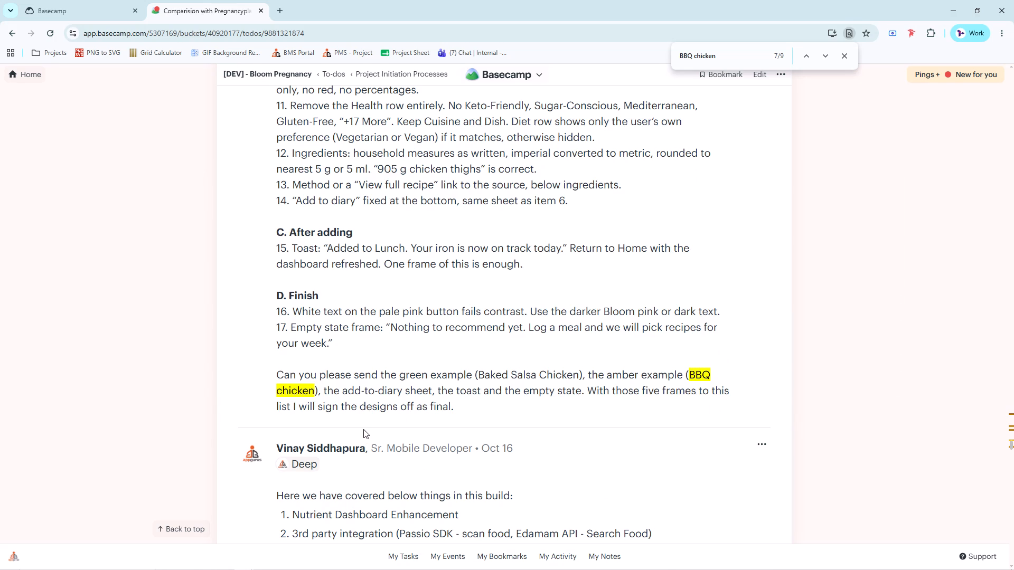
key("alt+Tab")
key("alt+Tab")
scroll(399, 280, "down", 11, "ctrl")
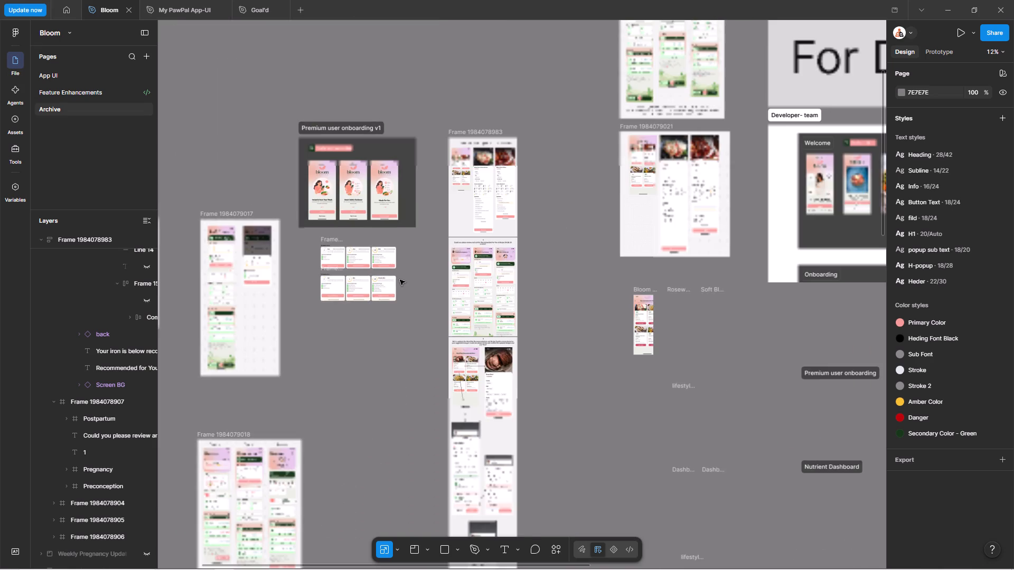
scroll(497, 326, "up", 10, "ctrl")
left_click(471, 238)
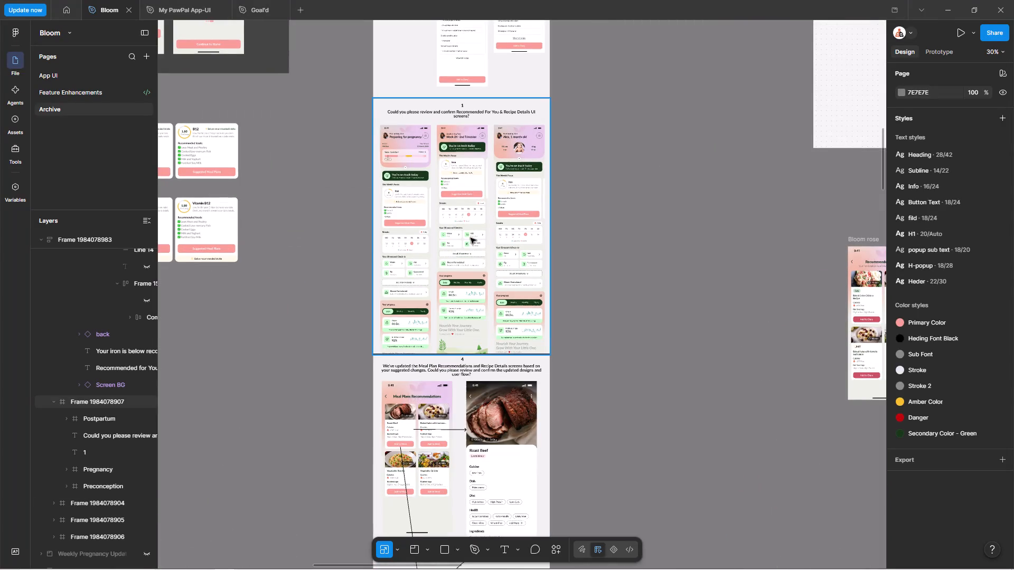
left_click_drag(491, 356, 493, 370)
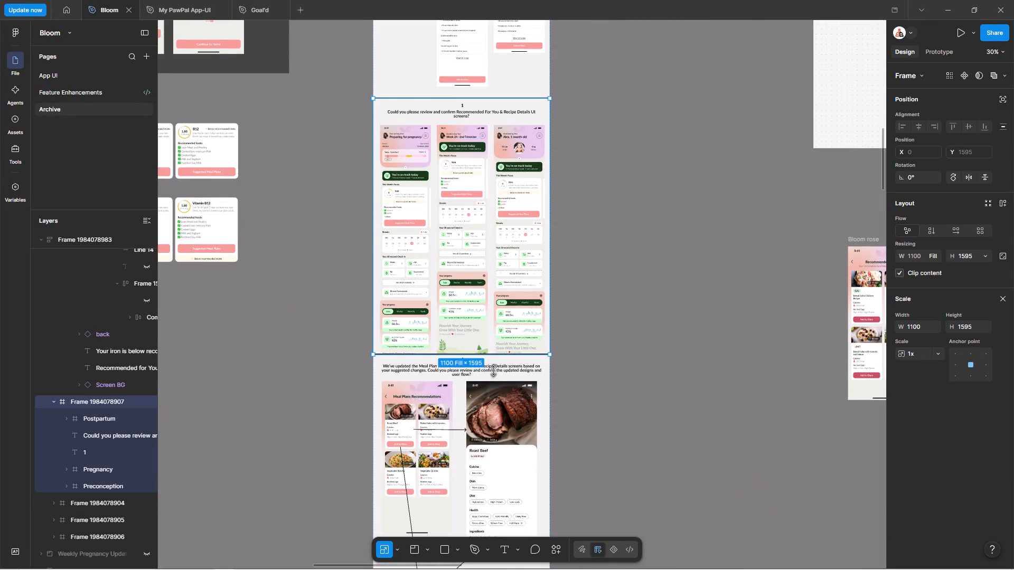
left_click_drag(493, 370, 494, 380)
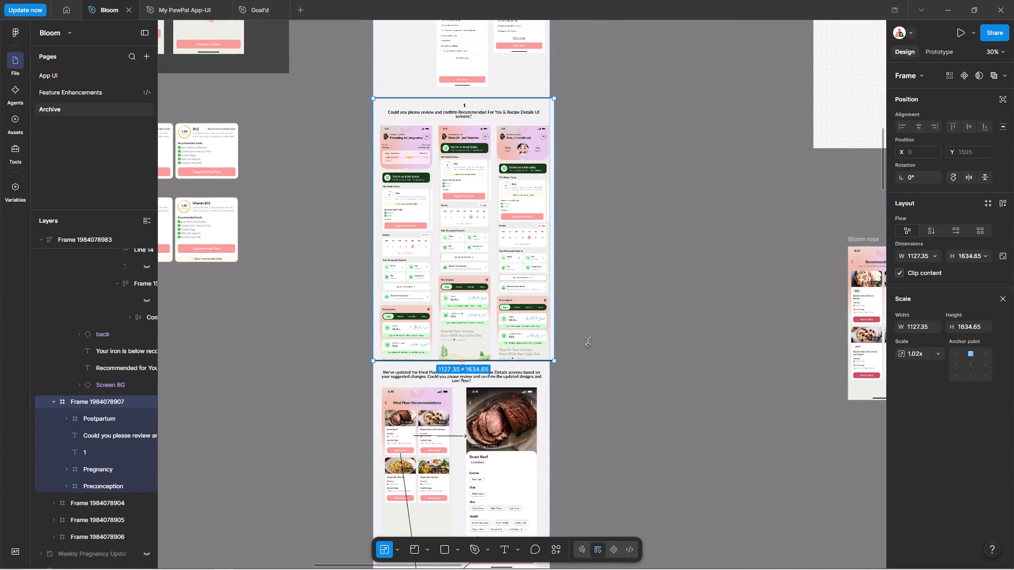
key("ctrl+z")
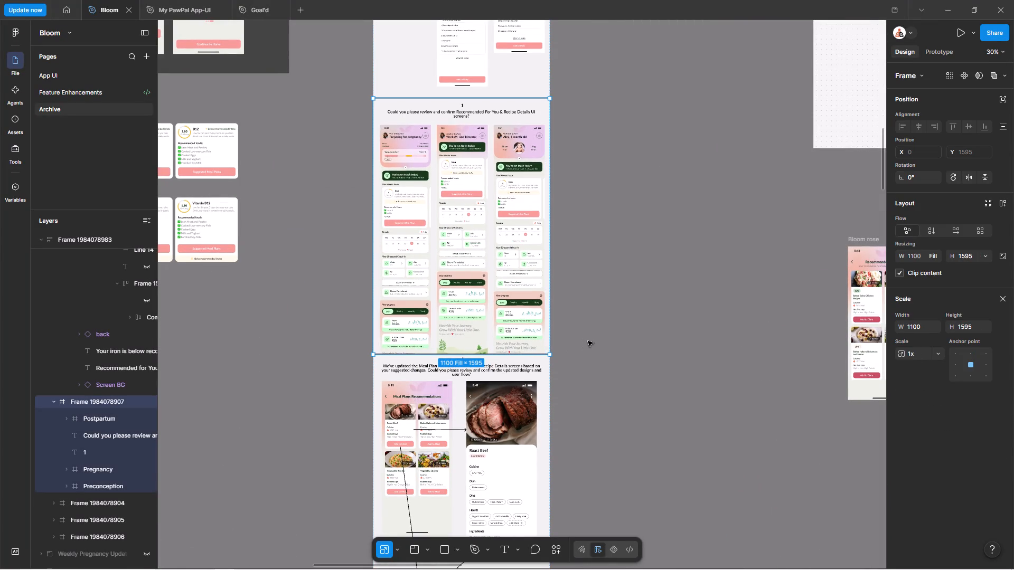
Extend the bottom of the three-dashboard section to a height of 2001 without scaling its contents.
key("v")
left_click_drag(504, 354, 509, 408)
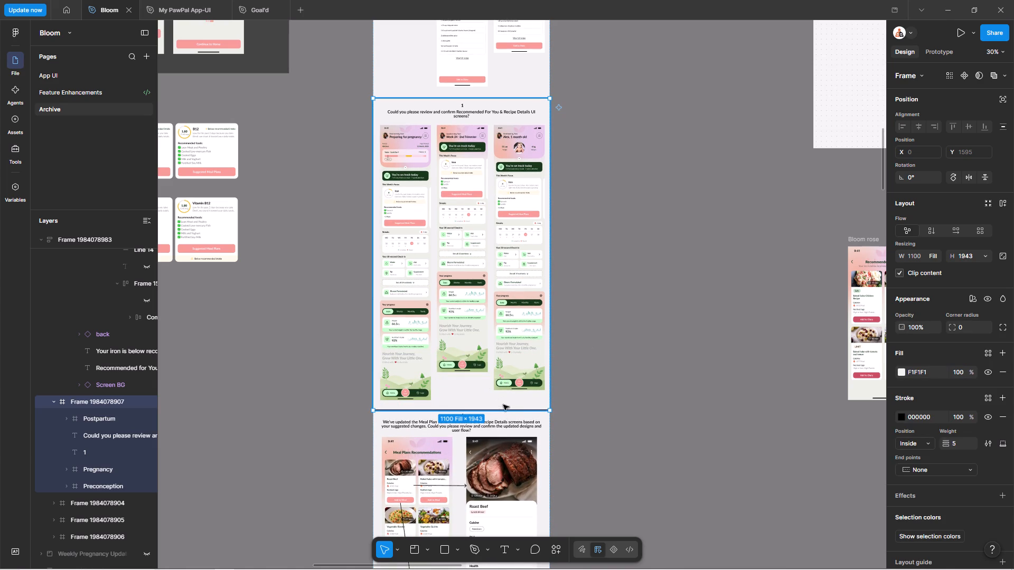
left_click_drag(505, 408, 508, 420)
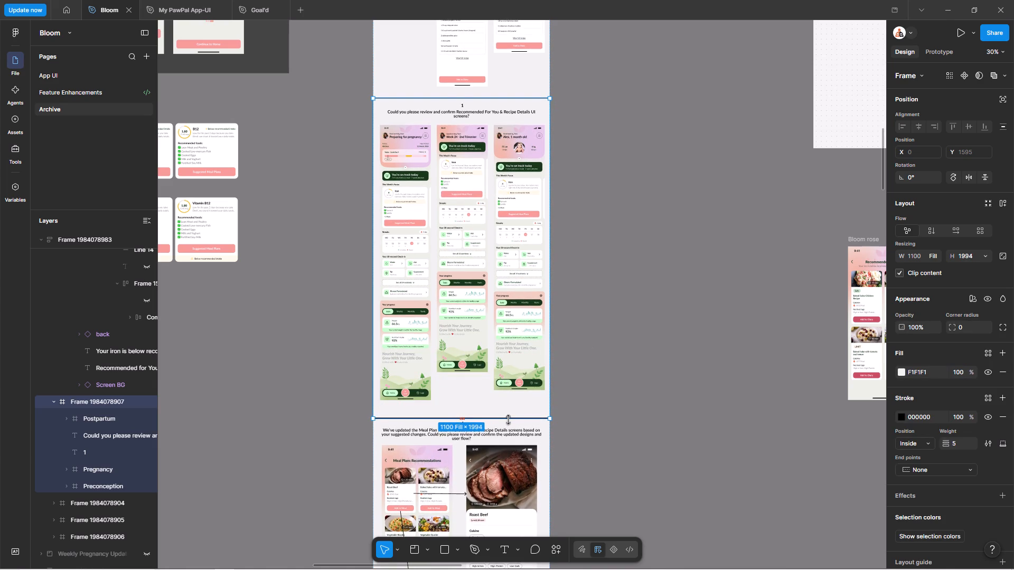
left_click_drag(508, 420, 508, 421)
Move the Preconception, Pregnancy and Postpartum dashboards down together to Y 236 within the section.
left_click(406, 274)
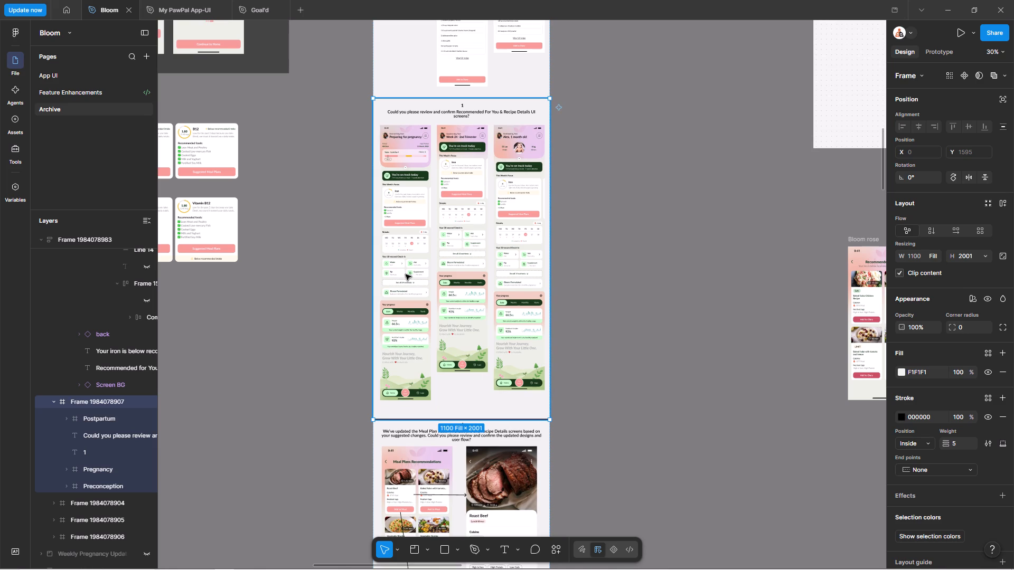
double_click(406, 272)
left_click(446, 256, "shift")
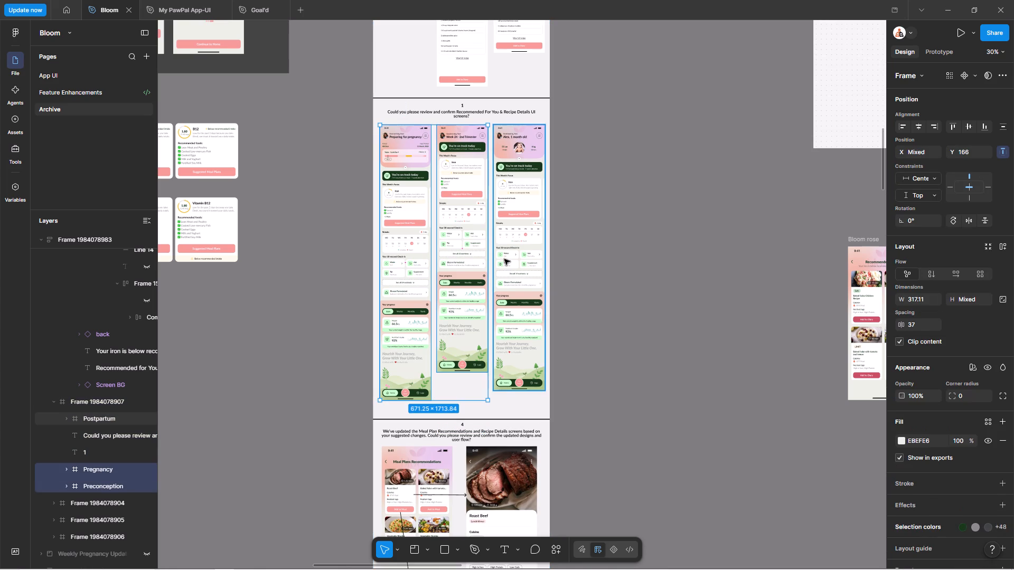
left_click(504, 259, "shift")
key("shift+Down")
key("shift+Down")
key("shift+Down")
key("shift+Down")
key("shift+Down")
key("shift+Down")
key("shift+Down")
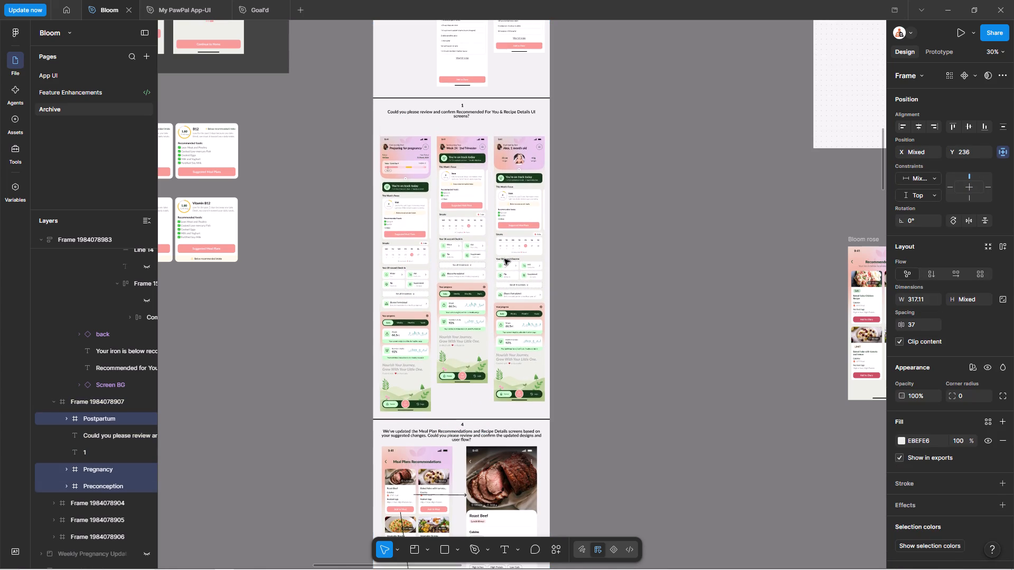
left_click(632, 230)
scroll(637, 214, "down", 3, "ctrl")
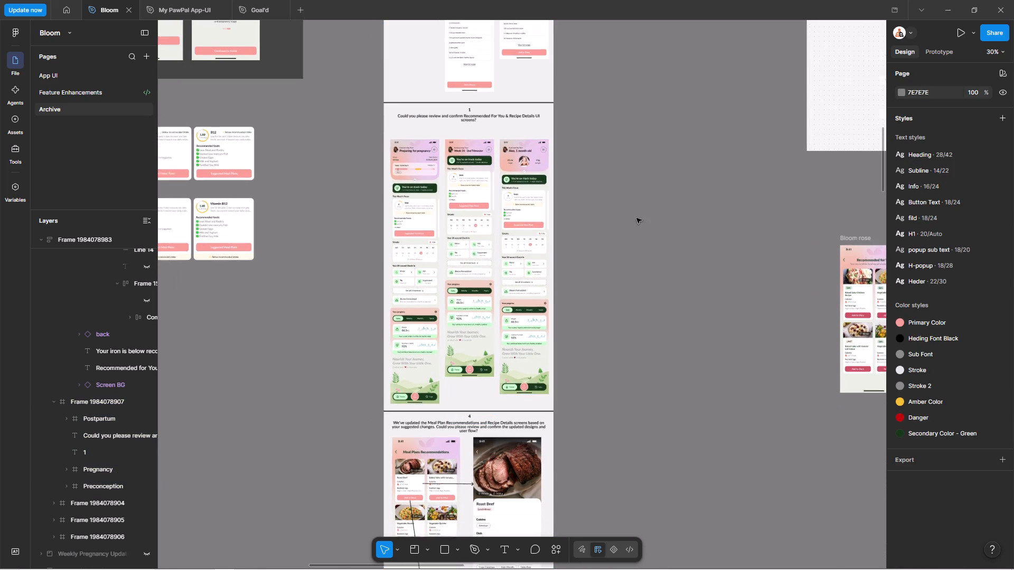
key("space")
key("space")
key("space")
key("space")
key("space")
key("space")
key("space")
key("space")
key("space")
key("space")
key("space")
key("space")
key("space")
key("space")
key("space")
key("space")
key("space")
key("space")
key("space")
key("space")
left_click_drag(650, 177, 450, 319)
left_click_drag(513, 236, 447, 283)
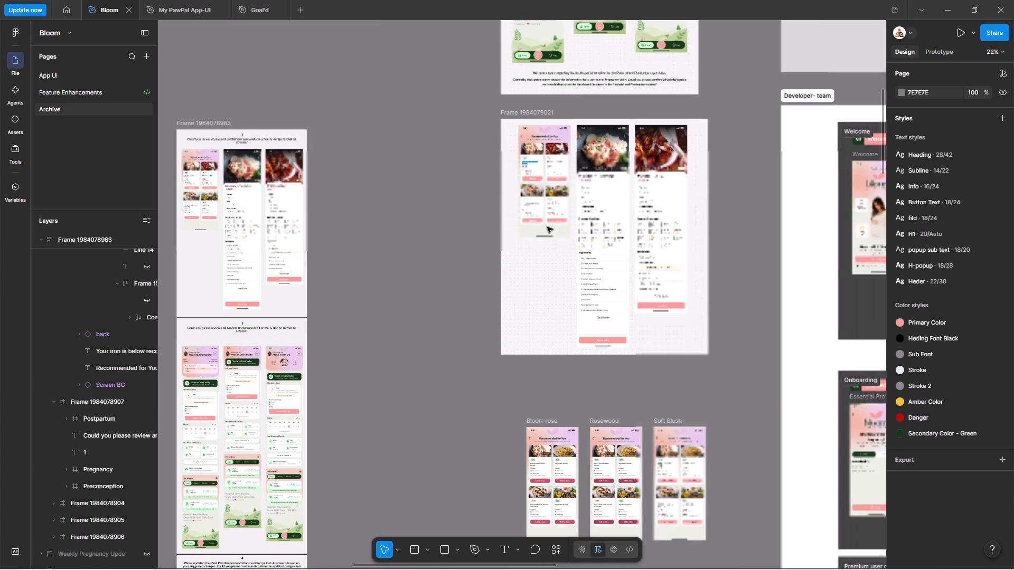
key("space")
key("space")
key("space")
key("space")
key("space")
key("space")
key("space")
key("space")
key("space")
key("space")
key("space")
key("space")
key("space")
key("space")
key("space")
key("space")
key("space")
key("space")
key("space")
key("space")
left_click_drag(428, 248, 334, 374)
left_click_drag(346, 183, 372, 431)
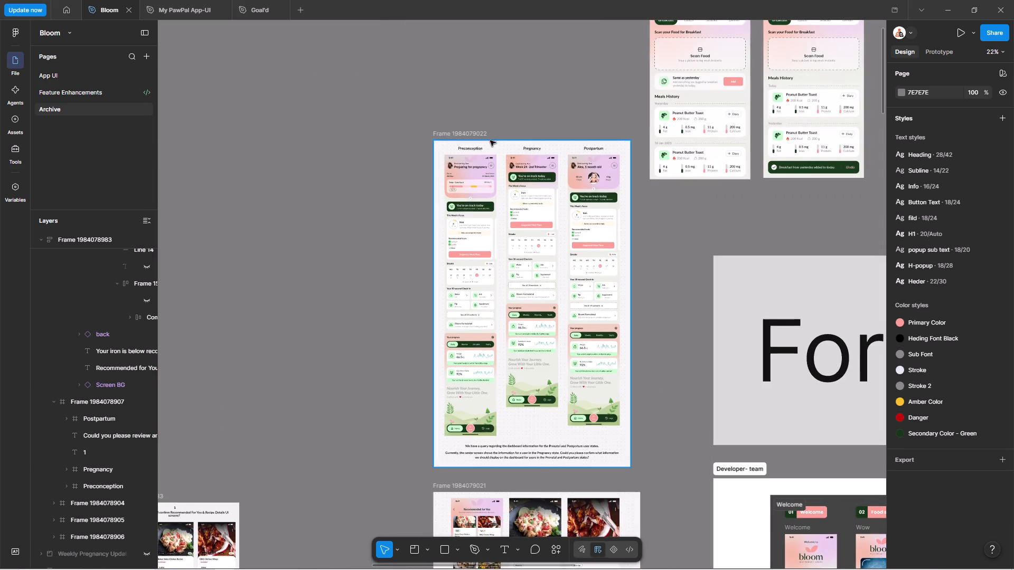
left_click(467, 147, "ctrl")
scroll(567, 132, "down", 16, "ctrl")
key("ctrl+c")
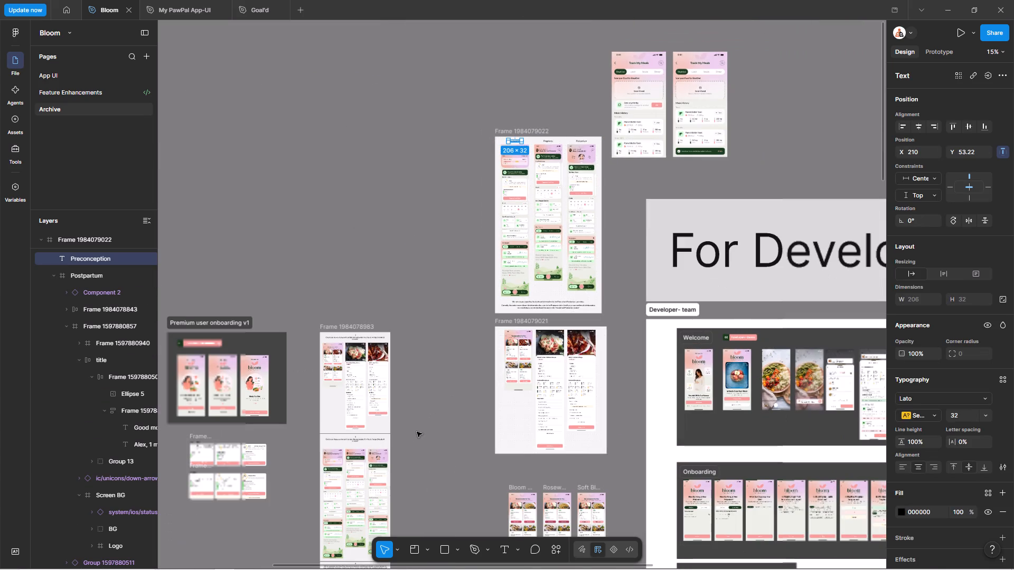
scroll(309, 512, "up", 11, "ctrl")
left_click(343, 371, "ctrl")
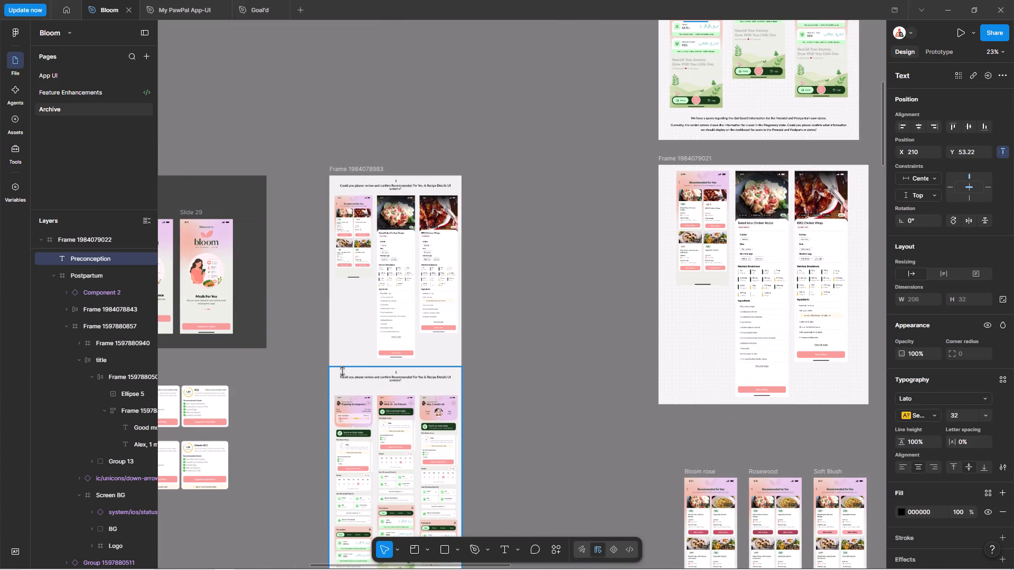
key("ctrl+v")
scroll(354, 380, "up", 7, "ctrl")
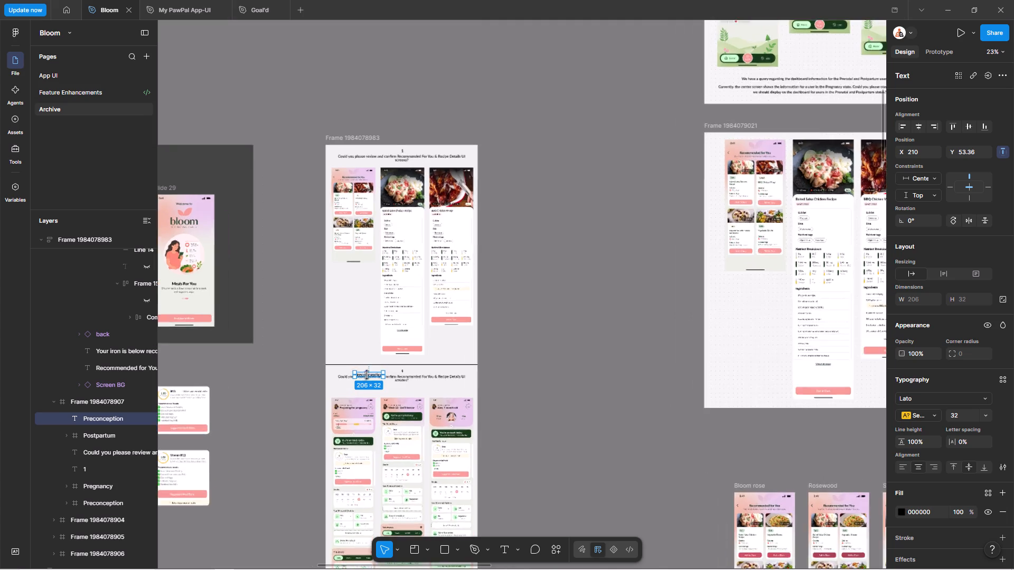
left_click_drag(369, 373, 353, 391)
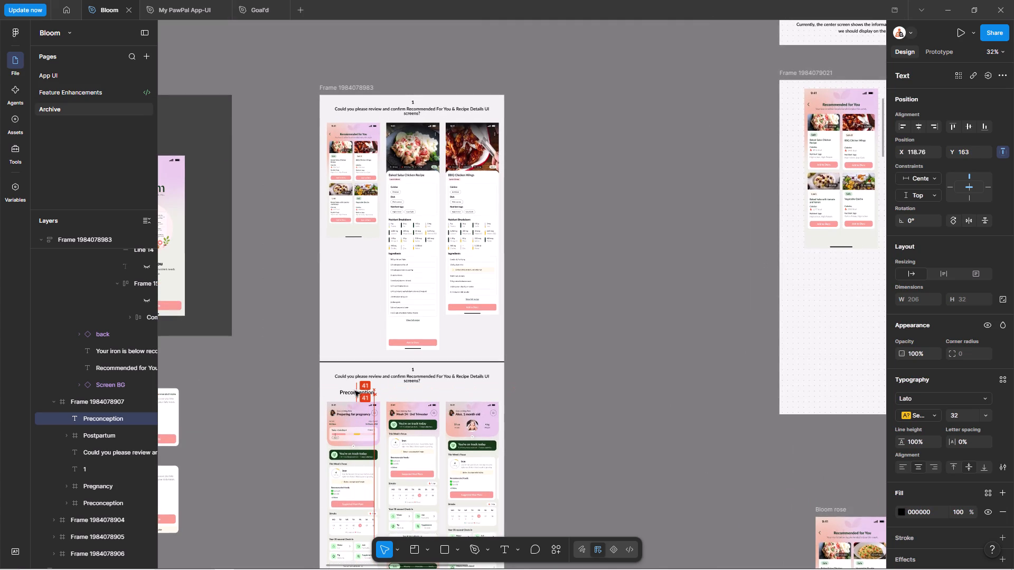
Centre the Preconception heading horizontally over its dashboard and set its text alignment to centre.
left_click(358, 420, "shift")
key("alt+h")
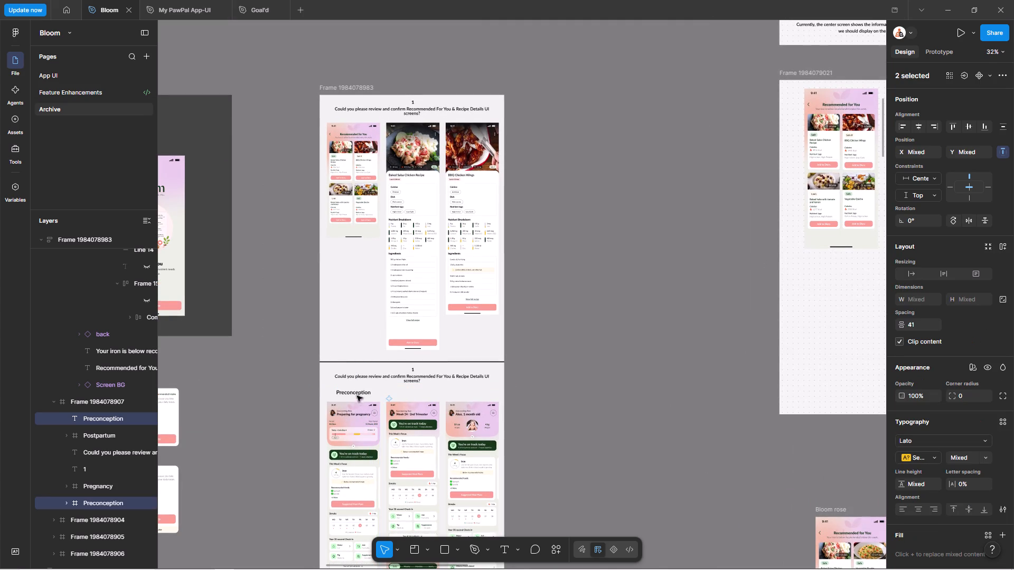
left_click(355, 389)
left_click(354, 393)
left_click(553, 389)
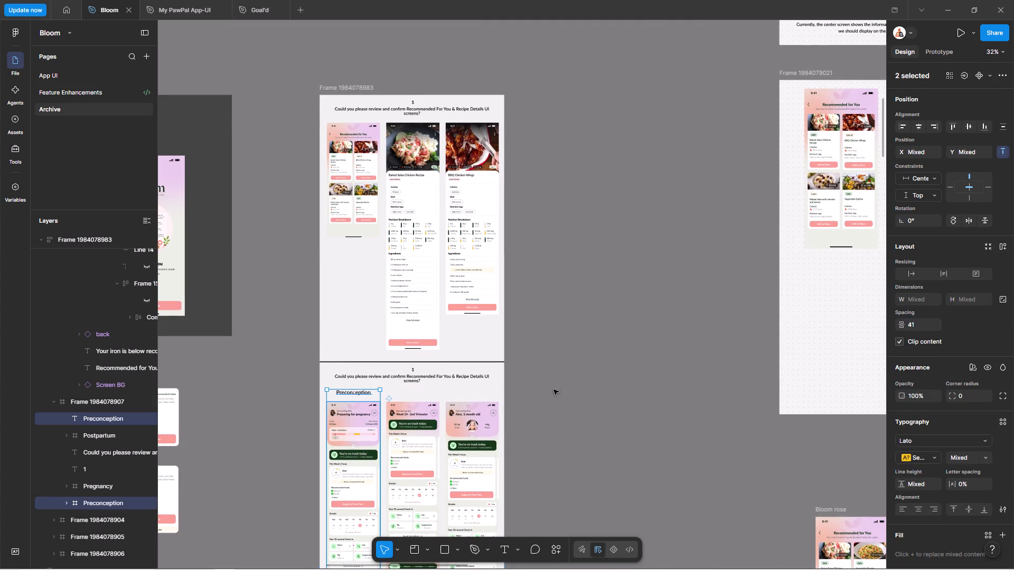
left_click(358, 391, "ctrl")
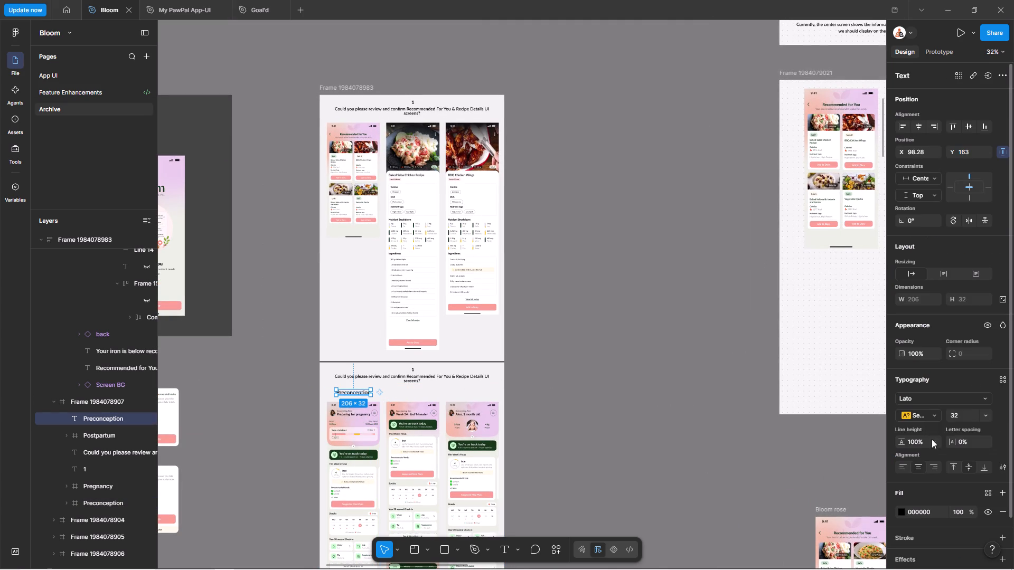
left_click(921, 469)
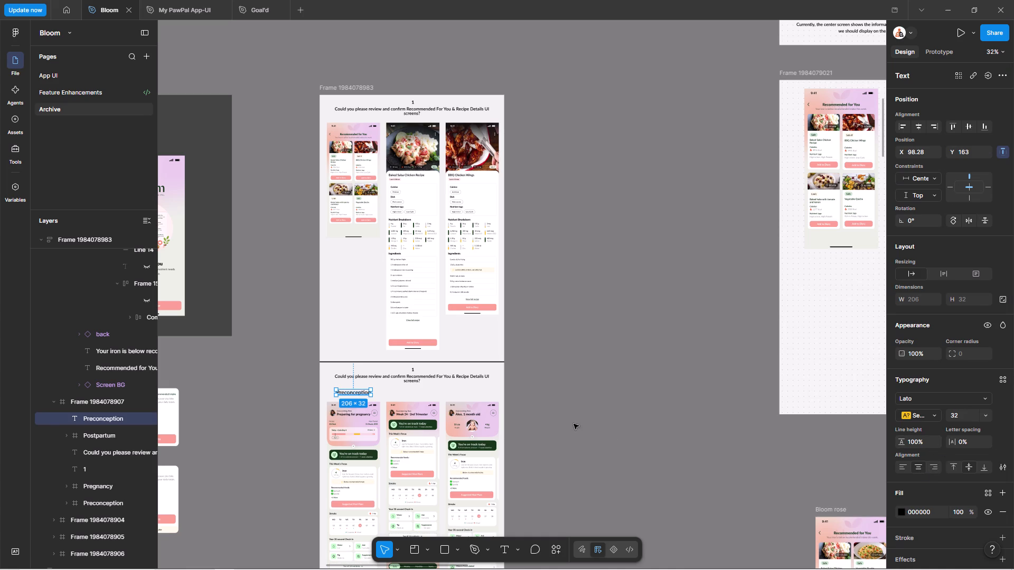
Duplicate the Preconception heading and centre the copy horizontally above the Pregnancy dashboard.
key("ctrl+d")
left_click(414, 407, "shift")
key("alt+h")
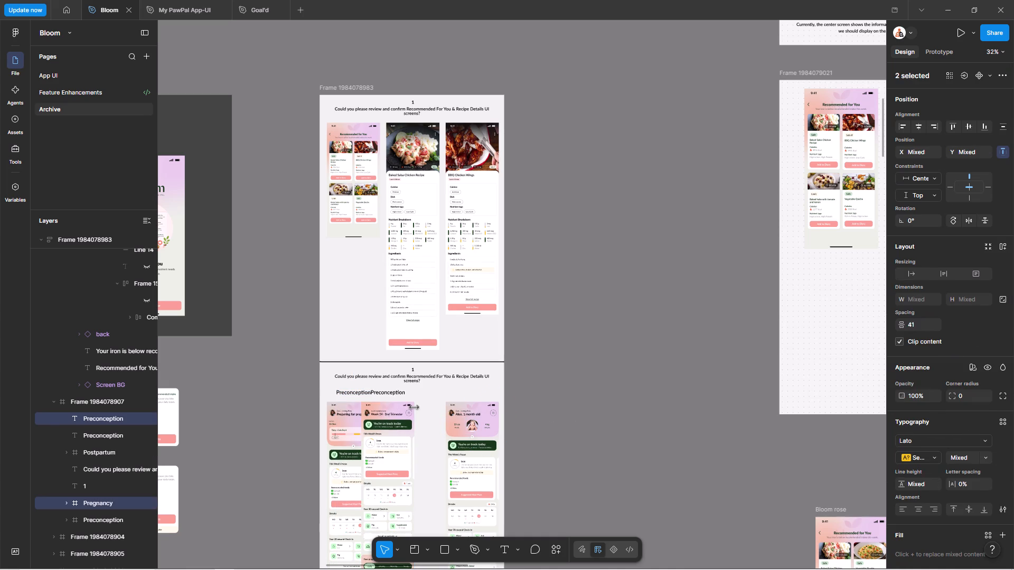
key("ctrl+z")
key("alt+d")
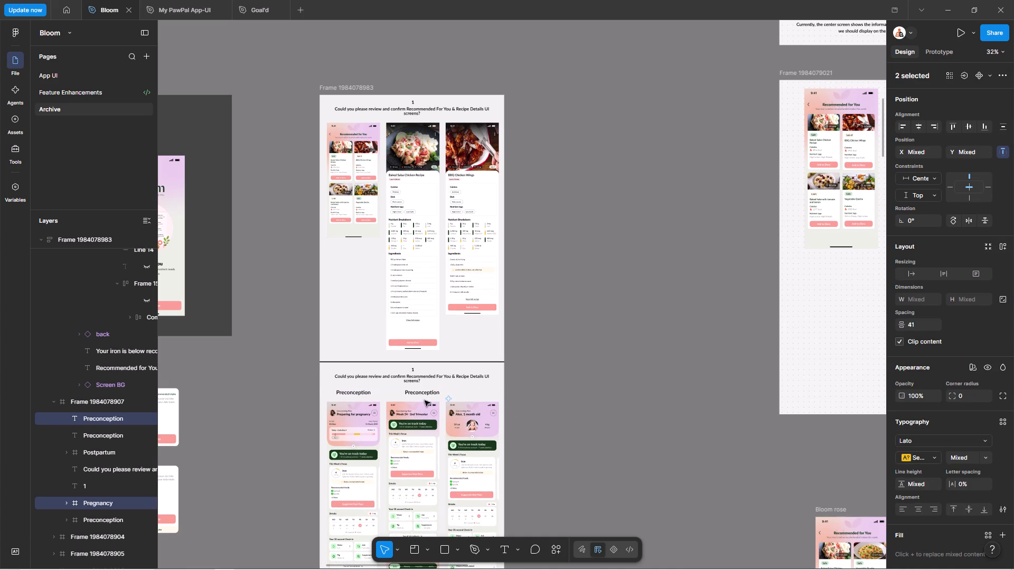
left_click(429, 396)
left_click(416, 420, "shift")
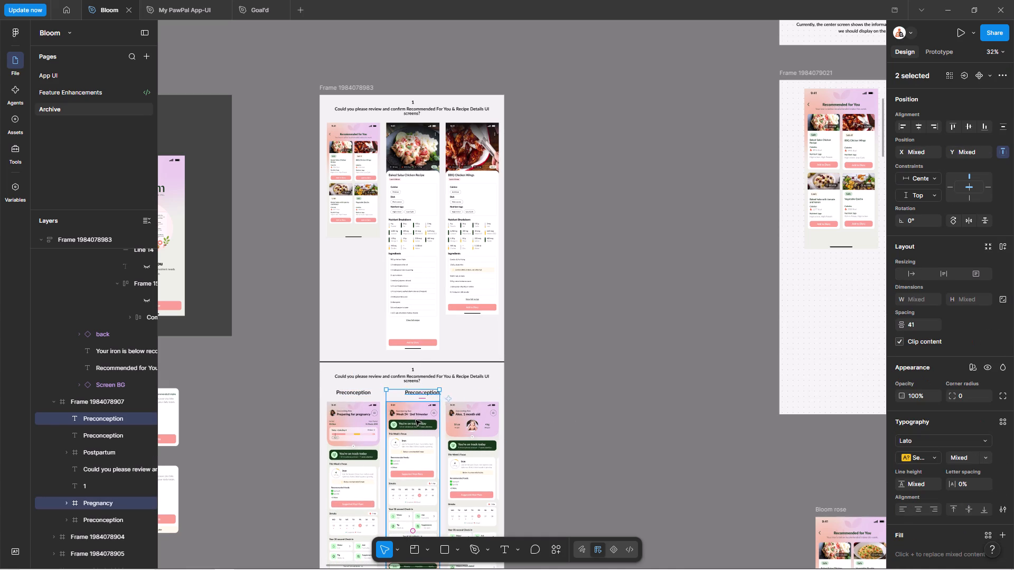
key("alt+h")
left_click(547, 389)
scroll(578, 352, "down", 5, "ctrl")
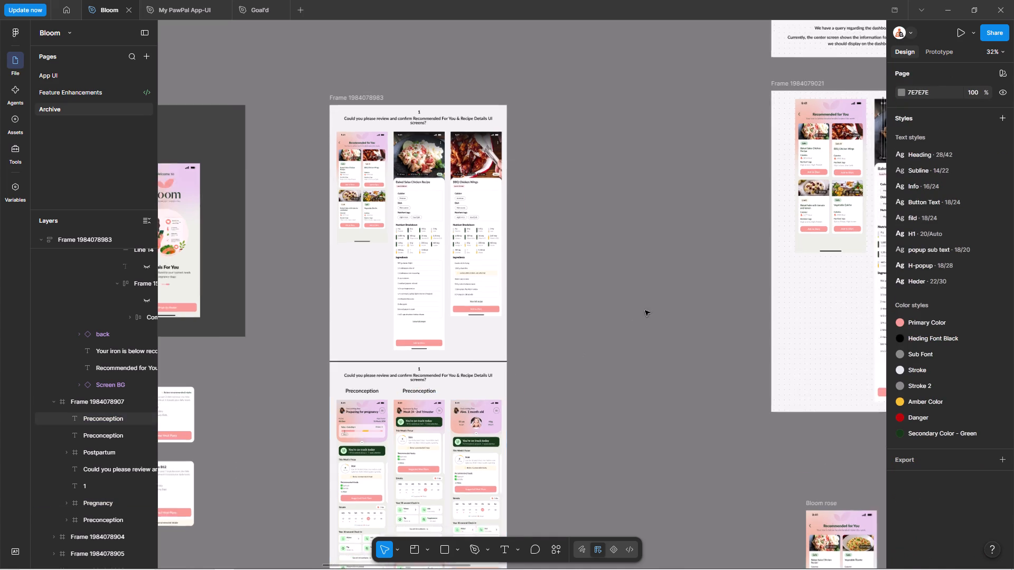
scroll(816, 161, "up", 3, "ctrl")
scroll(793, 193, "down", 6, "ctrl")
scroll(792, 197, "up", 5)
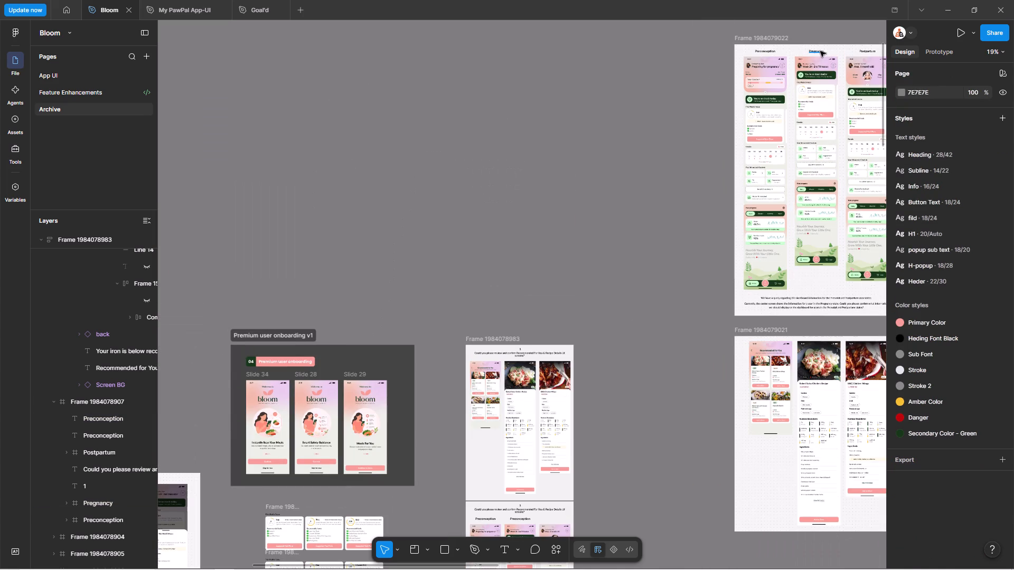
triple_click(820, 51, "ctrl")
key("ctrl+c")
scroll(491, 488, "up", 6, "ctrl")
scroll(559, 342, "up", 5, "ctrl")
scroll(541, 316, "down", 17, "ctrl")
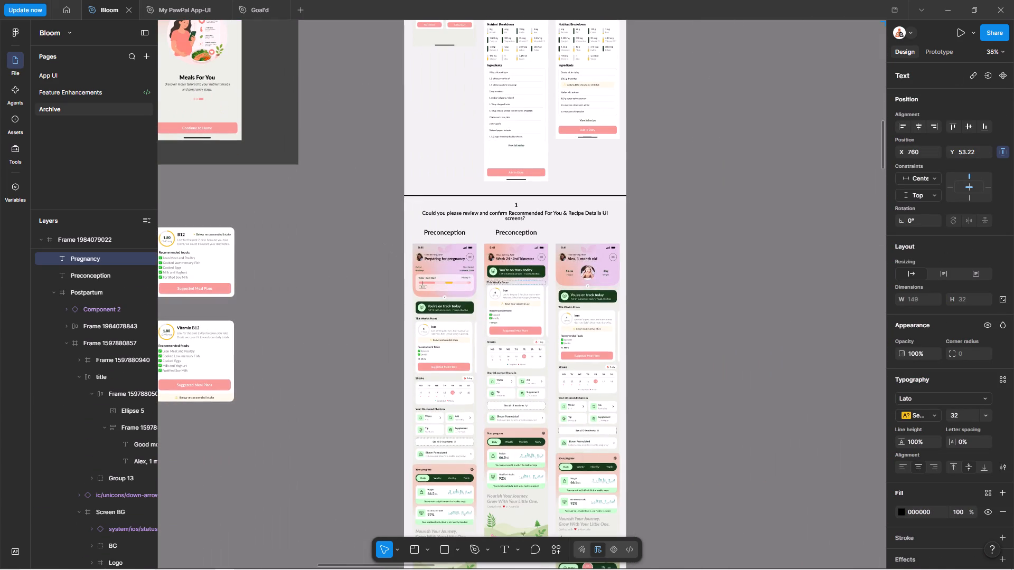
left_click(525, 234, "ctrl")
key("ctrl+a")
key("ctrl+shift+v")
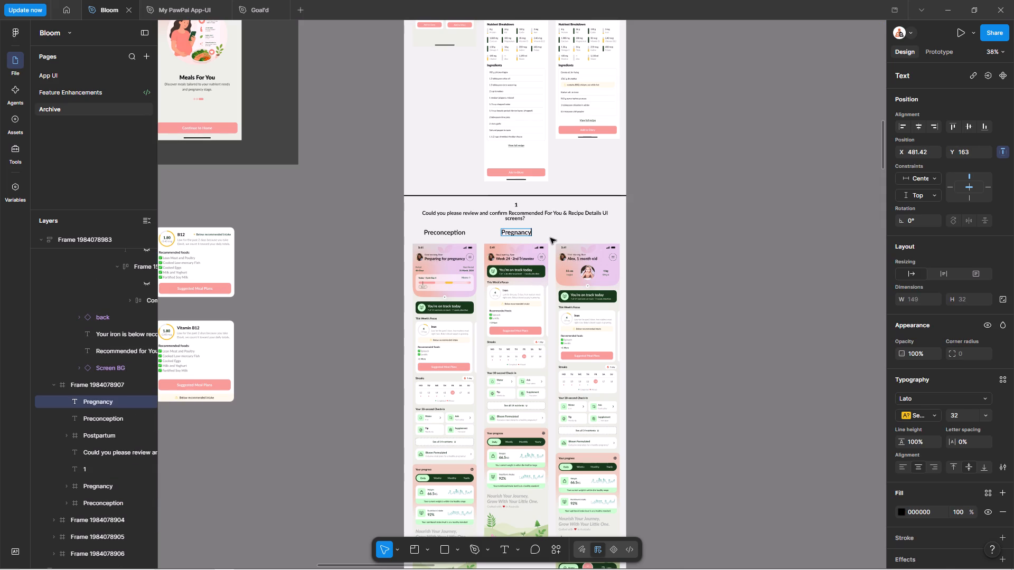
left_click(675, 279)
Duplicate the Pregnancy heading and centre the copy horizontally above the Postpartum dashboard.
key("ctrl+d")
left_click(591, 254, "shift")
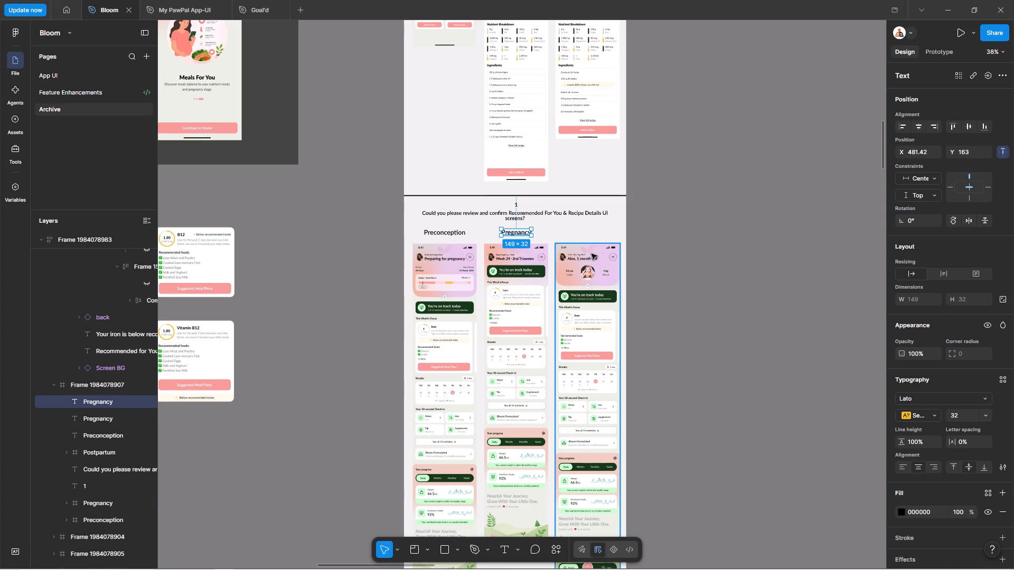
key("alt+d")
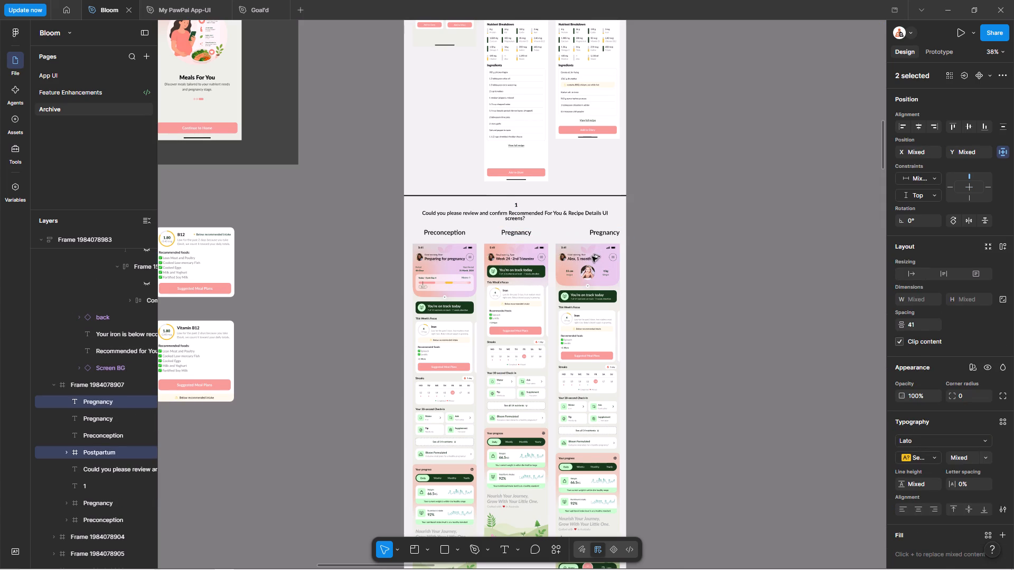
key("alt+h")
left_click(671, 270)
scroll(659, 275, "down", 11, "ctrl")
key("space")
key("space")
left_click_drag(734, 208, 522, 351)
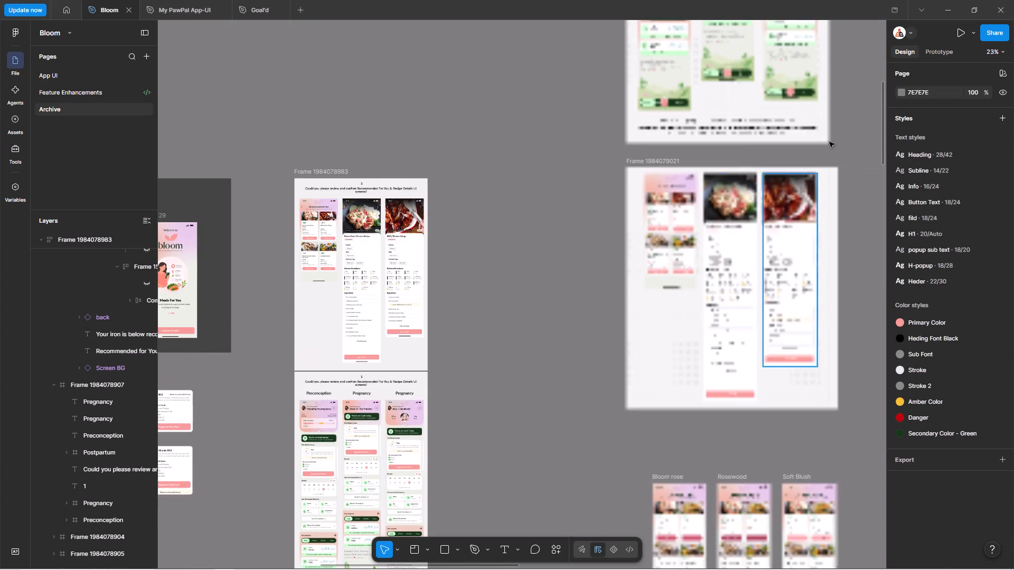
scroll(821, 151, "up", 7)
scroll(802, 64, "up", 3)
triple_click(787, 64, "ctrl")
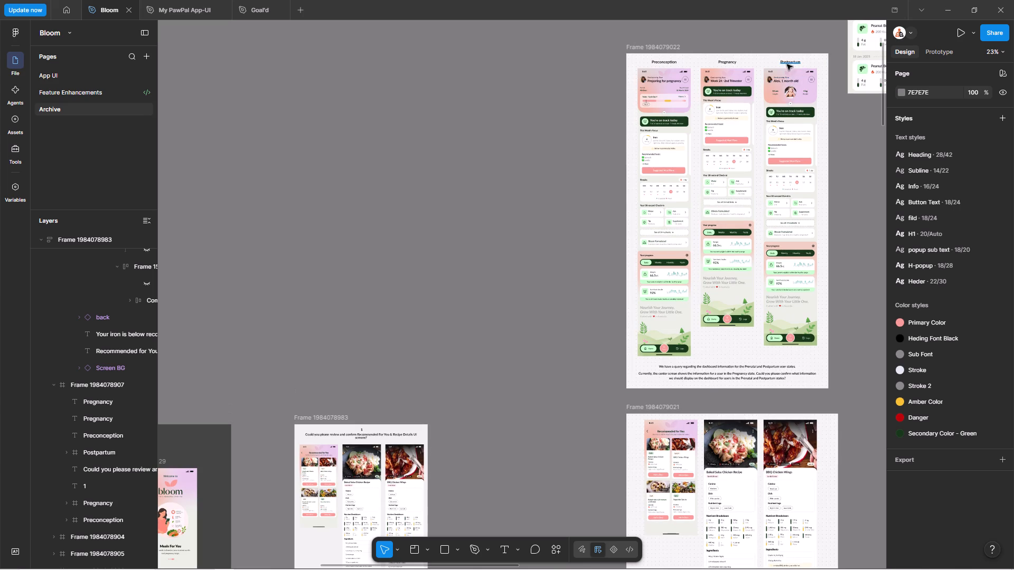
key("ctrl+c")
scroll(403, 456, "up", 2, "ctrl")
scroll(403, 456, "down", 7, "ctrl")
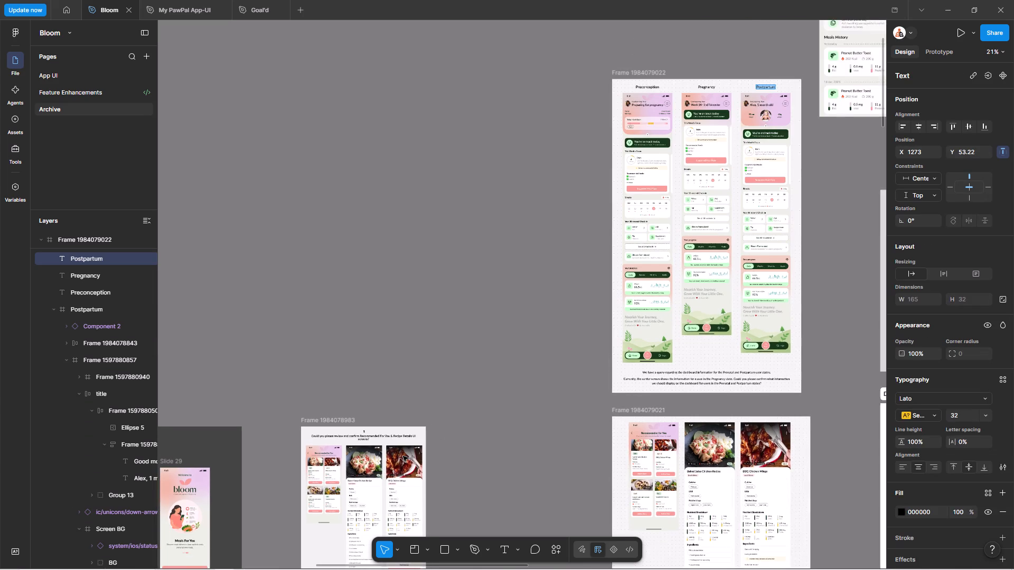
scroll(403, 456, "down", 17, "ctrl")
scroll(410, 427, "up", 5, "ctrl")
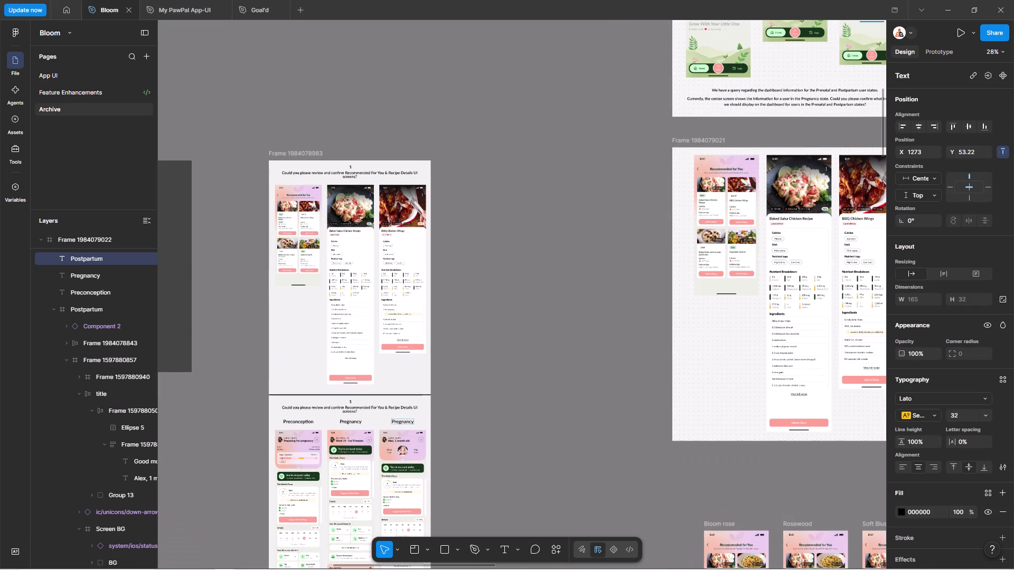
left_click(405, 423, "ctrl")
key("ctrl+a")
key("ctrl+shift+v")
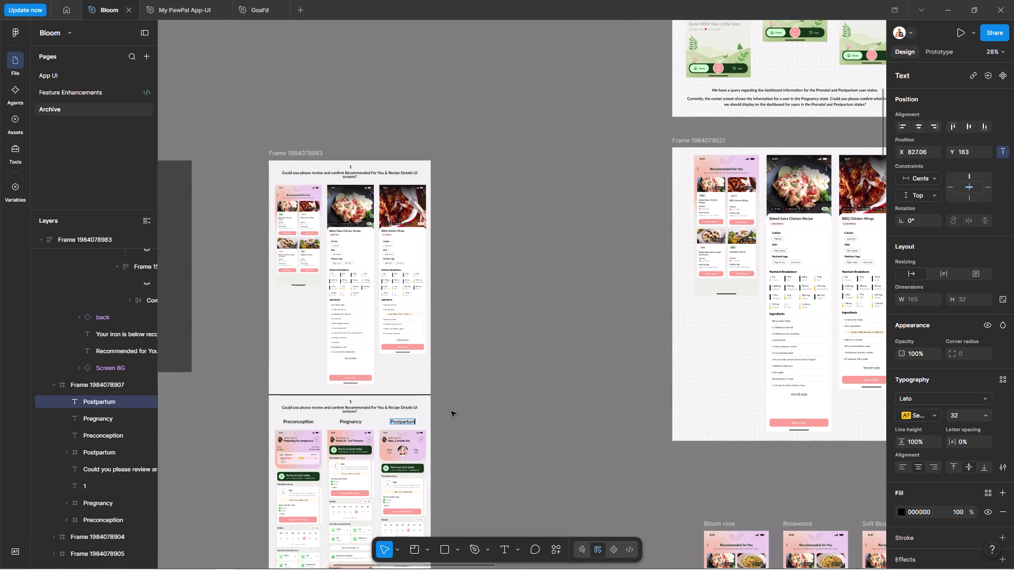
Examine the labelled three-state dashboard section and the surrounding review frames on the Archive page.
scroll(392, 446, "up", 7, "ctrl")
double_click(494, 430, "ctrl")
key("space")
key("space")
key("space")
key("space")
key("space")
key("space")
key("space")
key("space")
key("space")
key("space")
key("space")
key("space")
key("space")
key("space")
key("space")
key("space")
key("space")
key("space")
key("space")
key("space")
left_click_drag(521, 439, 601, 316)
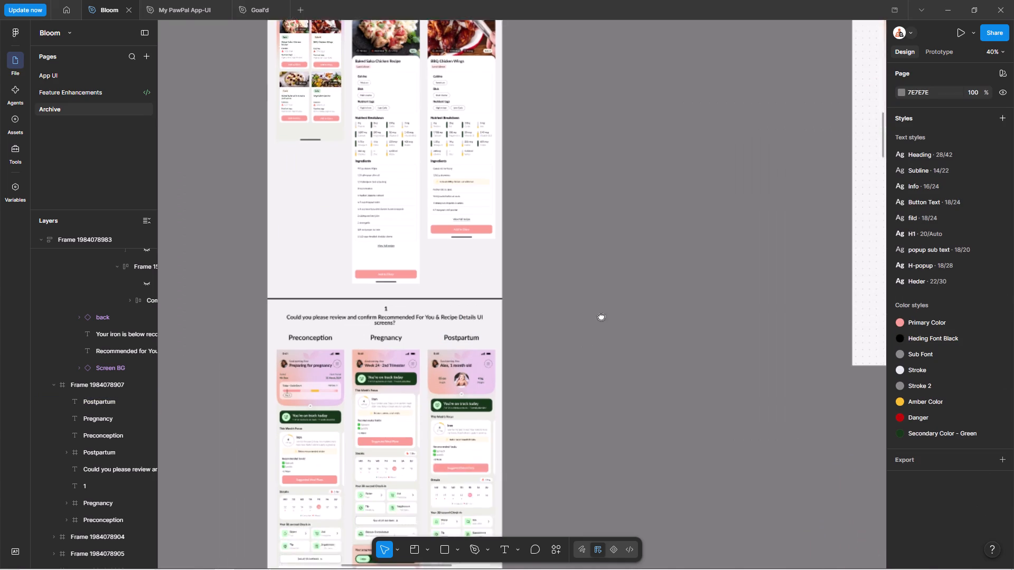
left_click_drag(601, 316, 549, 222)
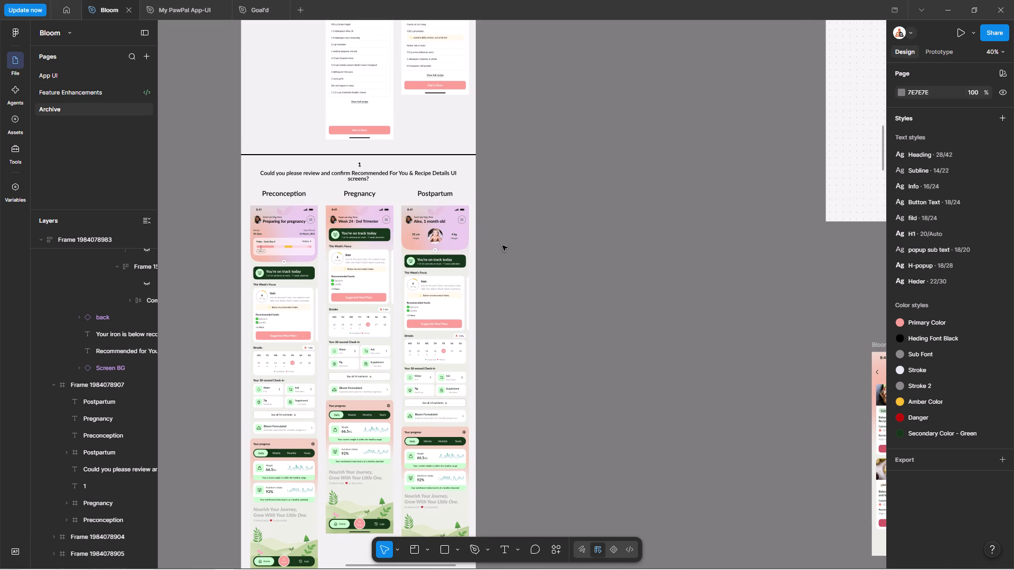
scroll(482, 249, "down", 9, "ctrl")
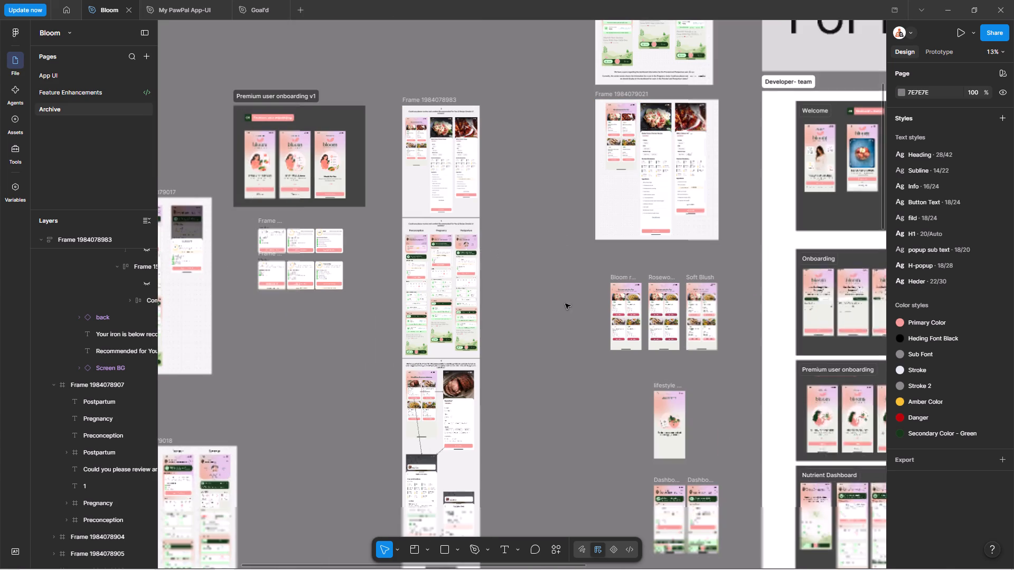
scroll(505, 211, "up", 5, "ctrl")
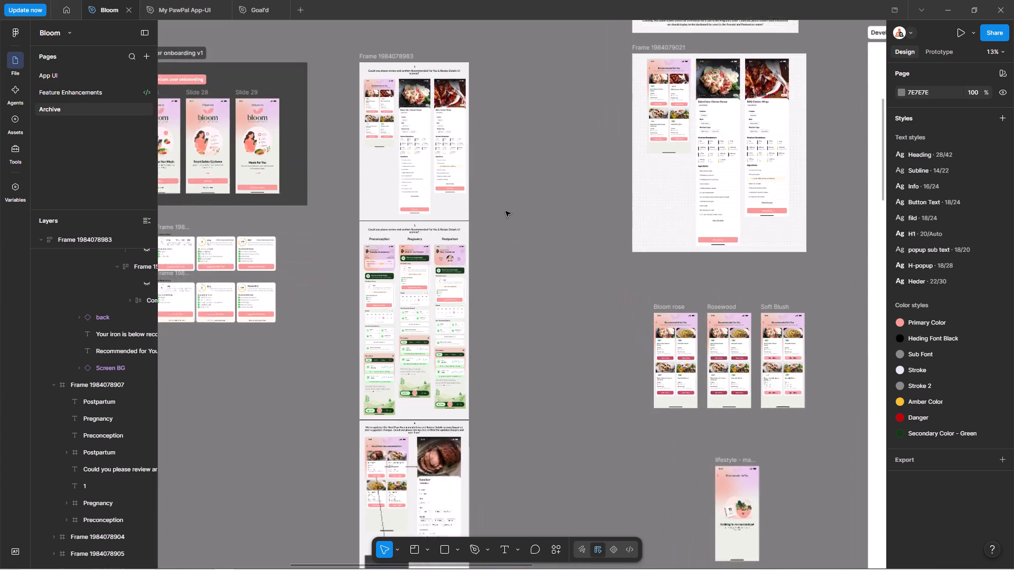
scroll(505, 211, "down", 6, "ctrl")
key("space")
key("space")
key("space")
key("space")
key("space")
key("space")
key("space")
key("space")
key("space")
key("space")
key("space")
key("space")
key("space")
key("space")
key("space")
key("space")
key("space")
key("space")
key("space")
key("space")
left_click_drag(543, 204, 485, 232)
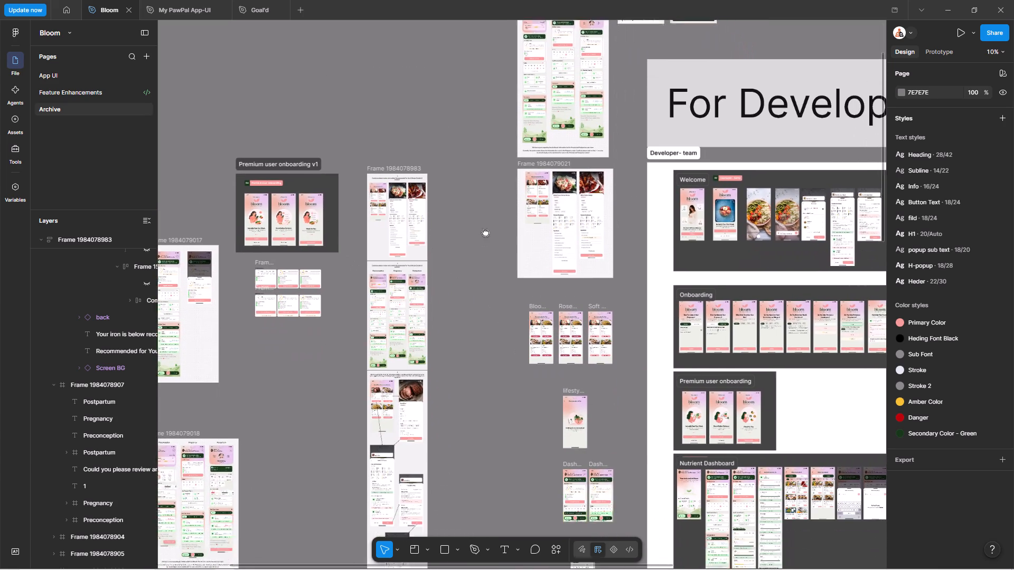
left_click_drag(485, 232, 478, 192)
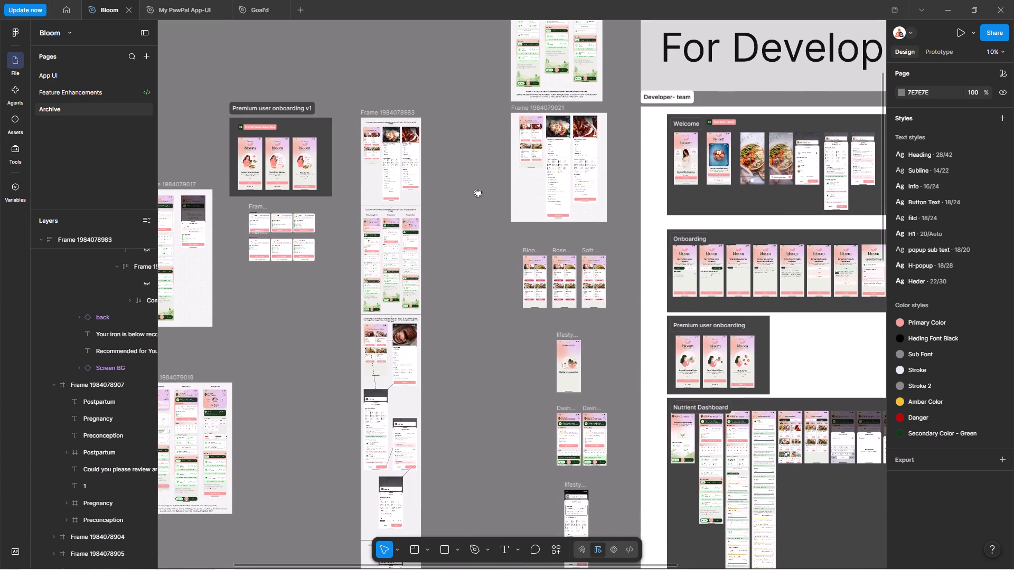
left_click_drag(478, 192, 490, 202)
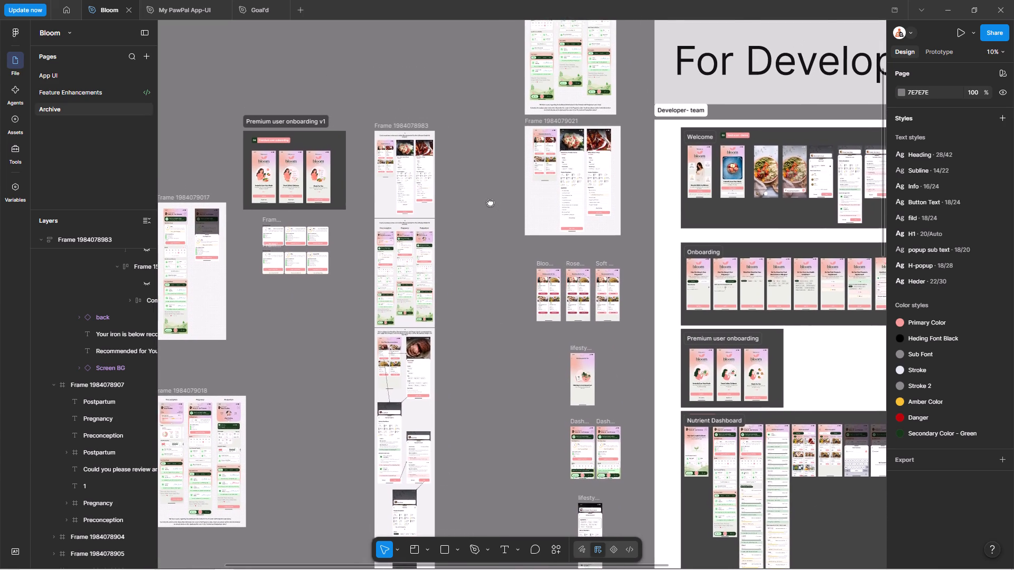
left_click_drag(490, 202, 506, 137)
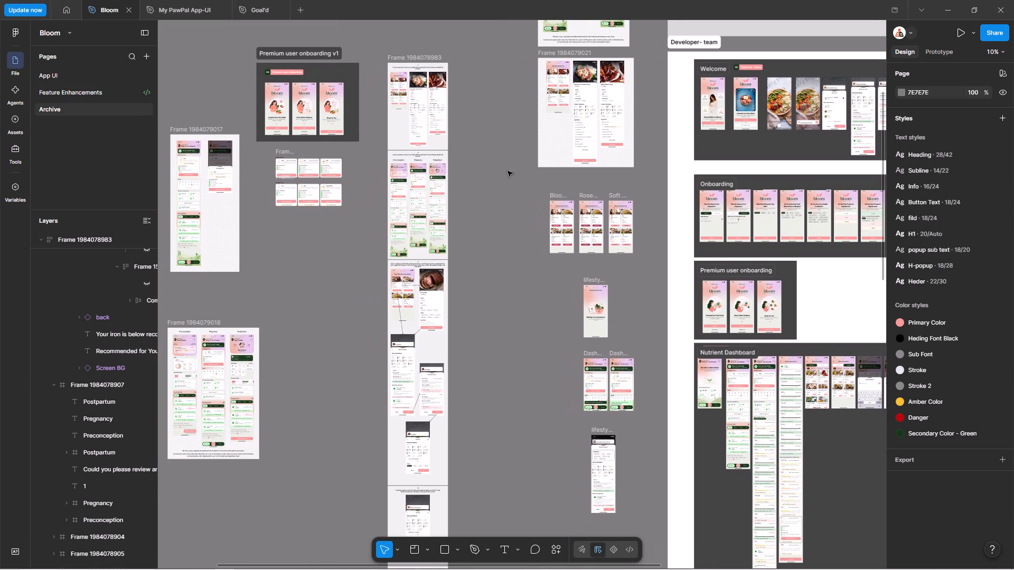
key("space")
key("space")
key("space")
key("space")
key("space")
key("space")
key("space")
key("space")
key("space")
key("space")
key("space")
key("space")
key("space")
key("space")
key("space")
key("space")
key("space")
key("space")
key("space")
key("space")
left_click_drag(501, 231, 531, 260)
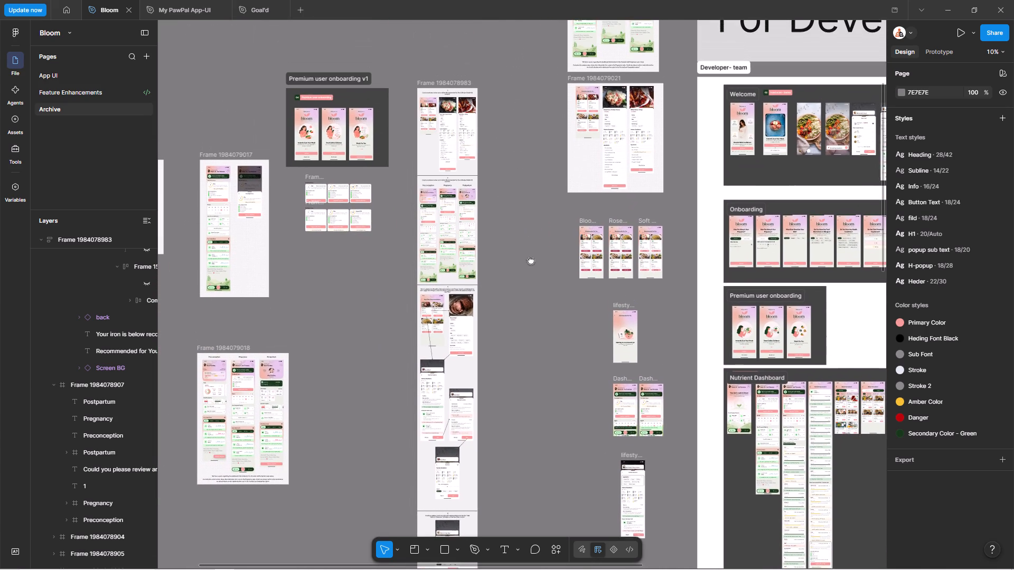
left_click_drag(531, 260, 531, 261)
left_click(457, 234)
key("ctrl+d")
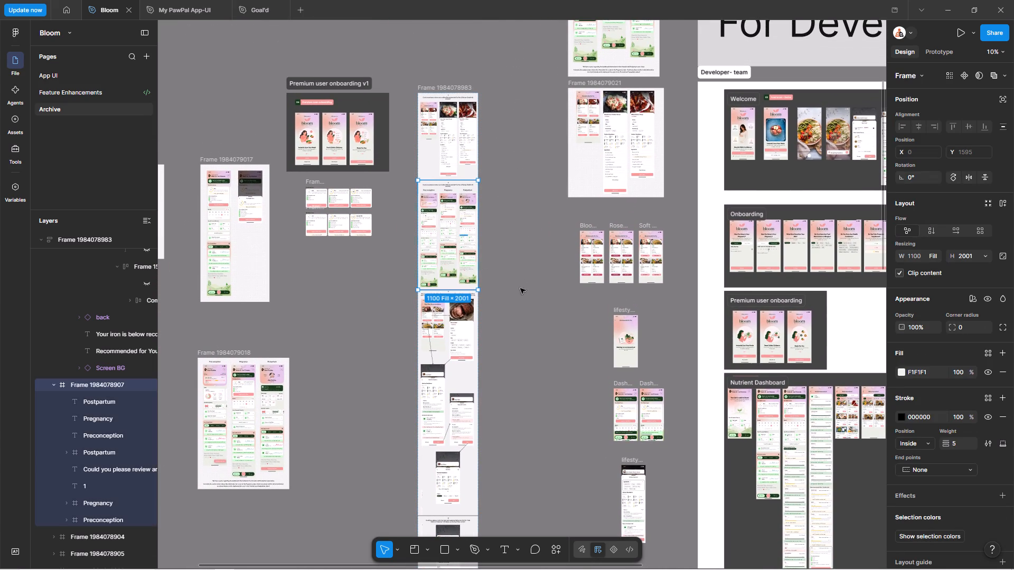
Place copies of the Bloom rose, Rosewood and Soft Blush screens on the empty canvas near the review sections.
scroll(497, 337, "up", 11, "ctrl")
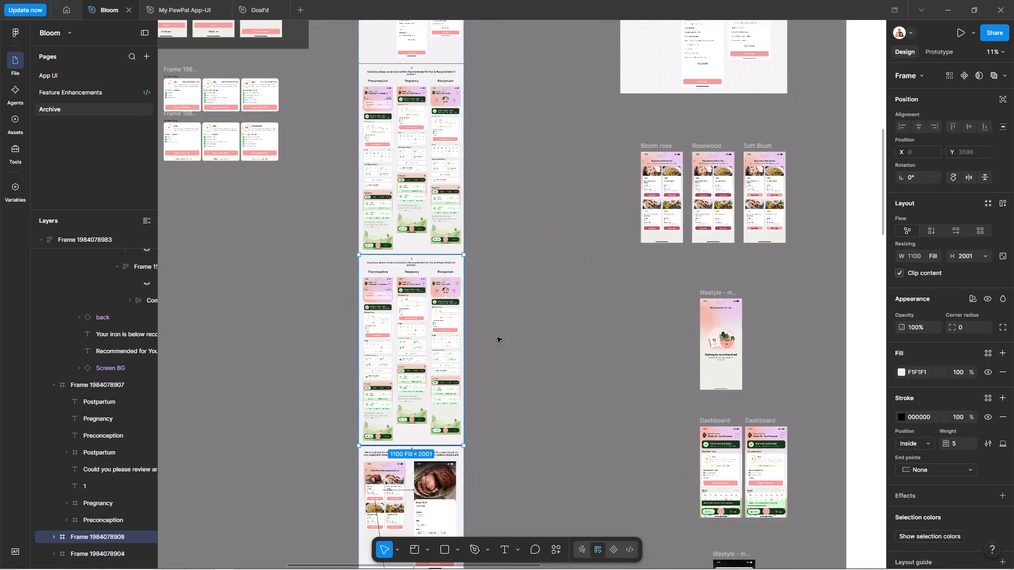
left_click(654, 146)
key("ctrl+c")
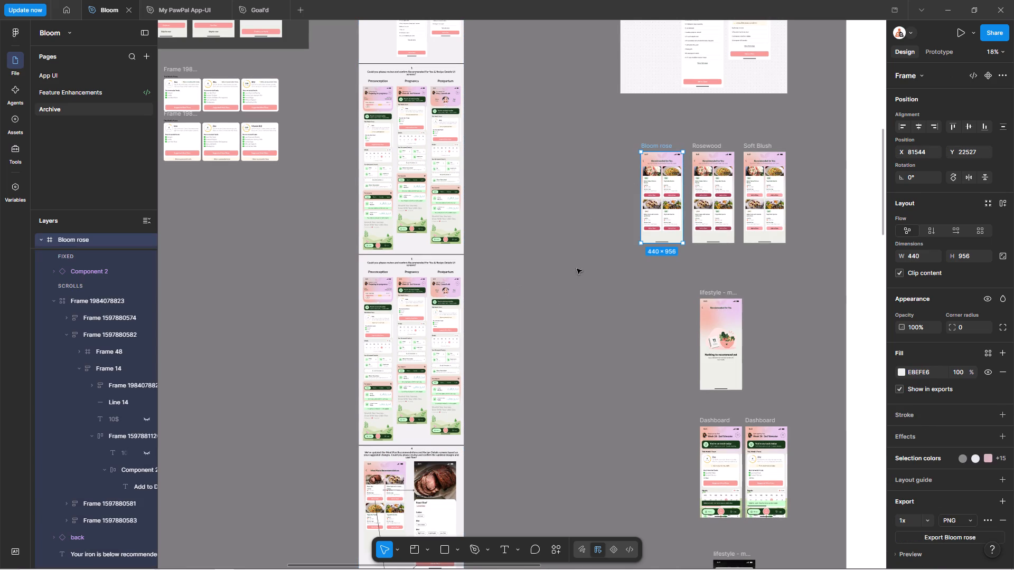
left_click_drag(664, 201, 546, 276, "alt")
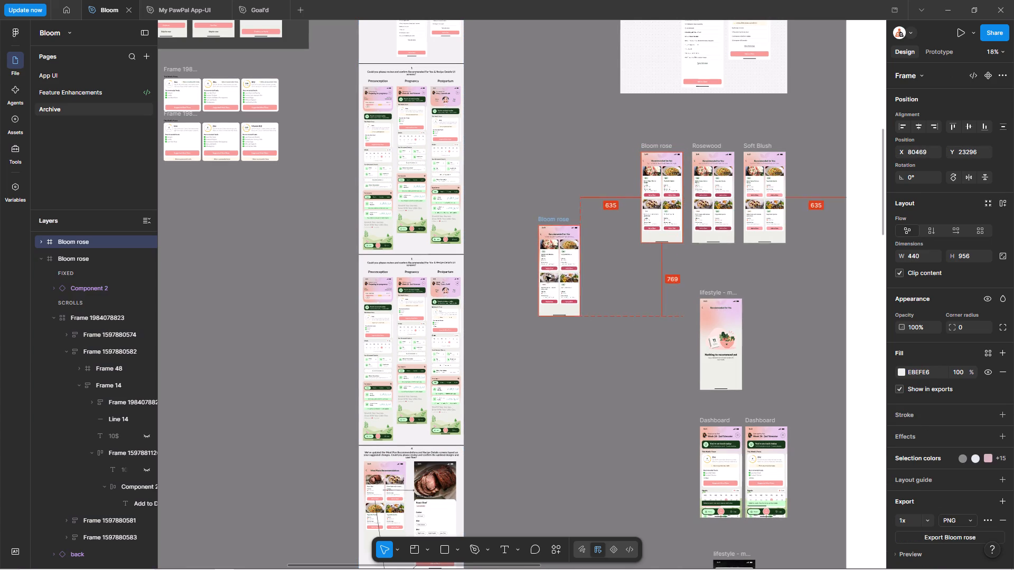
left_click_drag(546, 276, 532, 275, "alt")
left_click(700, 148)
left_click_drag(705, 170, 599, 320, "alt")
left_click(758, 147)
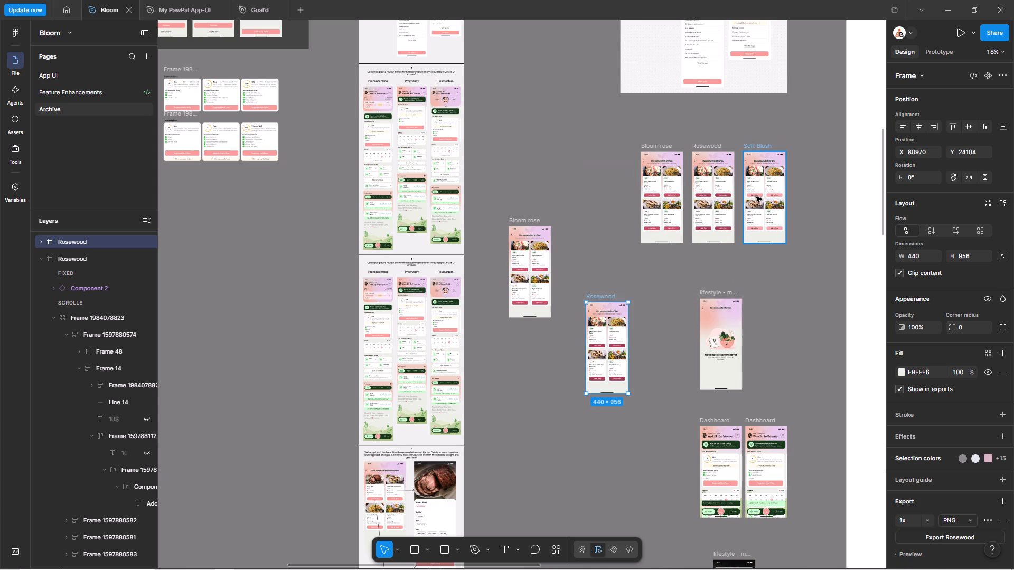
left_click_drag(766, 181, 642, 447, "alt")
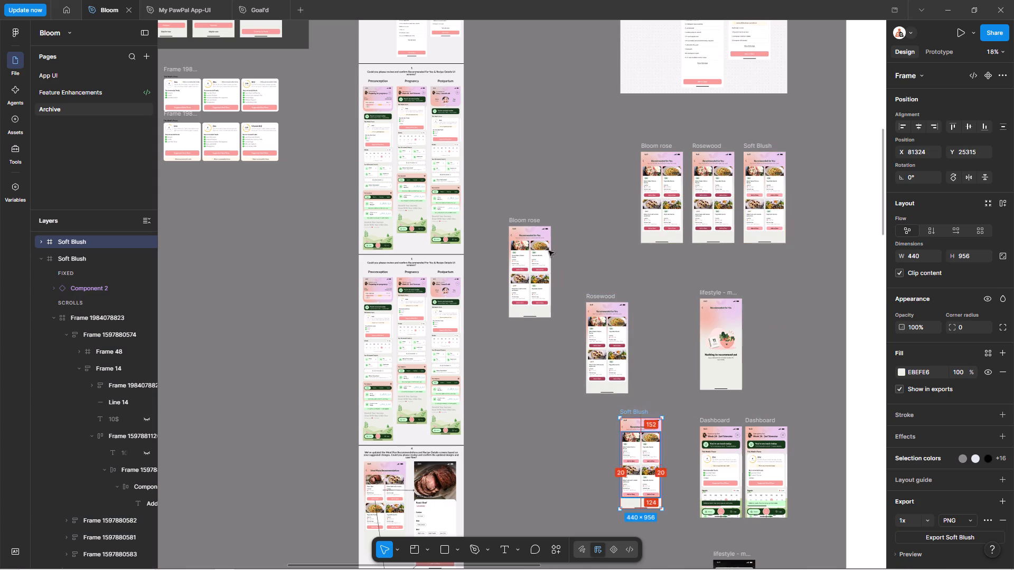
Scale the Bloom rose copy proportionally to the Postpartum dashboard's width of 317.11, and cut it from the canvas.
double_click(437, 183)
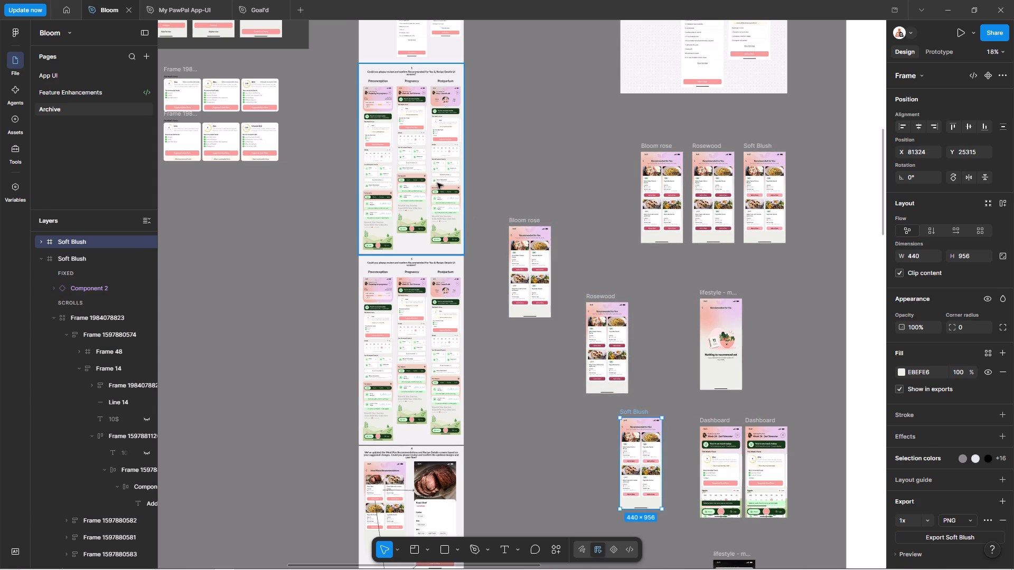
double_click(453, 168)
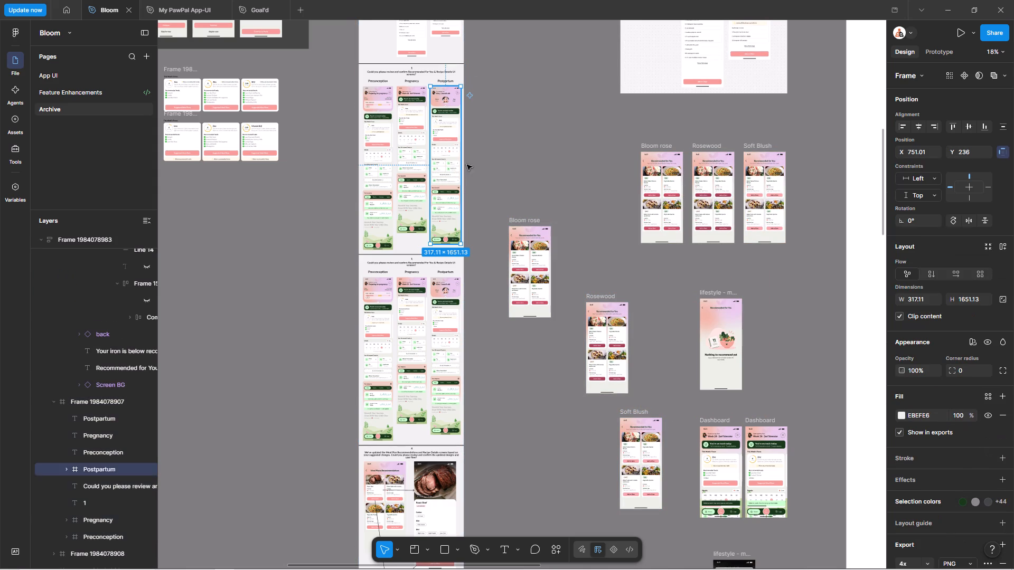
left_click_drag(927, 293, 507, 294)
left_click(924, 298)
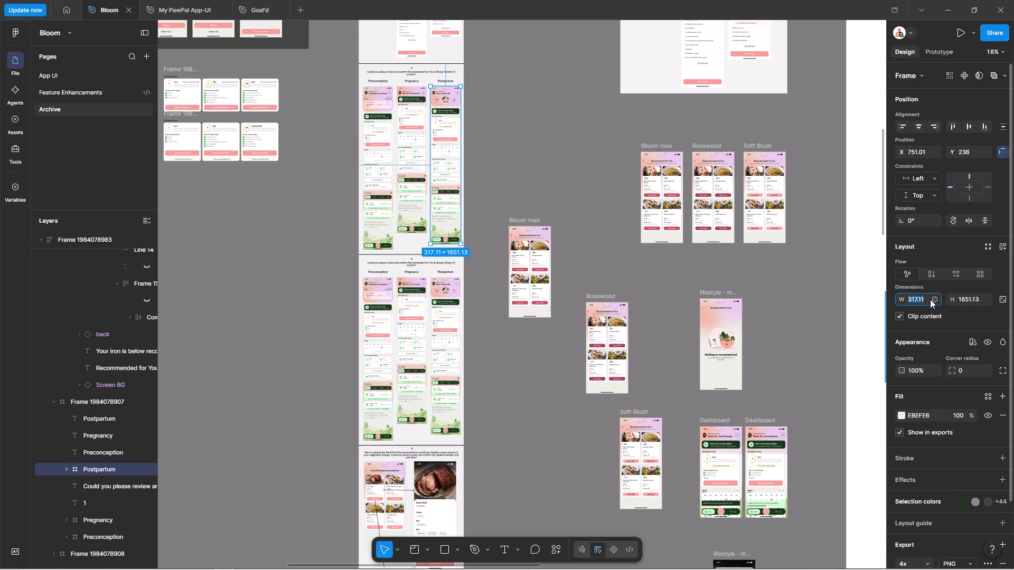
key("ctrl+c")
left_click(549, 203)
left_click(515, 224)
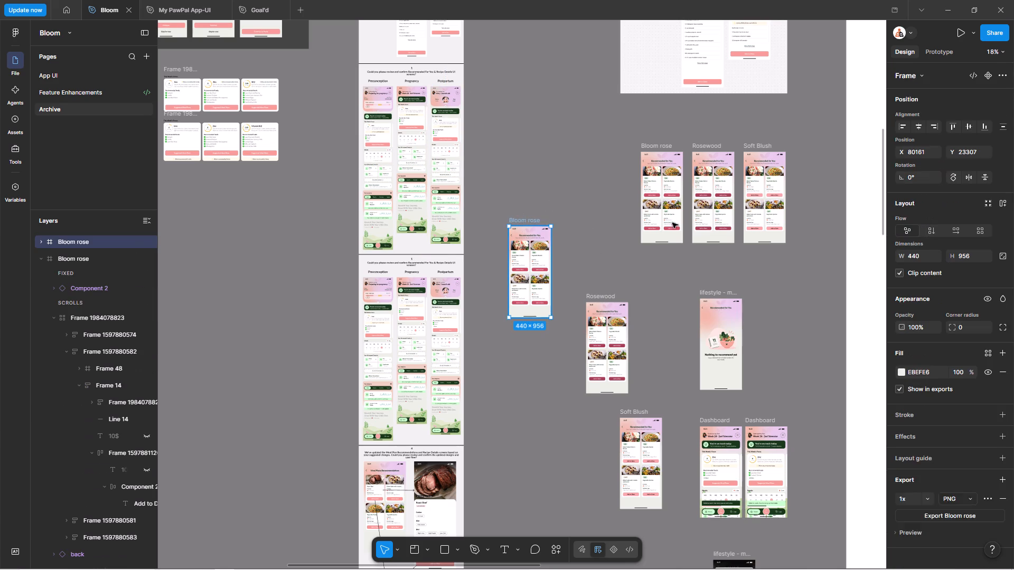
left_click(921, 259)
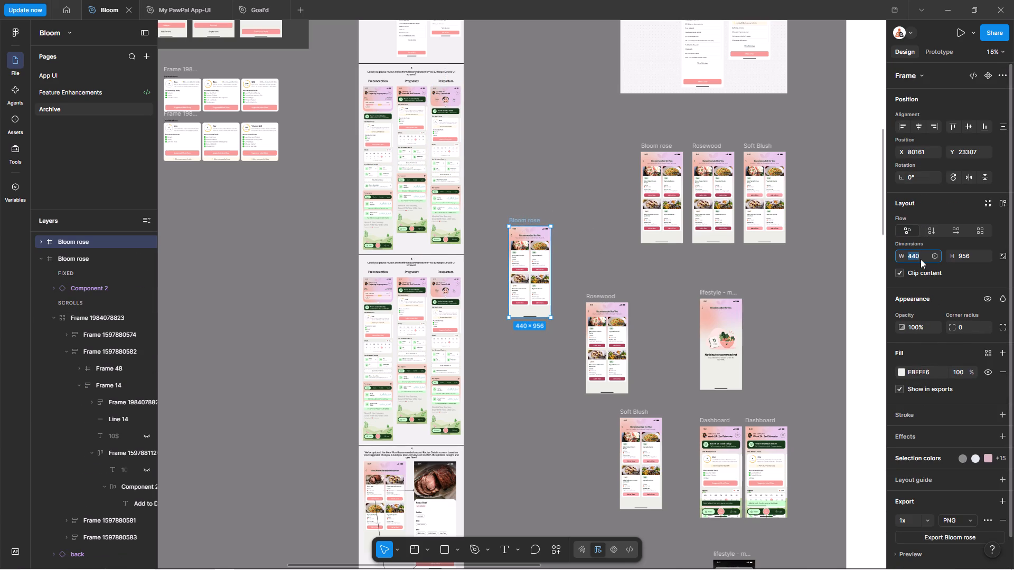
left_click(513, 208)
left_click(516, 216)
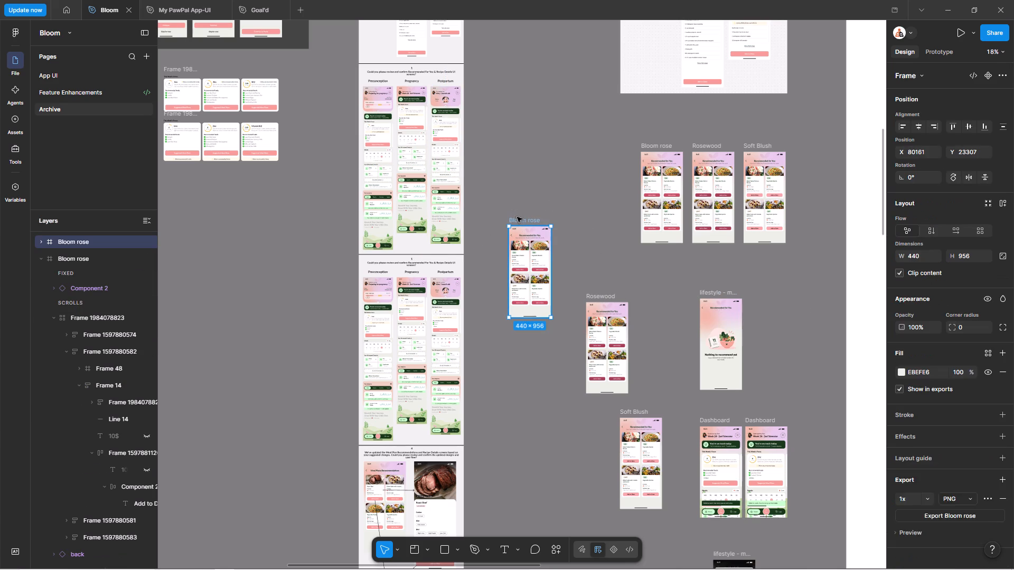
key("k")
left_click(926, 328)
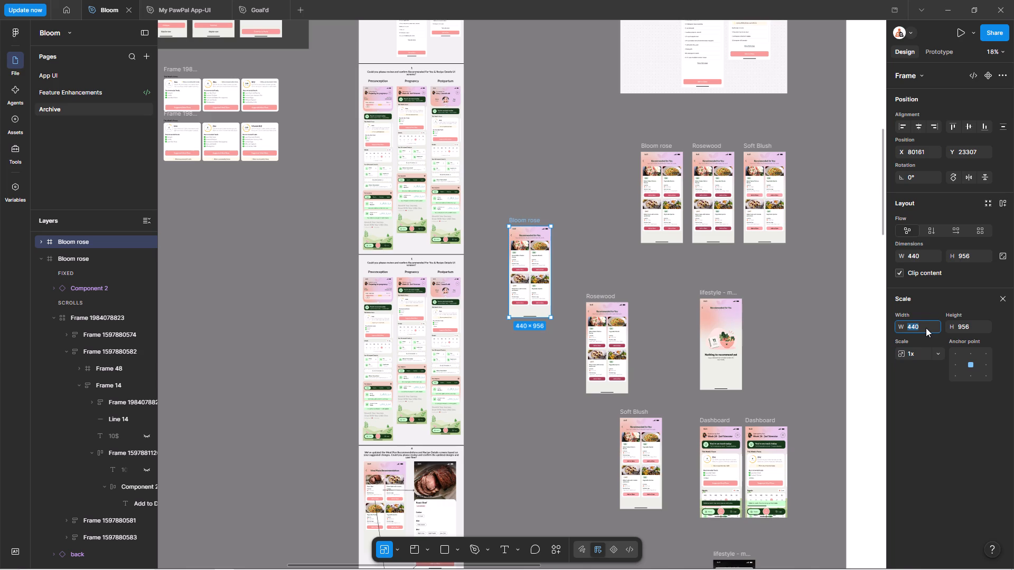
key("ctrl+v")
key("Return")
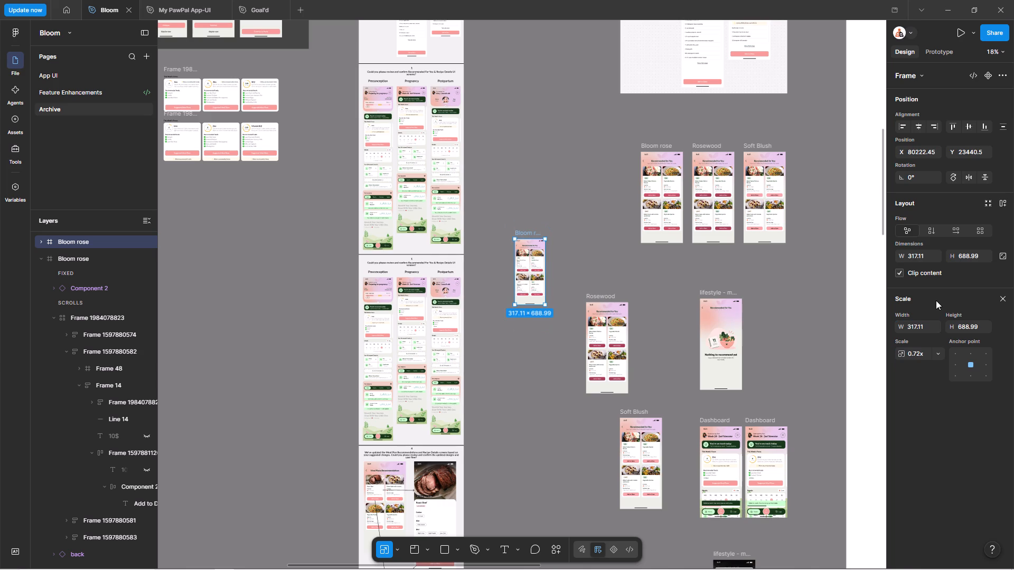
key("ctrl+x")
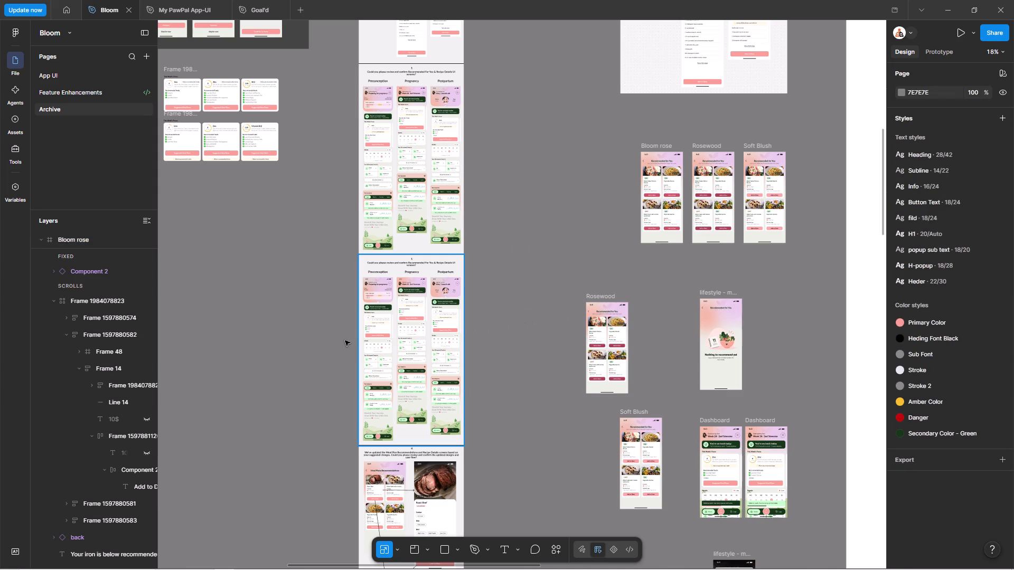
double_click(375, 319)
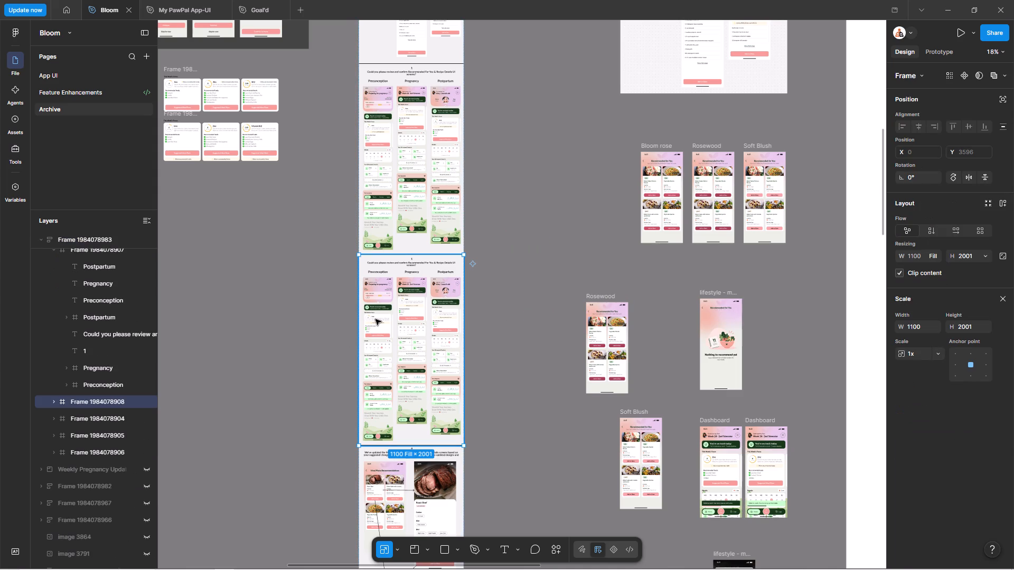
scroll(435, 253, "up", 5)
left_click(418, 120)
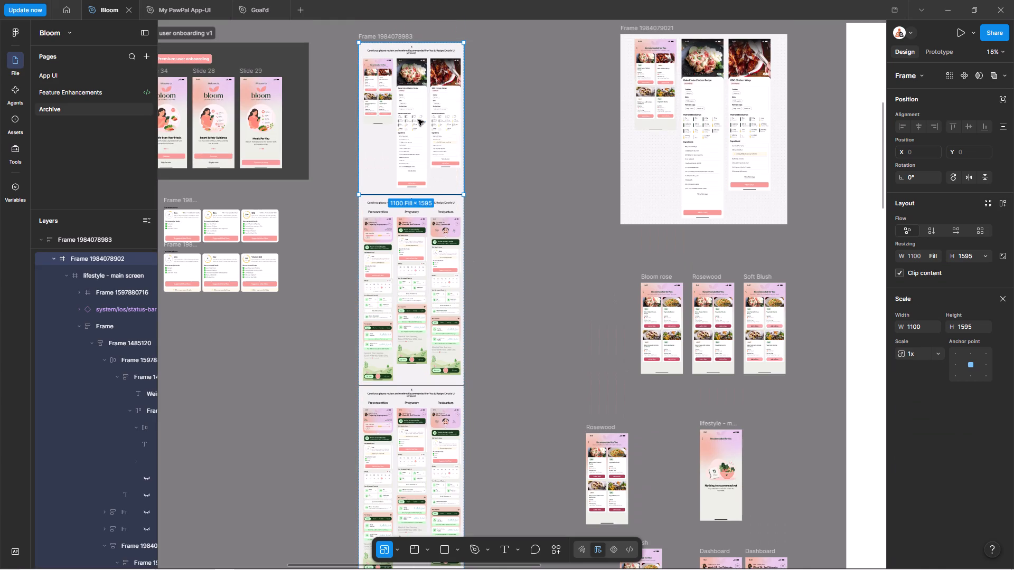
key("ctrl+d")
key("Down")
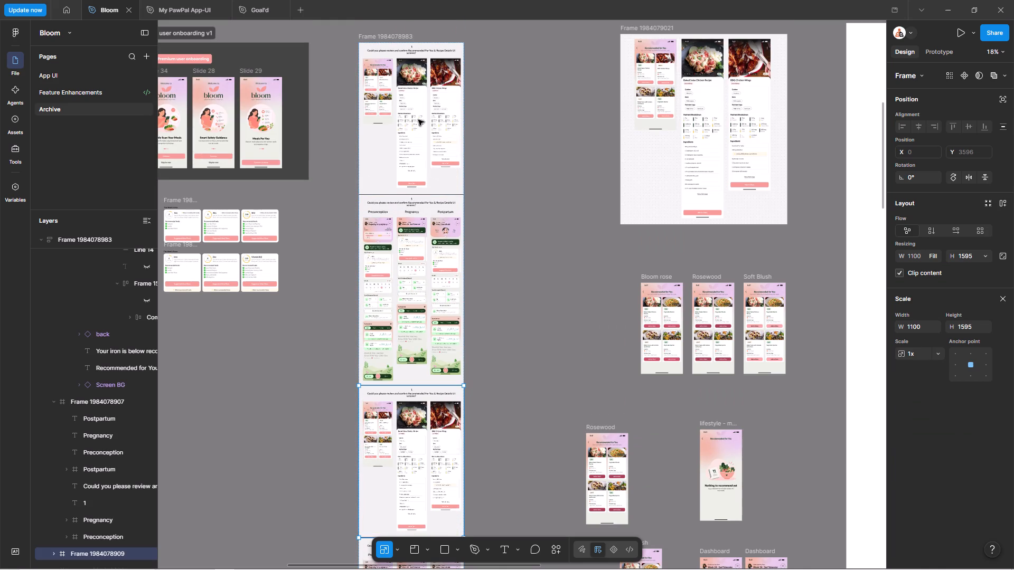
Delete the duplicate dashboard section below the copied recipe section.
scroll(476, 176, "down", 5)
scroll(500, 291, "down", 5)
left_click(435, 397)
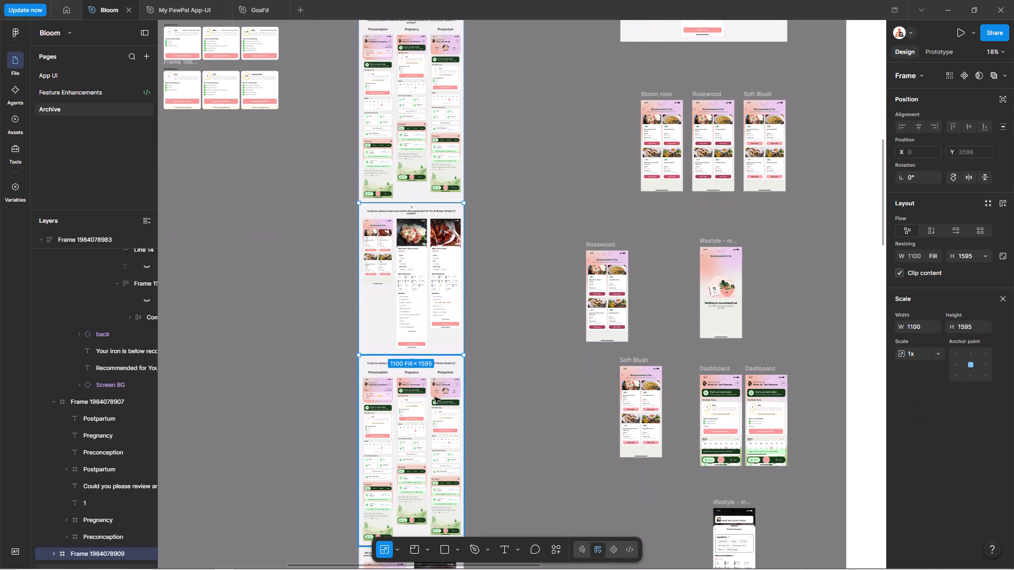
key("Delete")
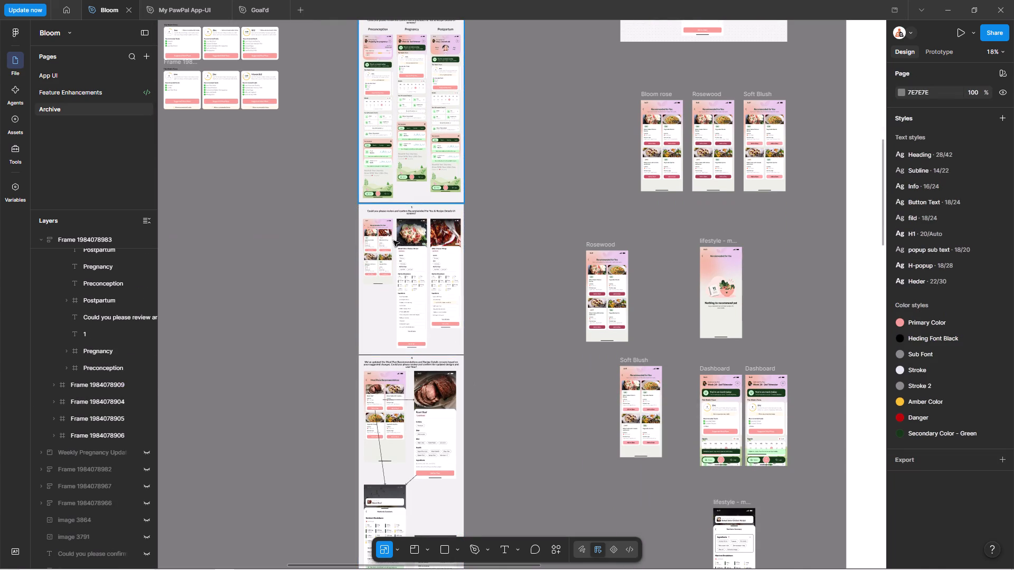
Replace the first screen in the copied recipe section with the cut Bloom rose screen.
scroll(383, 250, "up", 6)
scroll(383, 250, "down", 6)
double_click(380, 366)
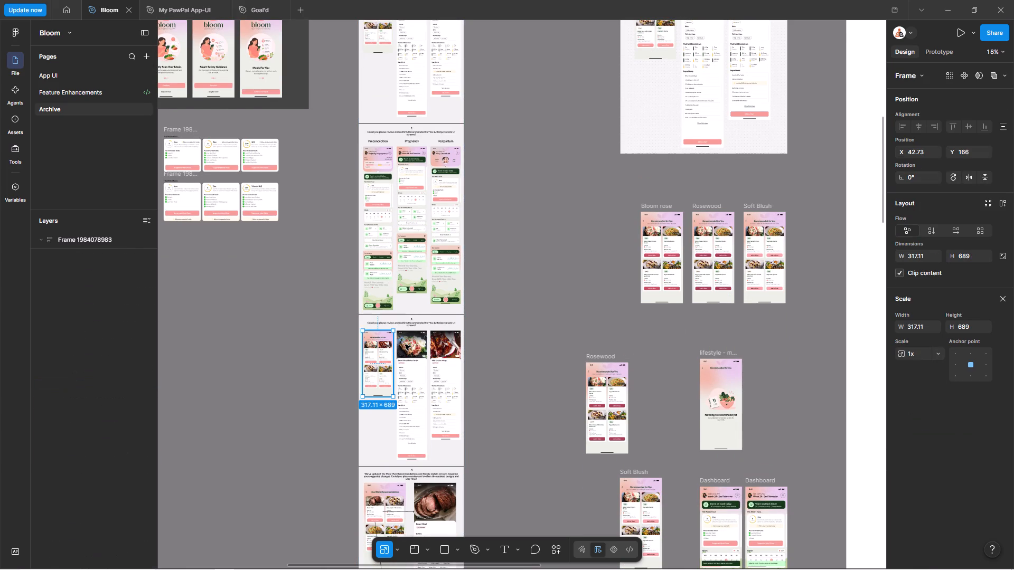
key("ctrl+shift+r")
left_click(549, 314)
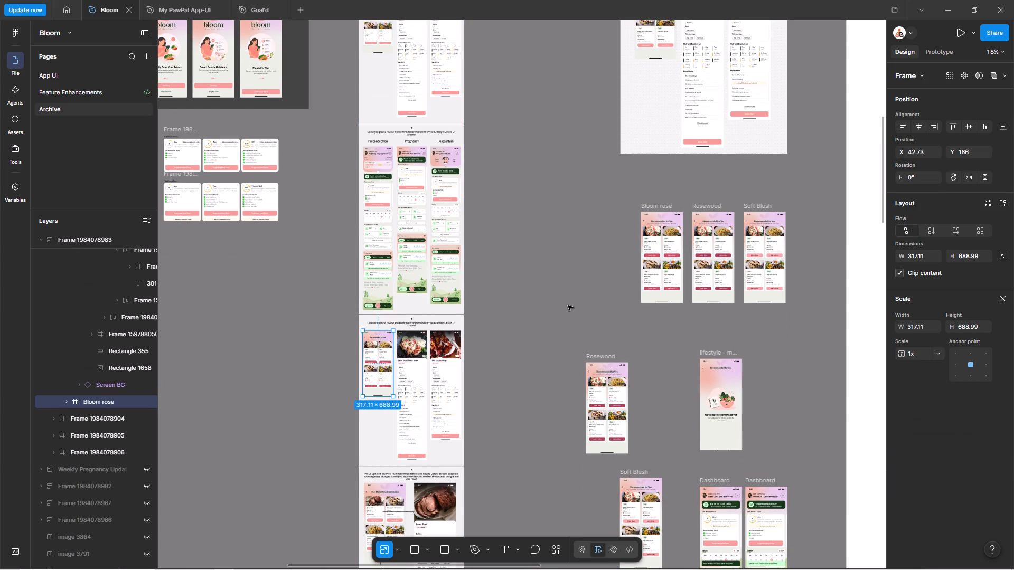
Scale the Rosewood copy proportionally to a width of 317.11, and cut it from the canvas.
left_click(603, 354)
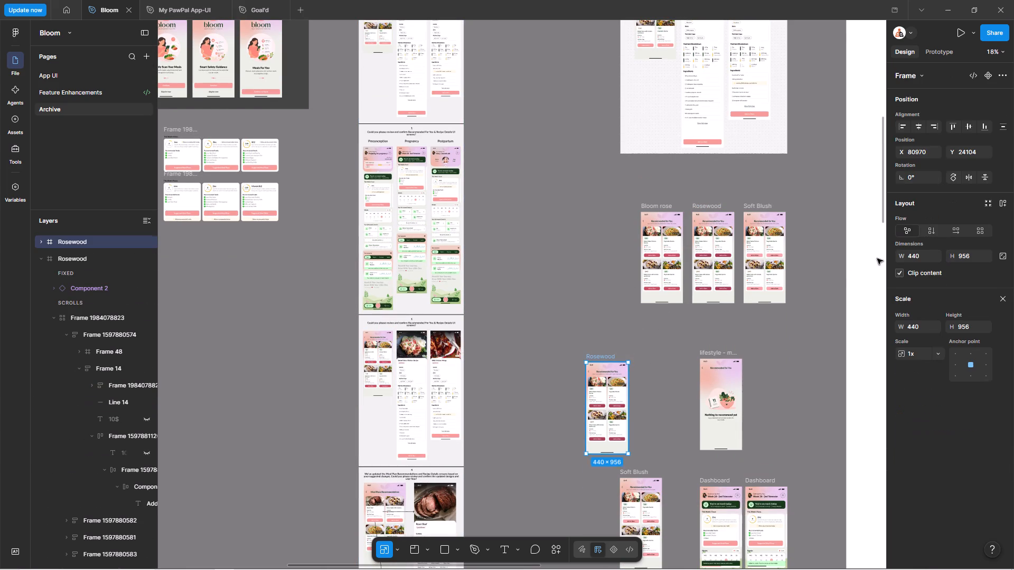
left_click(916, 324)
key("ctrl+v")
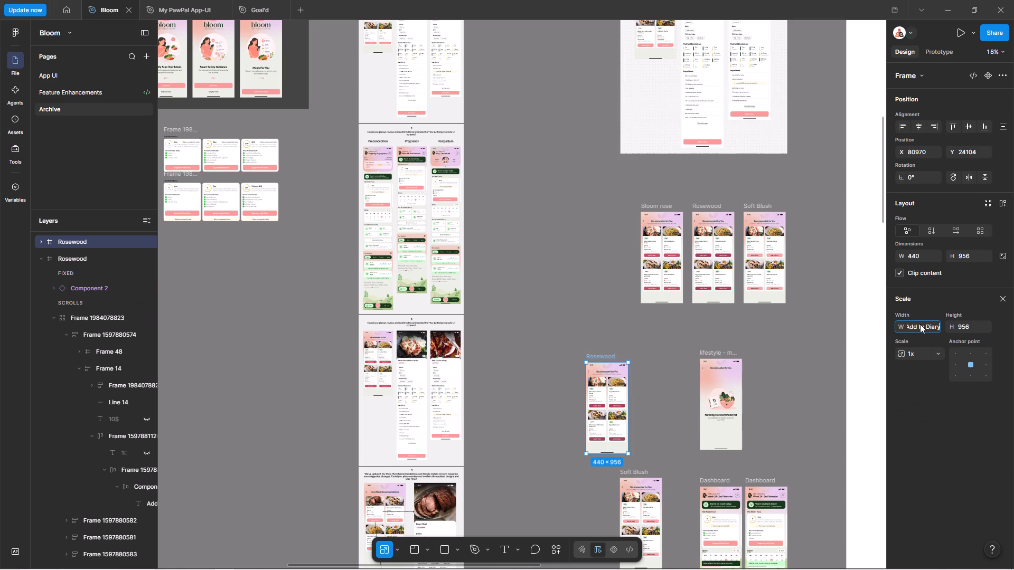
key("ctrl+a")
key("BackSpace")
key("super+v")
key("Down")
key("Return")
key("ctrl+v")
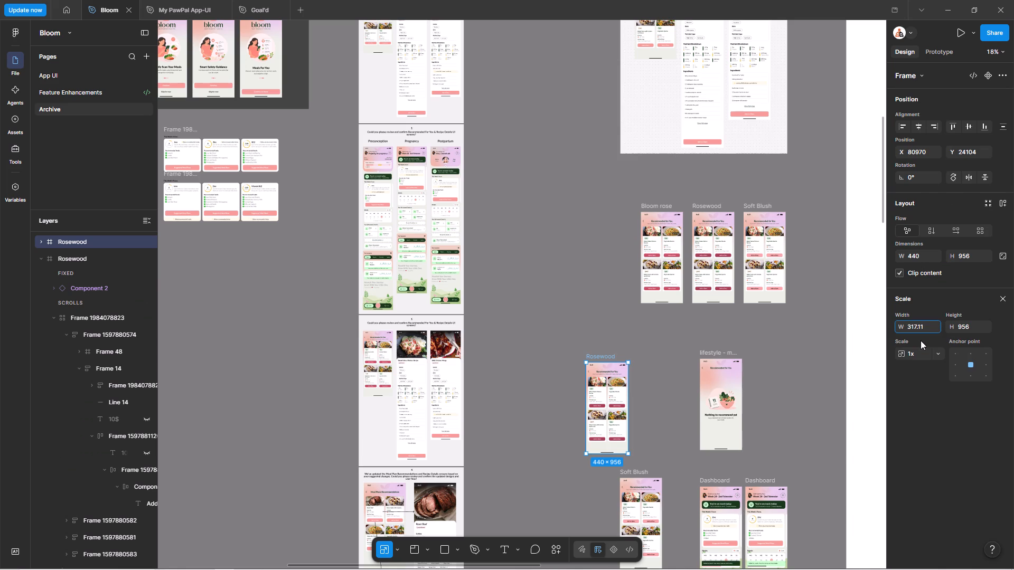
key("Return")
left_click(918, 337)
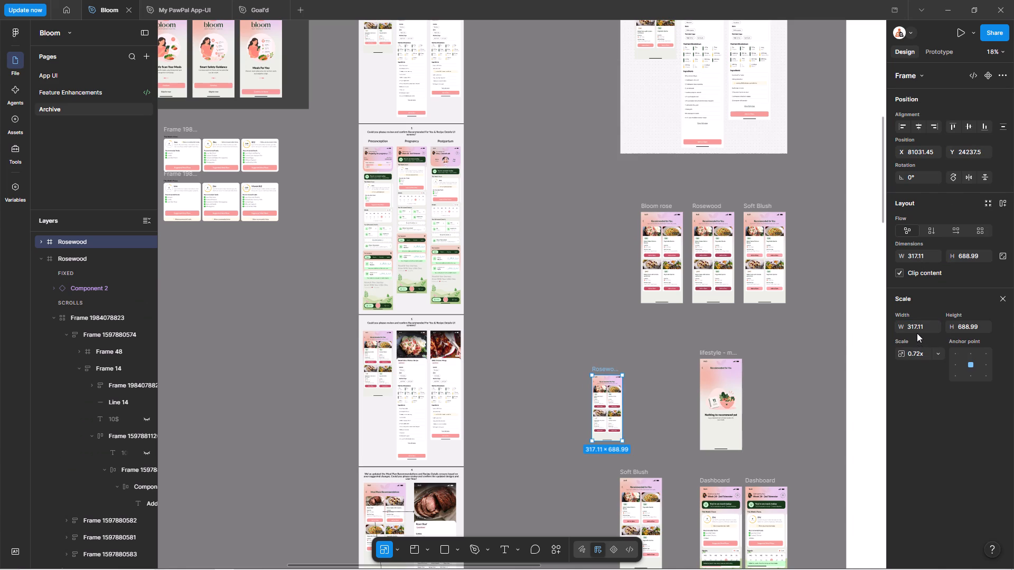
key("ctrl+x")
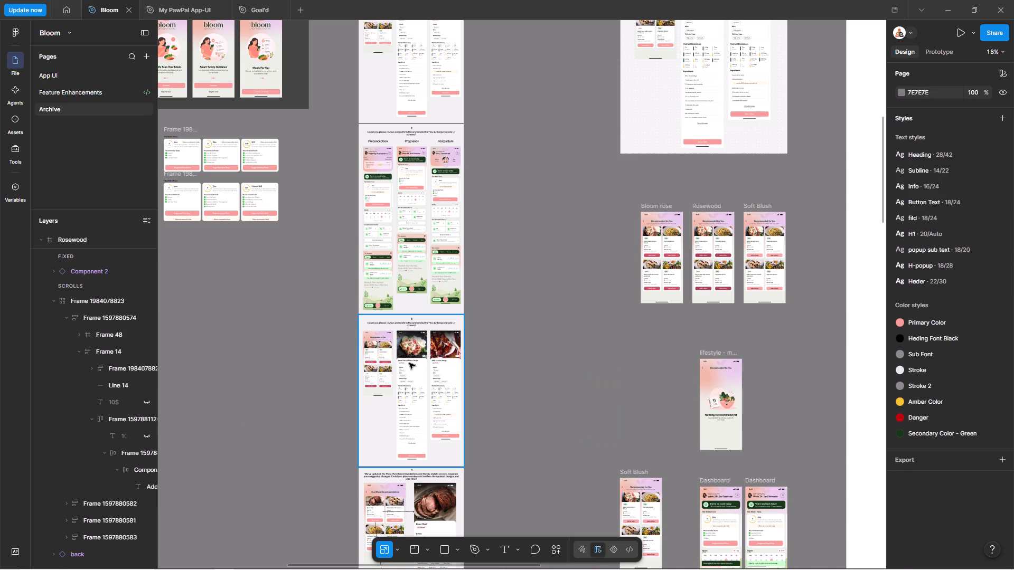
Replace the middle recipe details screen in the copied section with the cut Rosewood screen.
double_click(409, 365)
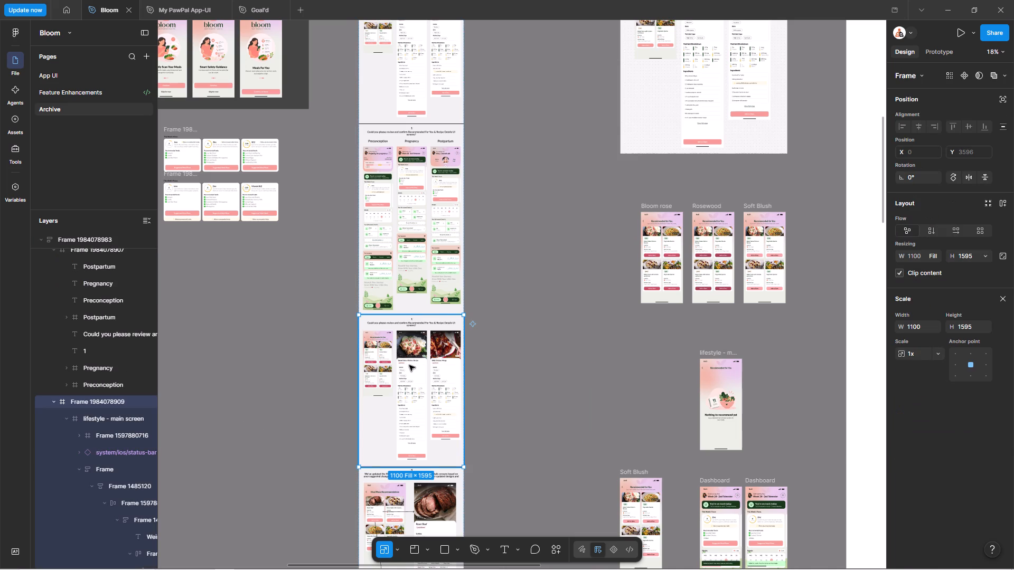
double_click(409, 365)
key("ctrl+shift+r")
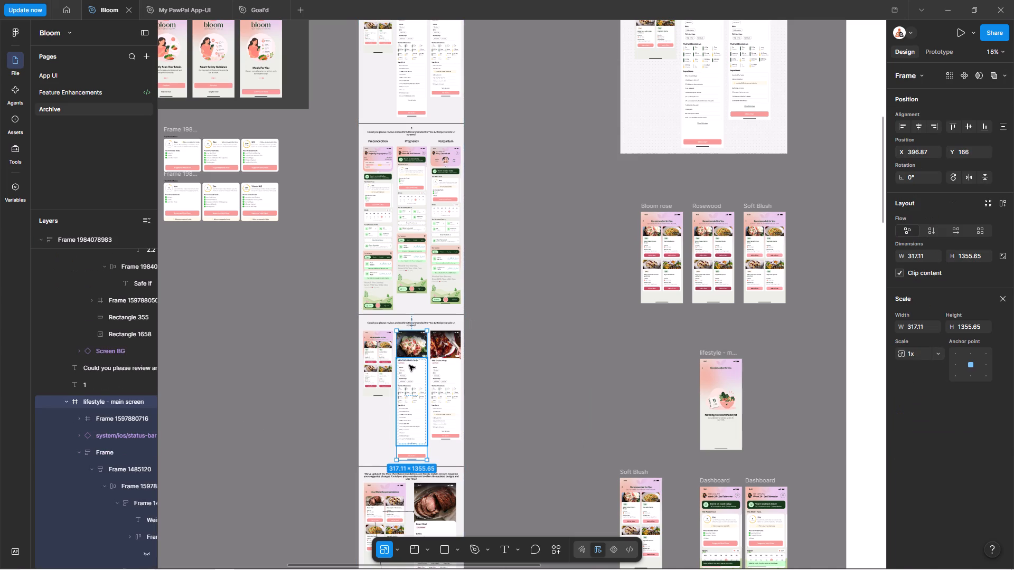
left_click(607, 344)
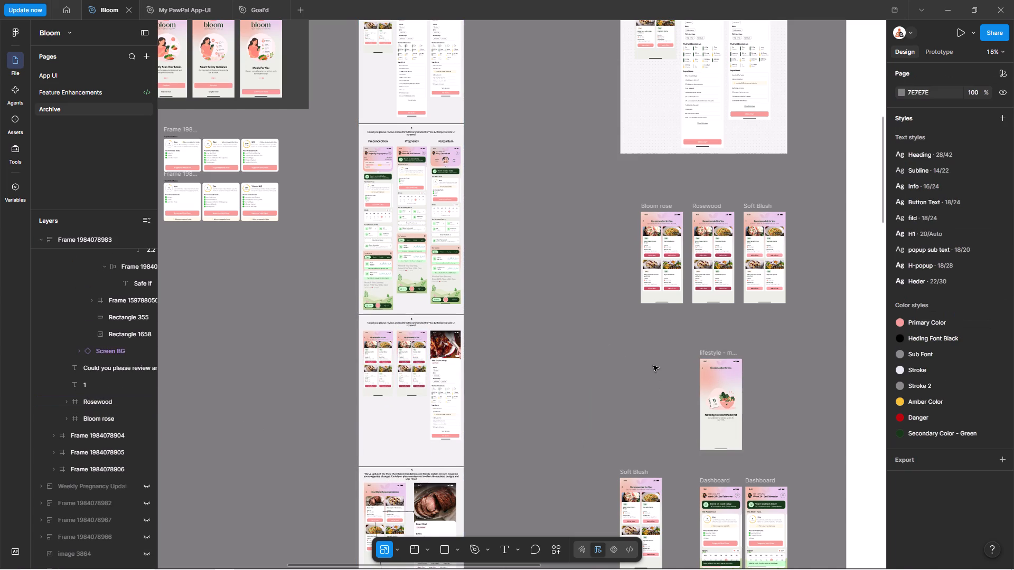
Move the Soft Blush copy beside the review sections, scale it proportionally to a width of 317.11, and cut it.
scroll(653, 365, "down", 7)
left_click_drag(632, 288, 510, 108)
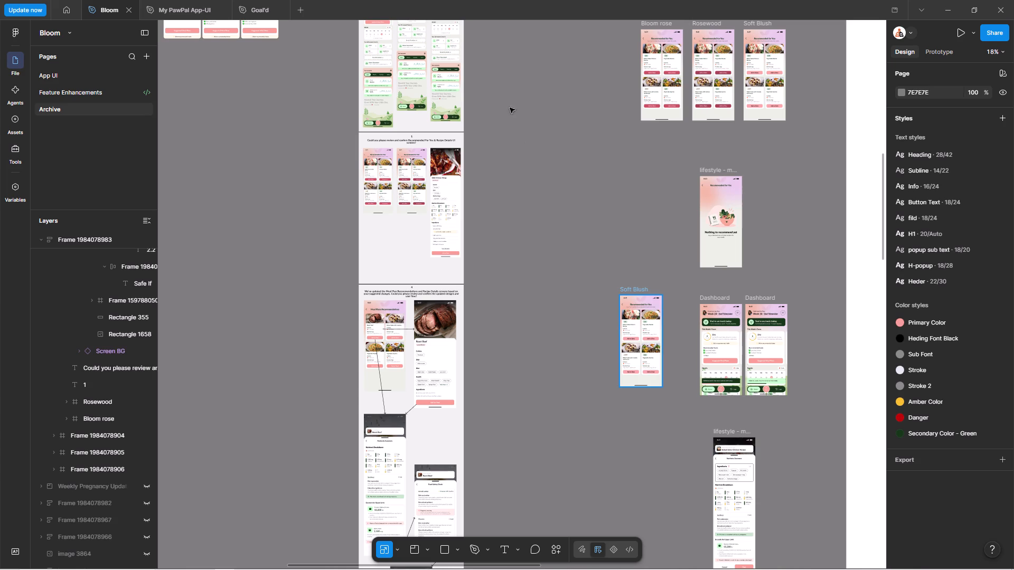
left_click_drag(510, 108, 511, 93)
left_click(917, 319)
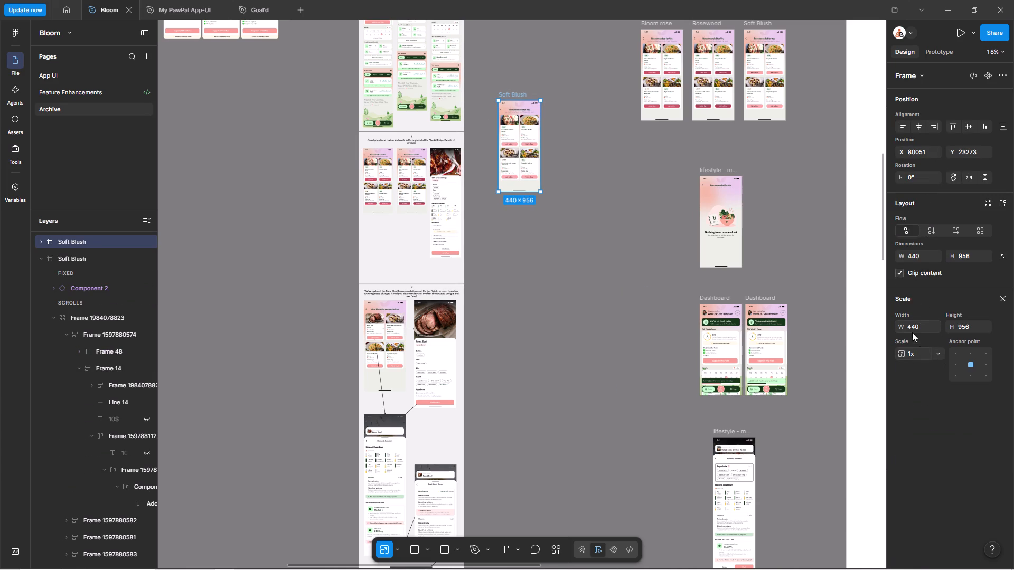
left_click(919, 325)
key("super+v")
left_click(893, 402)
key("ctrl+v")
key("Return")
key("ctrl+x")
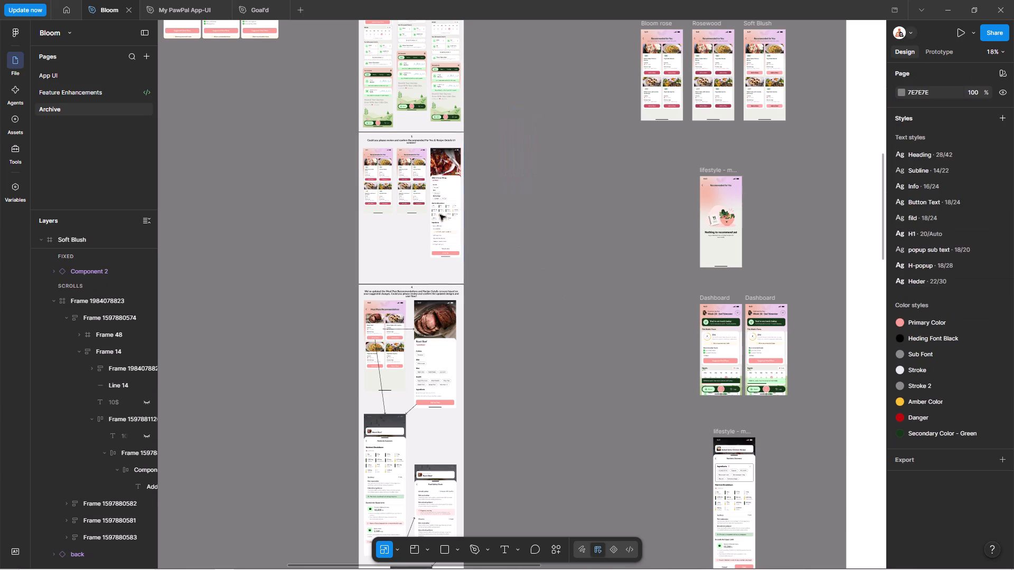
Replace the third screen in the copied section, the remaining recipe details, with the cut Soft Blush screen.
double_click(435, 199)
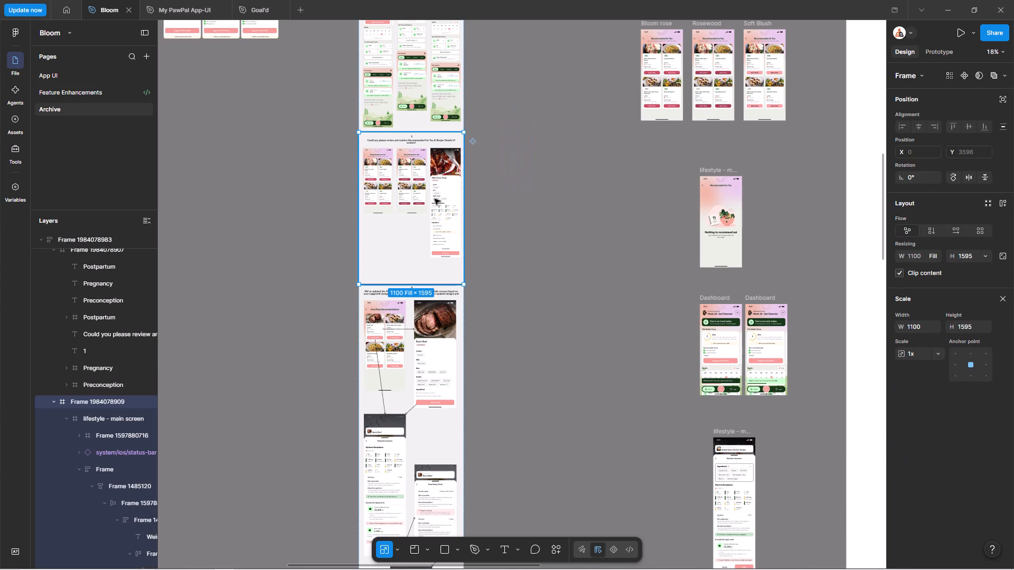
double_click(435, 199)
key("ctrl+shift+r")
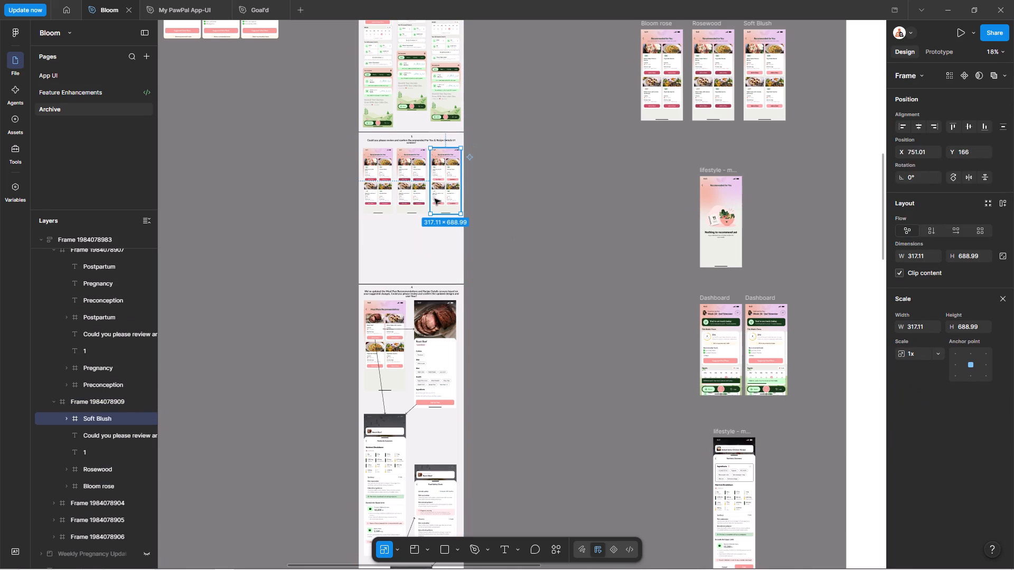
left_click(540, 216)
key("space")
key("space")
key("space")
key("space")
key("space")
key("space")
left_click_drag(514, 162, 612, 296)
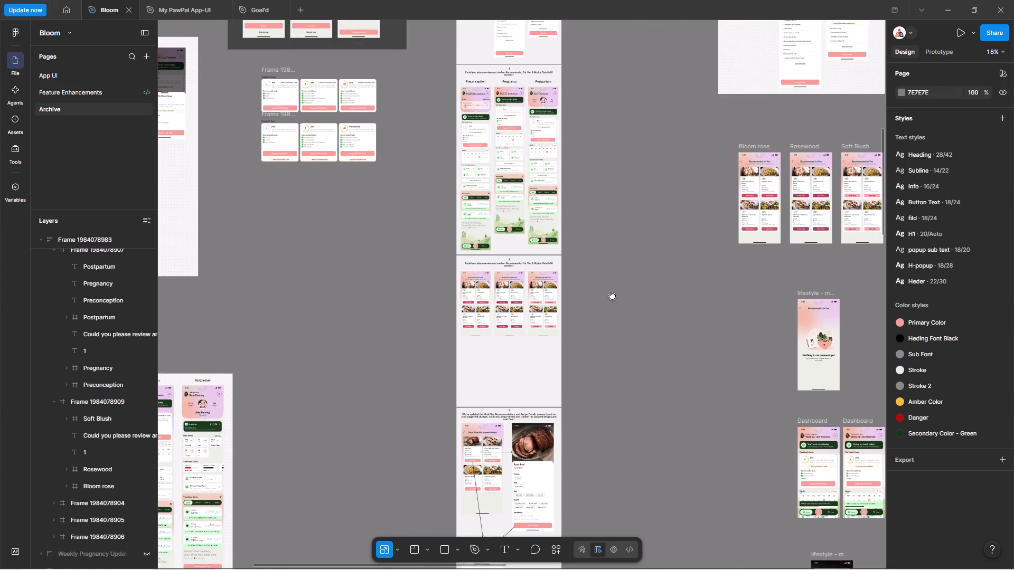
left_click_drag(612, 296, 612, 293)
key("space")
key("space")
key("space")
key("space")
key("space")
key("space")
key("space")
key("space")
key("space")
key("space")
key("space")
key("space")
key("space")
key("space")
key("space")
key("space")
key("space")
key("space")
key("space")
key("space")
left_click_drag(624, 233, 561, 176)
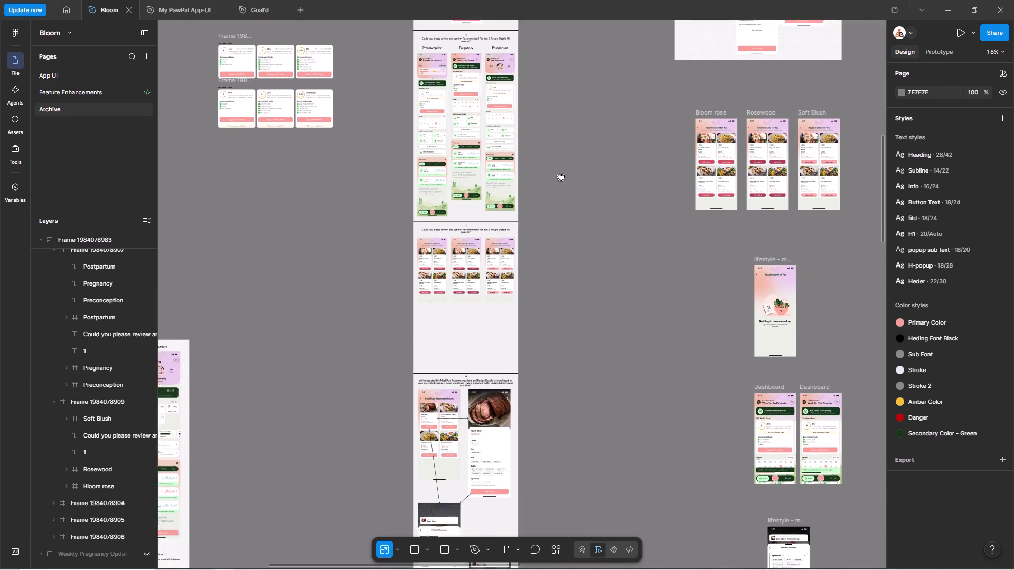
left_click_drag(561, 176, 442, 137)
left_click(305, 275)
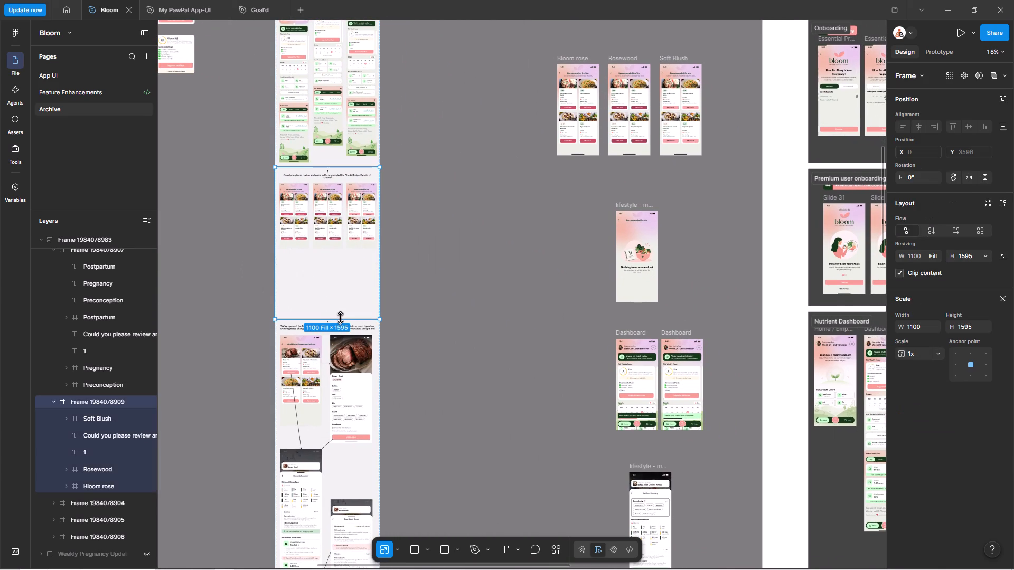
left_click_drag(340, 318, 343, 294)
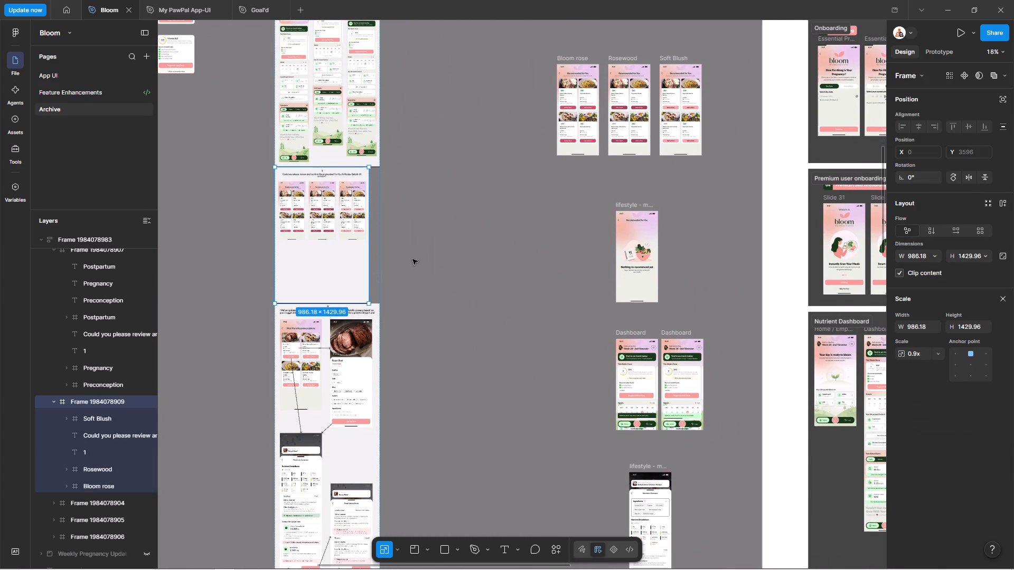
key("ctrl+z")
key("v")
left_click_drag(354, 319, 358, 278)
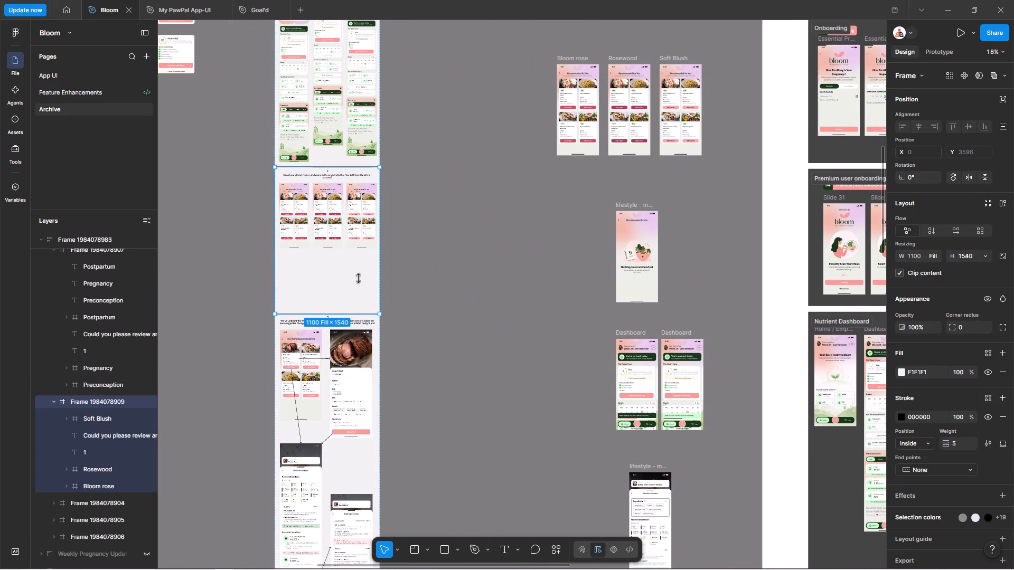
left_click_drag(358, 278, 361, 259)
left_click(462, 240)
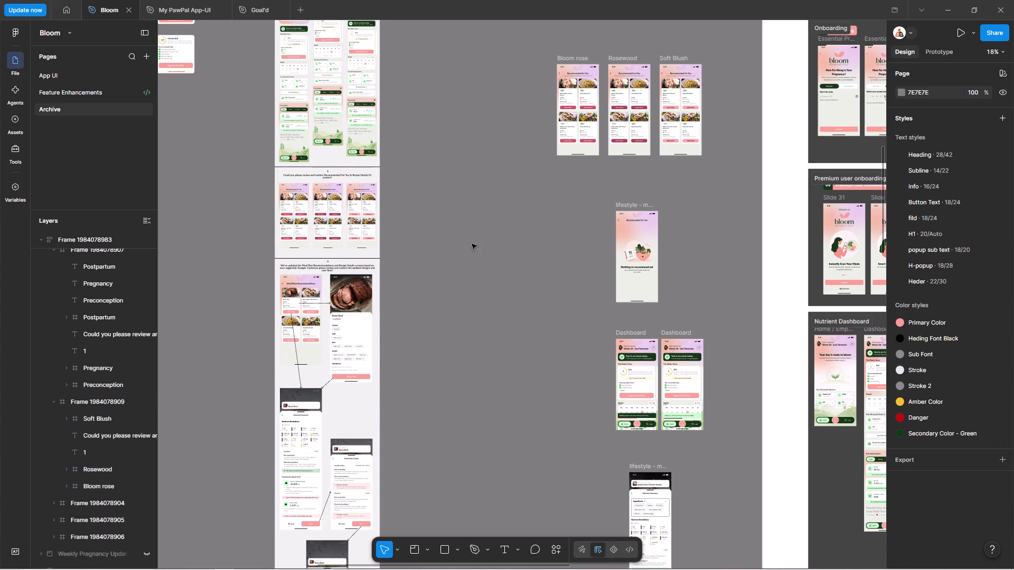
Duplicate the shortened colour-variant section directly below itself.
key("space")
key("space")
key("space")
key("space")
key("space")
key("space")
key("space")
key("space")
key("space")
key("space")
key("space")
key("space")
key("space")
key("space")
key("space")
key("space")
key("space")
key("space")
left_click_drag(501, 322, 567, 274)
left_click(415, 175)
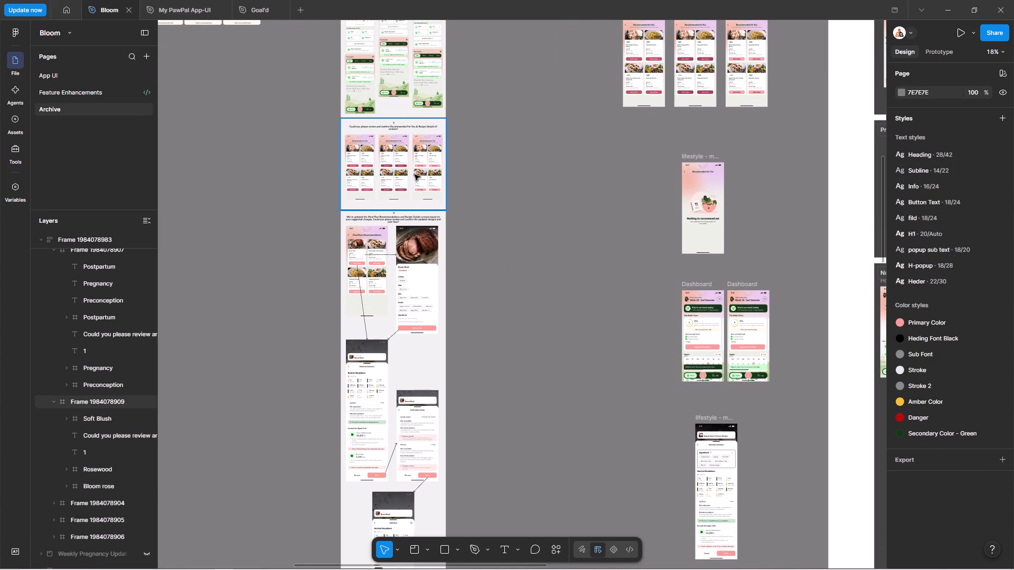
key("ctrl+d")
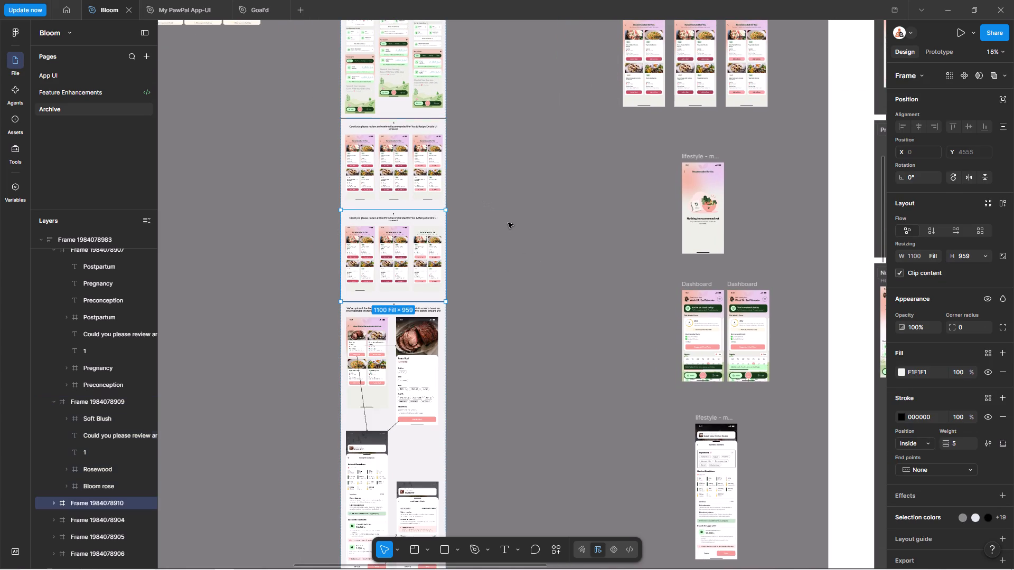
Place a copy of the "Nothing to recommend yet" screen nearer the review sections, scale it proportionally to width 317.11, and cut it.
left_click(701, 155)
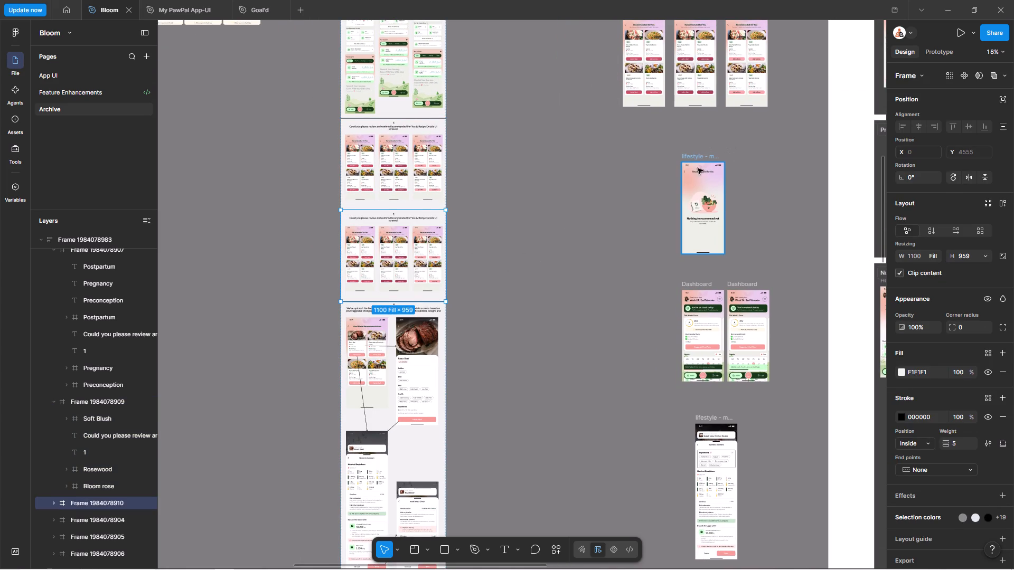
key("ctrl+x")
key("ctrl+z")
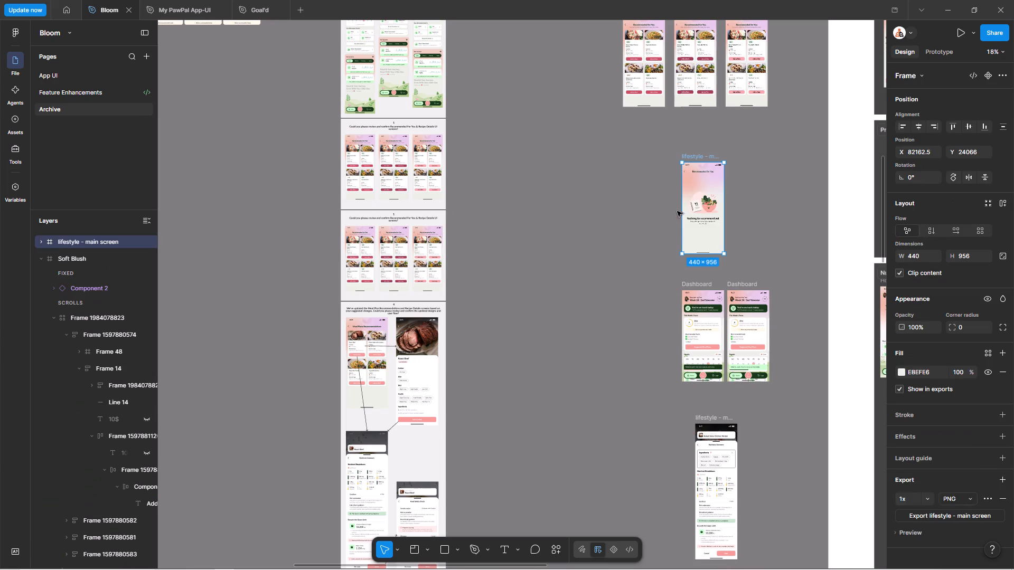
left_click_drag(709, 200, 568, 217, "alt")
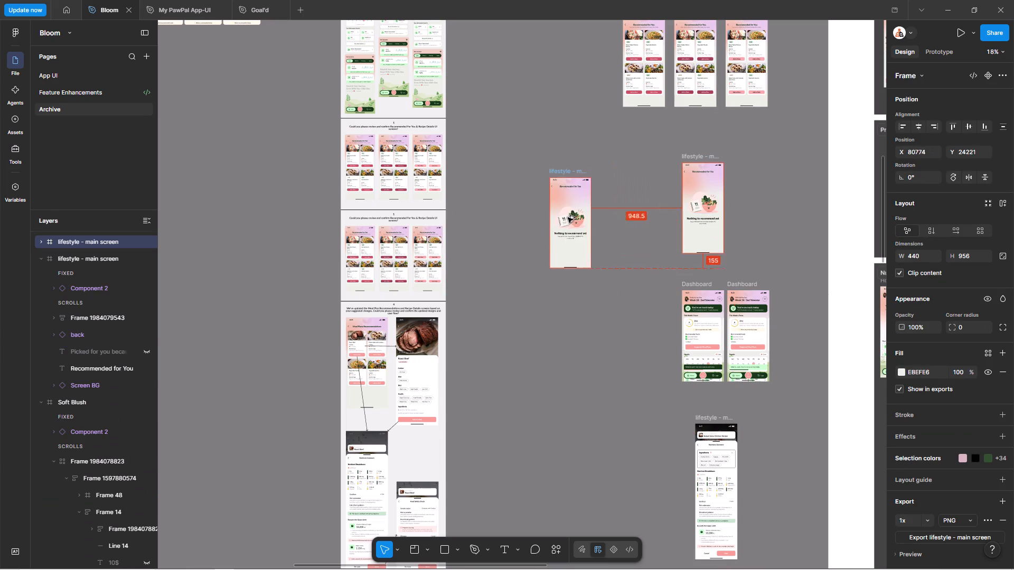
left_click_drag(568, 217, 564, 219, "alt")
key("k")
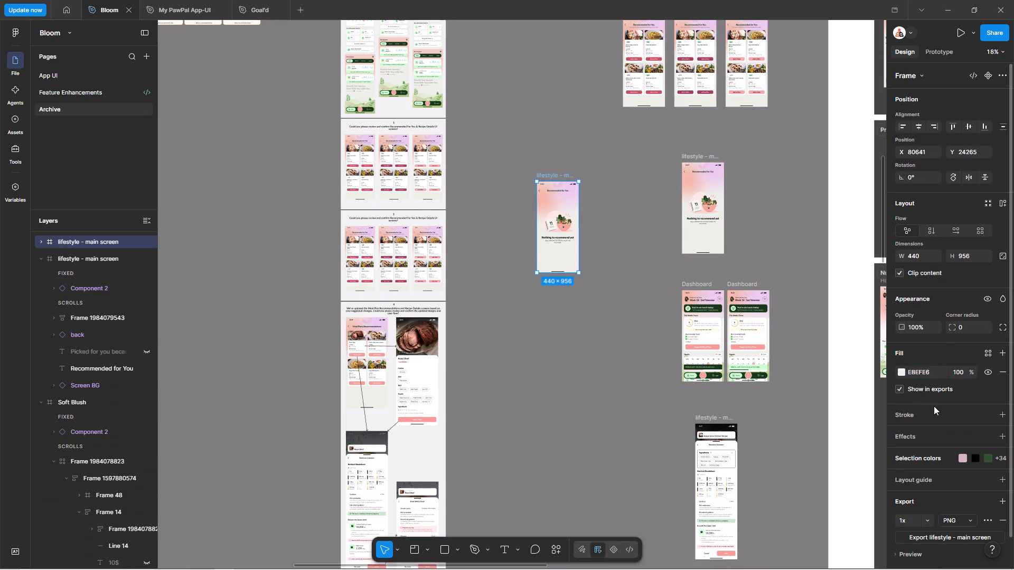
left_click(915, 322)
key("super+v")
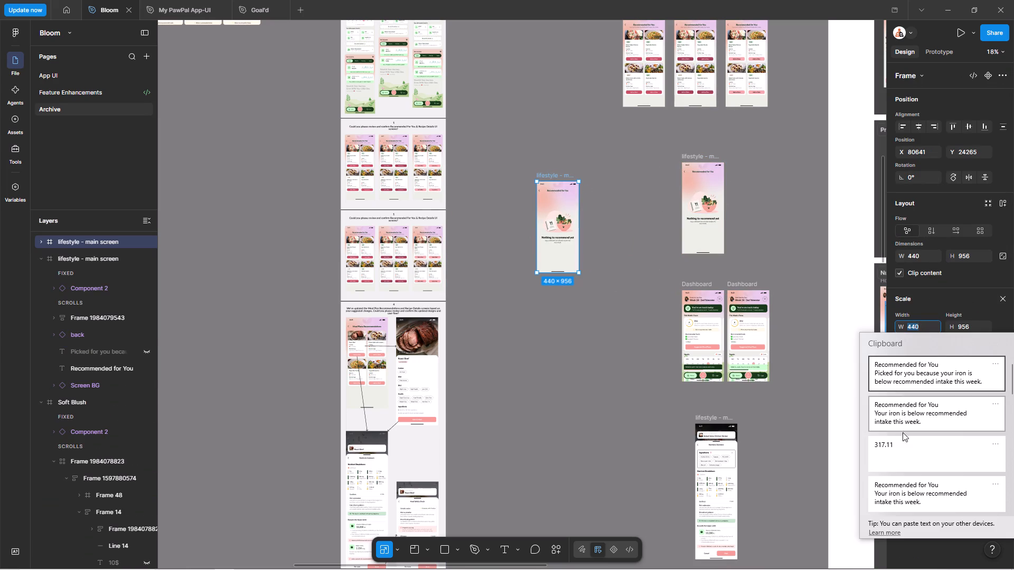
left_click(904, 456)
key("ctrl+v")
key("Return")
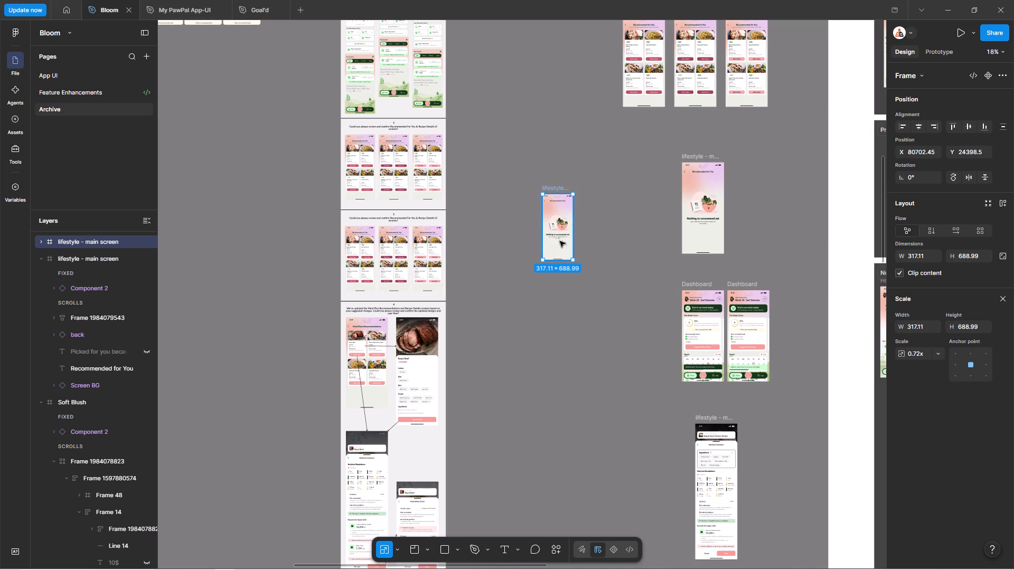
key("ctrl+x")
double_click(355, 255)
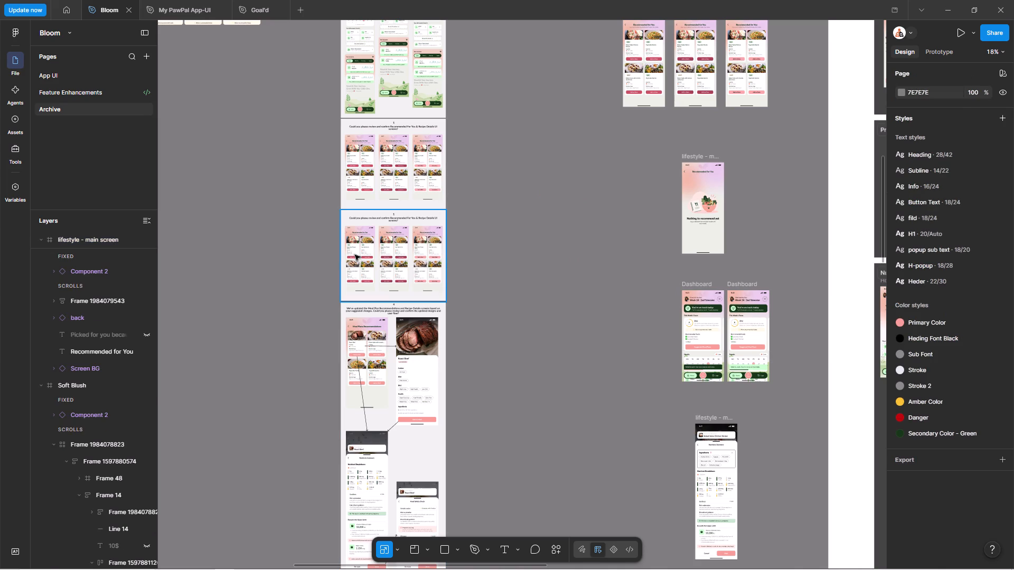
double_click(355, 255)
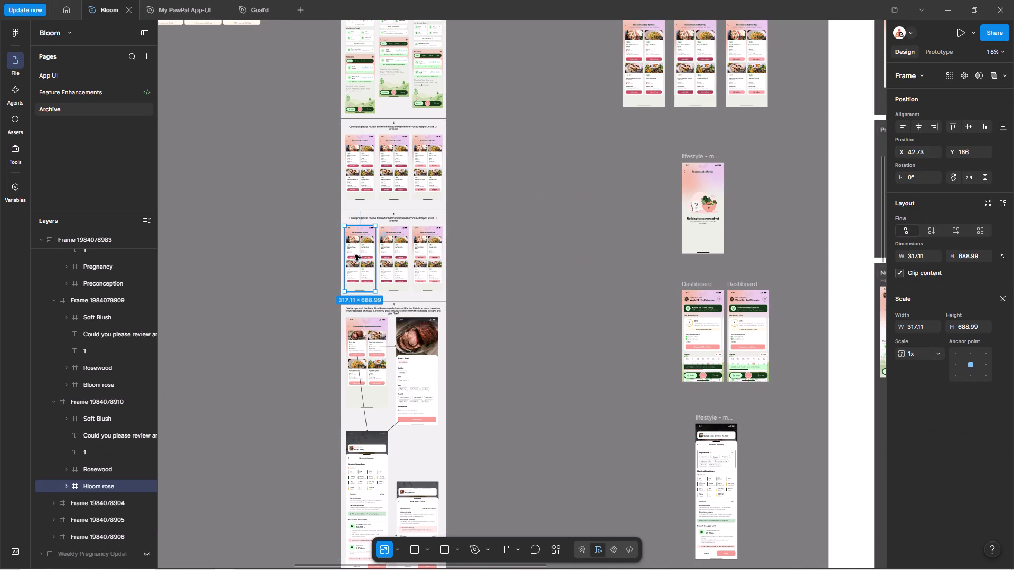
key("ctrl+shift+r")
scroll(355, 255, "up", 7, "ctrl")
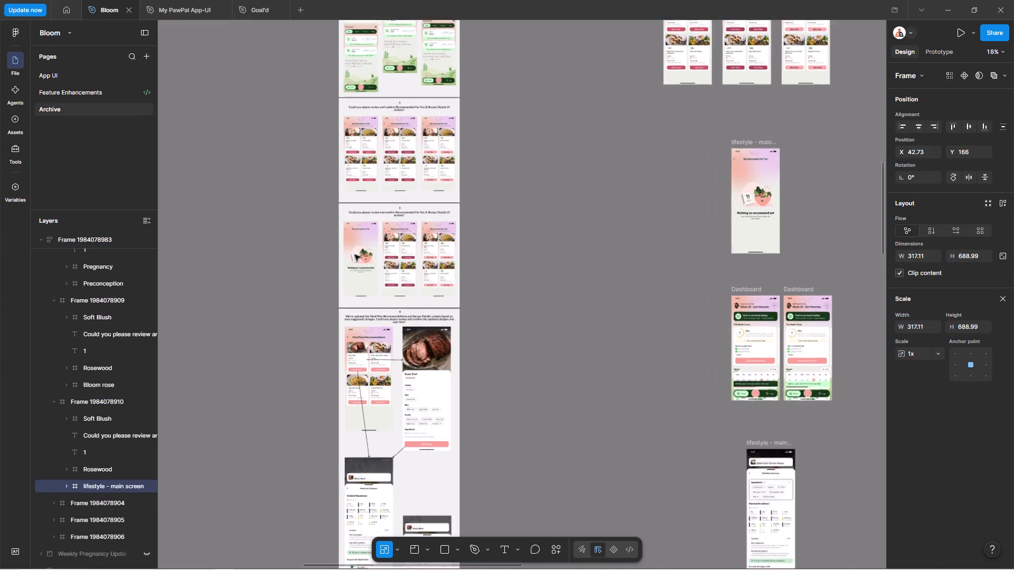
scroll(355, 255, "up", 3, "ctrl")
left_click(436, 248)
left_click(524, 251, "shift")
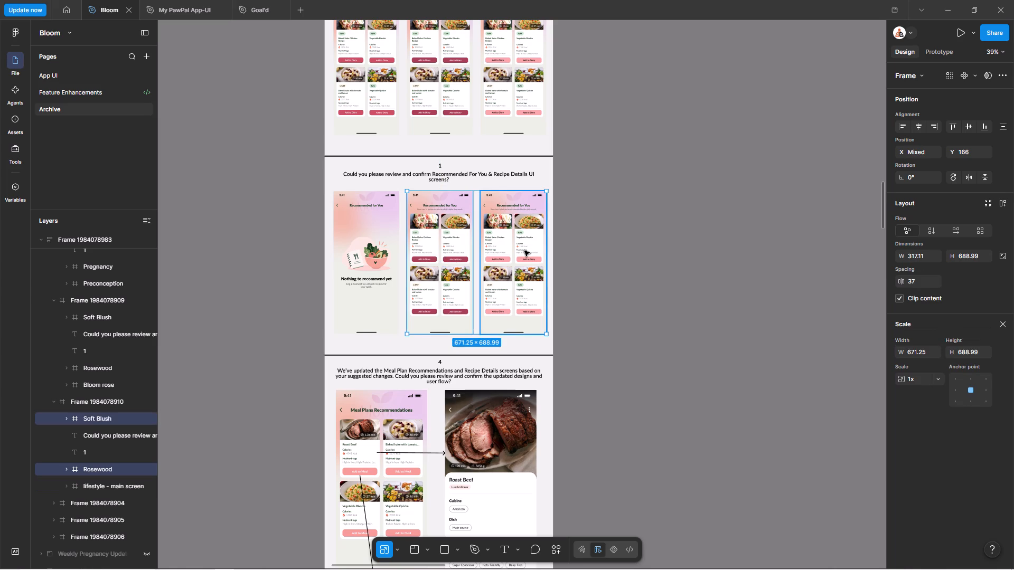
key("Delete")
double_click(370, 264)
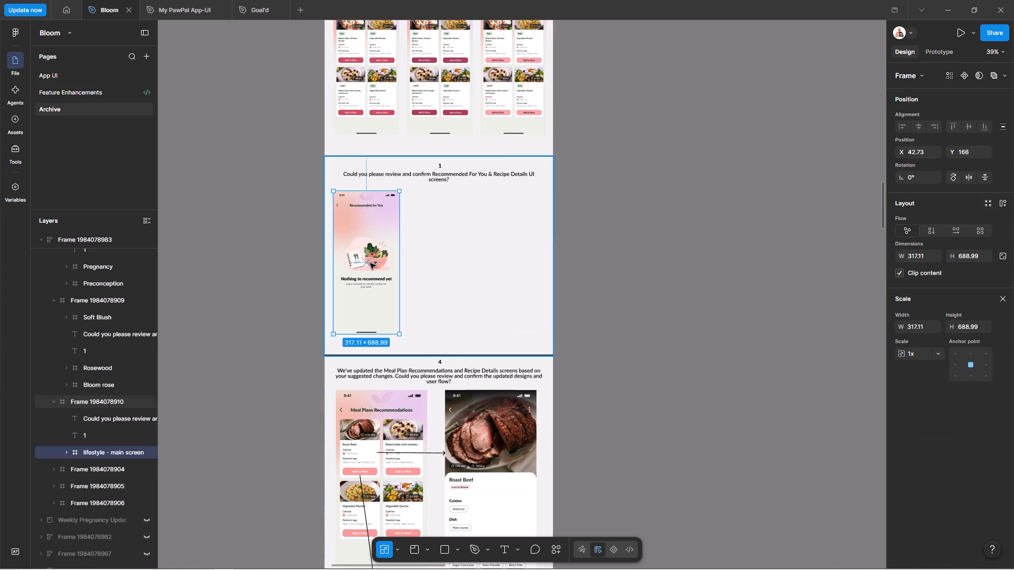
key("alt+h")
left_click(577, 261)
scroll(576, 260, "down", 5, "ctrl")
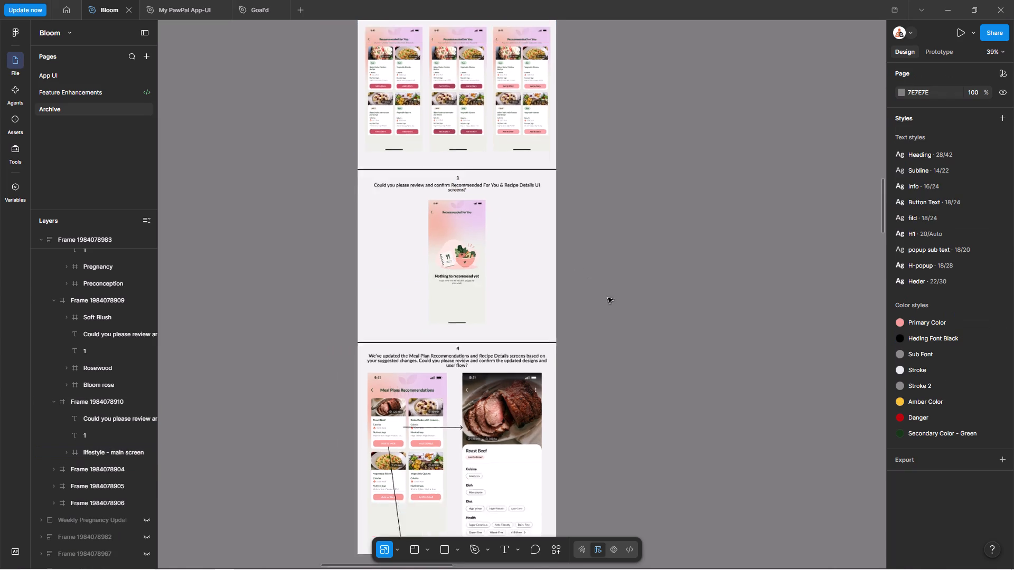
key("space")
scroll(608, 293, "down", 9, "ctrl")
key("space")
key("space")
key("space")
key("space")
key("space")
key("space")
key("space")
key("space")
key("space")
key("space")
key("space")
key("space")
key("space")
key("space")
key("space")
key("space")
key("space")
key("space")
key("space")
key("space")
left_click_drag(659, 294, 580, 207)
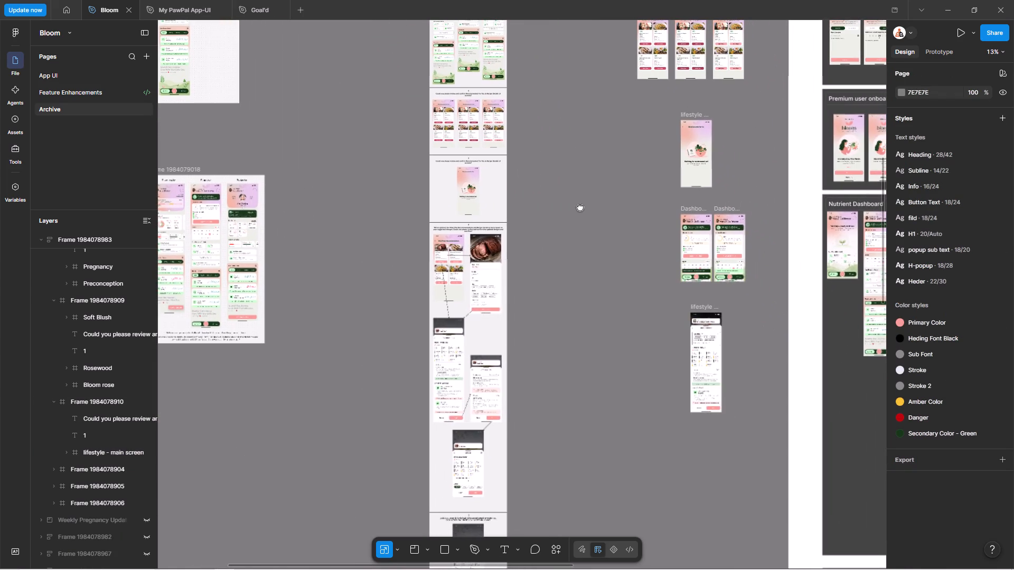
left_click_drag(580, 207, 579, 206)
key("space")
left_click_drag(561, 141, 576, 189)
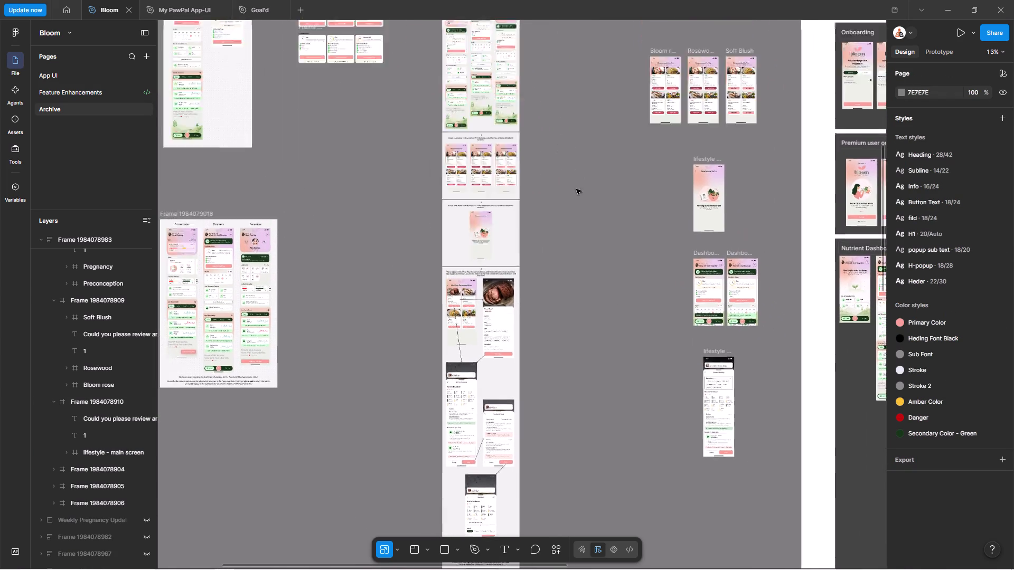
scroll(553, 183, "up", 5, "ctrl")
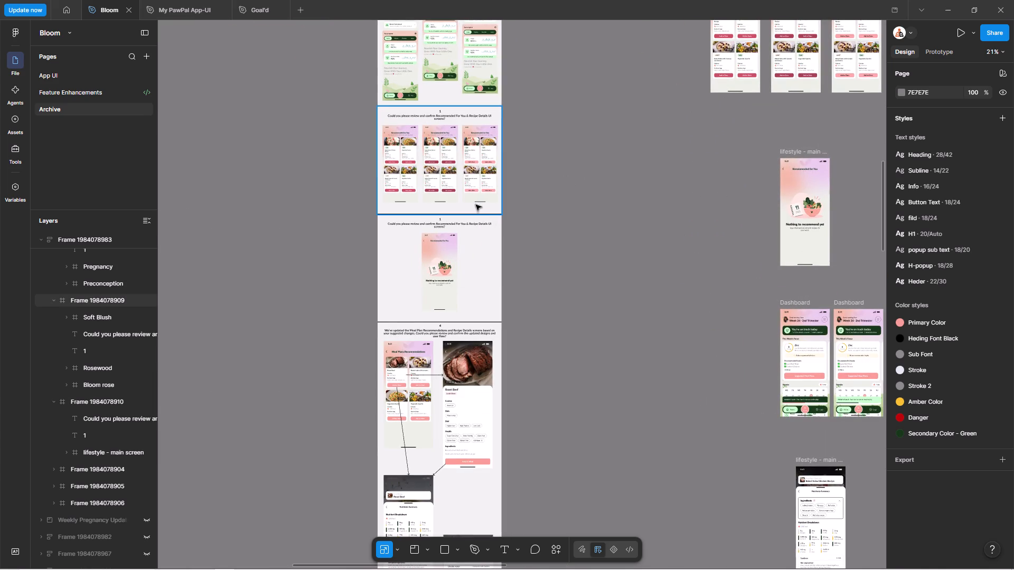
left_click(476, 207)
scroll(479, 248, "up", 11, "ctrl")
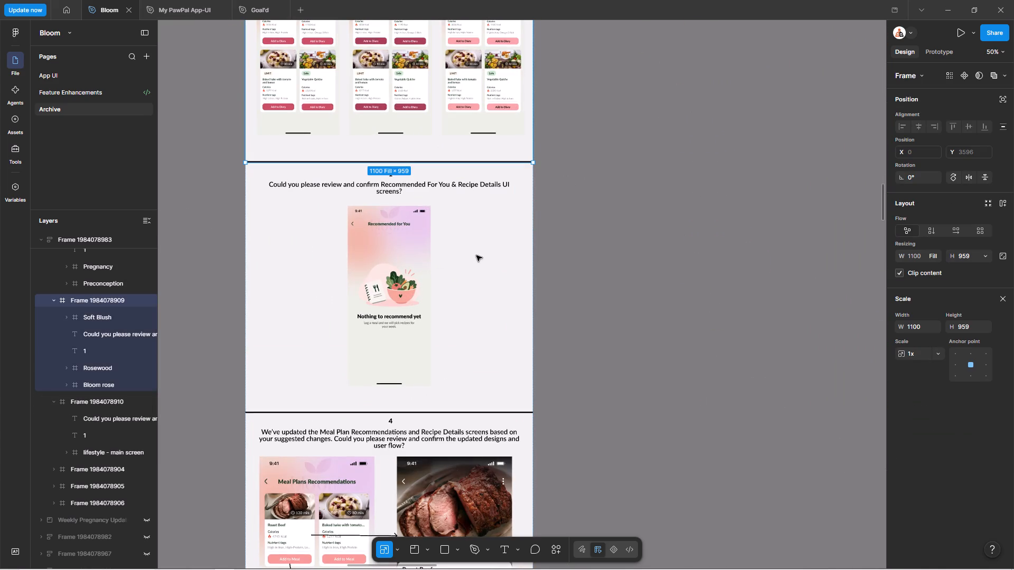
scroll(476, 255, "down", 10, "ctrl")
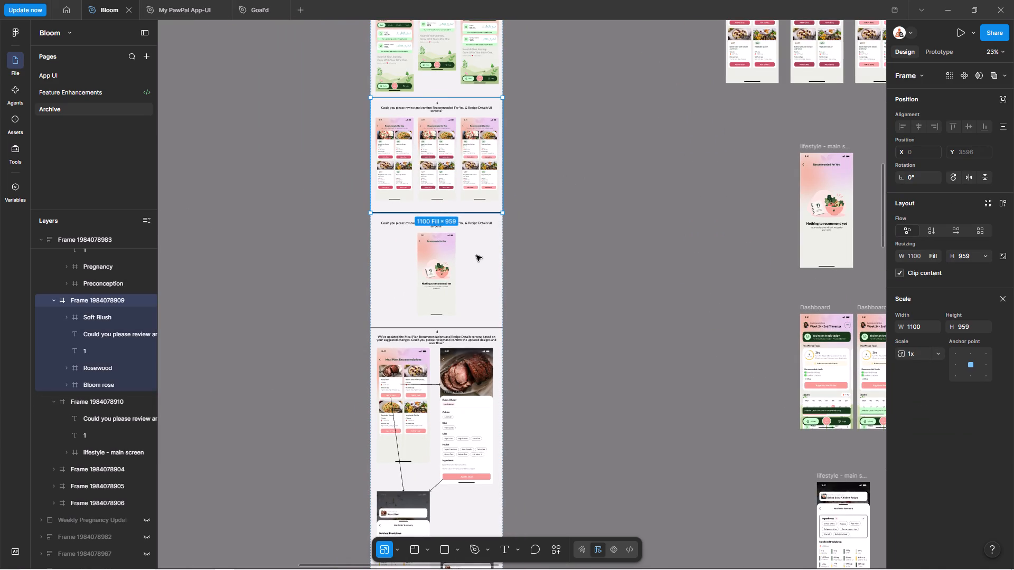
key("ctrl+d")
key("Down")
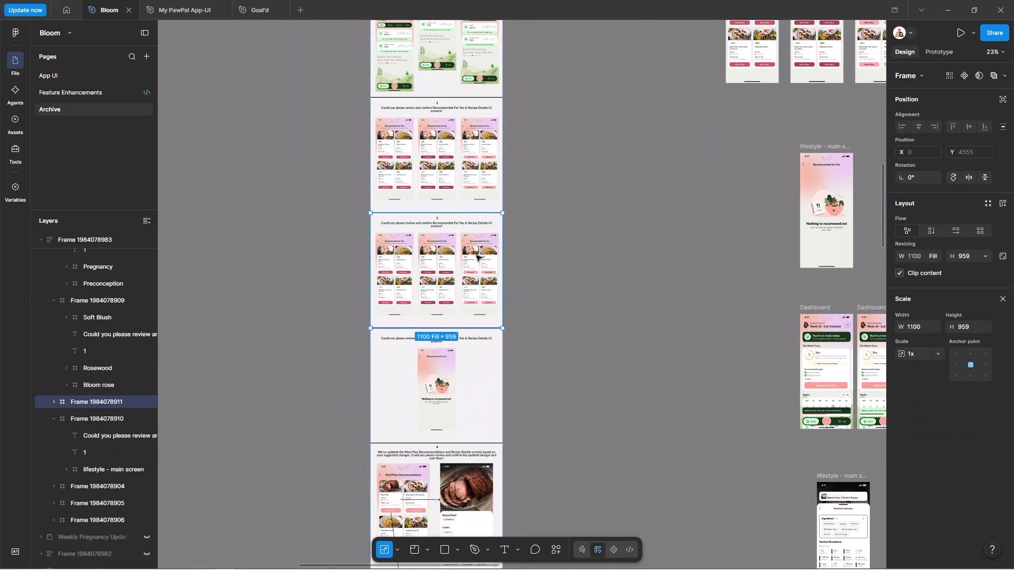
left_click(599, 316)
Place copies of the two "Week 24" Dashboard screens beside the review sections, level with the newly duplicated section.
key("space")
key("space")
key("space")
key("space")
key("space")
key("space")
key("space")
key("space")
key("space")
key("space")
key("space")
key("space")
key("space")
key("space")
key("space")
key("space")
key("space")
key("space")
key("space")
key("space")
left_click_drag(591, 270, 527, 220)
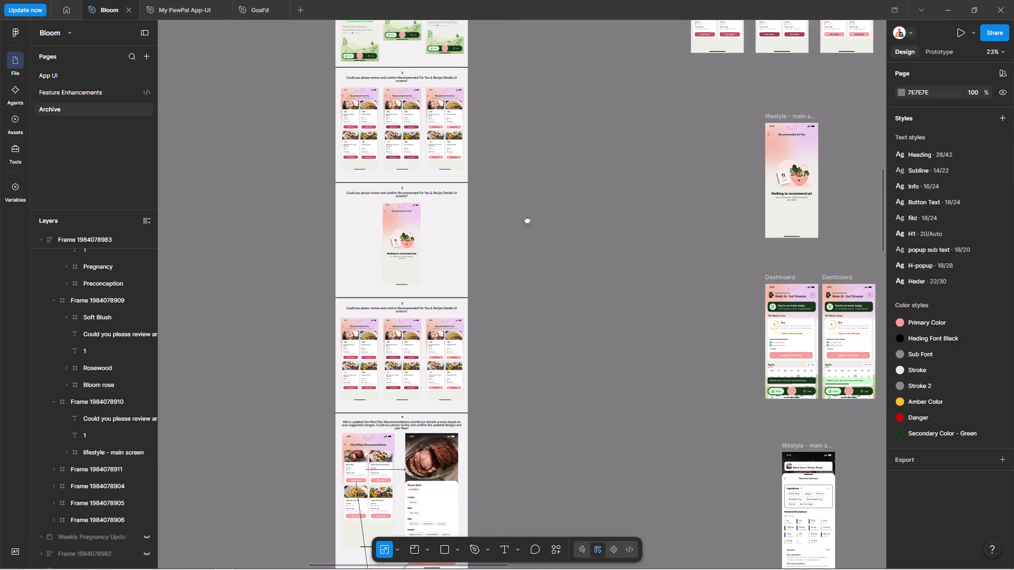
left_click_drag(527, 220, 491, 208)
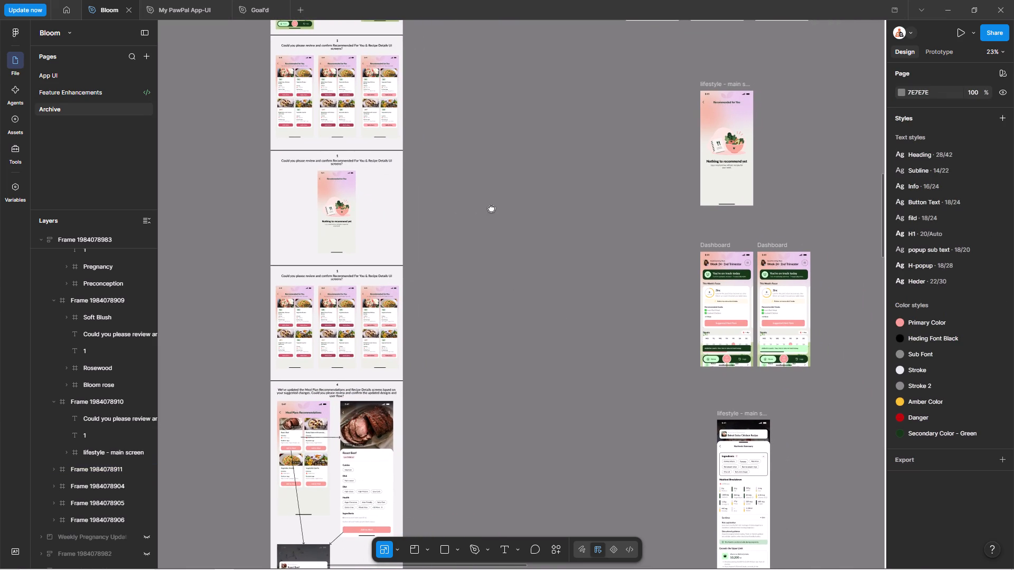
left_click_drag(491, 208, 481, 208)
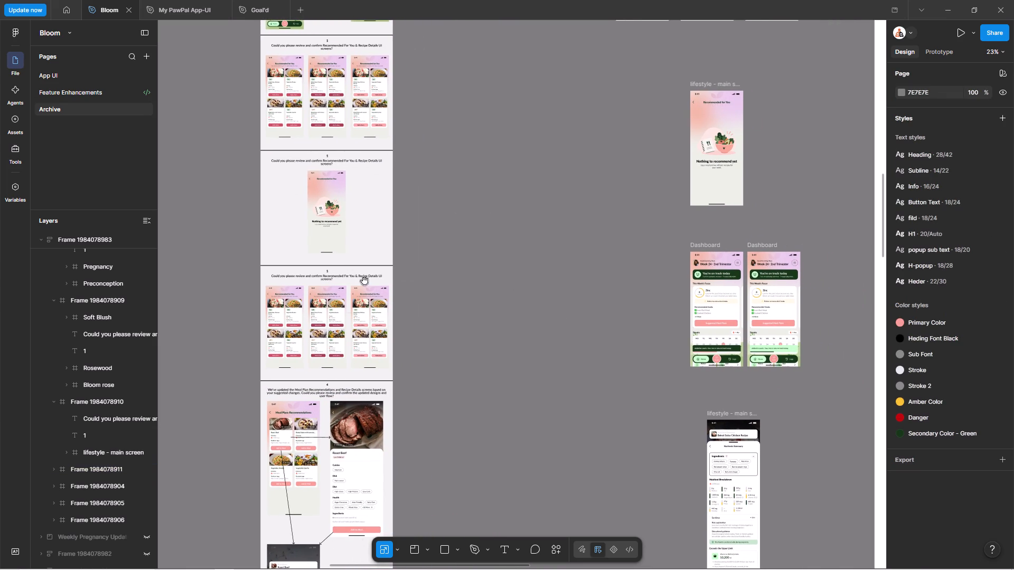
left_click_drag(501, 324, 469, 229)
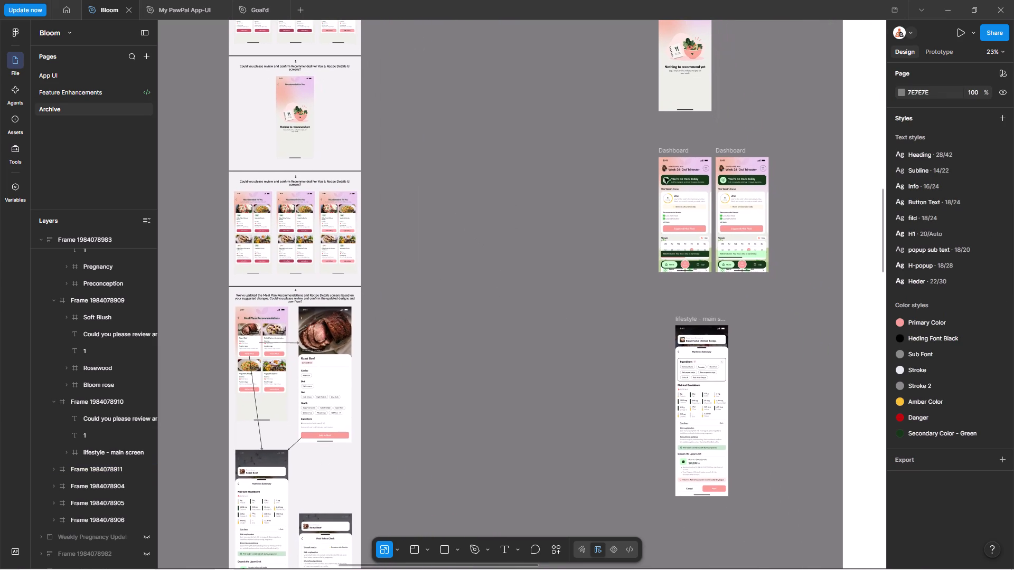
left_click_drag(634, 140, 781, 289)
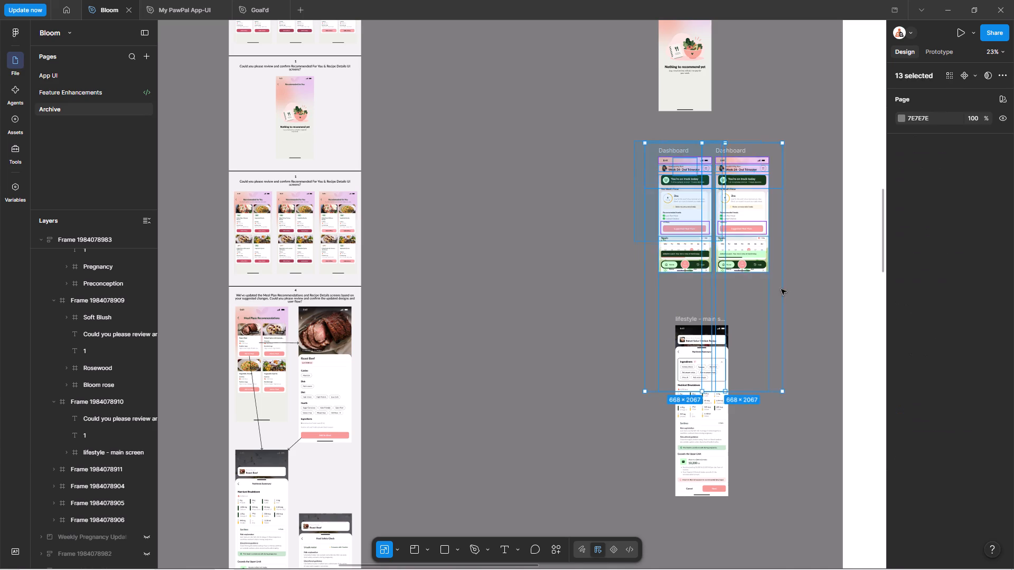
left_click_drag(781, 289, 800, 302)
left_click_drag(689, 217, 412, 232, "alt")
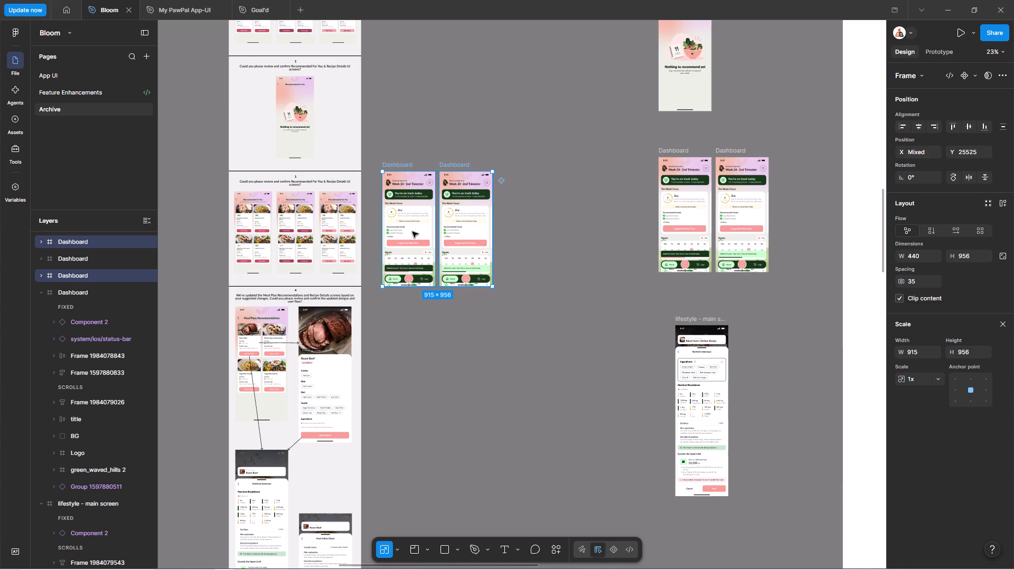
left_click(423, 135)
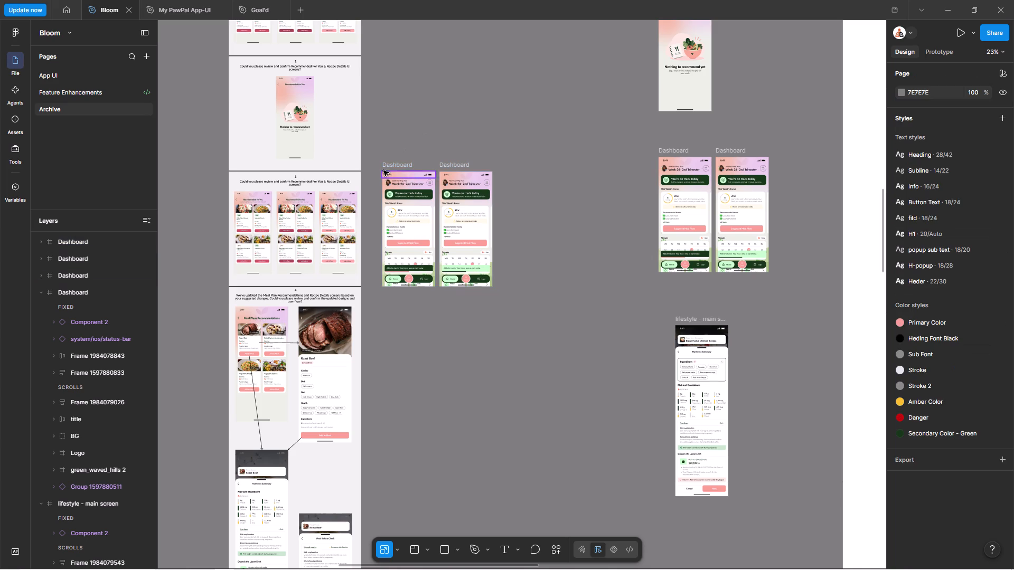
Scale each of the two copied Dashboard screens proportionally to a width of 317.11.
left_click(393, 163)
left_click(921, 329)
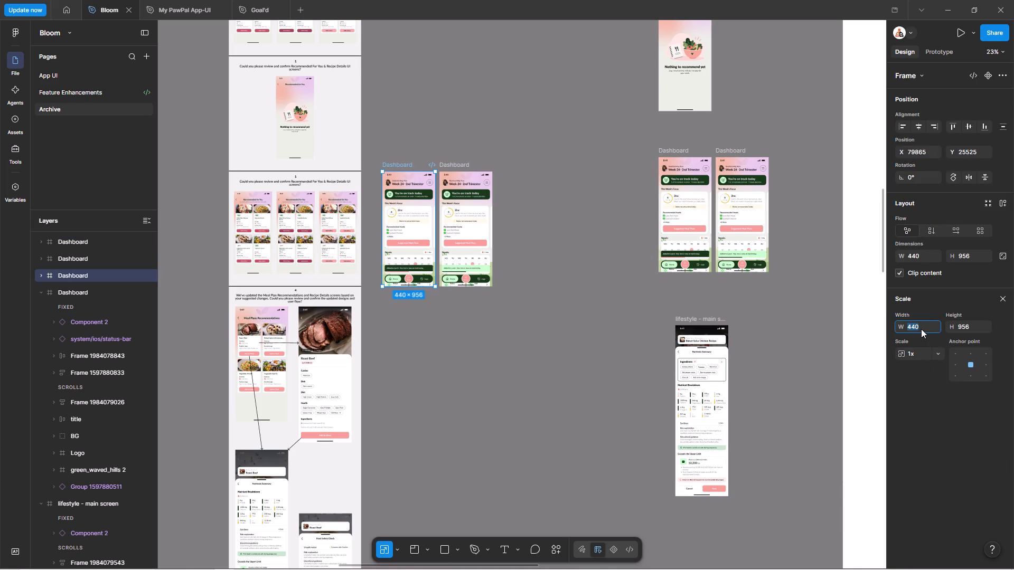
key("super+v")
left_click(914, 466)
key("ctrl+v")
key("Return")
left_click(457, 160)
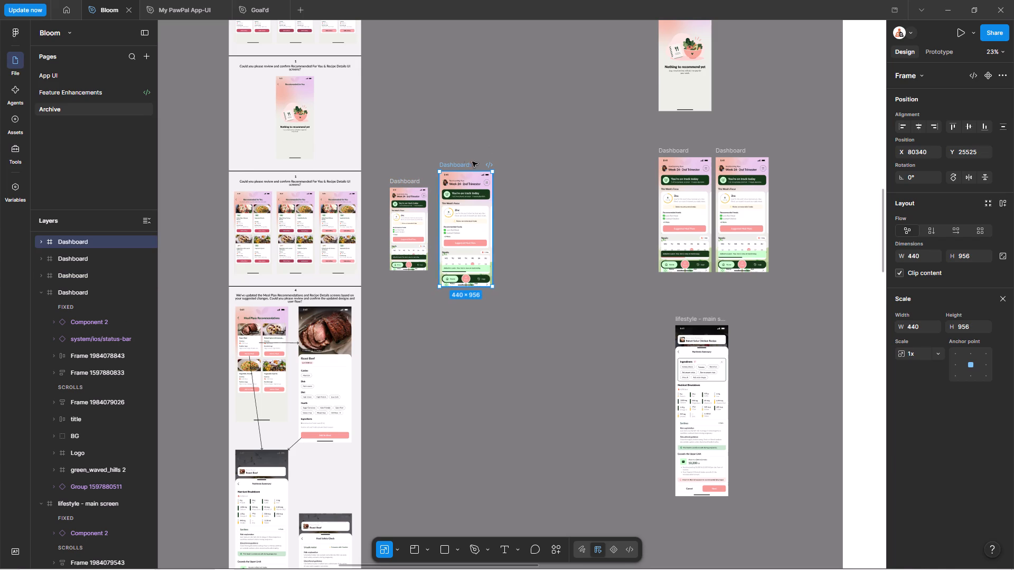
left_click(922, 332)
key("super+v")
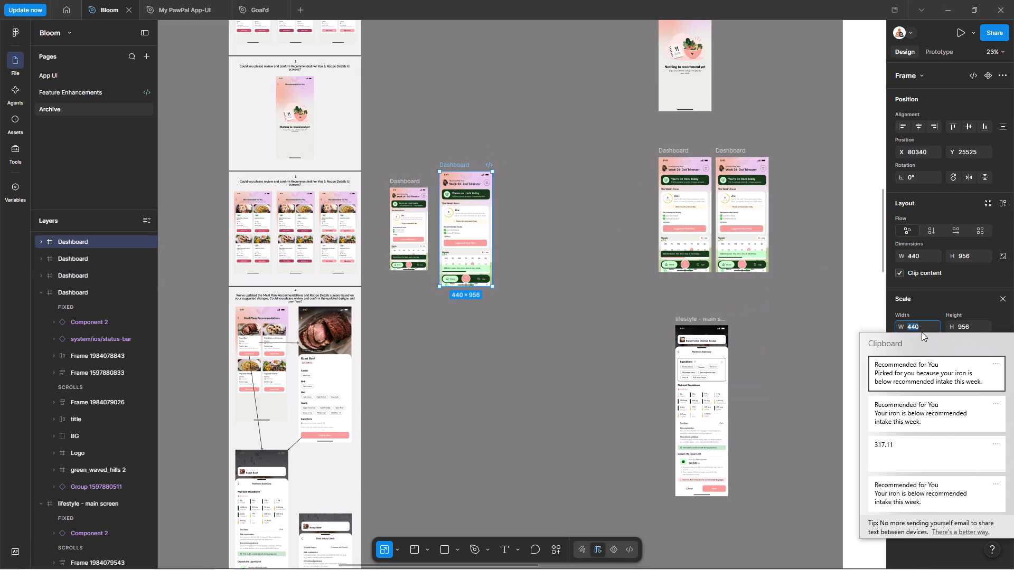
left_click(916, 440)
key("ctrl+v")
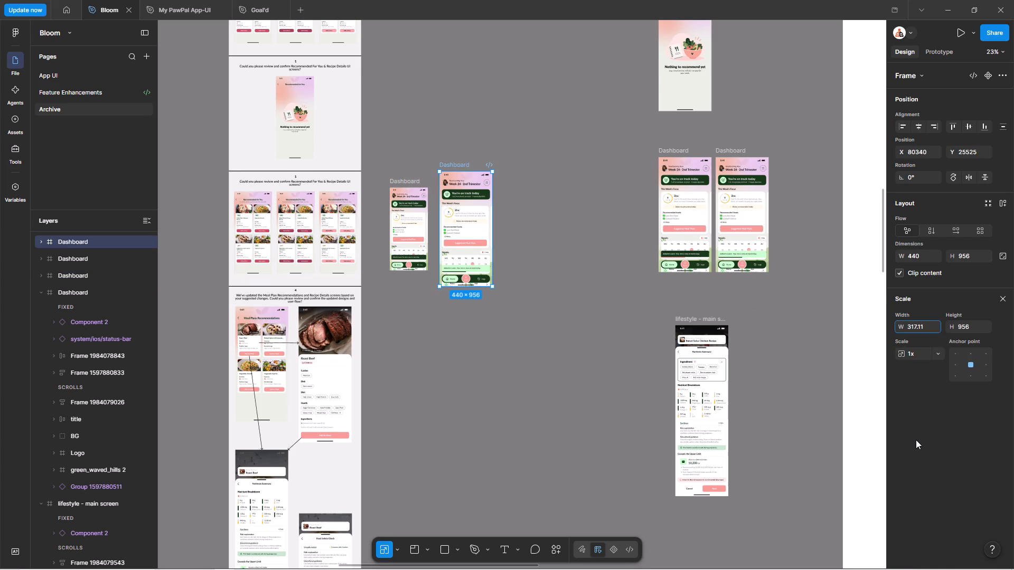
key("Return")
key("ctrl+x")
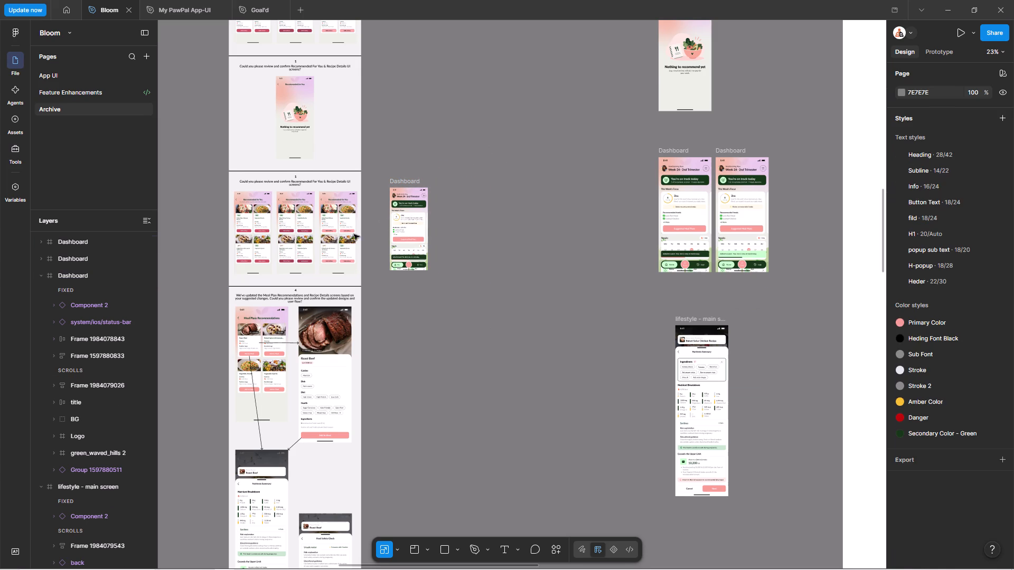
double_click(340, 223)
double_click(340, 222)
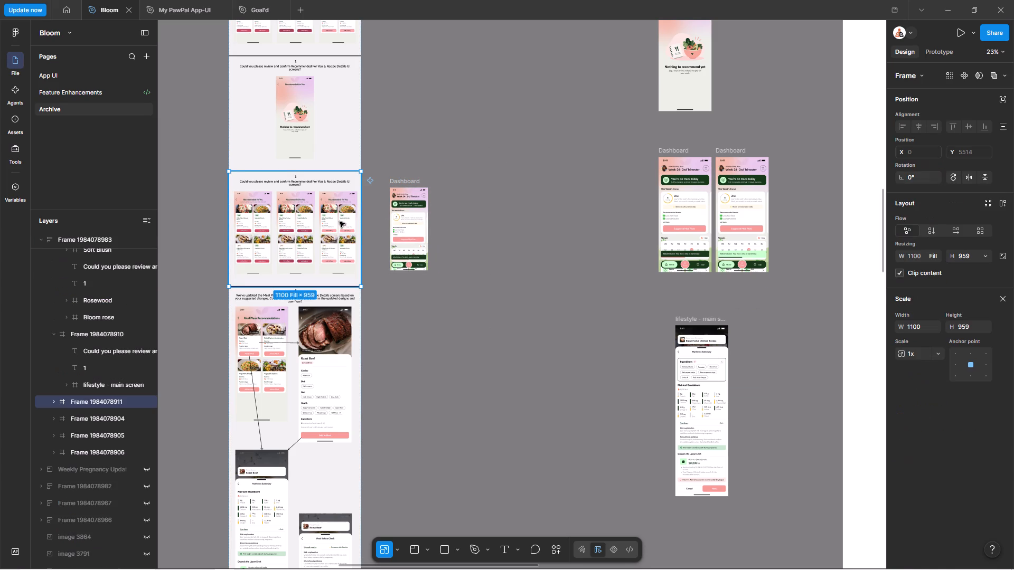
key("ctrl+shift+r")
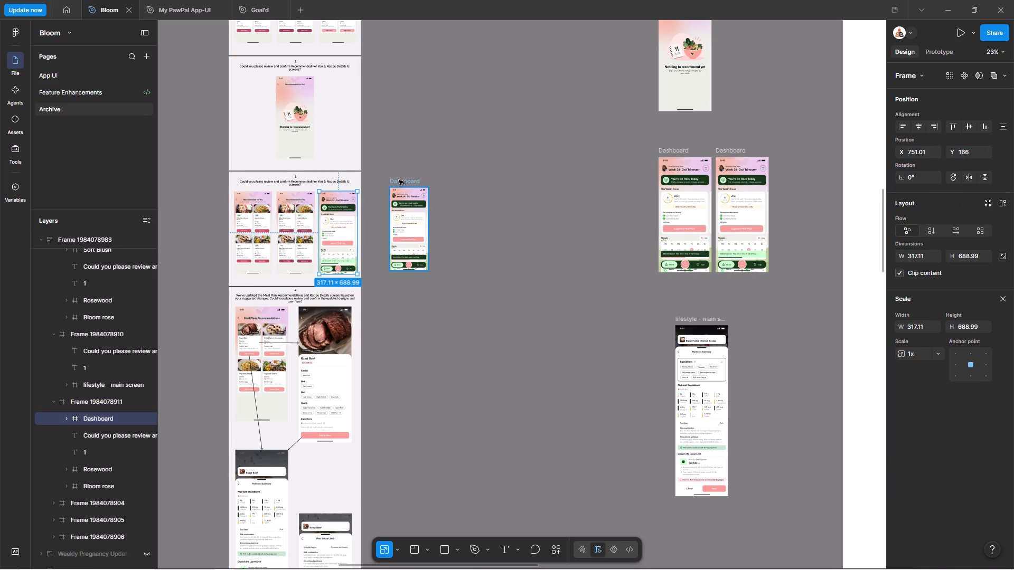
left_click(399, 183)
key("ctrl+x")
double_click(303, 213)
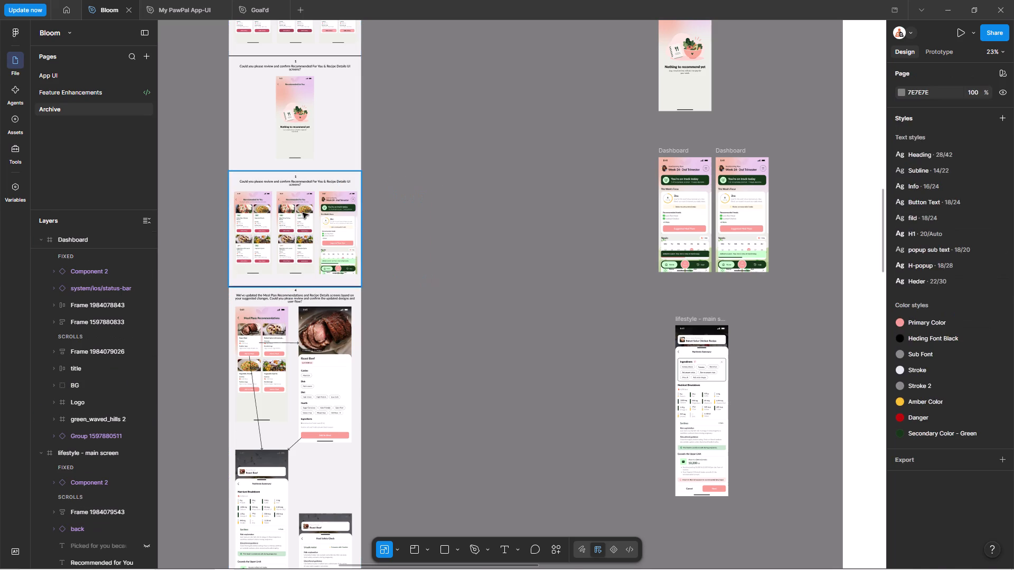
double_click(303, 213)
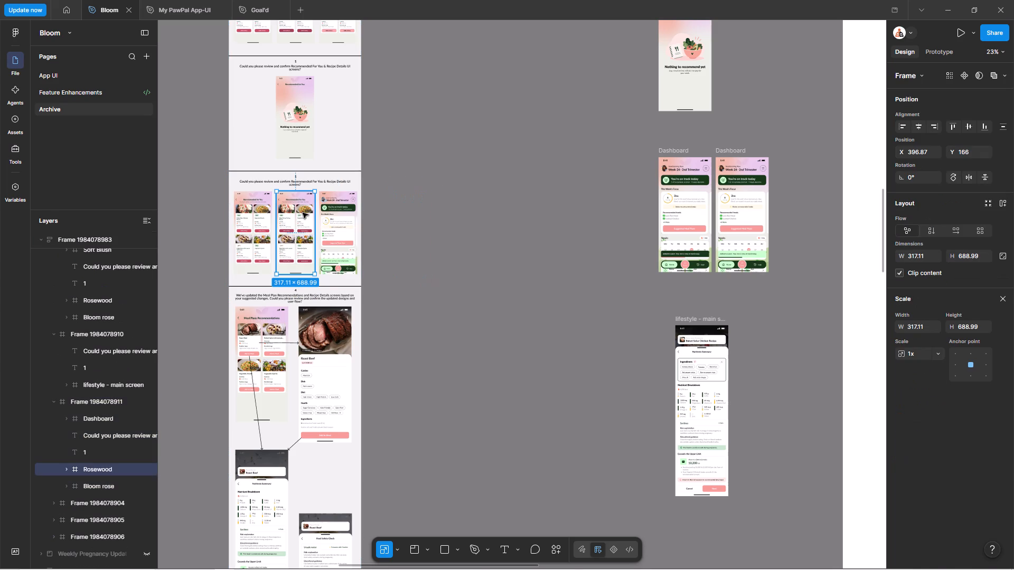
key("ctrl+shift+r")
left_click(250, 225)
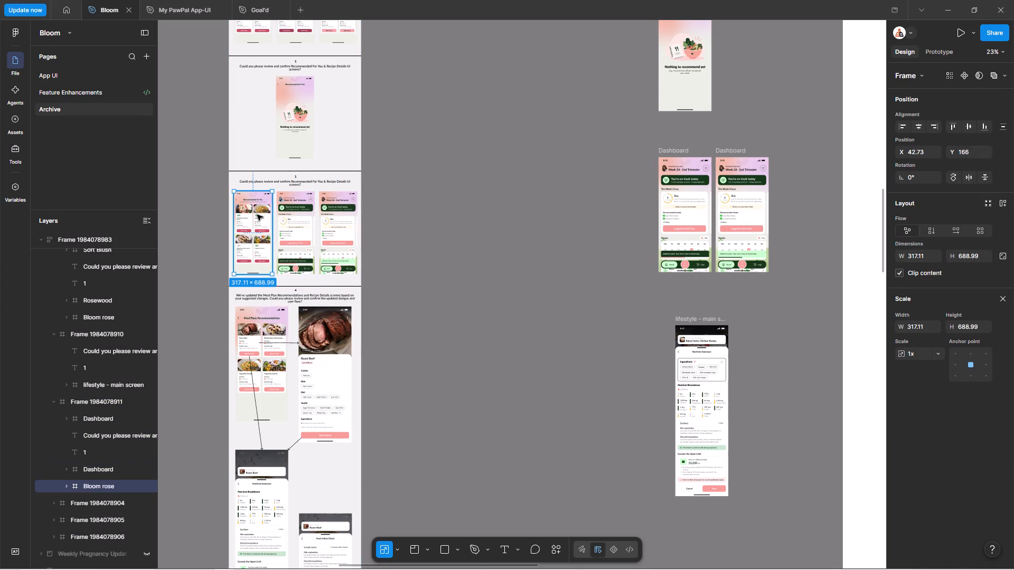
key("Delete")
double_click(289, 222)
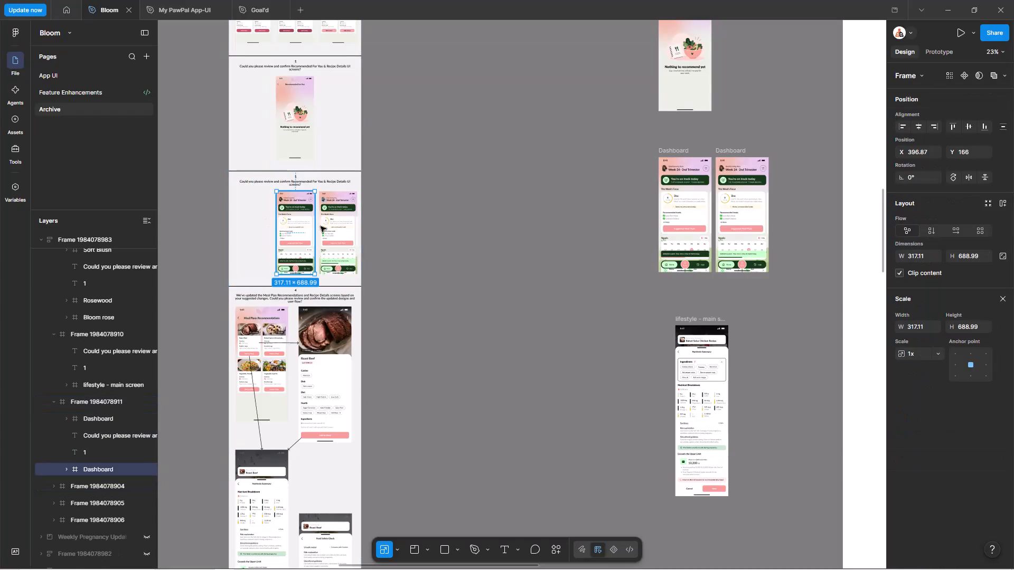
left_click(341, 226, "shift")
key("ctrl+g")
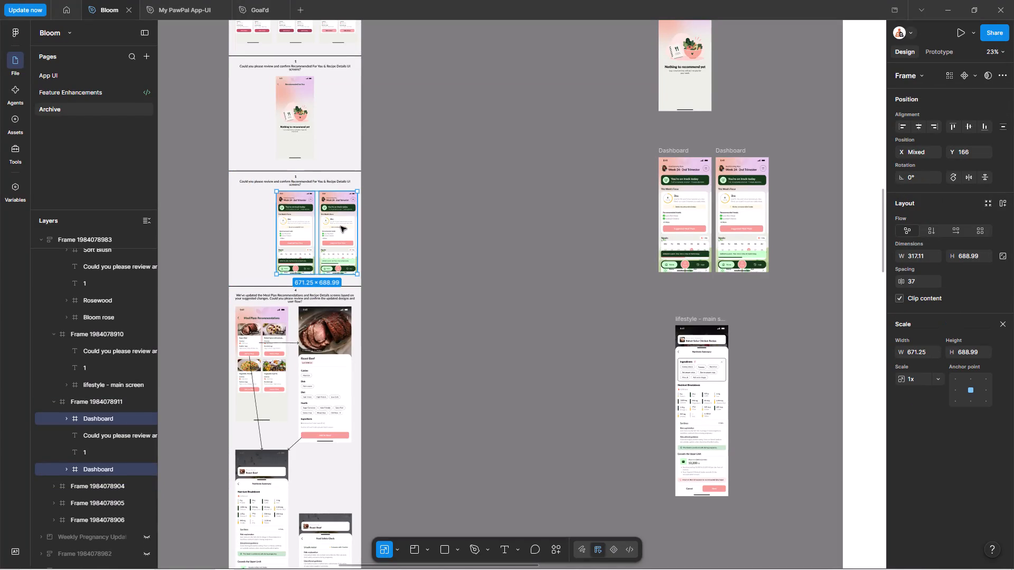
key("alt+h")
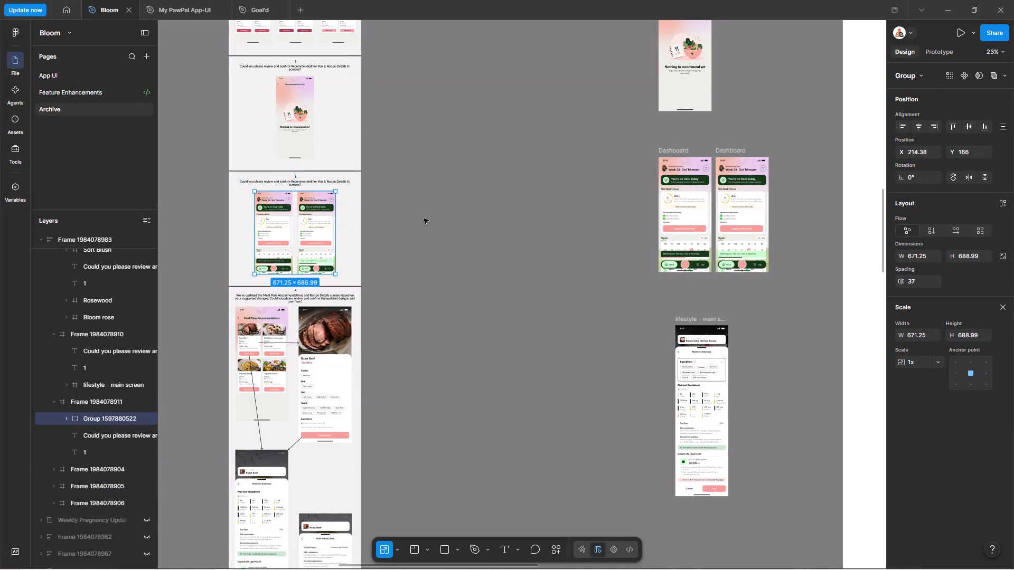
key("ctrl+shift+g")
left_click(429, 218)
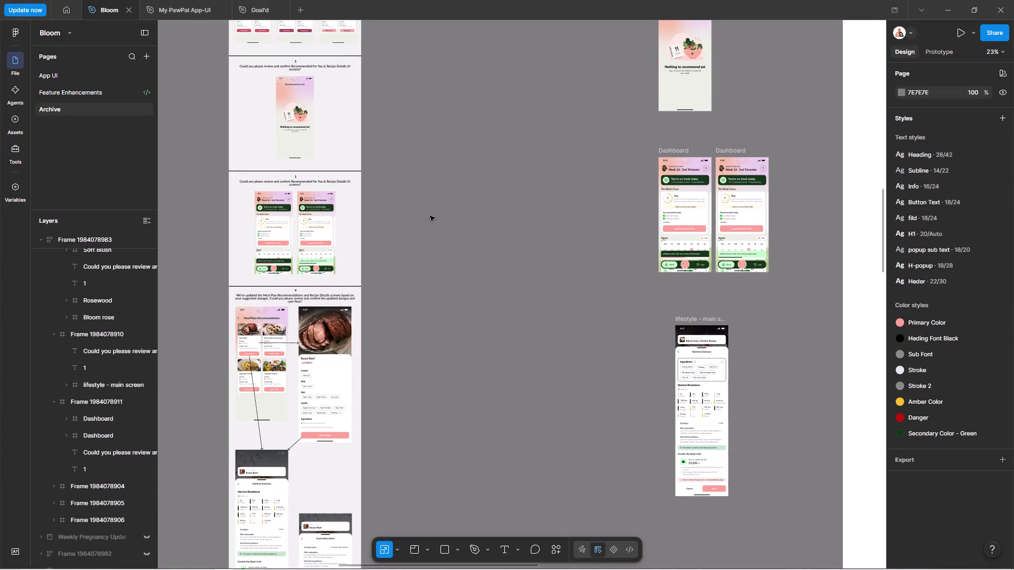
key("space")
key("space")
key("space")
key("space")
key("space")
key("space")
key("space")
key("space")
key("space")
key("space")
key("space")
key("space")
key("space")
key("space")
key("space")
key("space")
key("space")
key("space")
key("space")
key("space")
left_click_drag(430, 264, 330, 130)
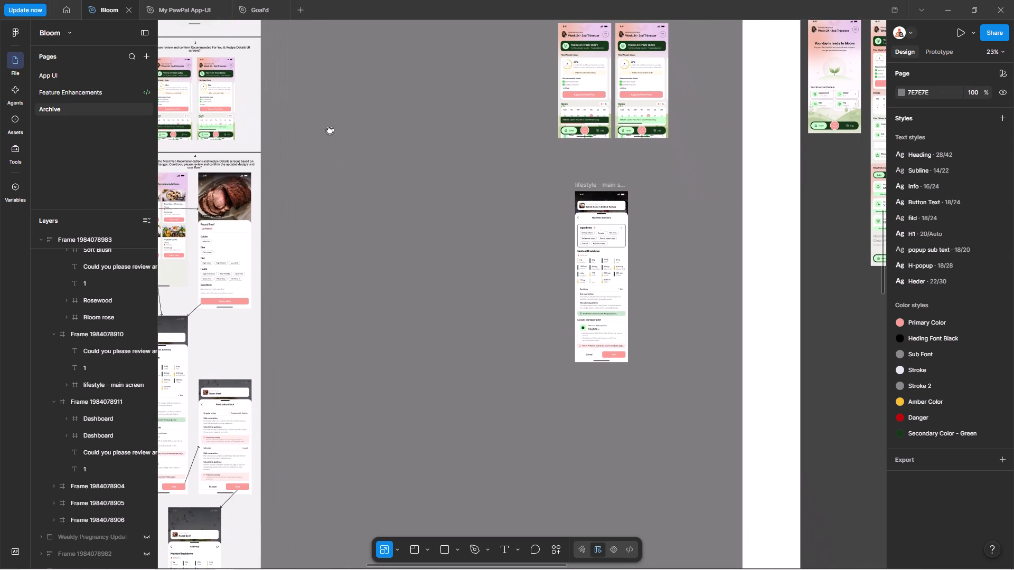
left_click_drag(330, 130, 470, 246)
left_click(377, 209)
left_click(368, 107)
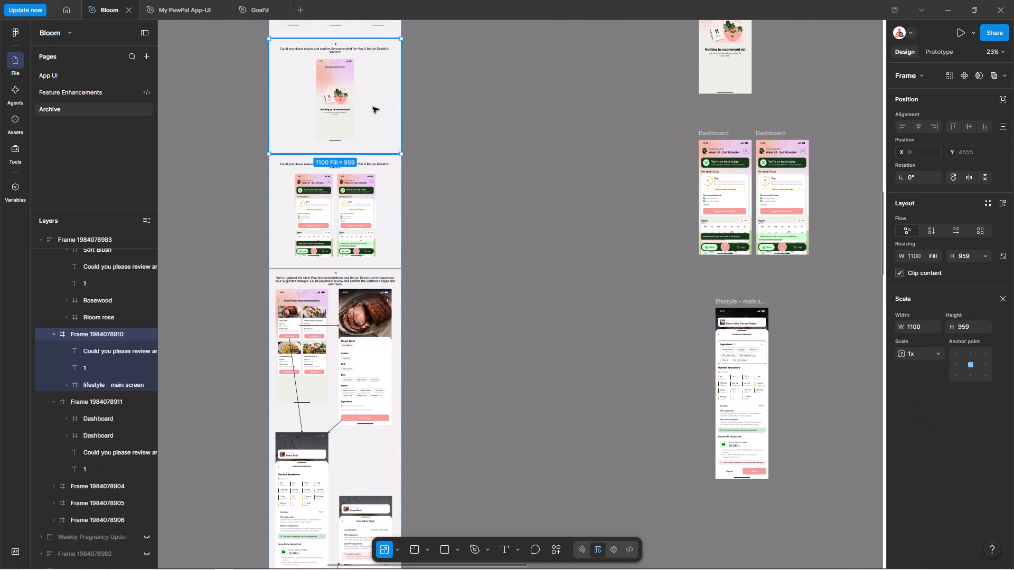
key("ctrl+d")
key("Down")
key("Down")
key("Up")
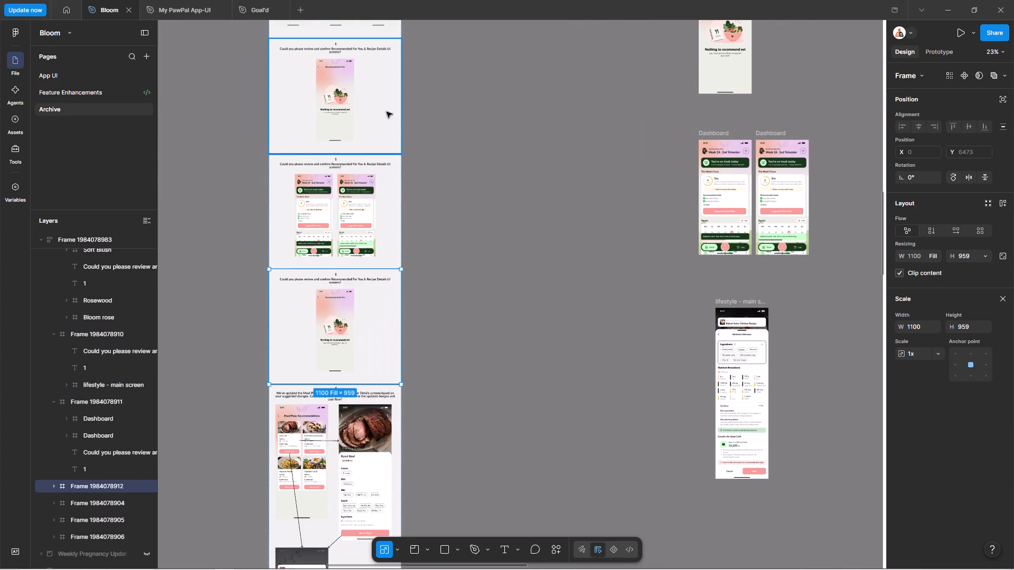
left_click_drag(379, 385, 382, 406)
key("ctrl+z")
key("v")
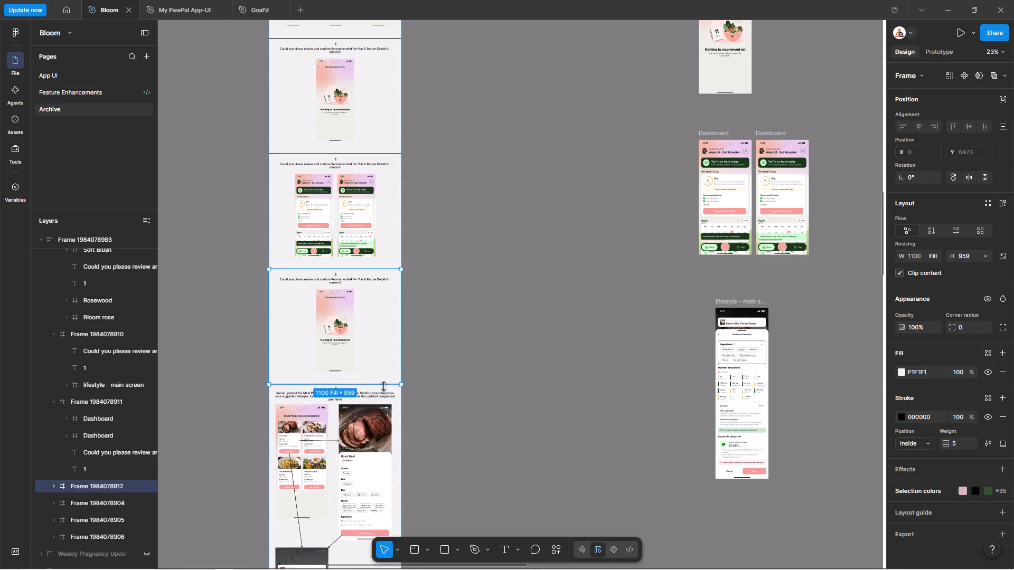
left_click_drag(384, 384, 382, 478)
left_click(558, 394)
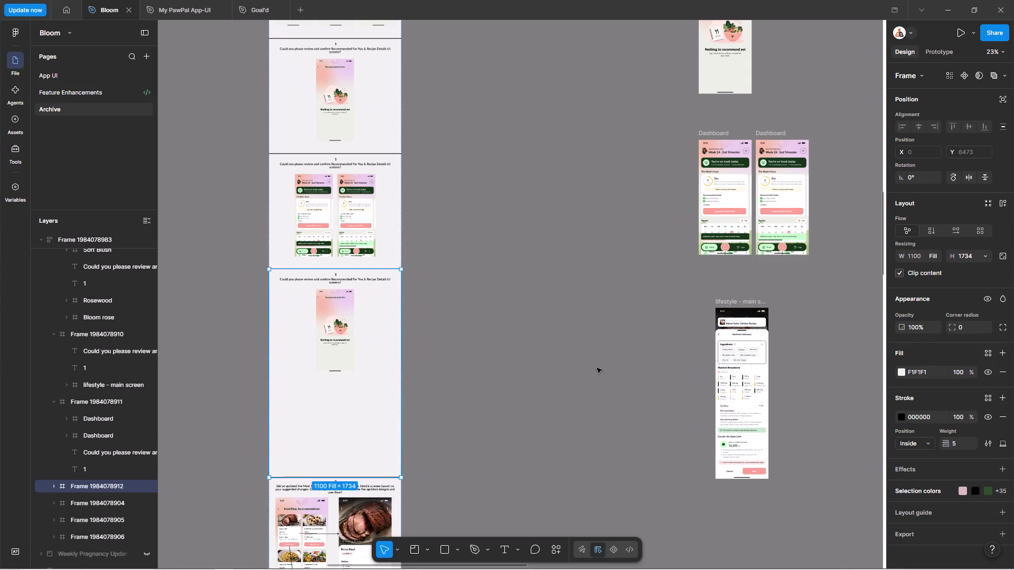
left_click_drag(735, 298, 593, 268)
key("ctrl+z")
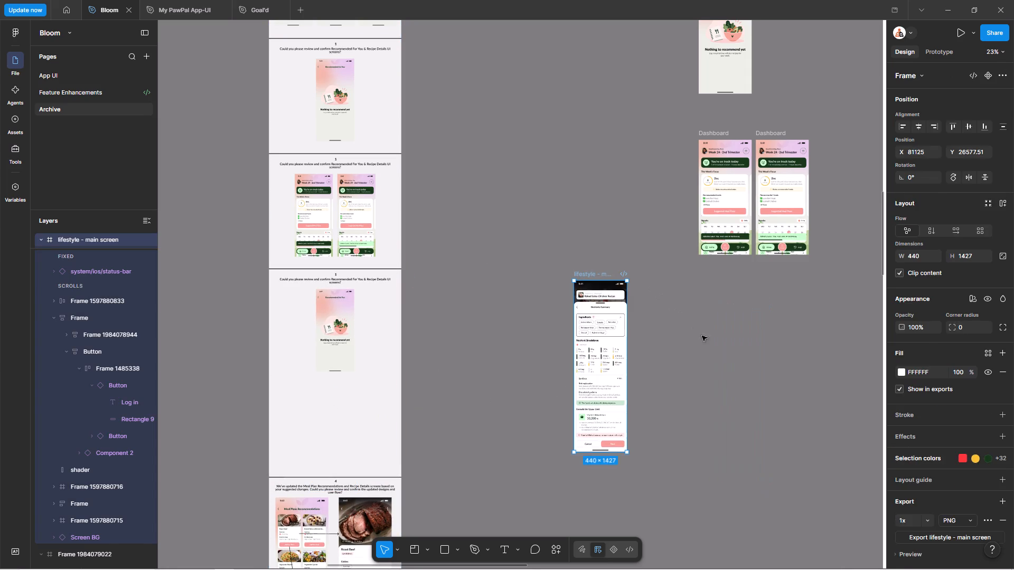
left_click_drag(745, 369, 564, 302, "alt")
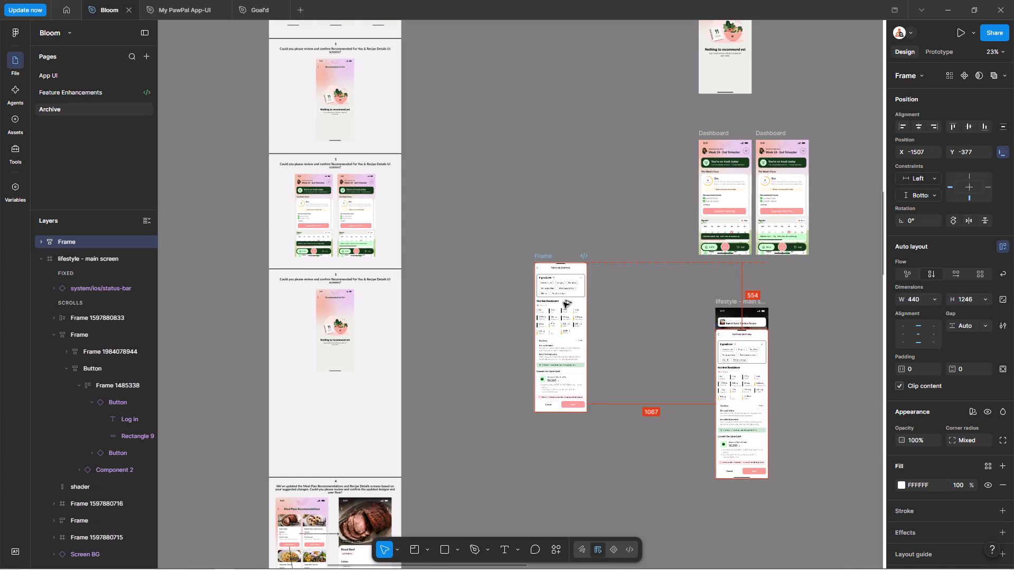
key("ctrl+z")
Duplicate the standalone Nutrient Summary lifestyle screen and scale the copy proportionally to a width of 317.11.
left_click(731, 303)
left_click_drag(741, 356, 718, 354, "alt")
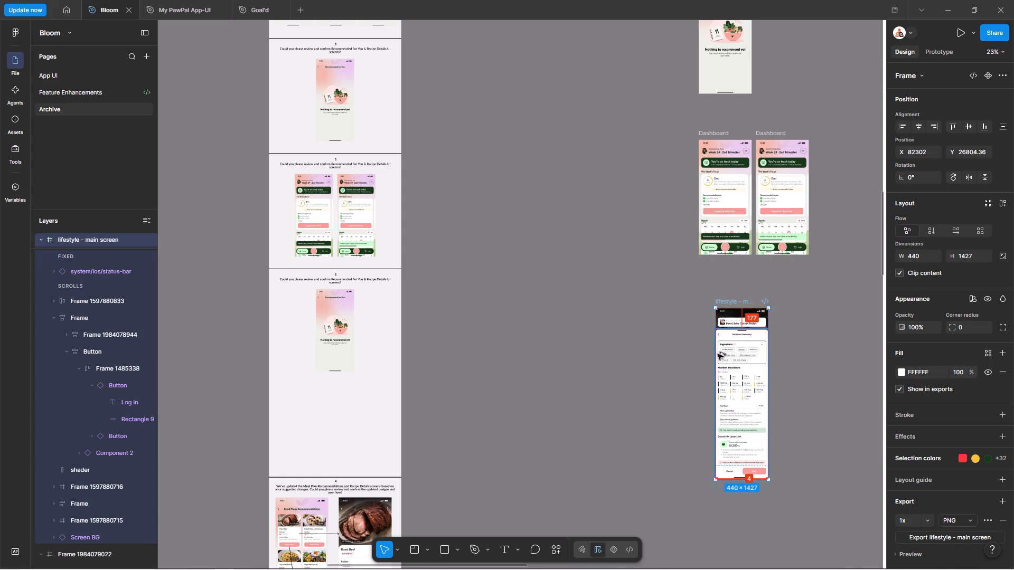
left_click_drag(718, 354, 528, 313, "alt")
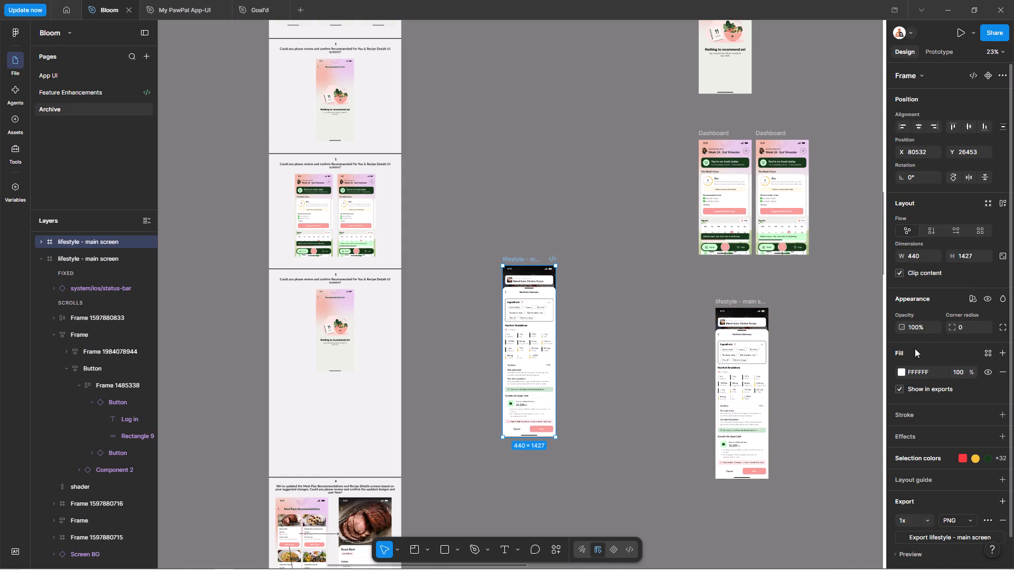
key("k")
left_click(924, 334)
left_click(922, 325)
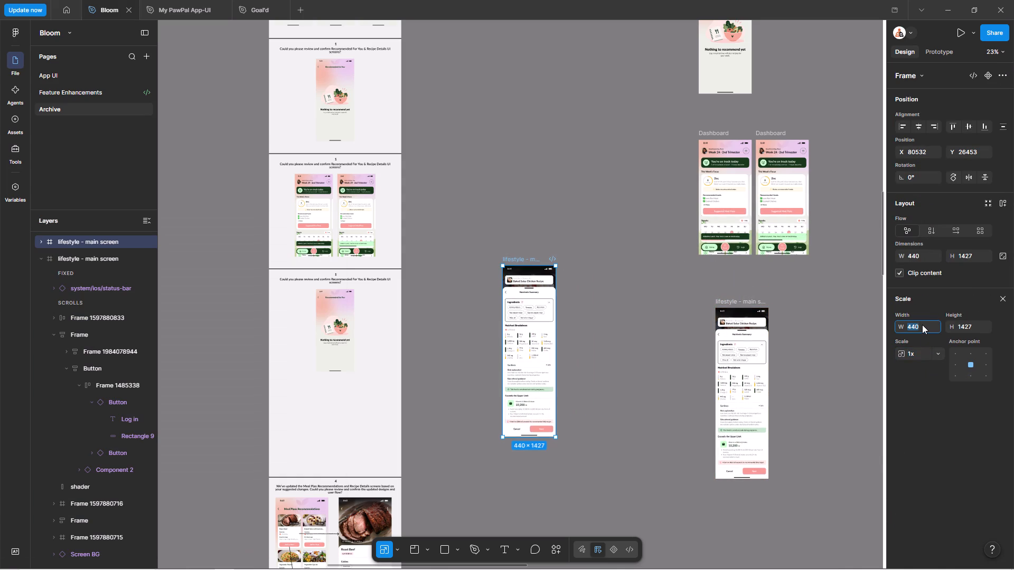
key("super+v")
left_click(902, 489)
key("ctrl+v")
key("Return")
key("ctrl+x")
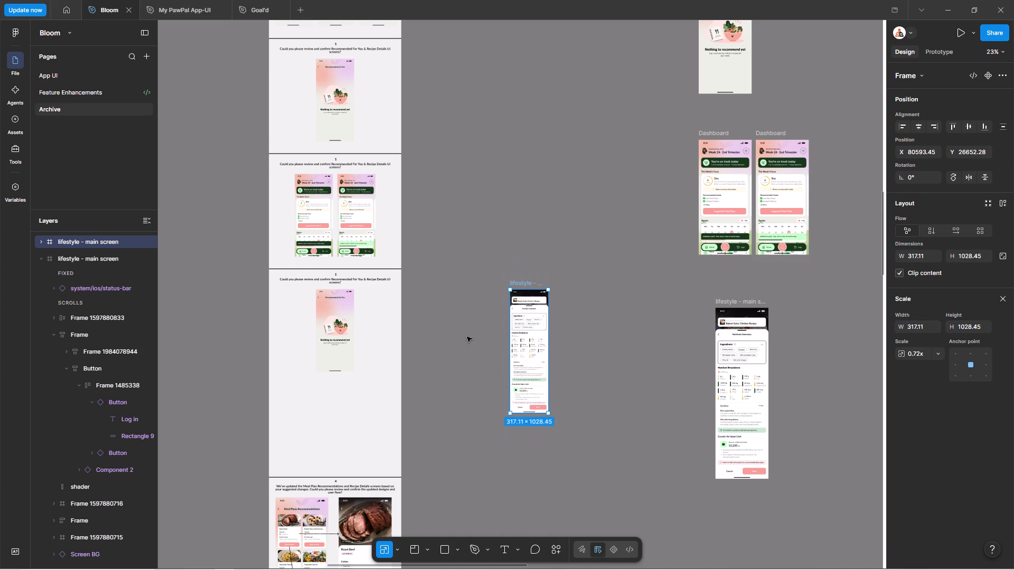
double_click(335, 310)
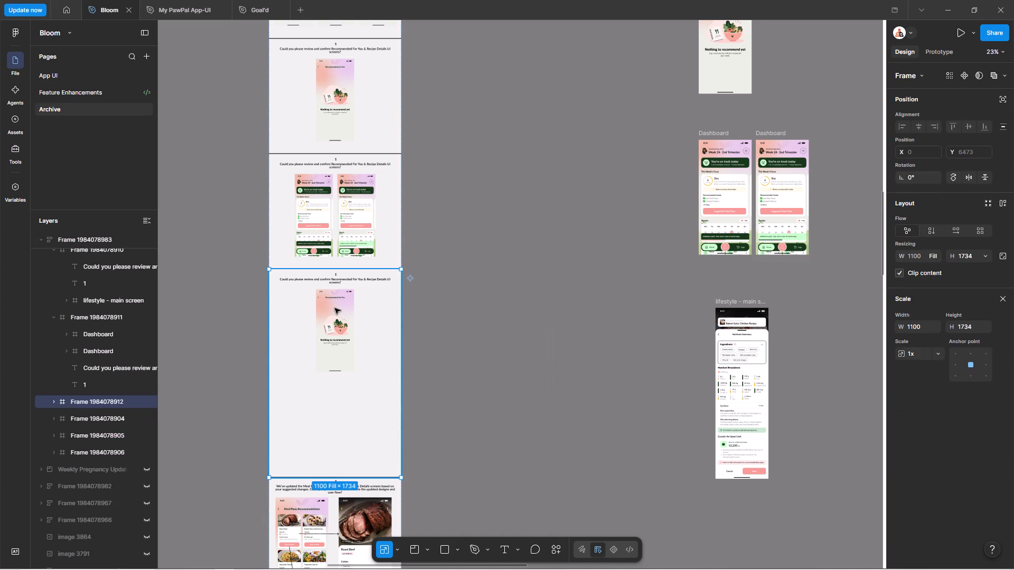
double_click(335, 308)
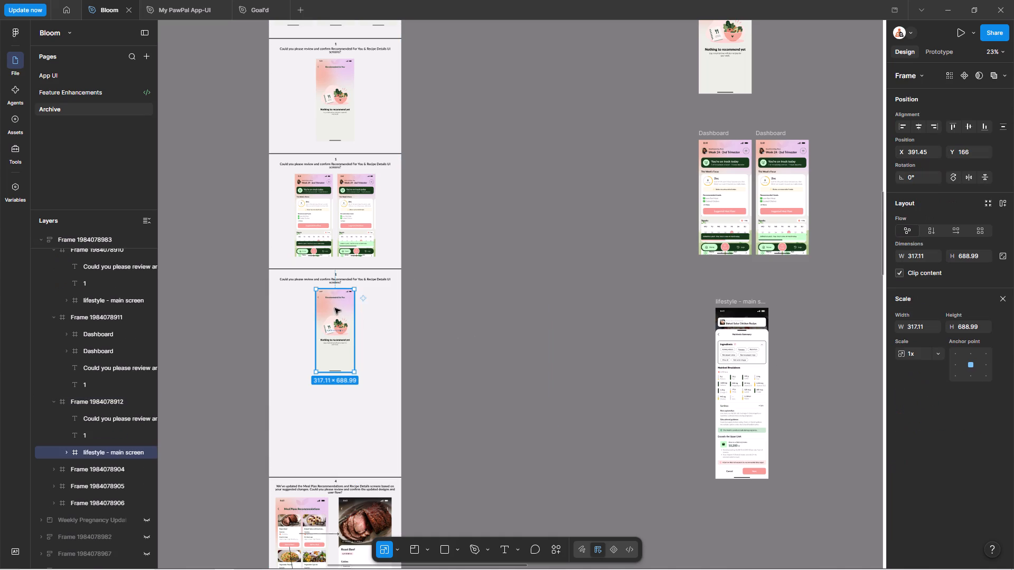
key("ctrl+shift+r")
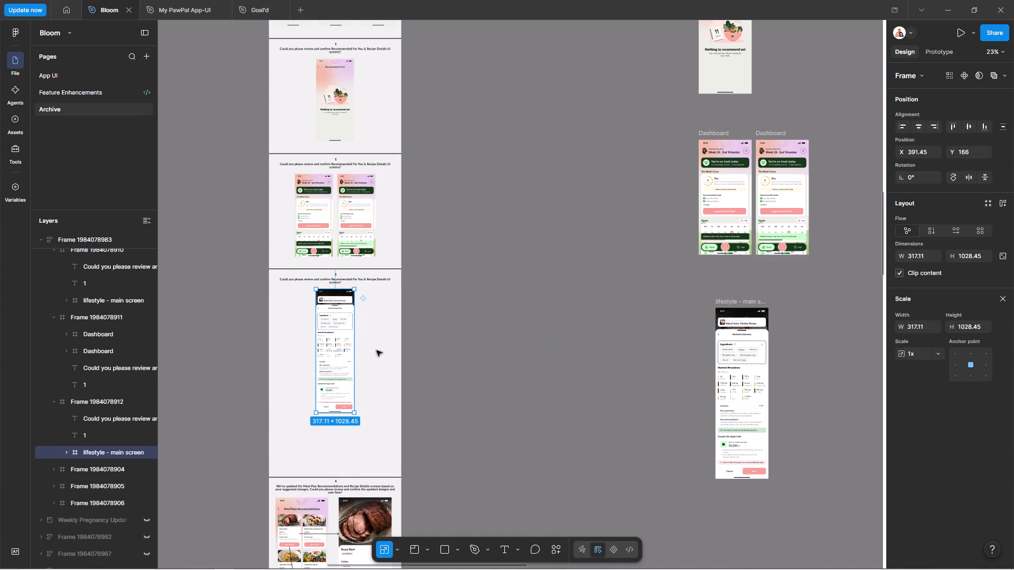
left_click(456, 344)
left_click(398, 378)
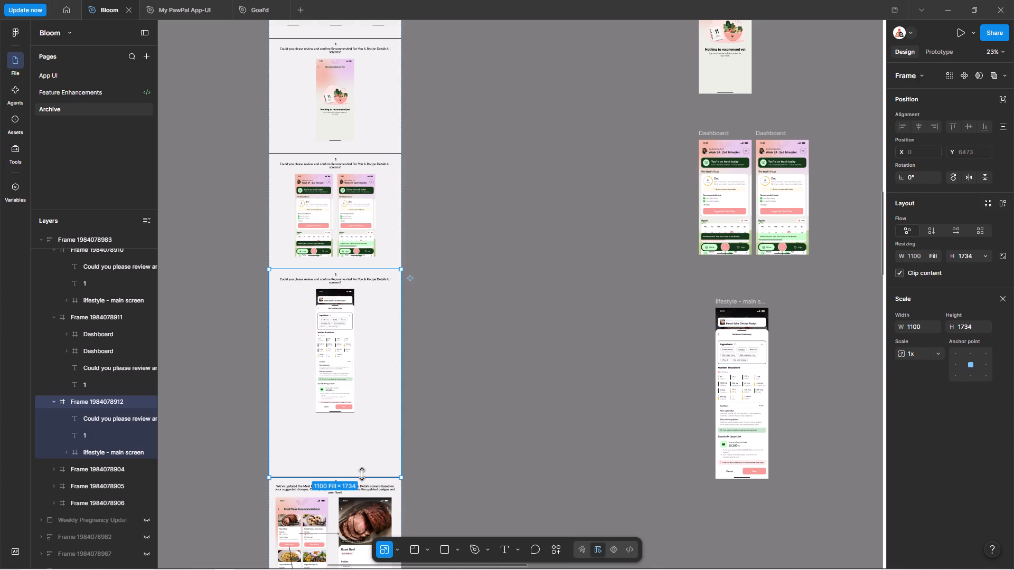
key("v")
left_click_drag(362, 474, 367, 434)
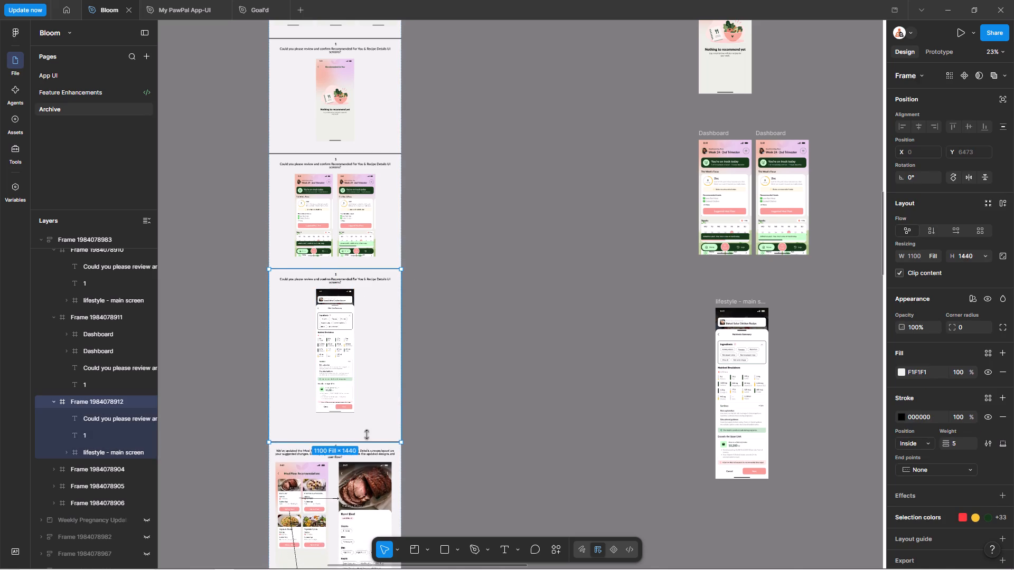
left_click_drag(367, 434, 367, 427)
left_click(558, 392)
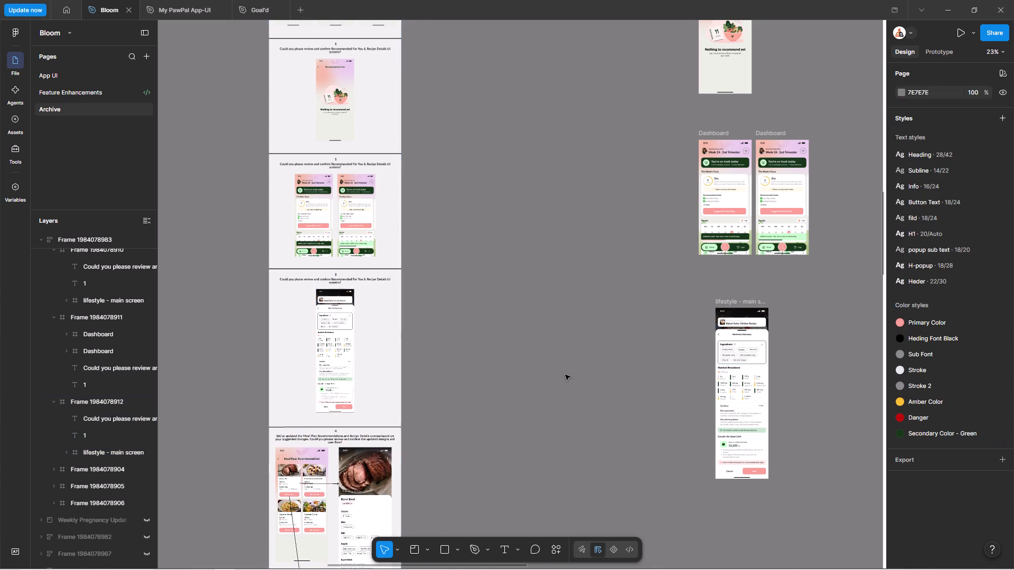
scroll(546, 376, "down", 11, "ctrl")
key("space")
key("space")
key("space")
key("space")
key("space")
key("space")
key("space")
key("space")
key("space")
key("space")
key("space")
key("space")
key("space")
key("space")
key("space")
key("space")
key("space")
key("space")
key("space")
key("space")
left_click_drag(531, 262, 510, 423)
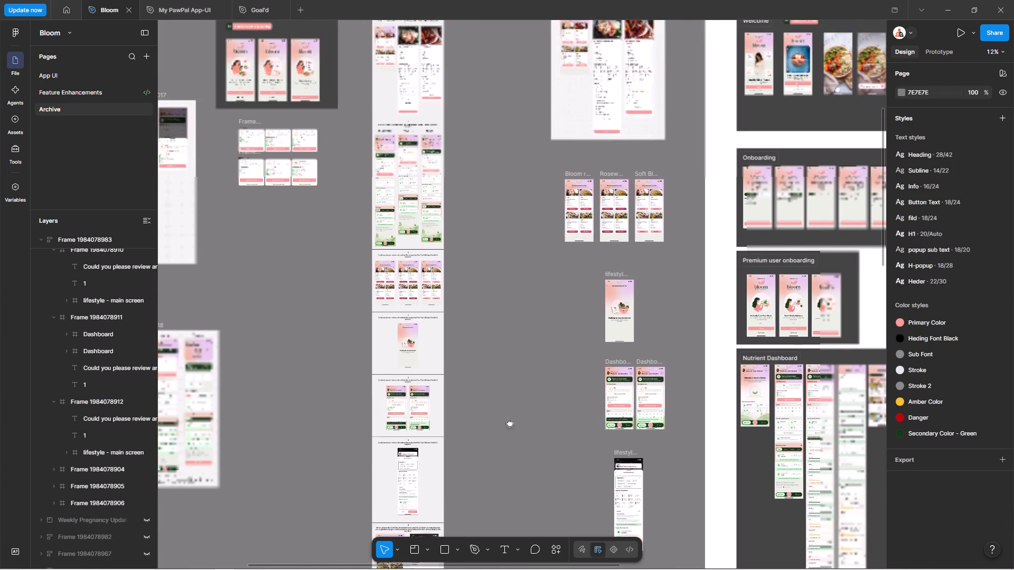
left_click_drag(510, 423, 510, 432)
left_click_drag(512, 234, 497, 372)
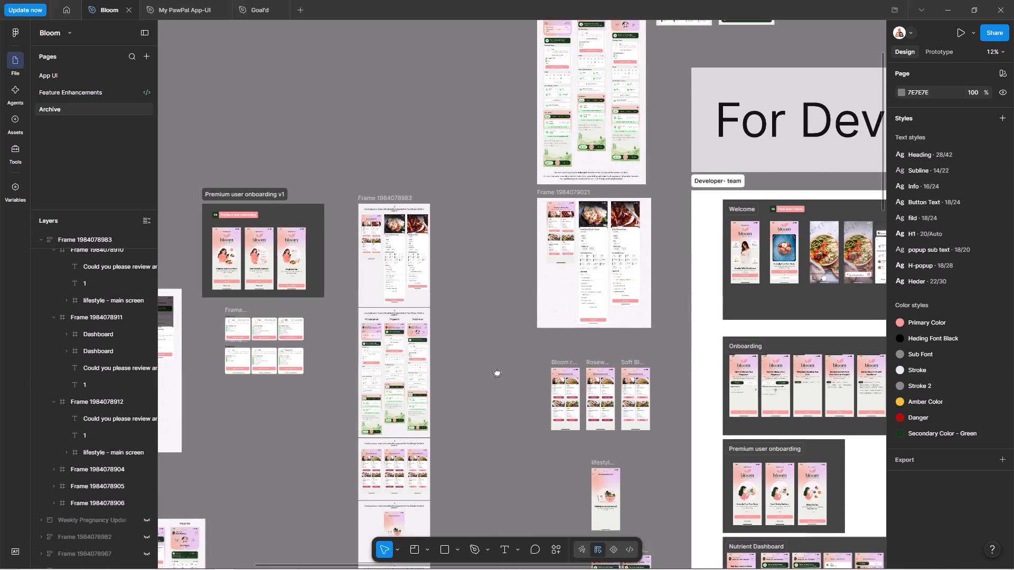
left_click_drag(497, 372, 503, 311)
left_click(411, 317)
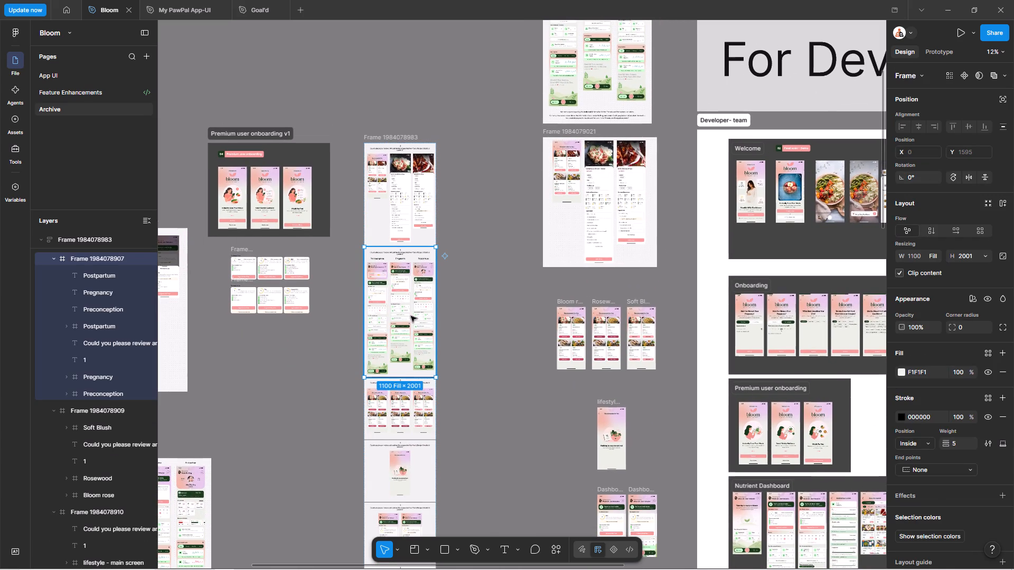
scroll(414, 282, "up", 5, "ctrl")
scroll(398, 196, "up", 6, "ctrl")
scroll(395, 195, "down", 3, "ctrl")
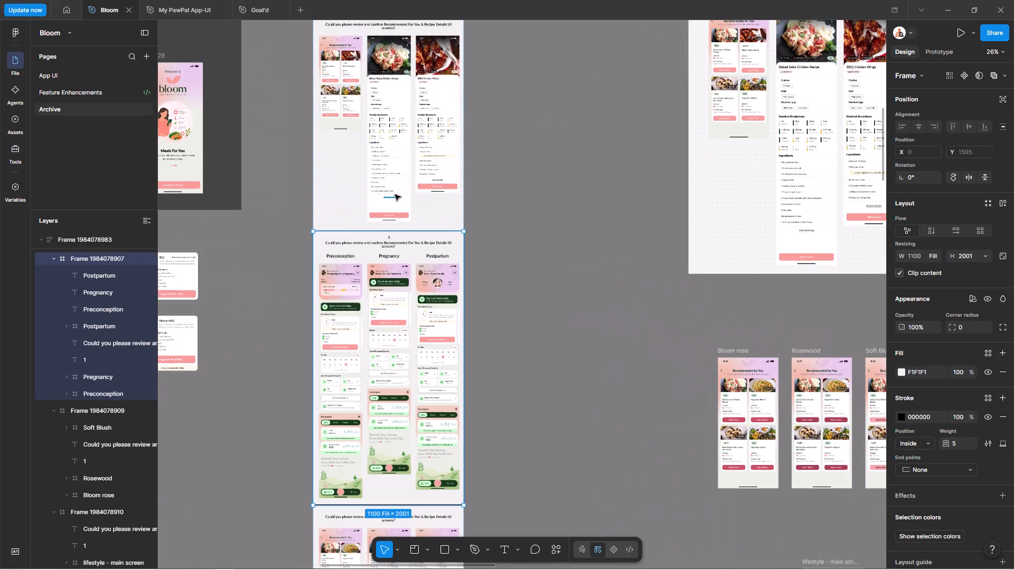
scroll(379, 224, "up", 14, "ctrl")
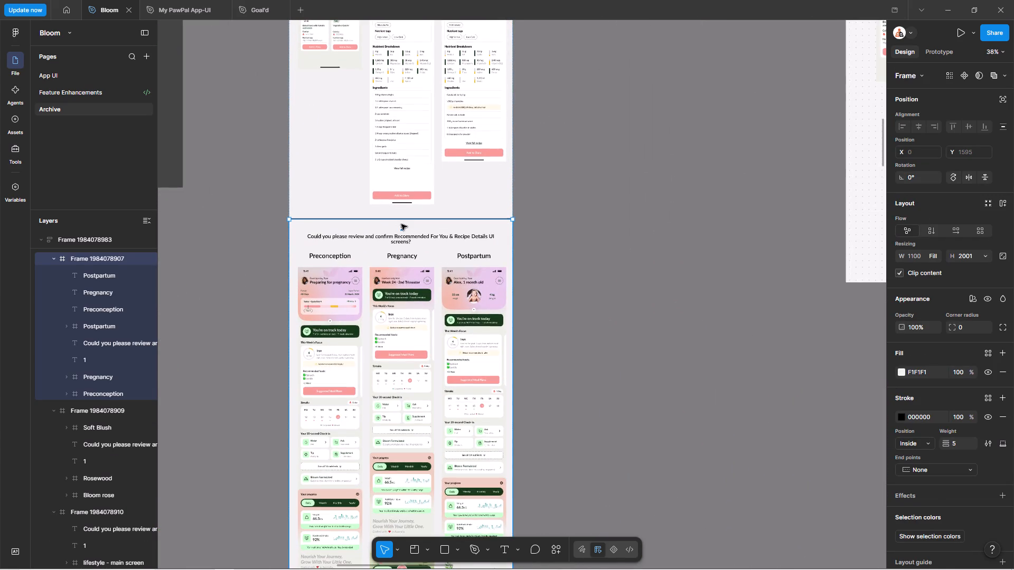
left_click(402, 231, "ctrl")
key("Return")
key("2")
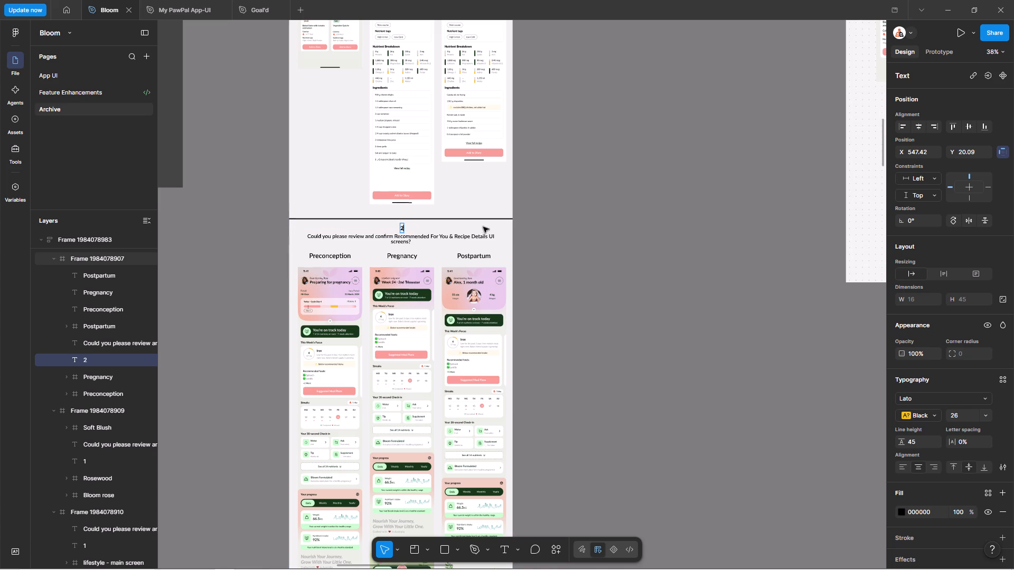
left_click_drag(622, 275, 621, 269)
scroll(595, 262, "down", 20)
scroll(595, 262, "down", 9)
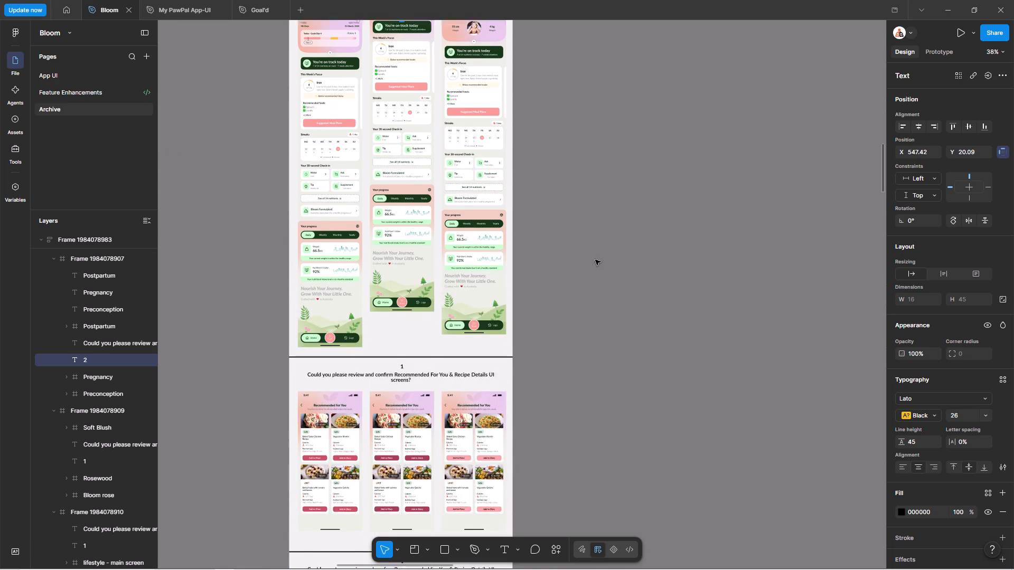
scroll(595, 260, "down", 4)
left_click(405, 241, "ctrl")
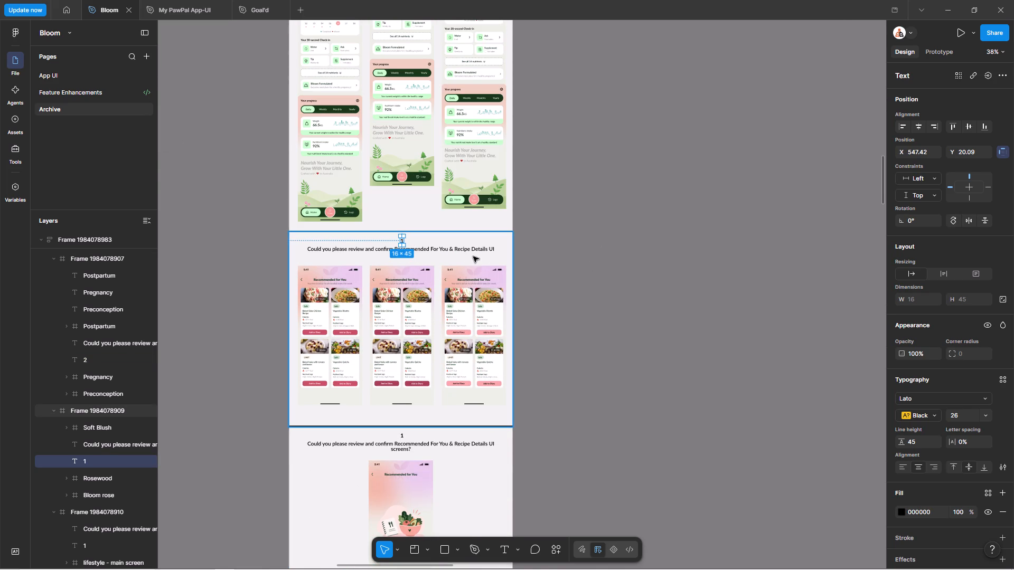
key("Return")
key("3")
left_click(612, 269)
scroll(611, 270, "down", 11)
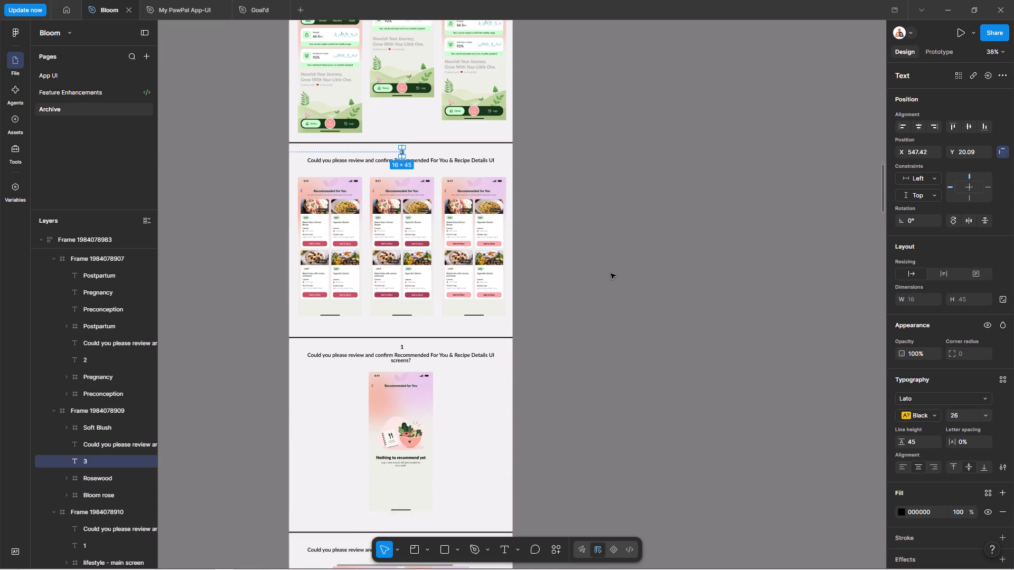
scroll(611, 273, "down", 2)
left_click(398, 256, "ctrl")
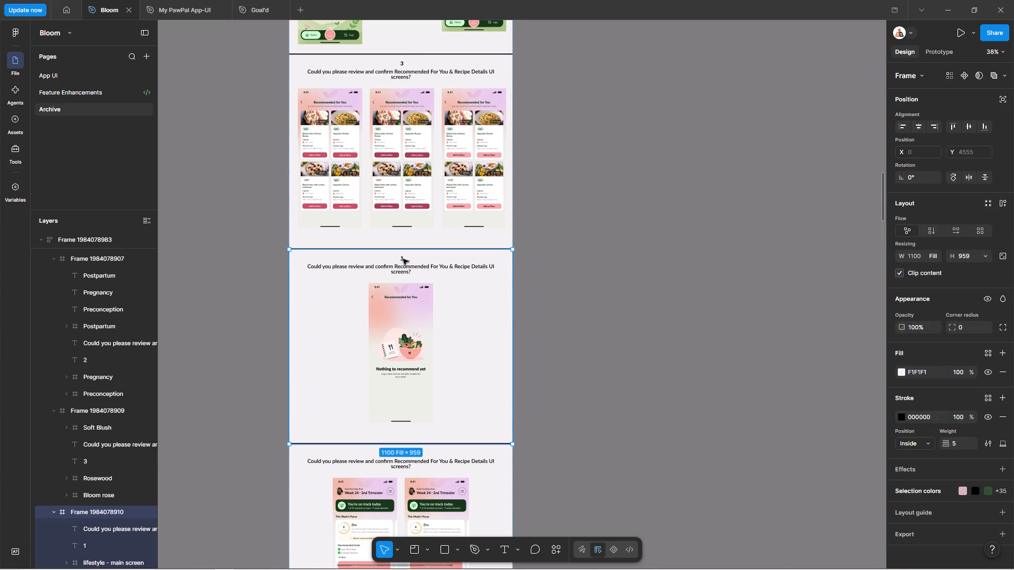
left_click(402, 260, "ctrl")
key("Return")
key("4")
scroll(541, 287, "down", 3)
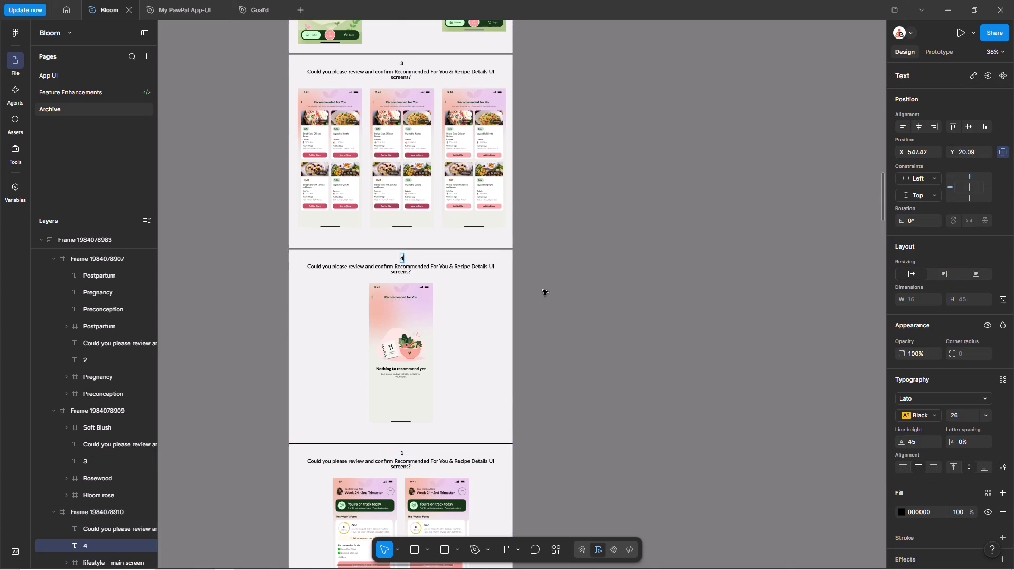
scroll(543, 290, "down", 13)
left_click(402, 270, "ctrl")
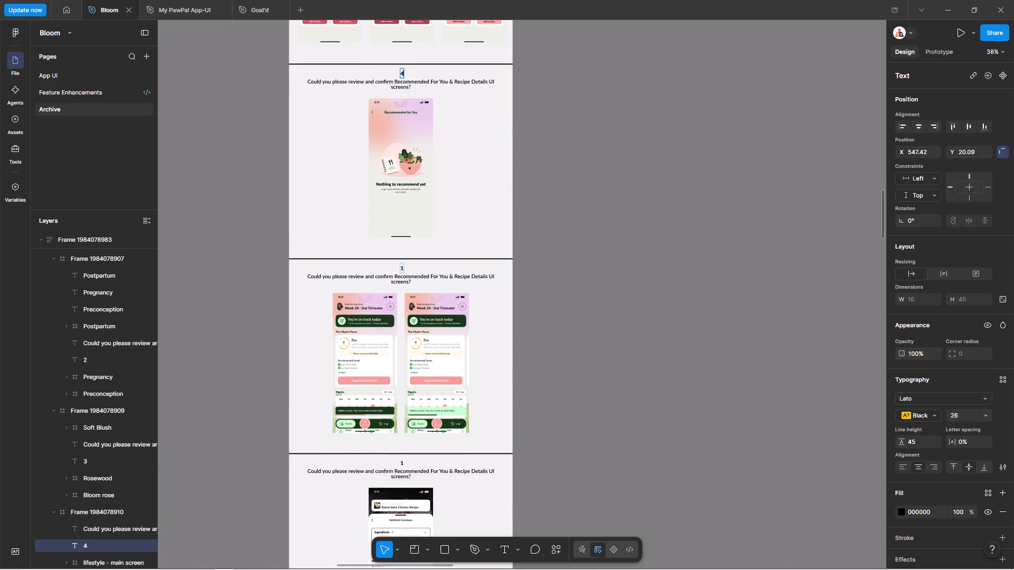
key("ctrl+a")
key("5")
scroll(611, 301, "down", 13)
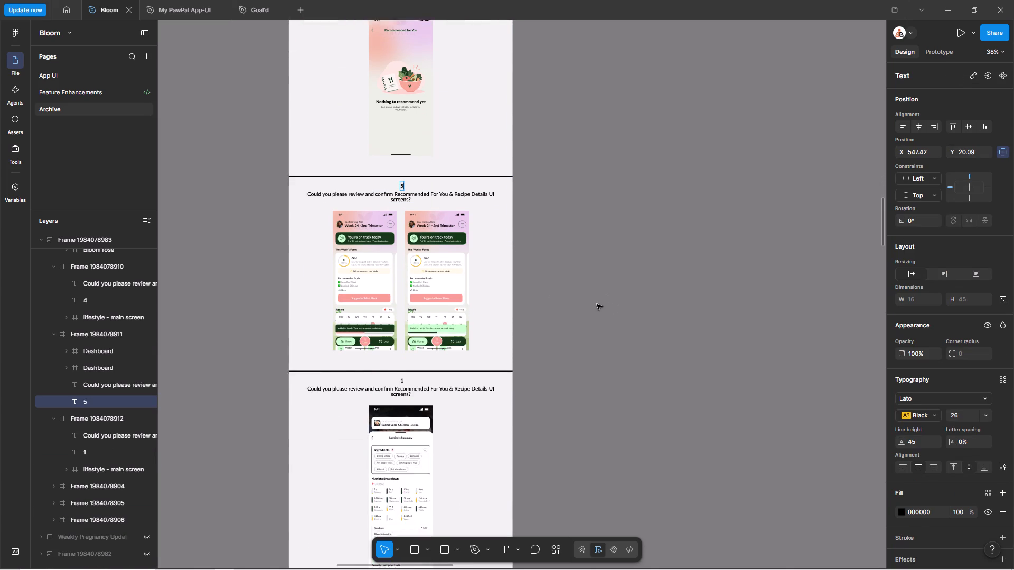
left_click(403, 306, "ctrl")
key("ctrl+a")
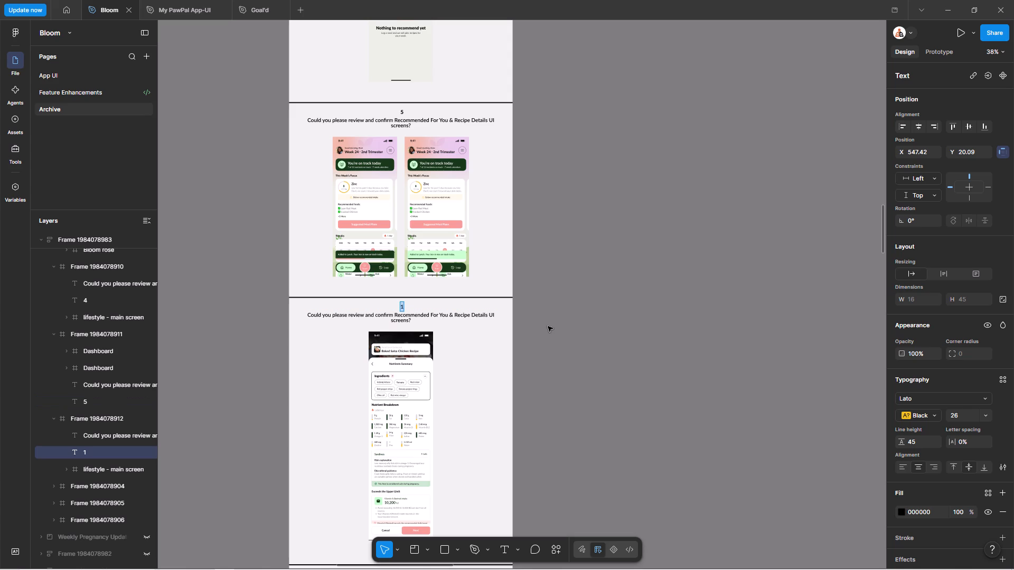
key("6")
double_click(607, 334)
scroll(607, 332, "down", 3)
scroll(607, 332, "up", 1)
scroll(607, 332, "down", 7)
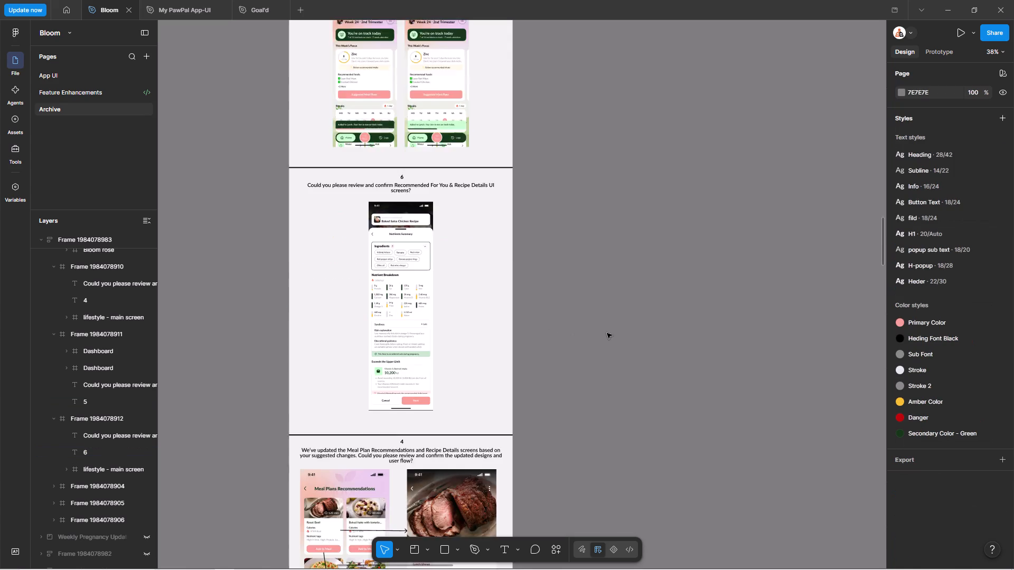
scroll(607, 333, "down", 14)
left_click(512, 395)
scroll(664, 353, "down", 6, "ctrl")
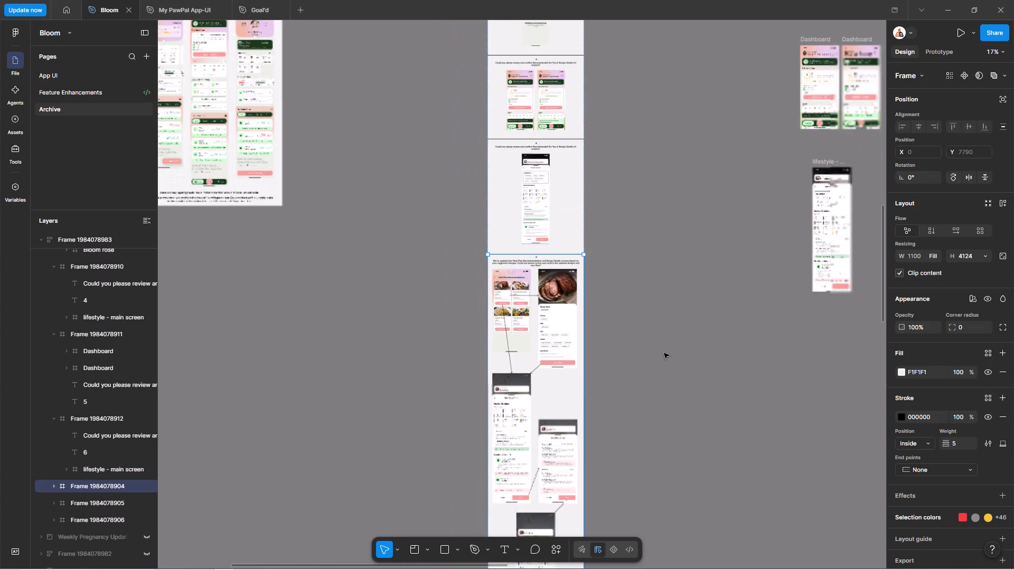
scroll(664, 353, "down", 4, "ctrl")
scroll(664, 353, "down", 17, "ctrl")
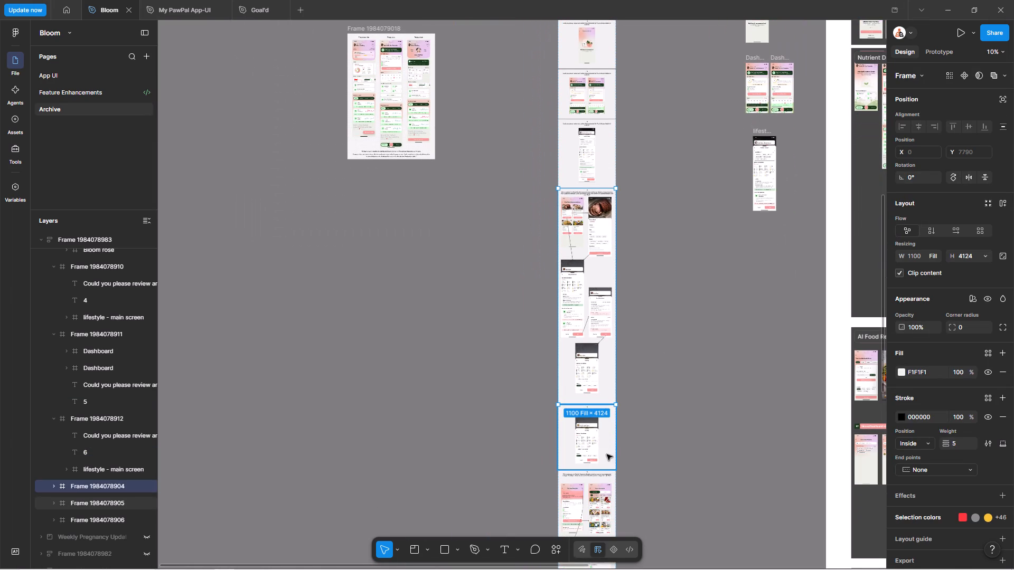
left_click(607, 454, "shift")
scroll(642, 403, "down", 6)
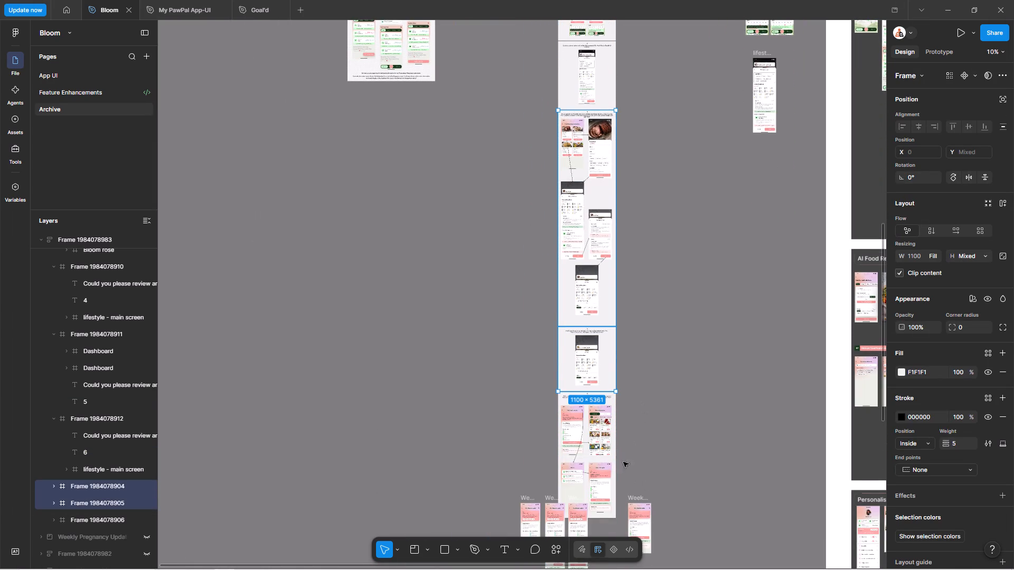
left_click(599, 446, "shift")
key("Delete")
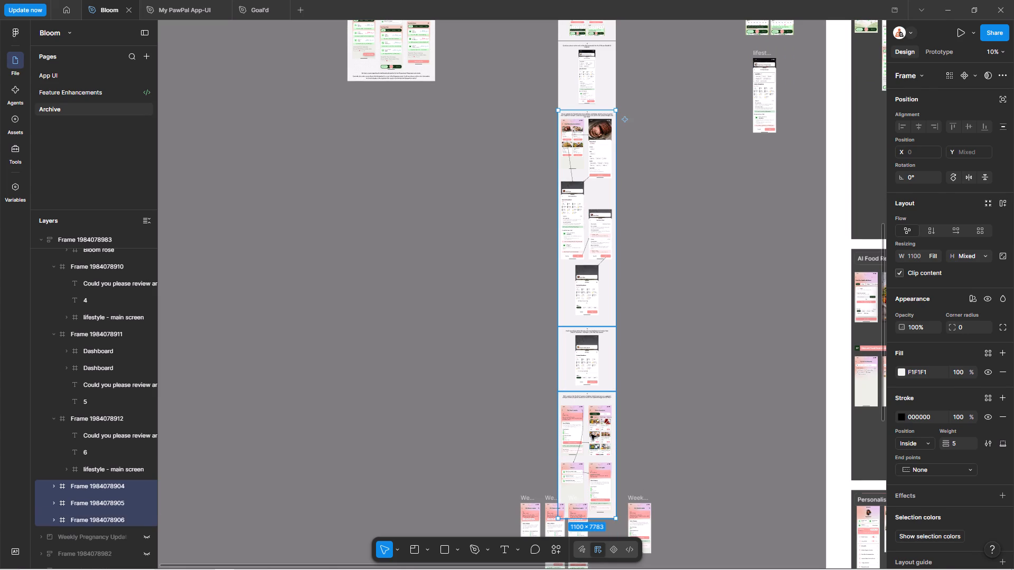
scroll(680, 391, "up", 13)
scroll(696, 296, "up", 2)
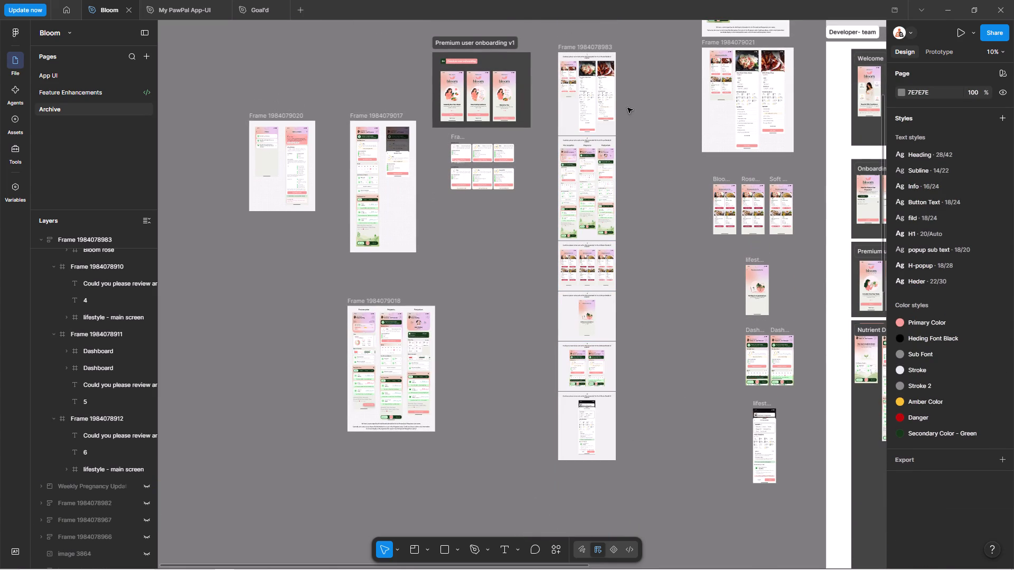
scroll(622, 106, "up", 9, "ctrl")
scroll(663, 189, "up", 7)
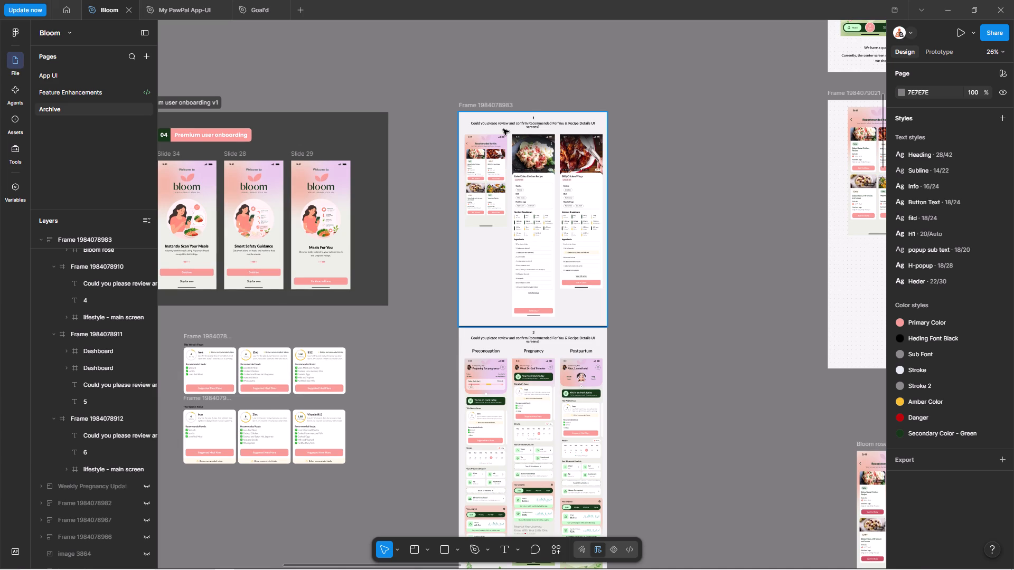
key("space")
left_click_drag(745, 286, 685, 269)
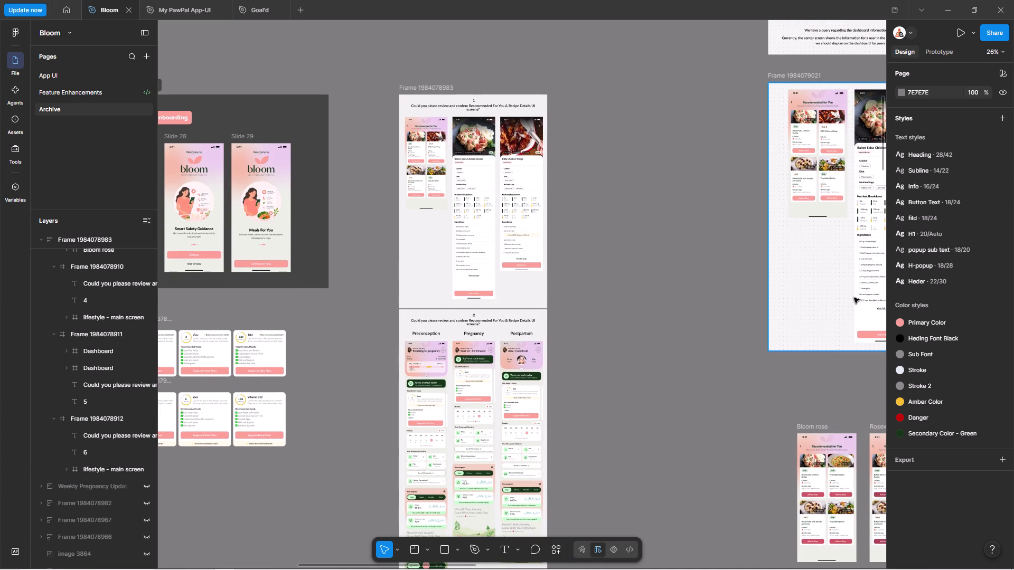
left_click(818, 263, "ctrl")
key("ctrl+alt+c")
scroll(435, 242, "up", 6, "ctrl")
left_click(426, 234, "ctrl")
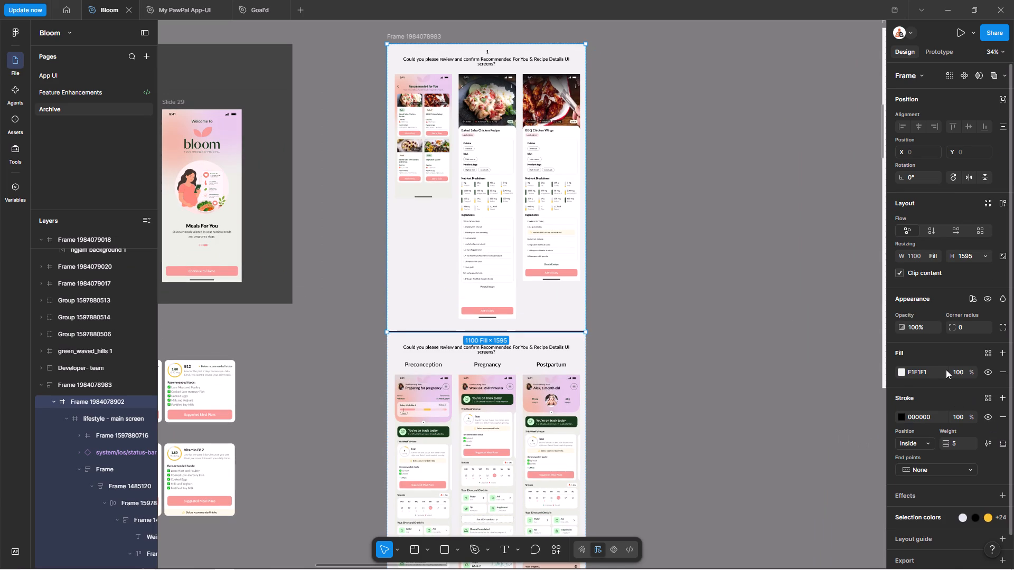
key("ctrl+v")
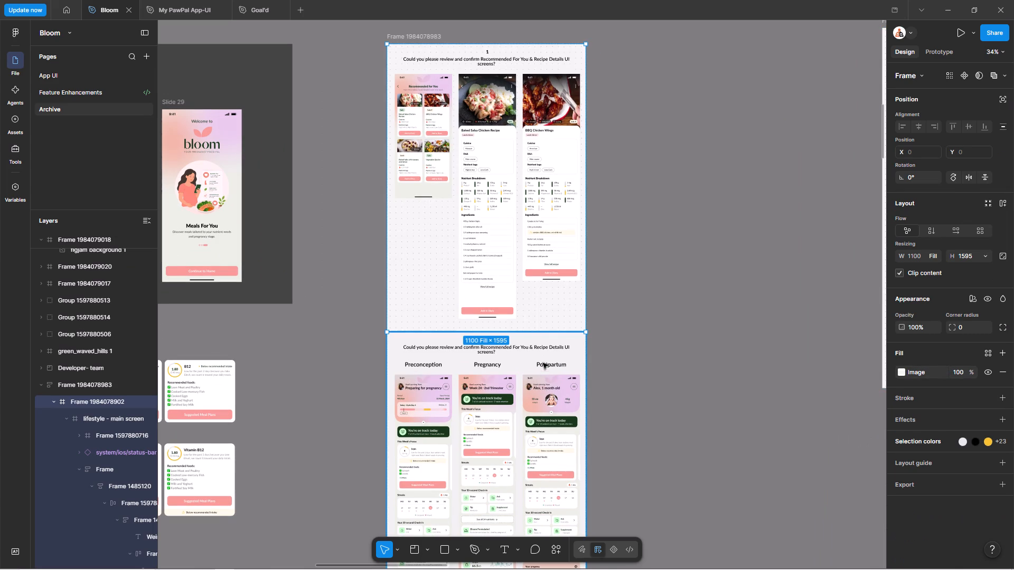
left_click(642, 269)
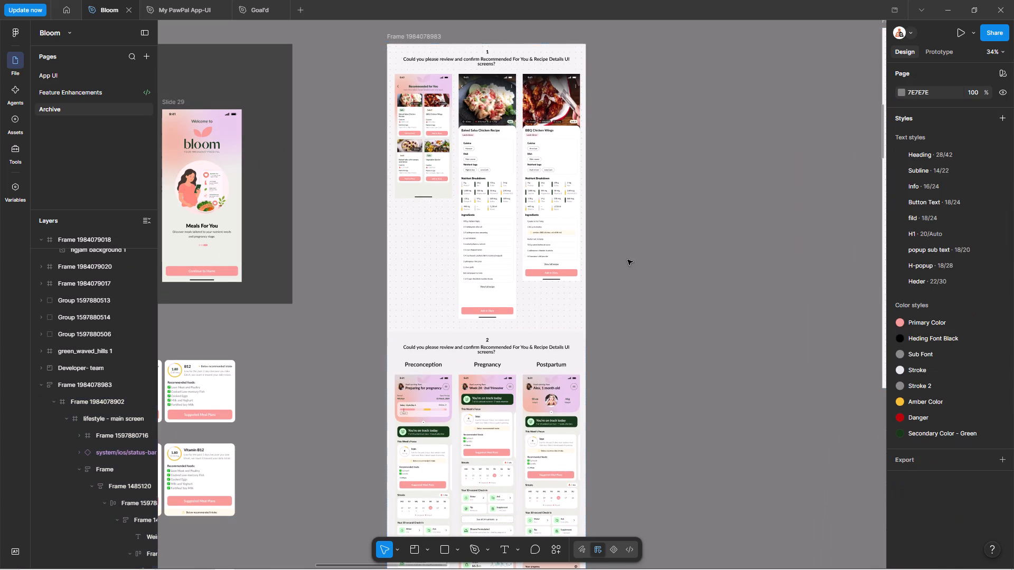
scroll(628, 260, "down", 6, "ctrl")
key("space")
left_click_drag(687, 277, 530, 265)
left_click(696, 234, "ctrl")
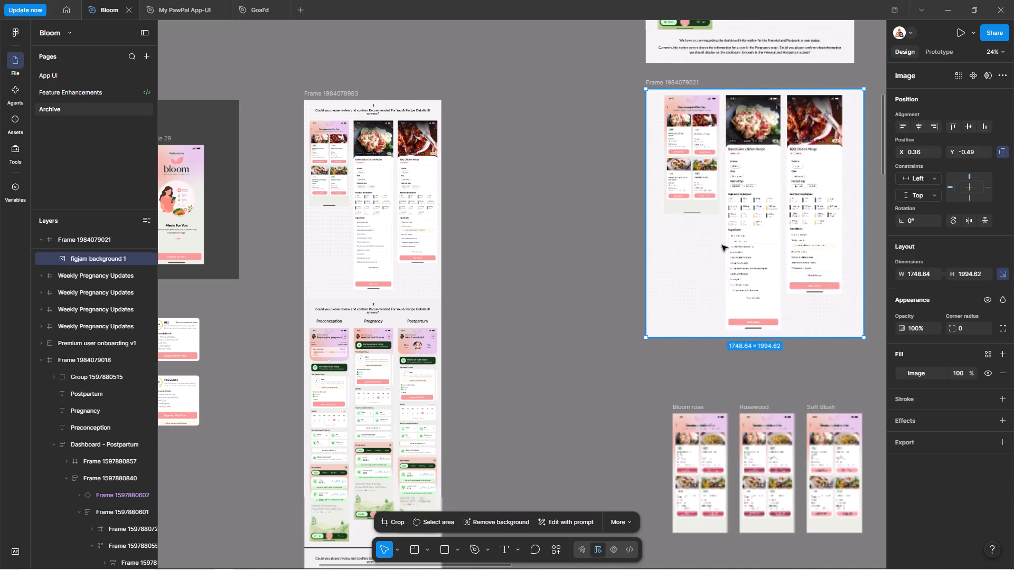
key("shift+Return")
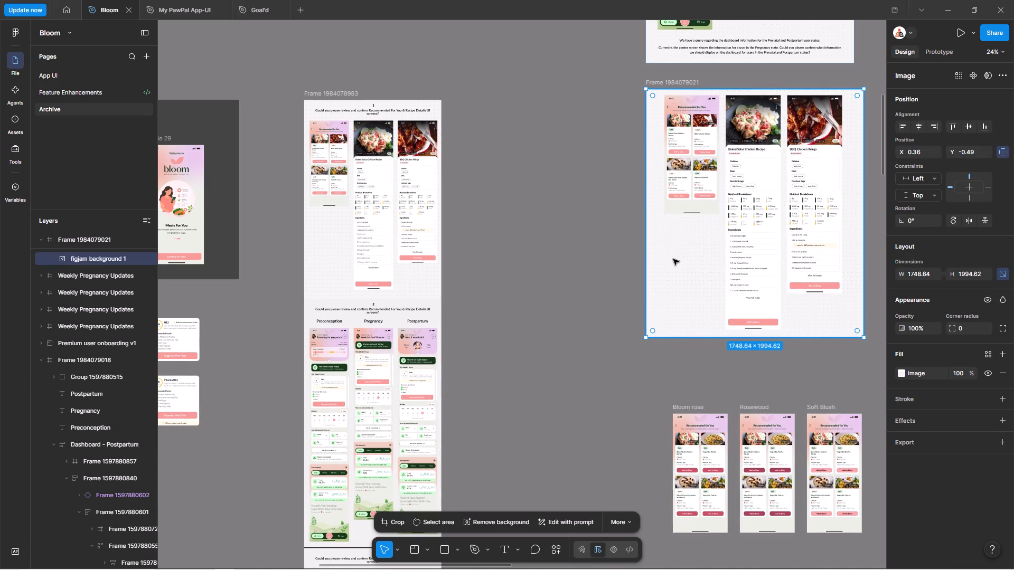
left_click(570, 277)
scroll(347, 221, "up", 8, "ctrl")
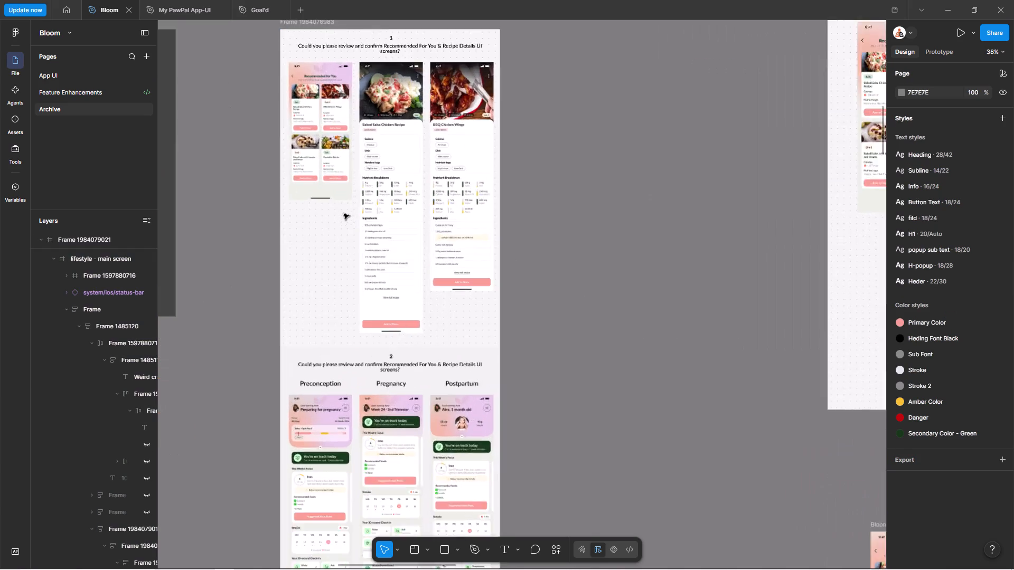
scroll(344, 214, "up", 3, "ctrl")
scroll(733, 360, "down", 4, "ctrl")
scroll(690, 394, "up", 3, "ctrl")
left_click(609, 424, "ctrl")
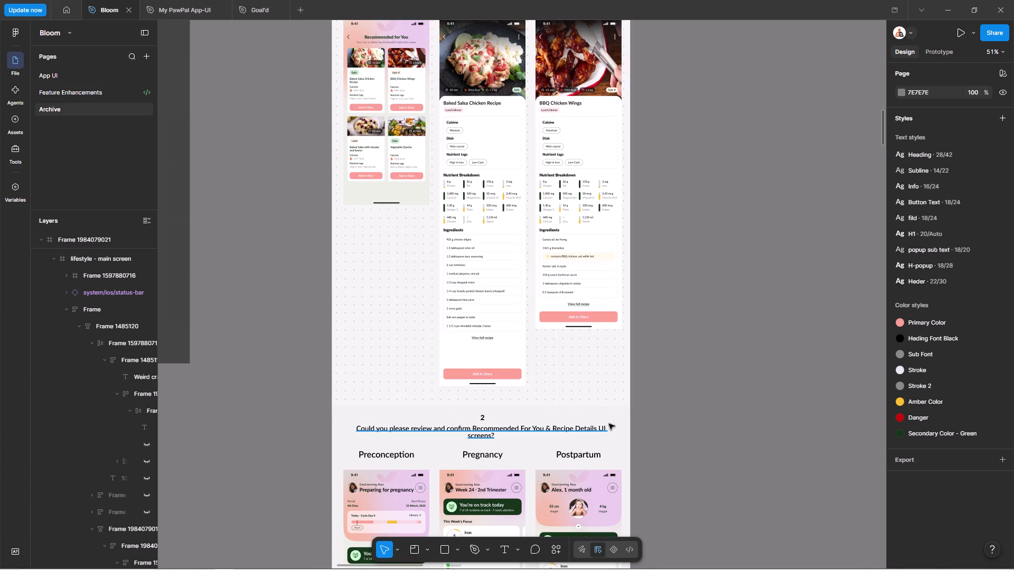
left_click(610, 414, "ctrl")
key("ctrl+v")
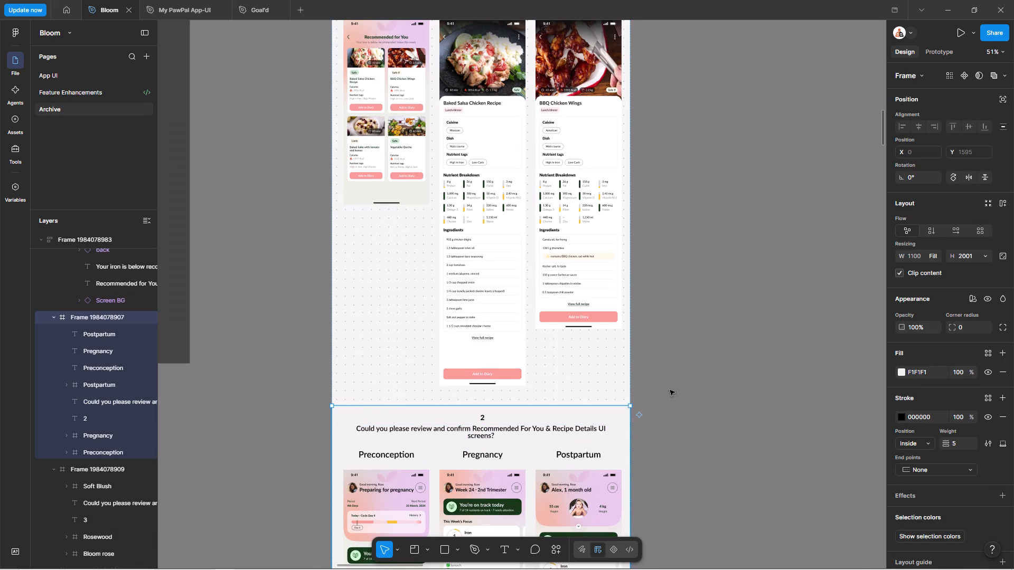
left_click(672, 386)
key("space")
key("space")
key("space")
key("space")
key("space")
key("space")
key("space")
key("space")
key("space")
key("space")
key("space")
key("space")
key("space")
key("space")
key("space")
key("space")
key("space")
key("space")
key("space")
key("space")
left_click_drag(685, 448, 702, 241)
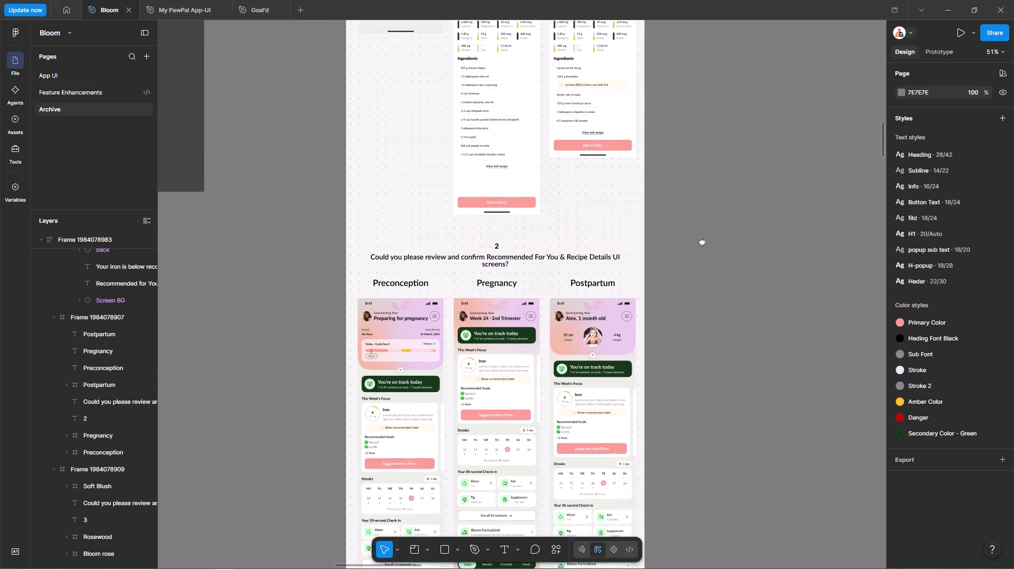
left_click_drag(702, 241, 705, 139)
left_click_drag(705, 364, 686, 135)
left_click_drag(700, 376, 698, 210)
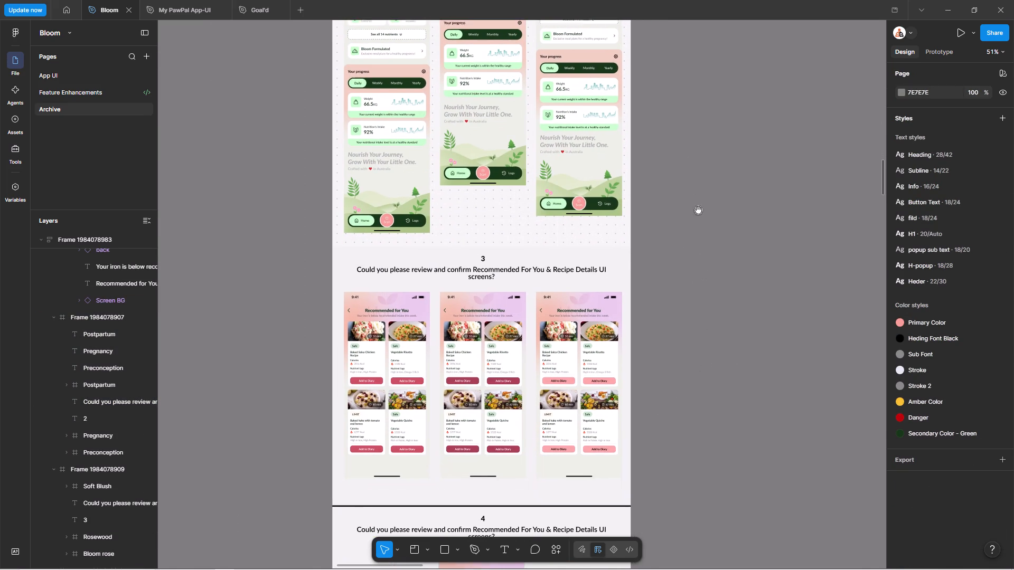
left_click(610, 256, "ctrl")
key("ctrl+v")
left_click(706, 388)
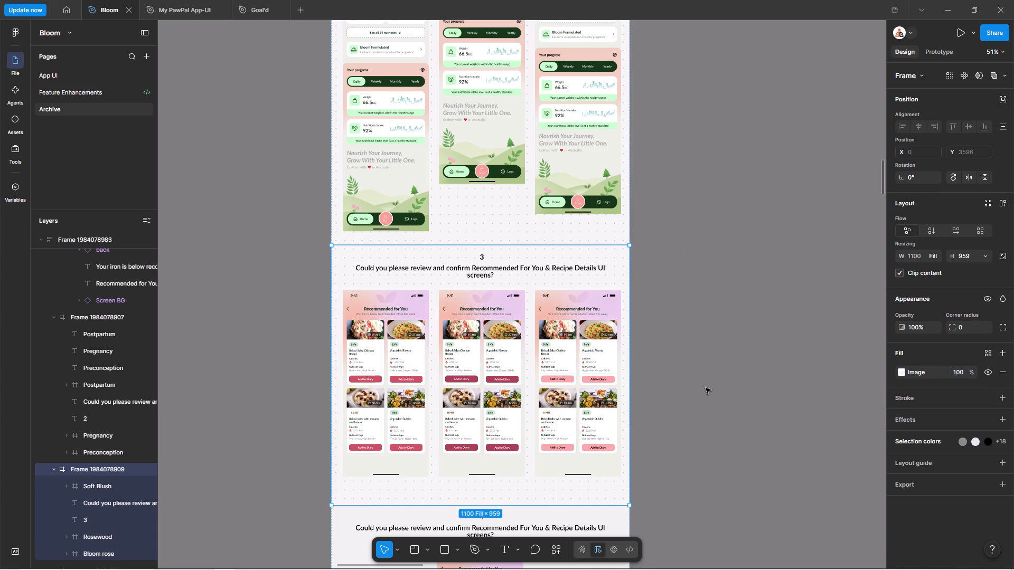
key("space")
key("space")
key("space")
key("space")
key("space")
key("space")
key("space")
key("space")
key("space")
key("space")
key("space")
key("space")
left_click_drag(694, 423, 624, 66)
left_click(518, 236, "ctrl")
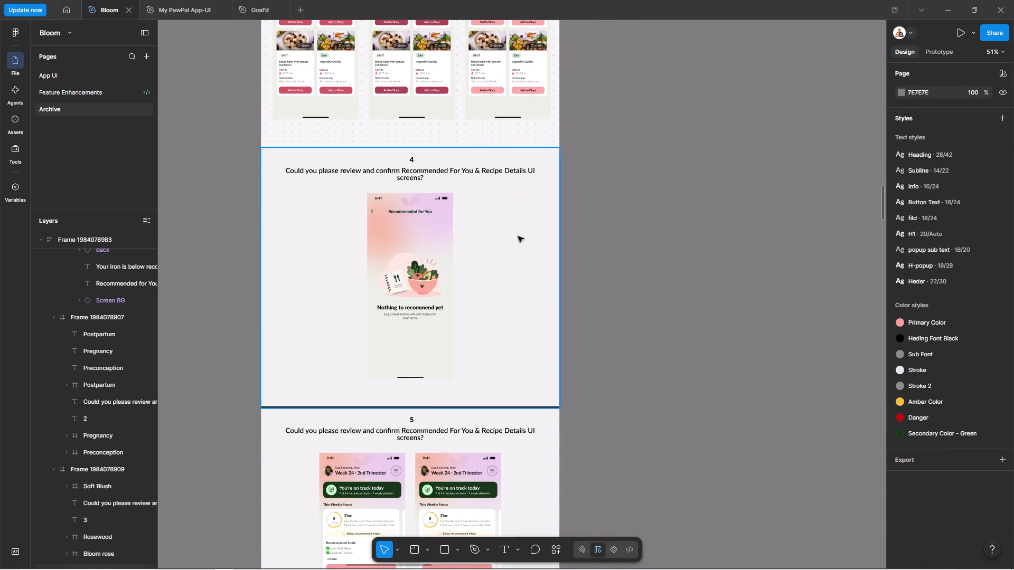
key("ctrl+v")
left_click(619, 301)
key("space")
key("space")
key("space")
key("space")
key("space")
key("space")
left_click_drag(627, 356, 617, 94)
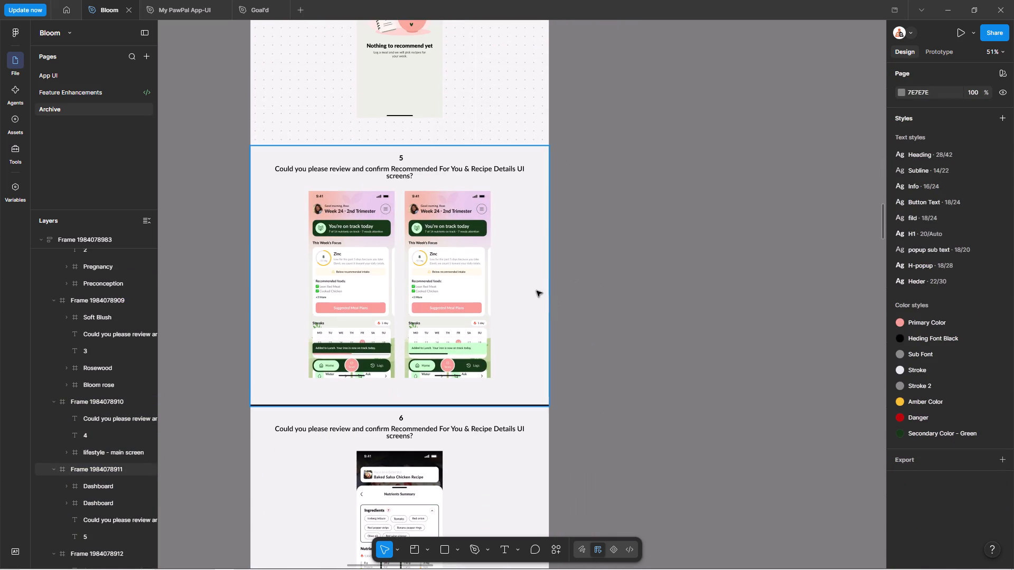
left_click(519, 274, "ctrl")
key("ctrl+v")
left_click(630, 320)
key("space")
key("space")
key("space")
key("space")
key("space")
key("space")
key("space")
key("space")
key("space")
key("space")
left_click_drag(599, 370, 596, 221)
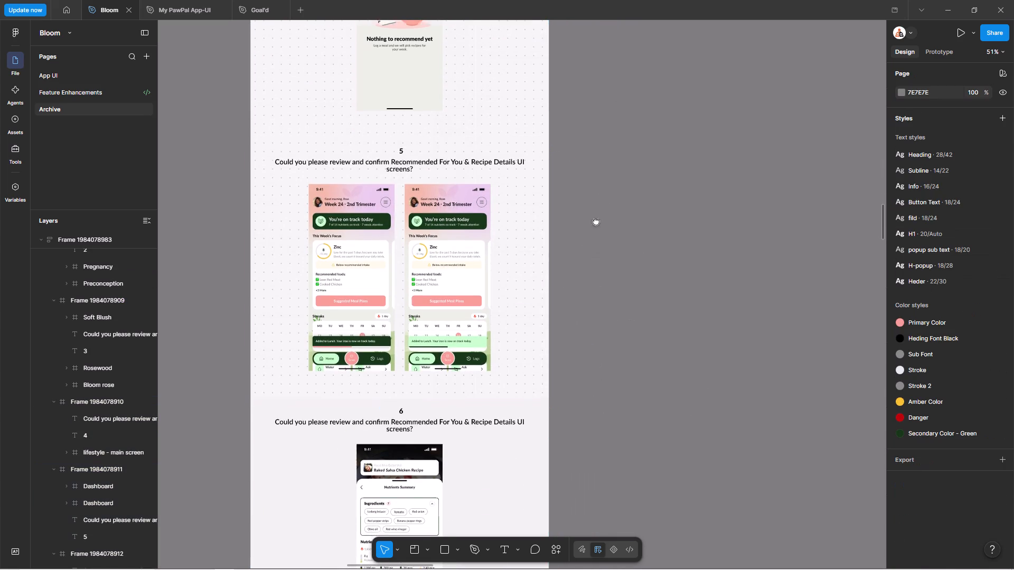
left_click_drag(596, 221, 595, 177)
left_click(505, 346, "ctrl")
key("ctrl+v")
left_click(589, 337)
key("space")
key("space")
key("space")
key("space")
key("space")
key("space")
key("space")
key("space")
key("space")
key("space")
key("space")
key("space")
key("space")
key("space")
key("space")
key("space")
key("space")
key("space")
key("space")
key("space")
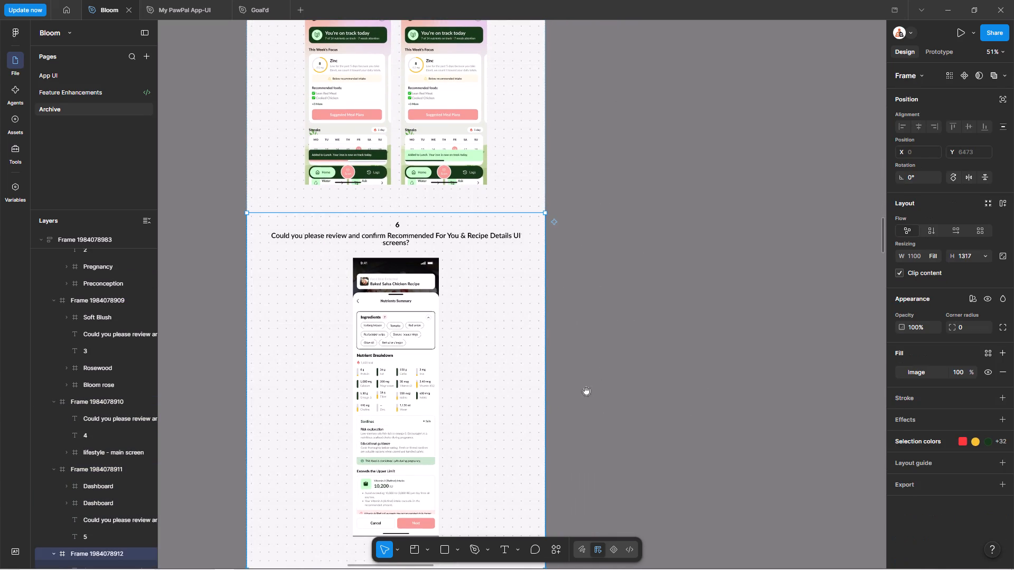
left_click_drag(585, 397, 605, 461)
left_click_drag(664, 264, 670, 352)
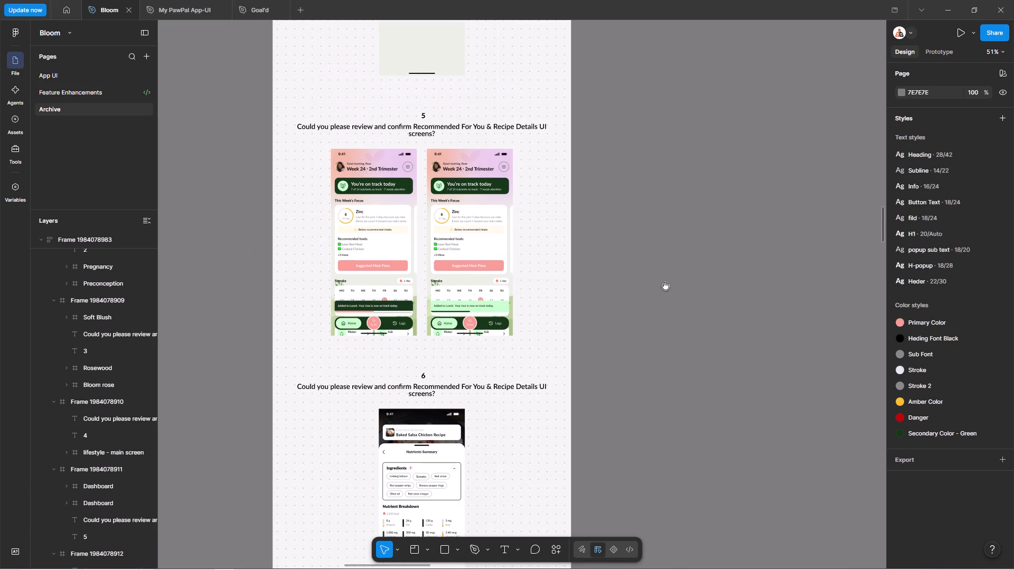
left_click_drag(657, 264, 659, 484)
left_click_drag(627, 267, 641, 483)
left_click_drag(645, 288, 645, 463)
left_click_drag(660, 255, 659, 461)
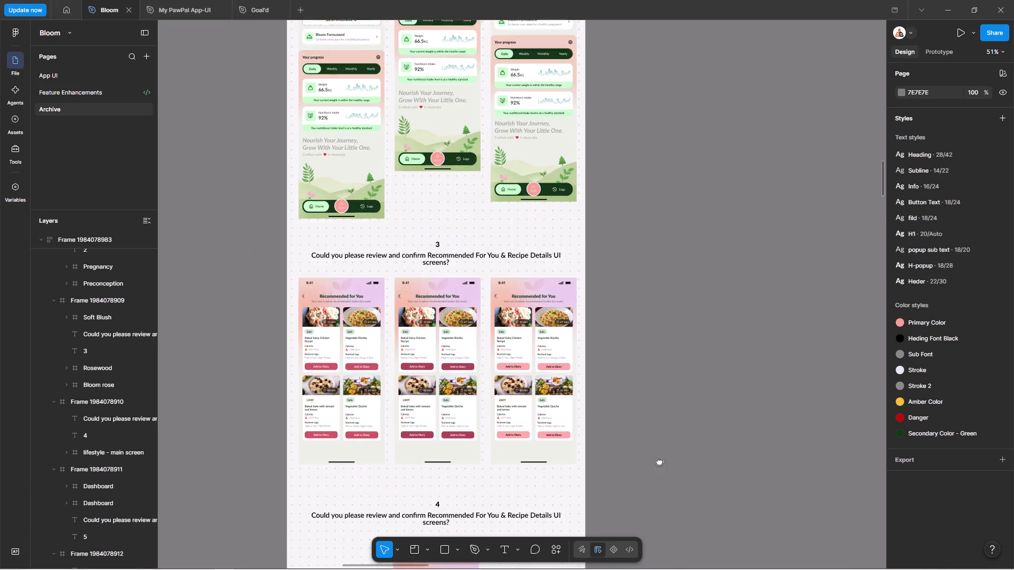
left_click_drag(659, 461, 662, 488)
left_click_drag(632, 259, 641, 520)
left_click_drag(620, 278, 621, 450)
left_click_drag(686, 230, 682, 464)
left_click_drag(643, 200, 643, 214)
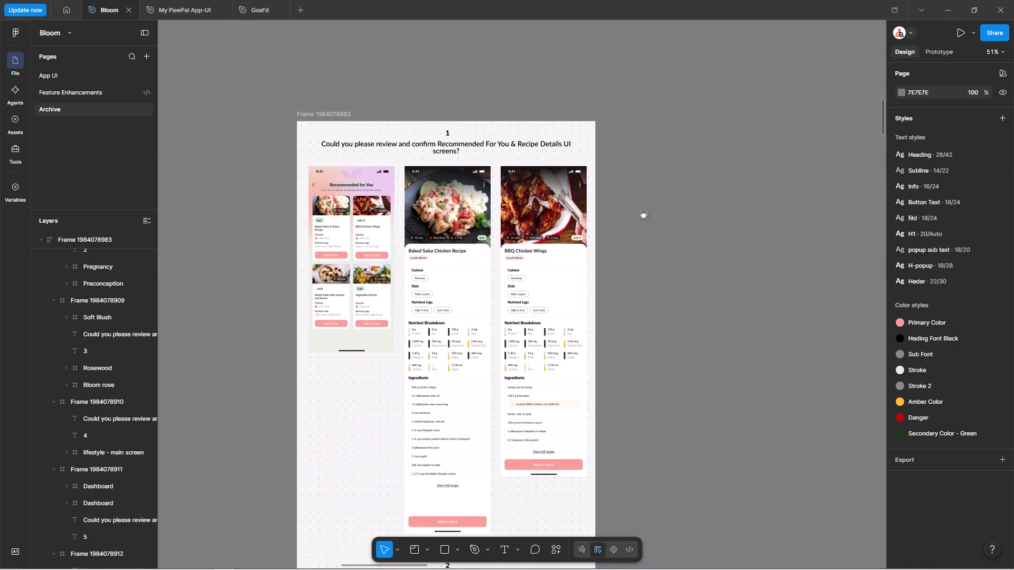
left_click_drag(643, 214, 634, 118)
left_click_drag(635, 330, 645, 255)
left_click(543, 360)
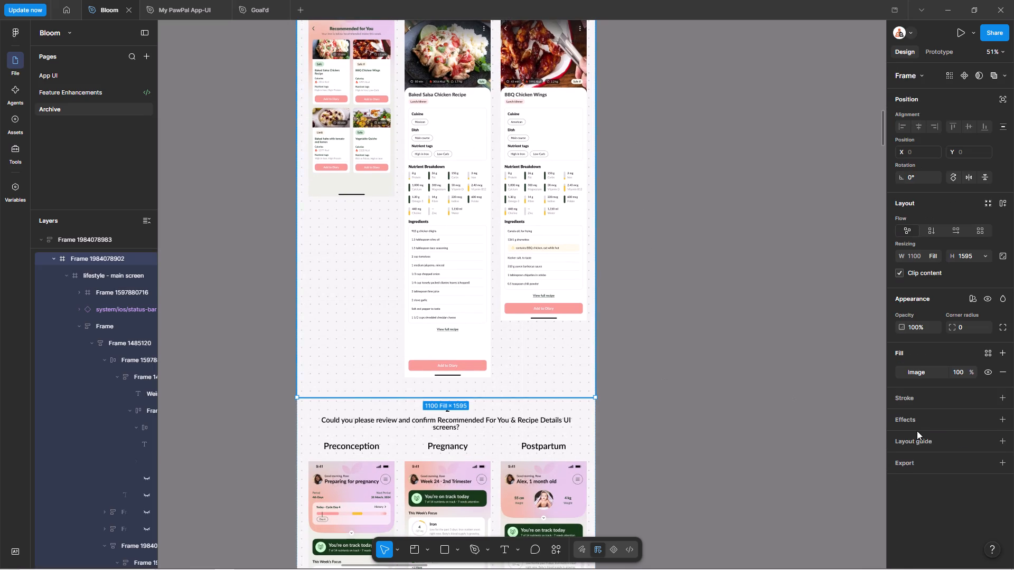
left_click(944, 401)
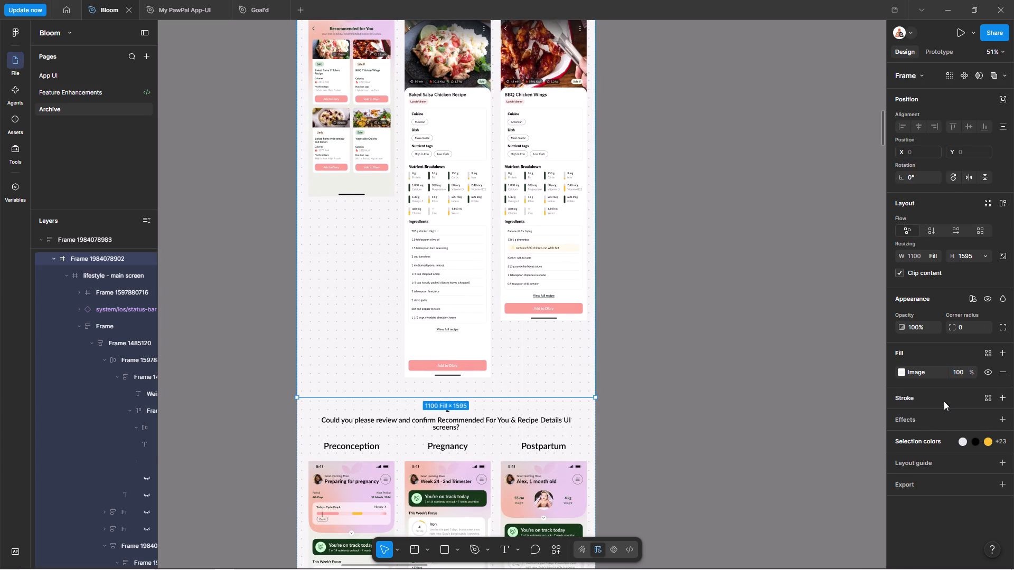
left_click(1001, 445)
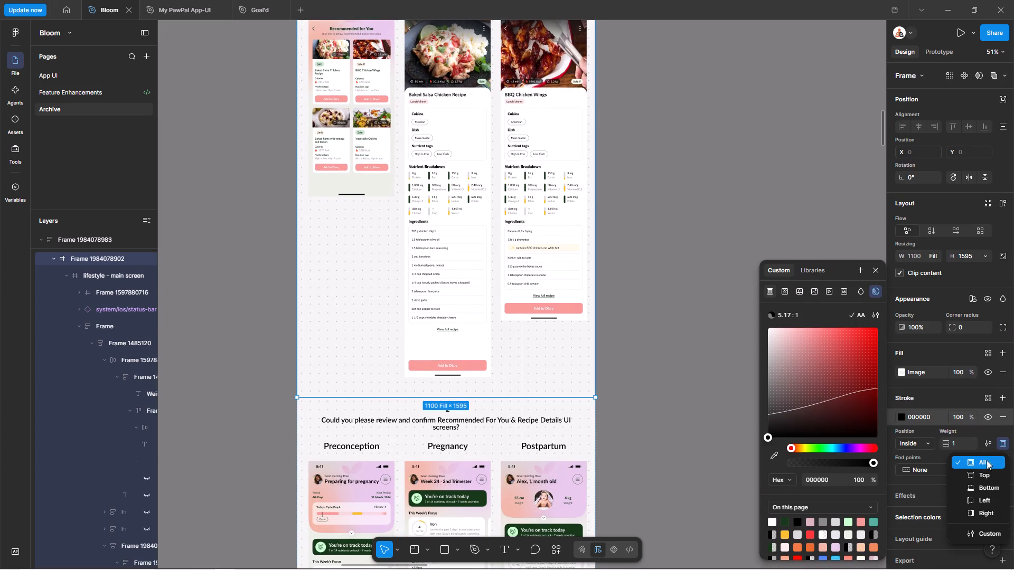
left_click(990, 488)
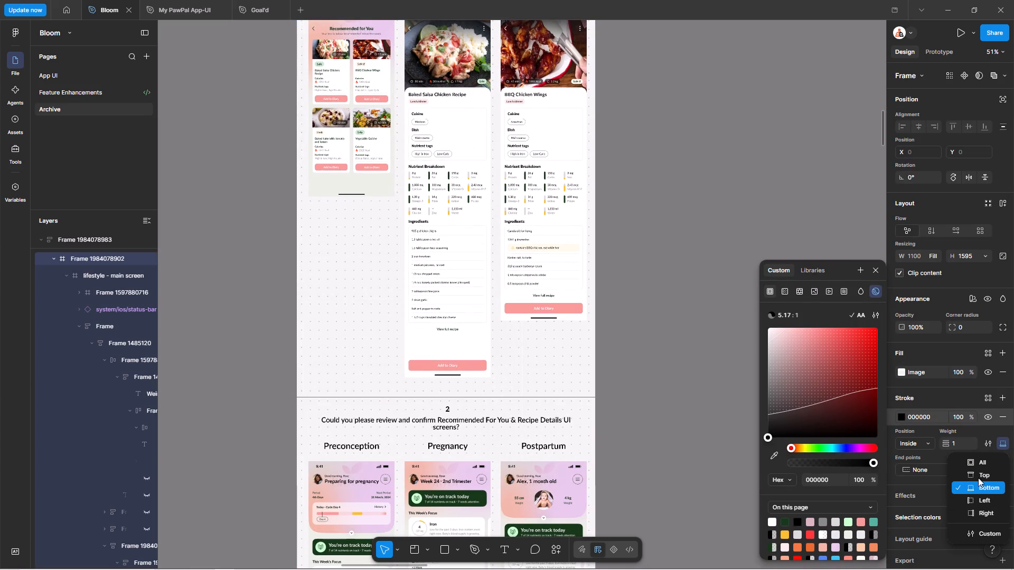
left_click(960, 448)
key("5")
key("Return")
left_click(666, 346)
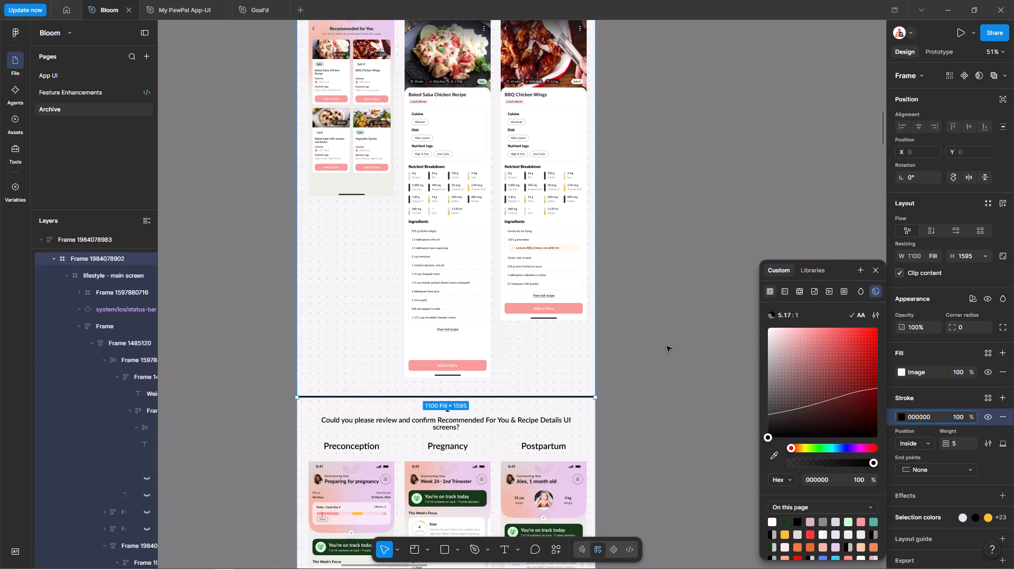
key("space")
left_click_drag(692, 368, 688, 268)
left_click(553, 256)
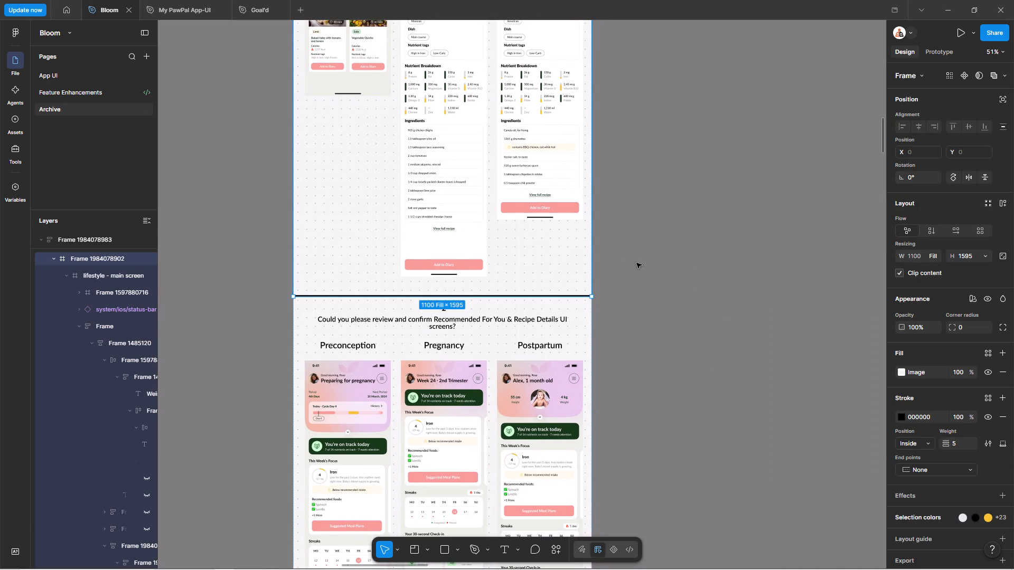
key("ctrl+alt+c")
scroll(646, 277, "down", 5)
left_click(582, 264)
scroll(632, 258, "down", 2)
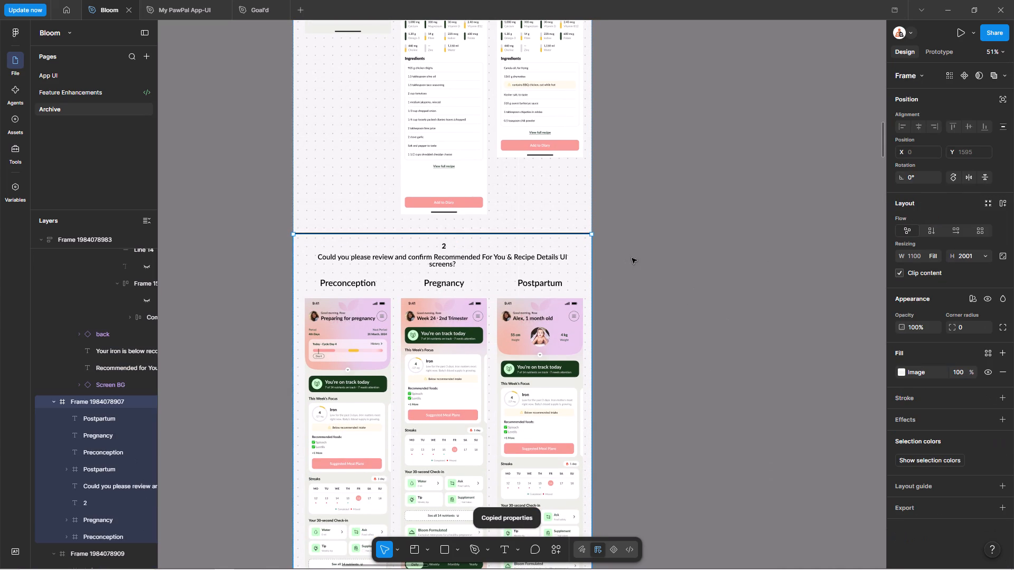
scroll(632, 258, "down", 16)
key("ctrl+v")
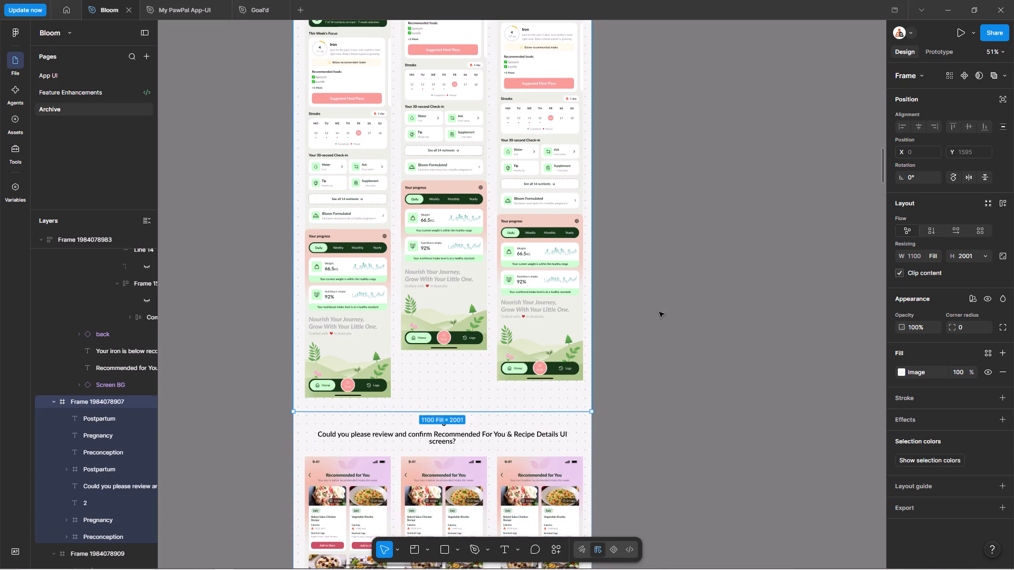
left_click(659, 312)
key("space")
key("space")
key("space")
left_click_drag(668, 420, 634, 182)
left_click(527, 415)
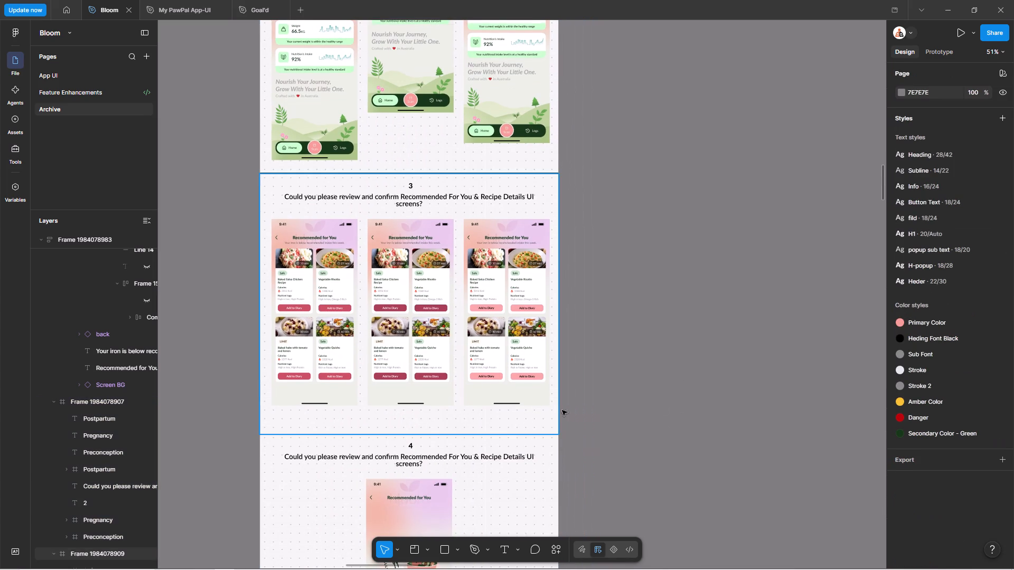
key("ctrl+v")
left_click(656, 376)
key("space")
key("space")
left_click_drag(611, 469, 642, 116)
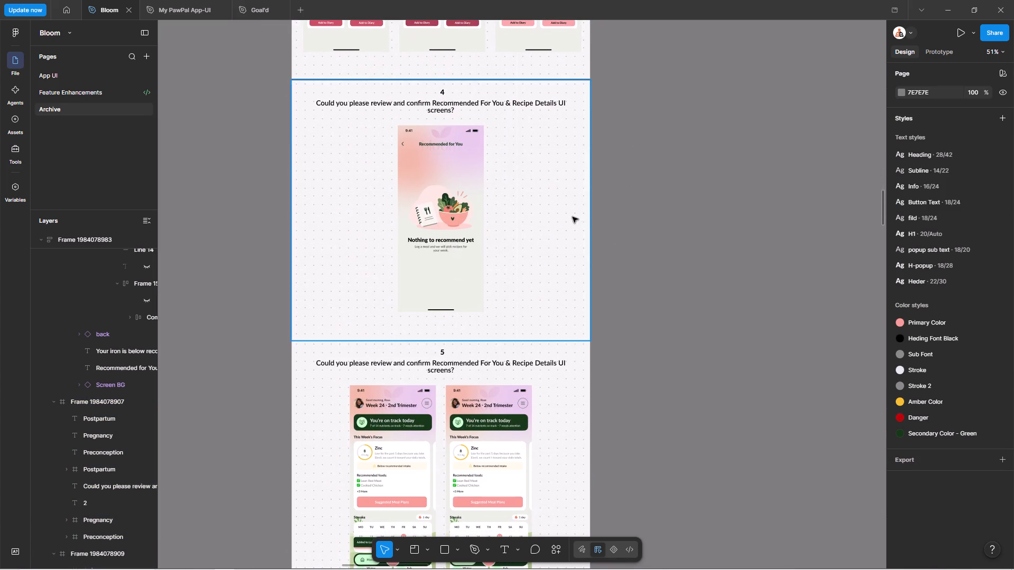
left_click(572, 217)
key("ctrl+v")
left_click(698, 338)
key("space")
key("space")
key("space")
key("space")
key("space")
key("space")
key("space")
key("space")
key("space")
key("space")
key("space")
key("space")
key("space")
key("space")
key("space")
key("space")
key("space")
key("space")
key("space")
key("space")
left_click_drag(694, 426, 706, 108)
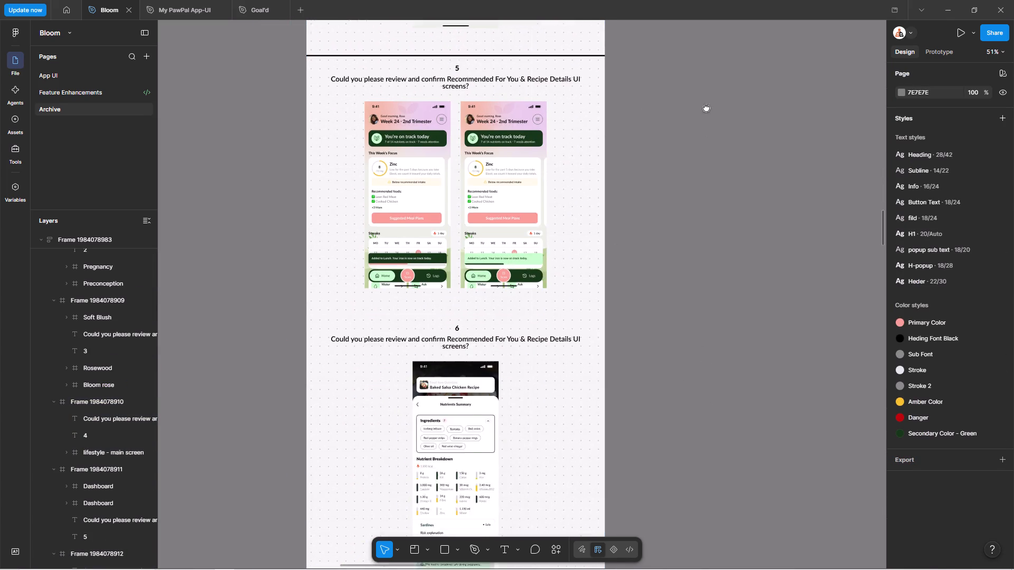
left_click_drag(706, 108, 703, 93)
left_click(586, 187)
key("ctrl+v")
left_click(694, 218)
key("space")
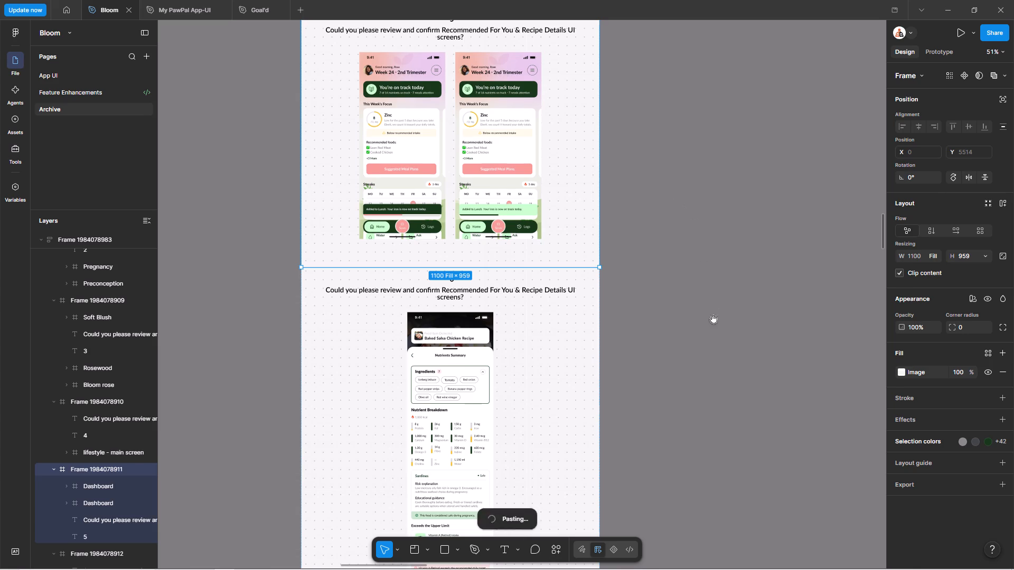
left_click(718, 320)
scroll(740, 257, "down", 14, "ctrl")
key("space")
key("space")
key("space")
key("space")
key("space")
key("space")
key("space")
key("space")
key("space")
key("space")
key("space")
key("space")
key("space")
key("space")
key("space")
key("space")
key("space")
key("space")
key("space")
key("space")
left_click_drag(746, 216, 756, 424)
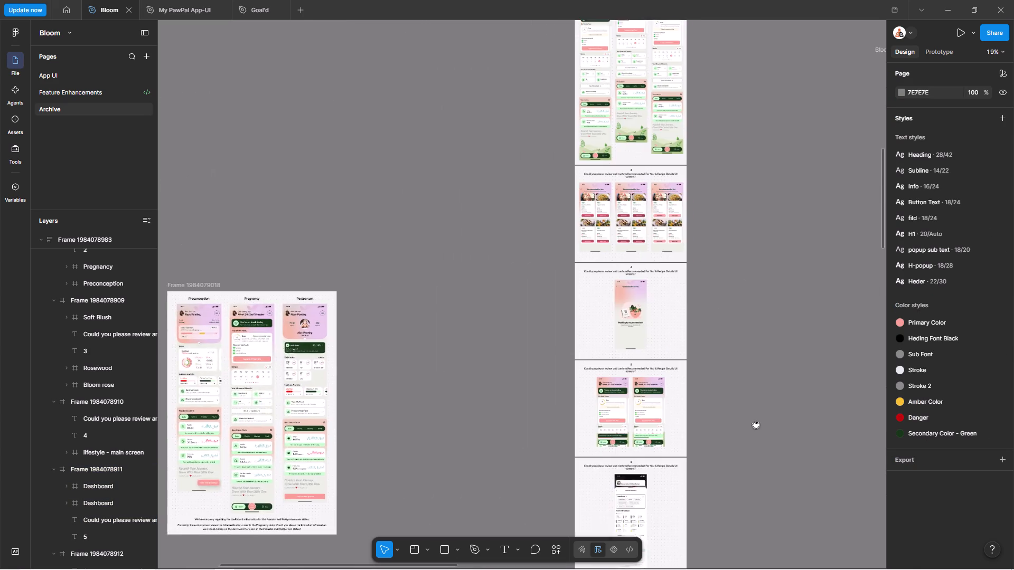
left_click_drag(756, 424, 756, 425)
left_click_drag(781, 168, 780, 416)
left_click_drag(792, 193, 787, 240)
scroll(745, 223, "up", 5, "ctrl")
key("space")
key("space")
key("space")
key("space")
left_click_drag(737, 175, 755, 193)
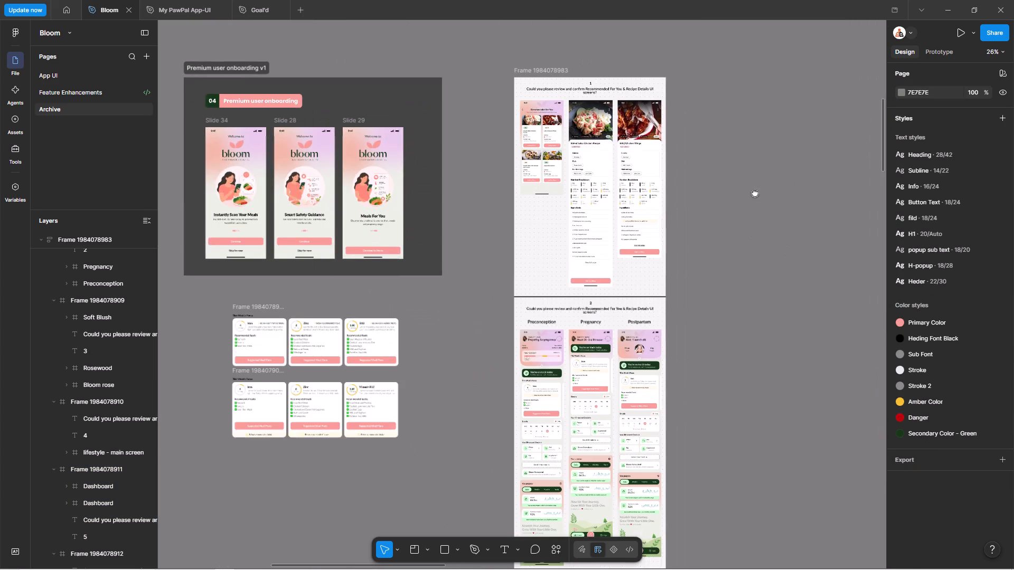
left_click_drag(755, 193, 763, 207)
scroll(698, 107, "up", 4, "ctrl")
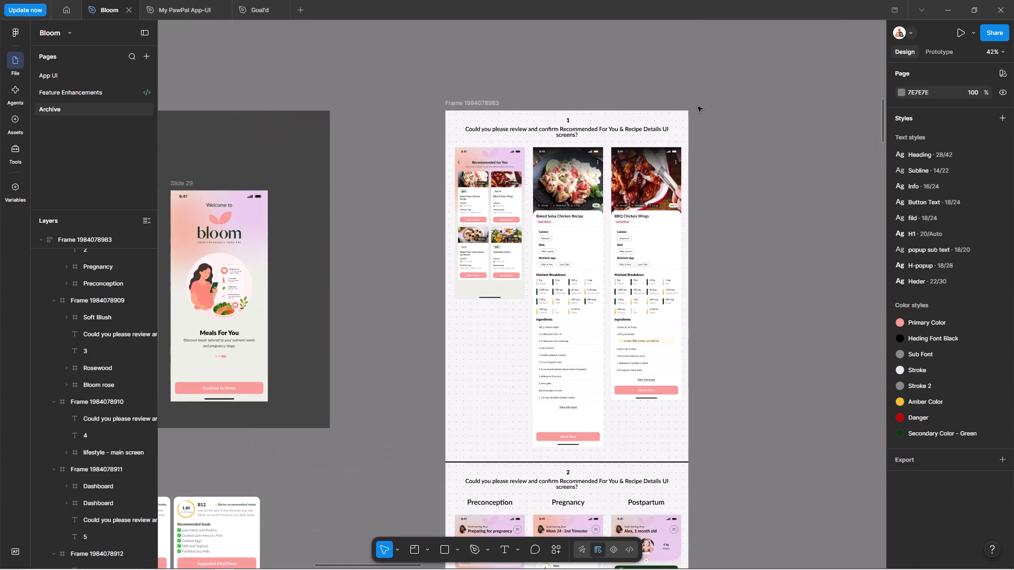
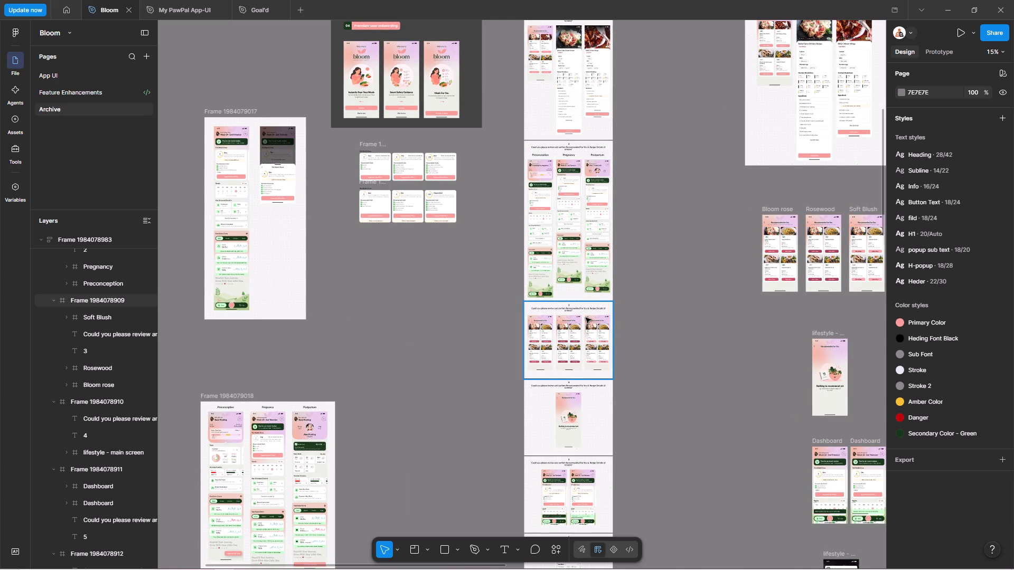
Check the lower sections of the stacked review frame, from section 3 down to section 6.
left_click(699, 313)
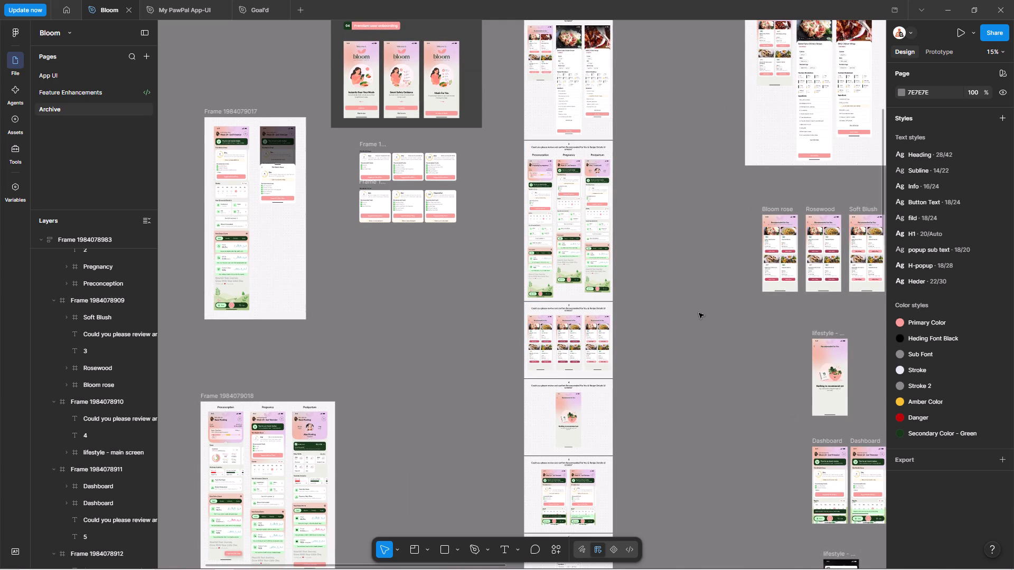
key("space")
key("space")
key("space")
key("space")
key("space")
key("space")
key("space")
key("space")
key("space")
key("space")
key("space")
key("space")
key("space")
key("space")
key("space")
key("space")
key("space")
key("space")
key("space")
key("space")
left_click_drag(681, 331, 675, 155)
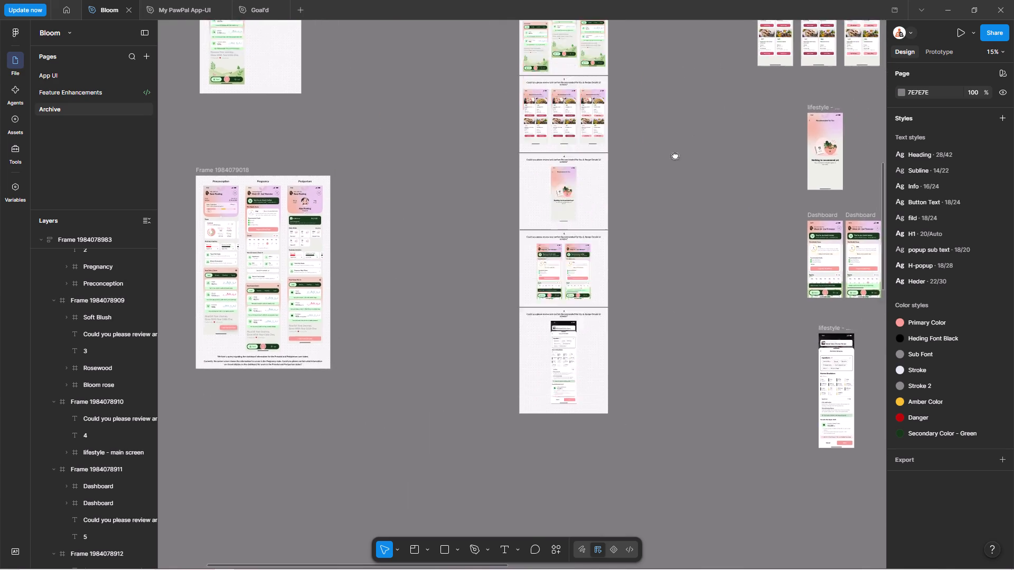
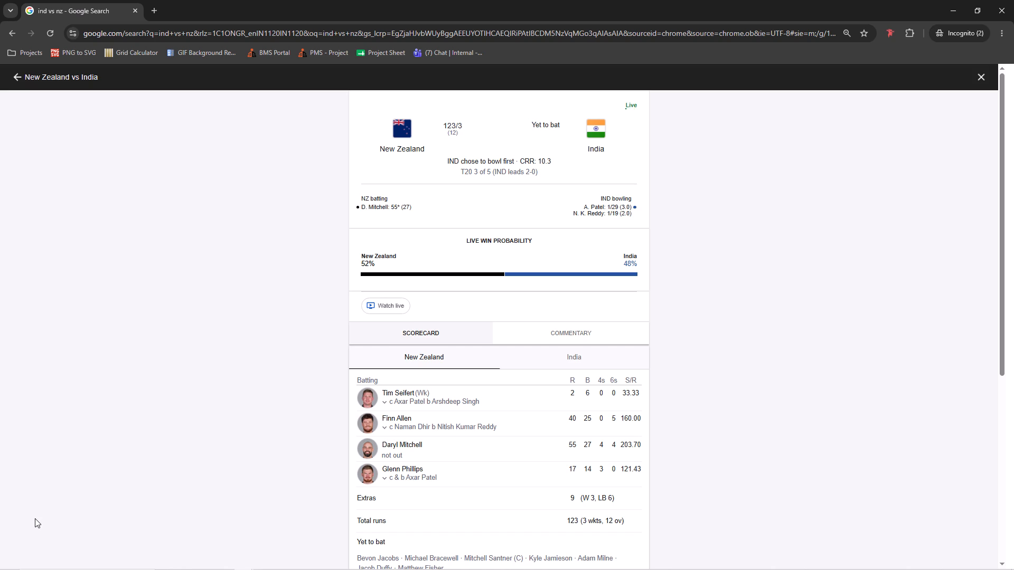
Switch to Chrome and reload the New Zealand vs India live scorecard.
key("ctrl+shift+r")
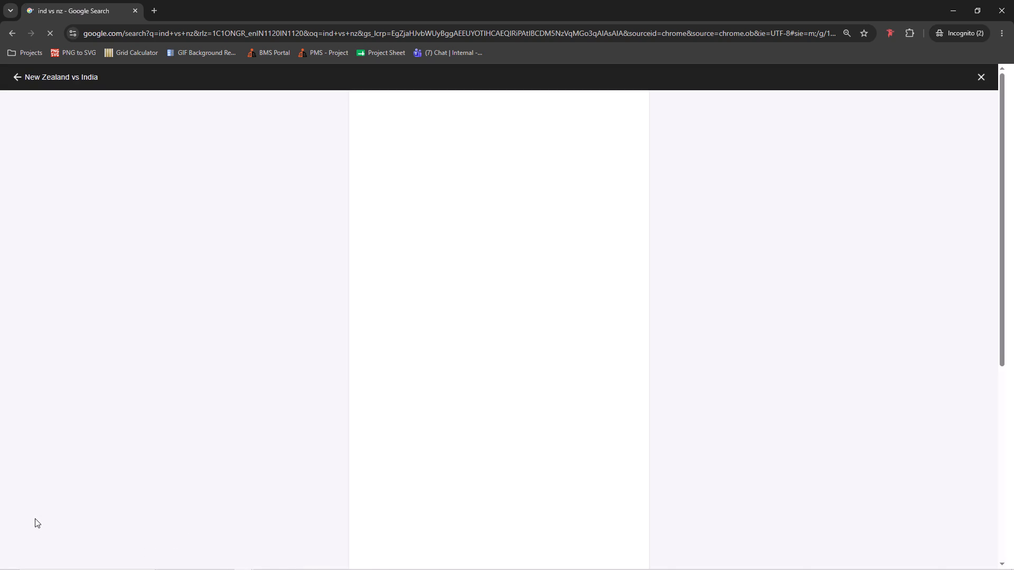
Open InvestorGain's live IPO GMP report in a new browser tab, look over the current IPO table, and close the tab.
key("ctrl+t")
key("ctrl+shift+Tab")
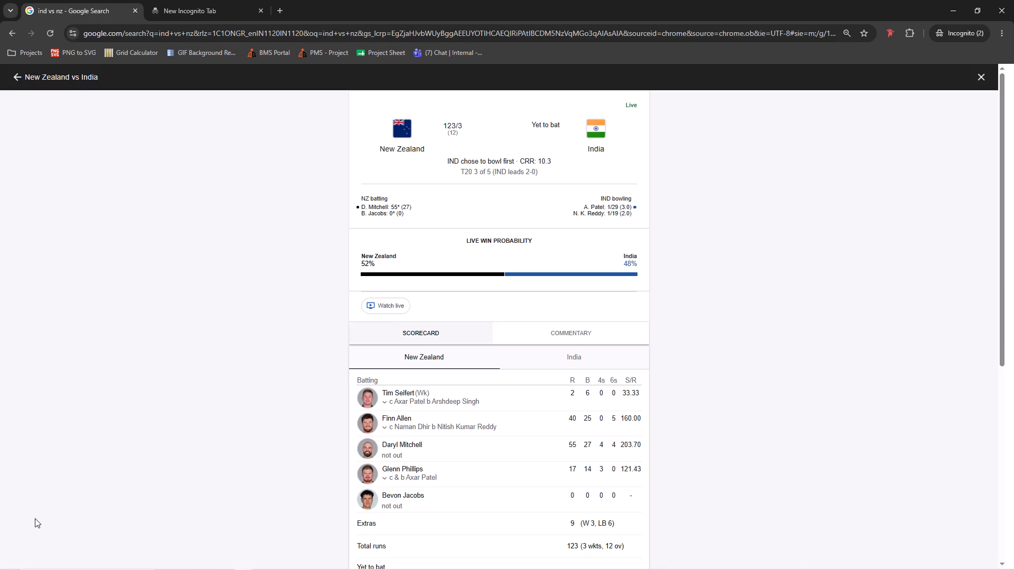
key("ctrl+Tab")
key("ctrl+shift+Tab")
key("ctrl+Tab")
type("inves")
key("Return")
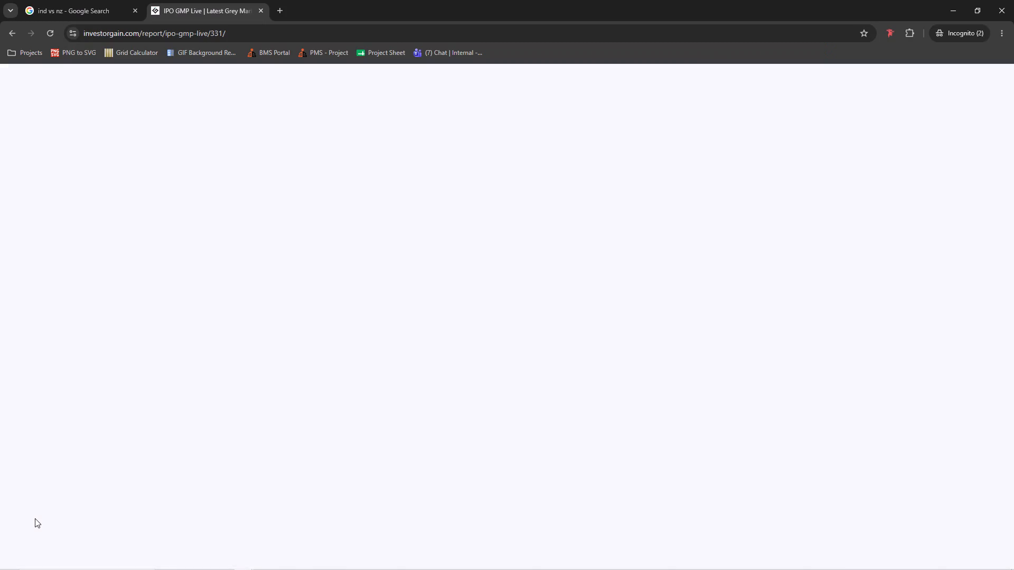
scroll(6, 569, "down", 1)
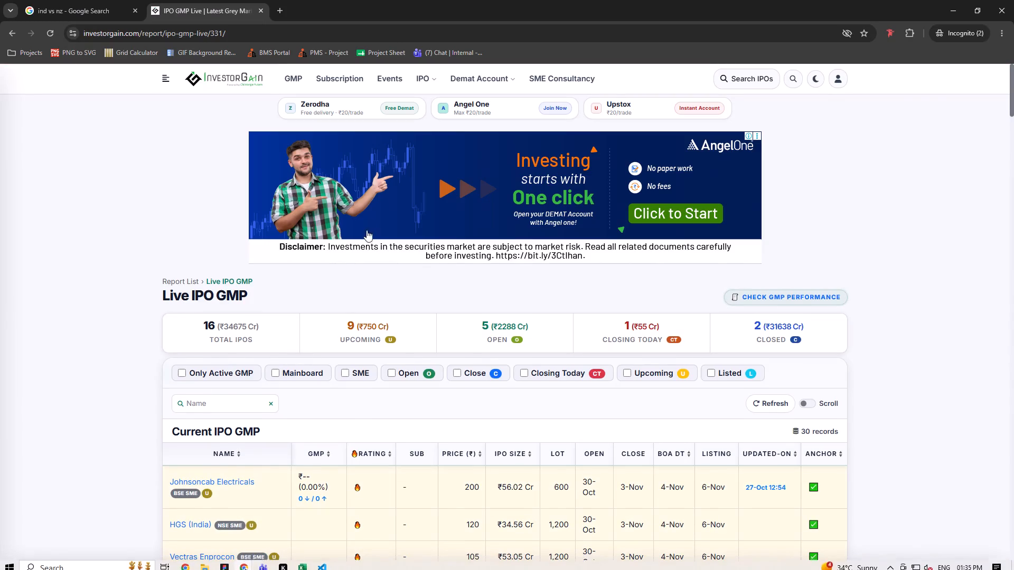
left_click(293, 80)
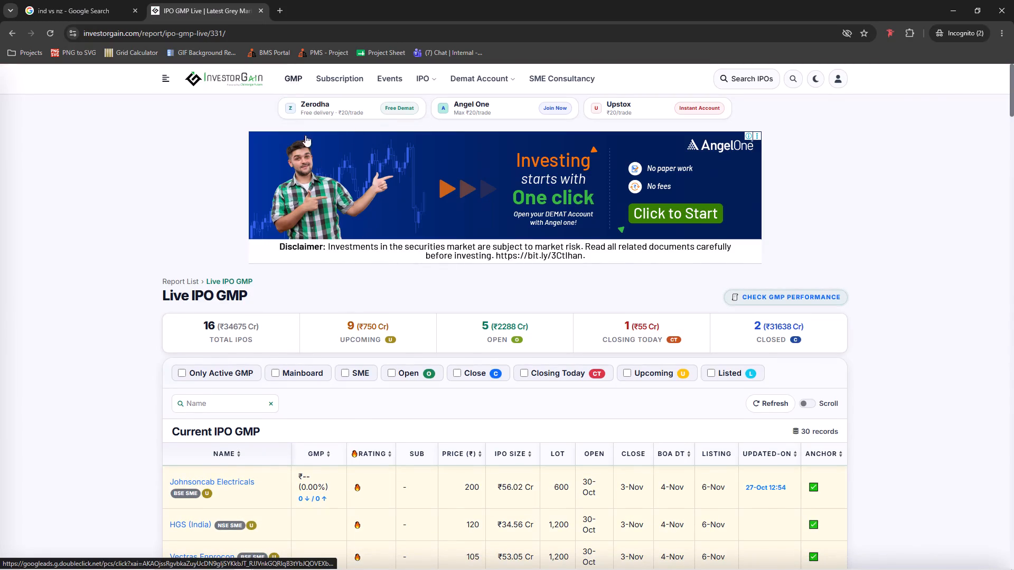
left_click(288, 72)
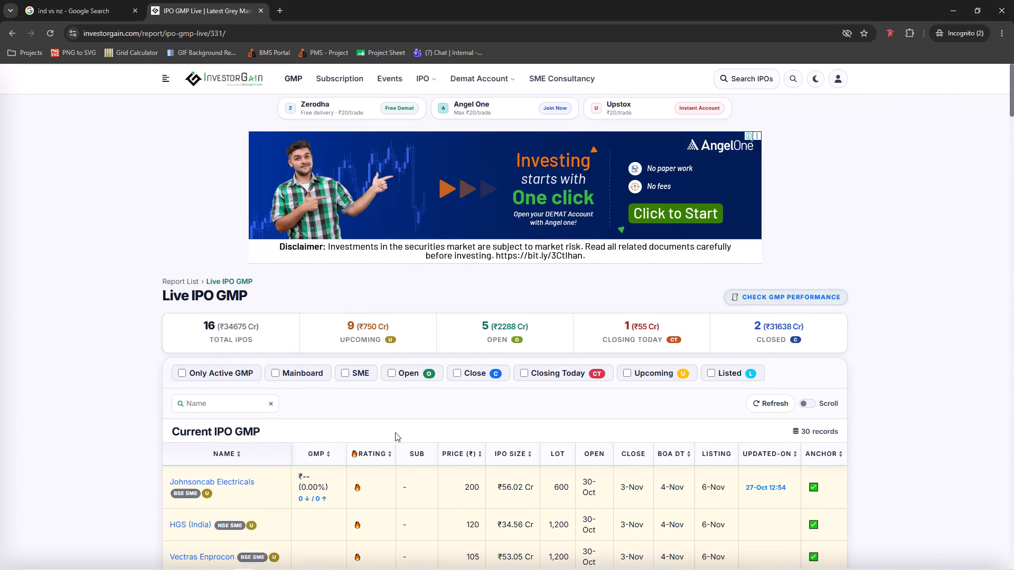
scroll(396, 434, "down", 4)
scroll(396, 435, "up", 7)
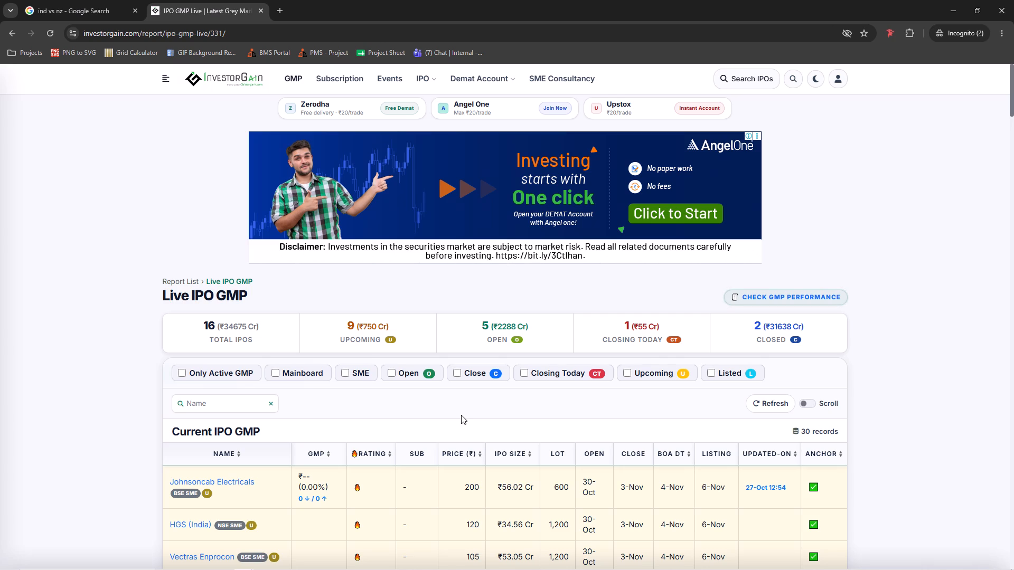
key("ctrl+w")
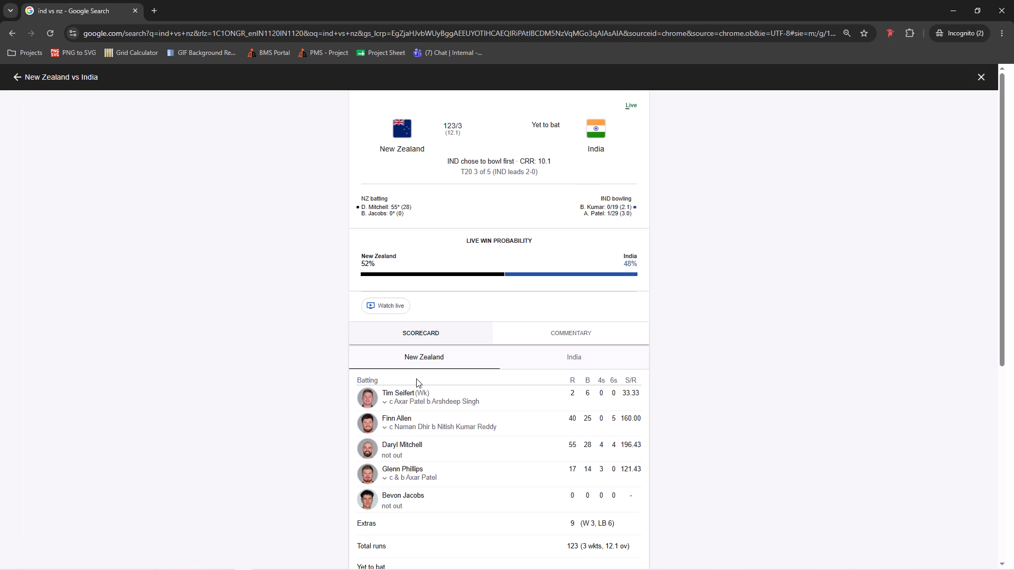
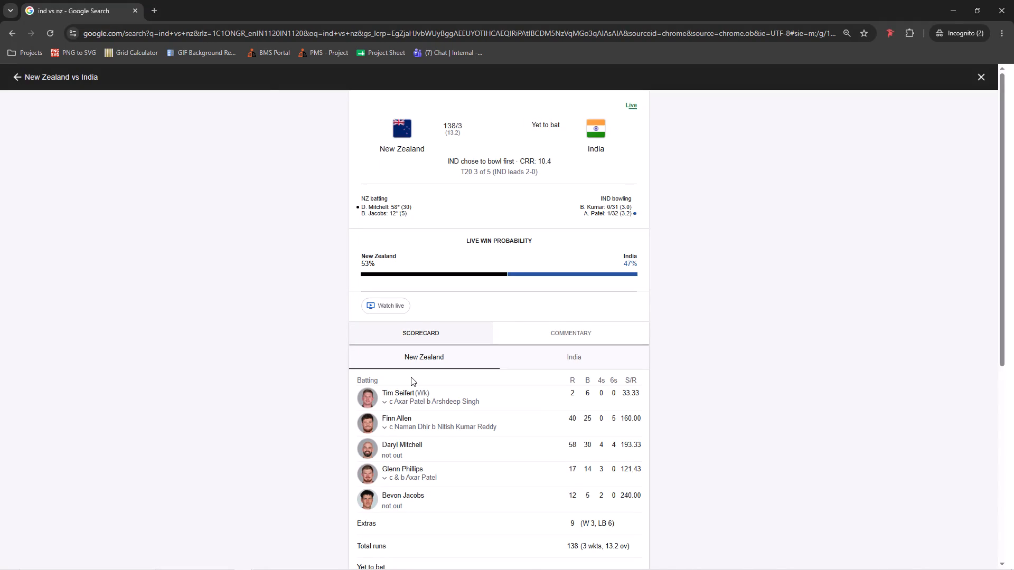
Reload the New Zealand vs India live scorecard and look over the batting and bowling figures.
key("ctrl+shift+r")
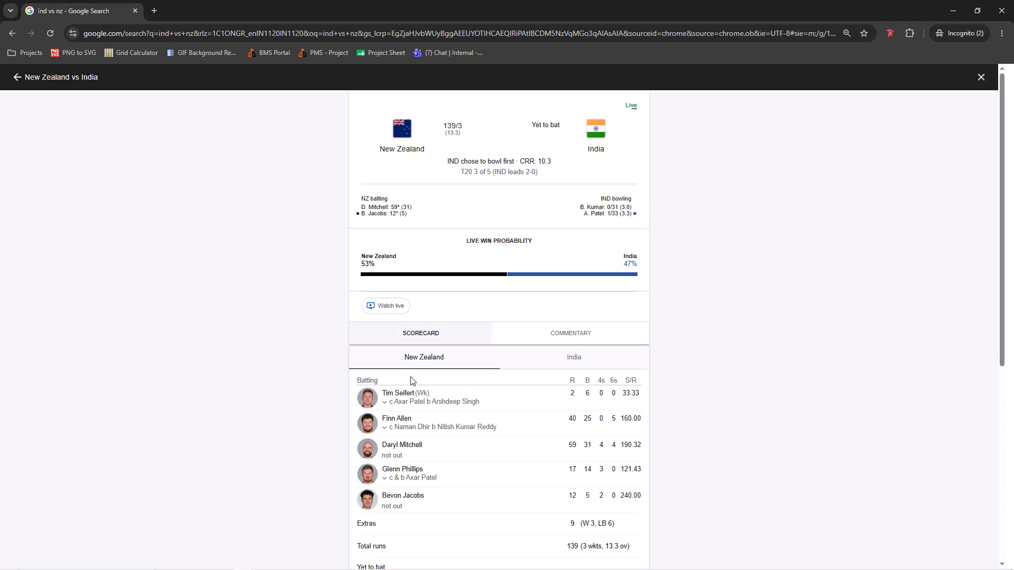
scroll(482, 311, "down", 7)
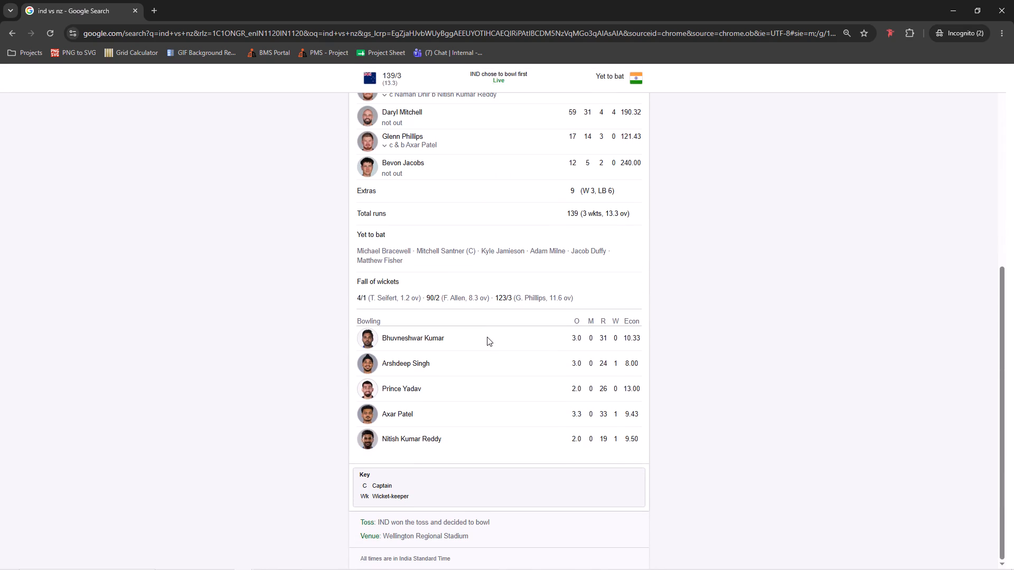
scroll(488, 339, "up", 6)
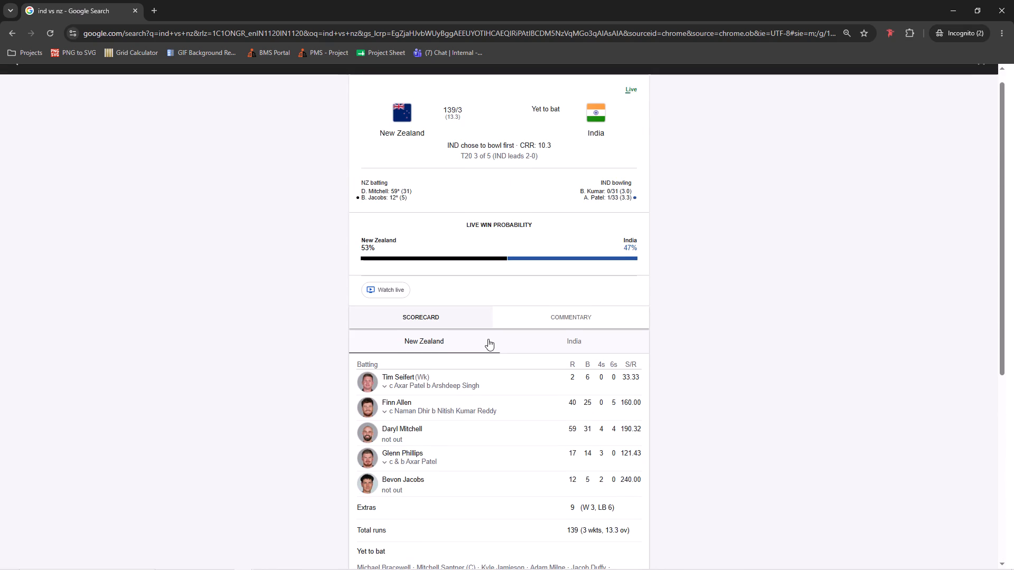
scroll(488, 339, "up", 3)
scroll(488, 339, "down", 7)
scroll(489, 340, "up", 5)
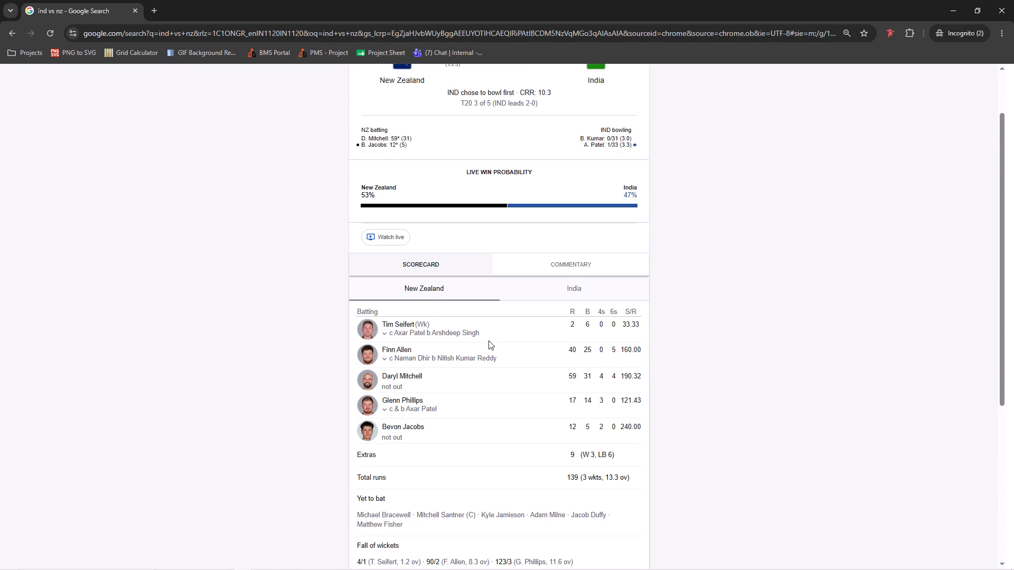
Search Google for "bajaj finance share price" in a new browser tab.
key("ctrl+t")
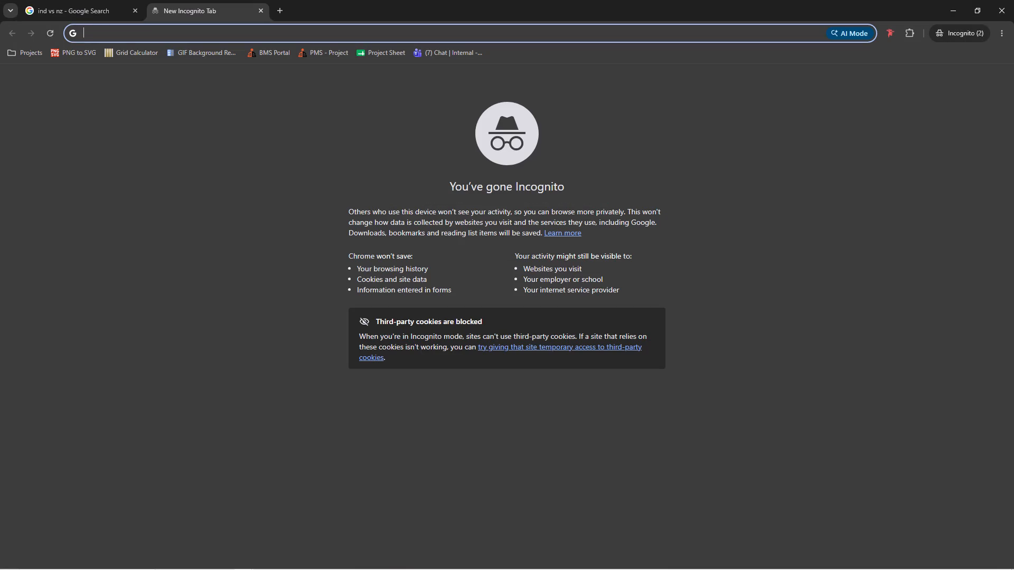
key("b")
key("a")
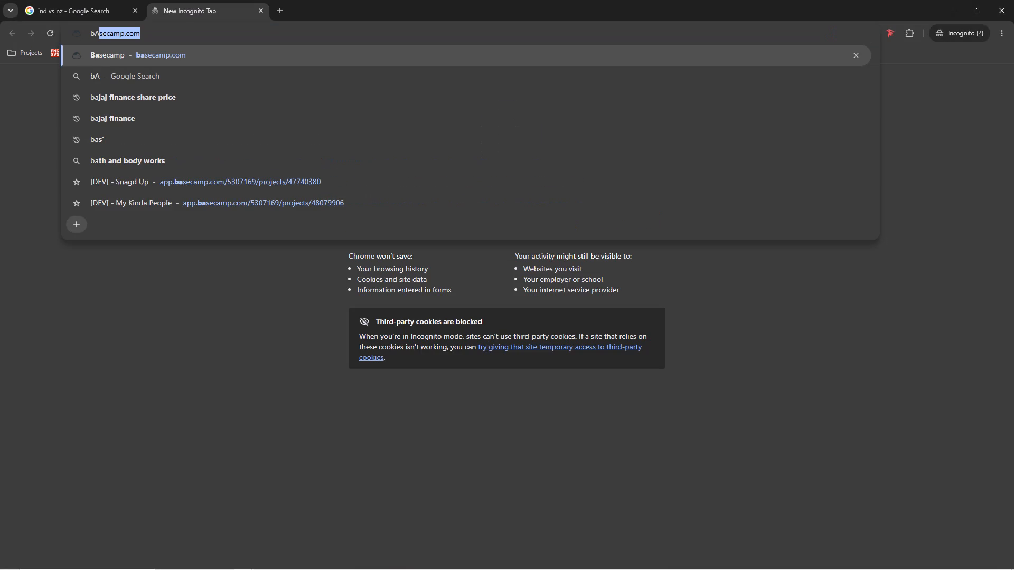
type("JAJ")
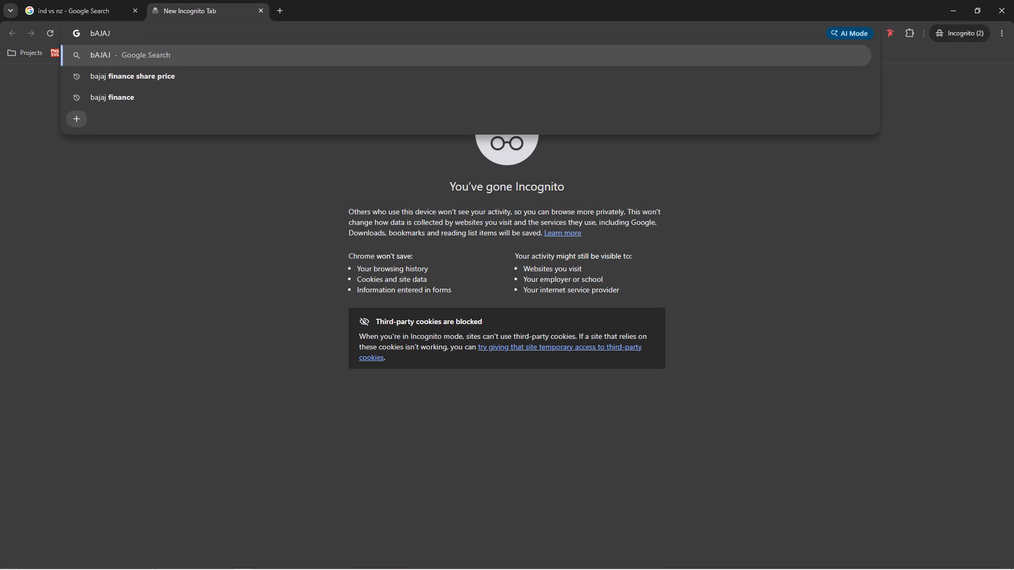
type("fo")
key("BackSpace")
type("inand")
key("BackSpace")
type("ce sha")
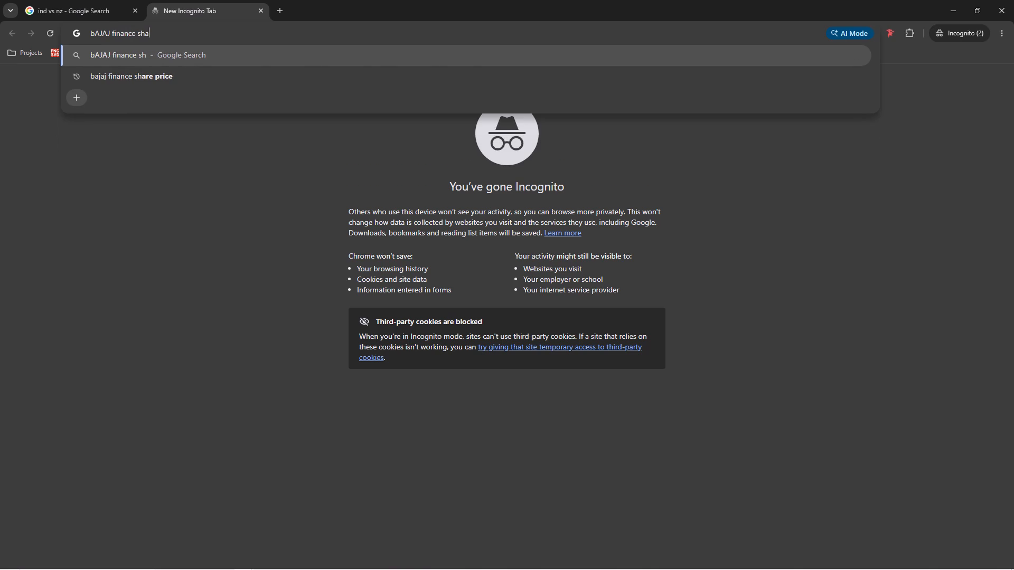
key("Down")
key("Return")
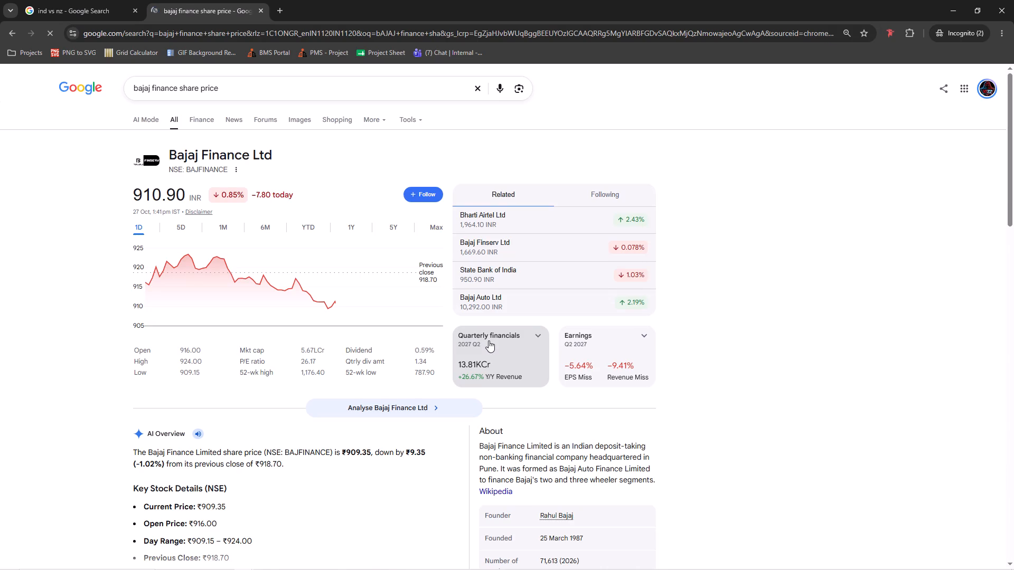
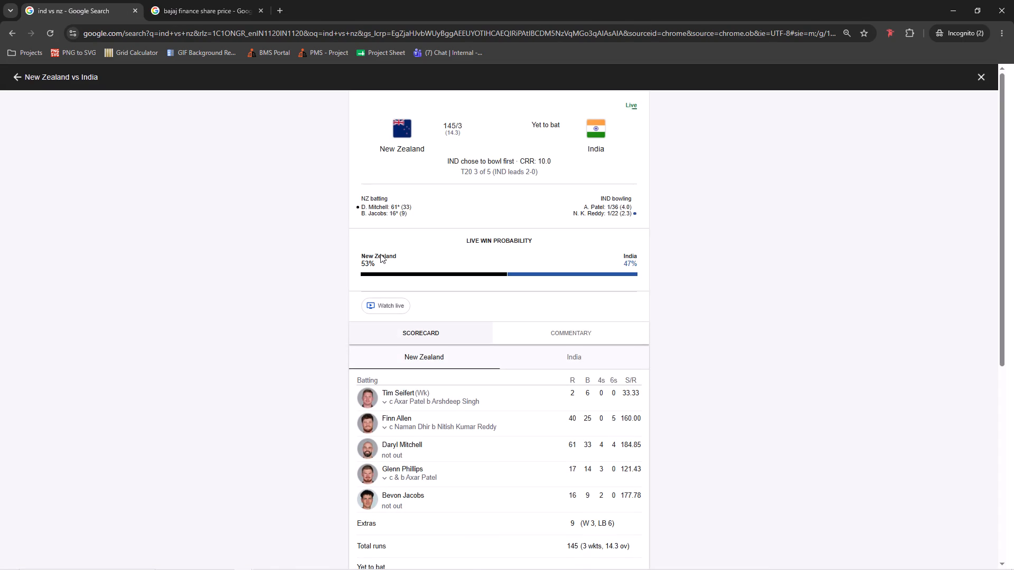
Look over the batting and bowling figures on the New Zealand vs India scorecard.
scroll(390, 247, "down", 7)
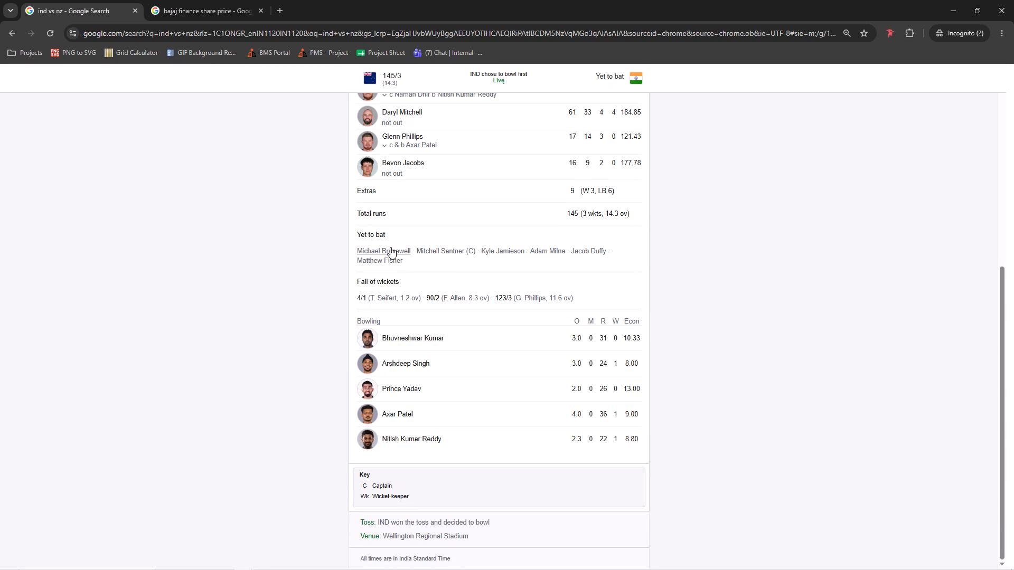
scroll(390, 247, "up", 11)
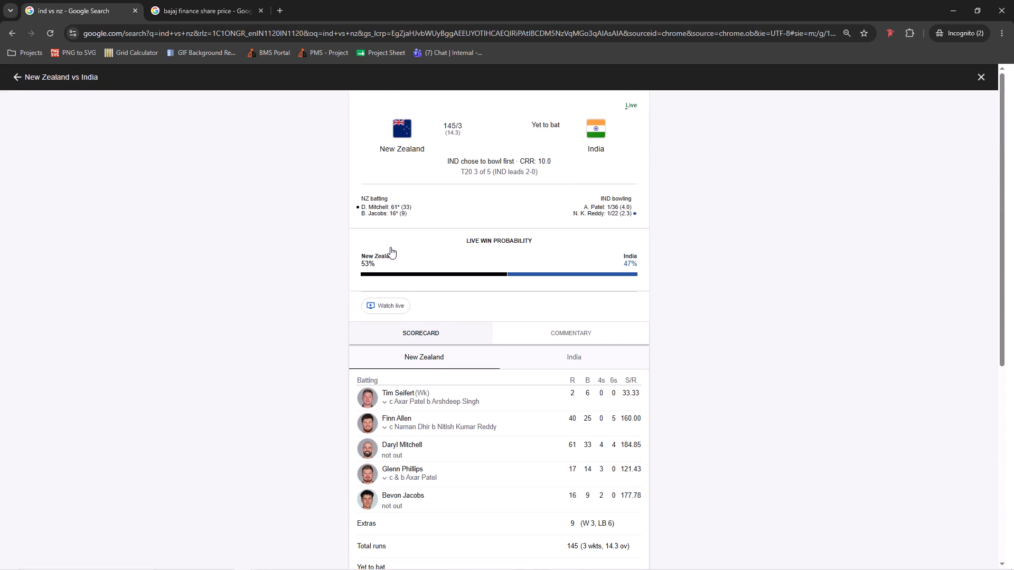
Switch to the Bloom file in Figma and look over the numbered review sections on the Archive page.
key("alt+Tab")
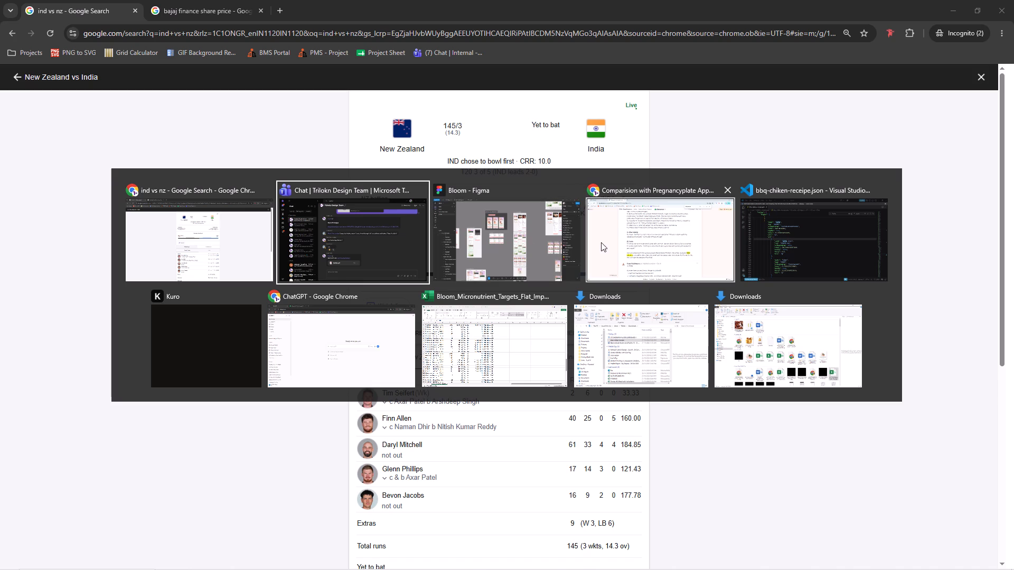
left_click(255, 262, "alt")
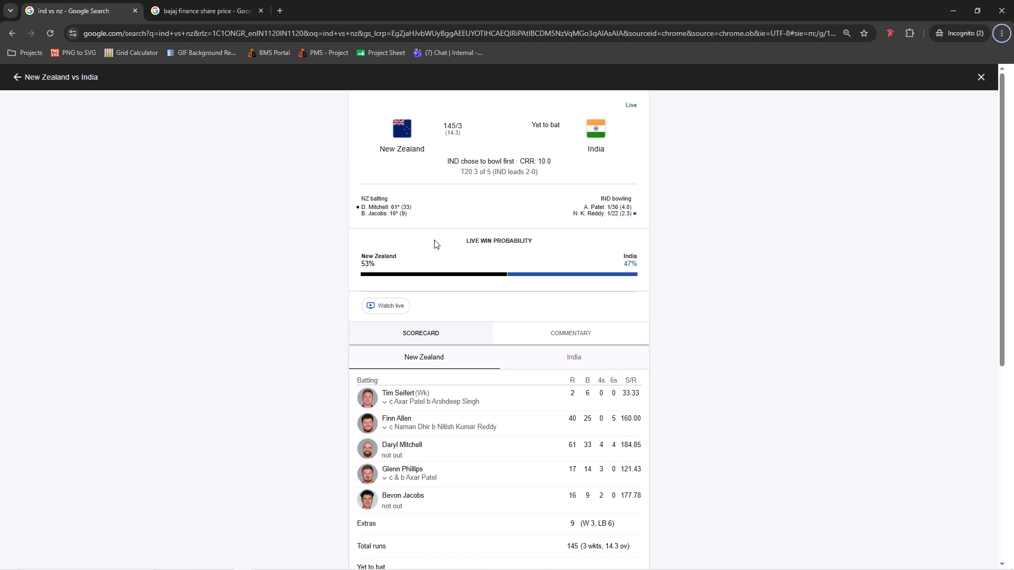
key("alt+Tab")
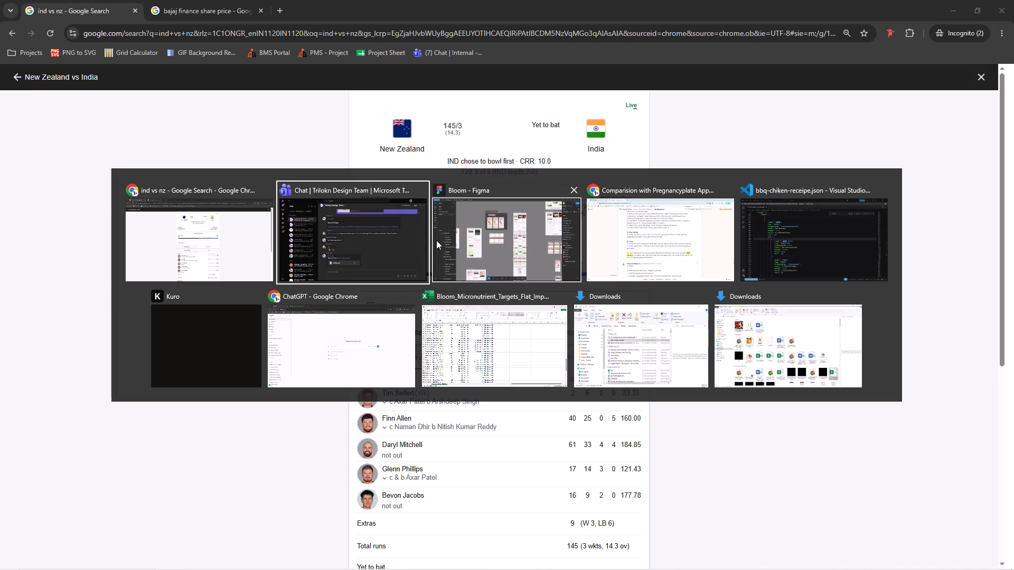
left_click(468, 228, "alt")
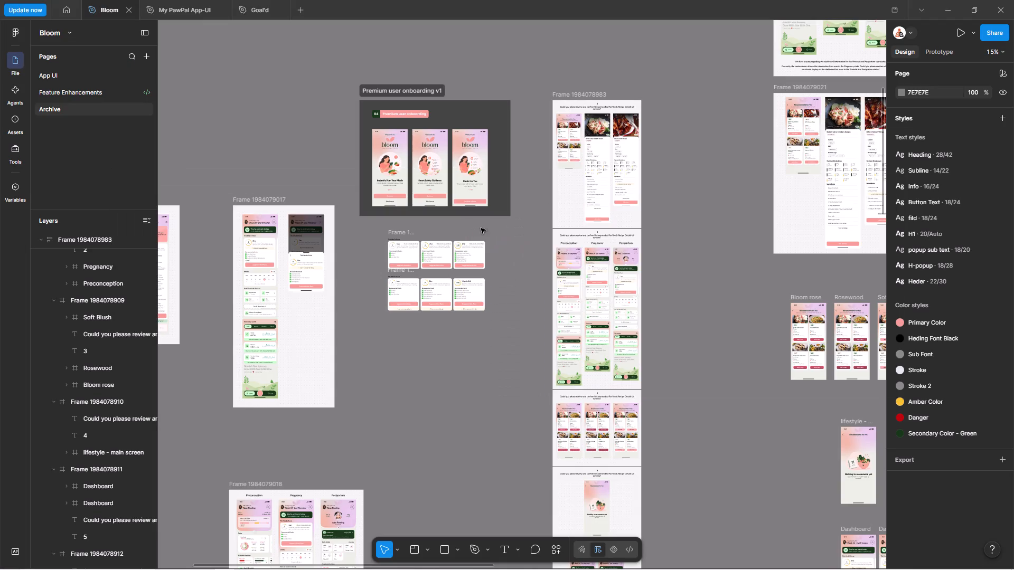
scroll(680, 320, "up", 8, "ctrl")
scroll(635, 385, "down", 3)
scroll(635, 386, "up", 1)
scroll(635, 386, "down", 3)
scroll(577, 447, "up", 6, "ctrl")
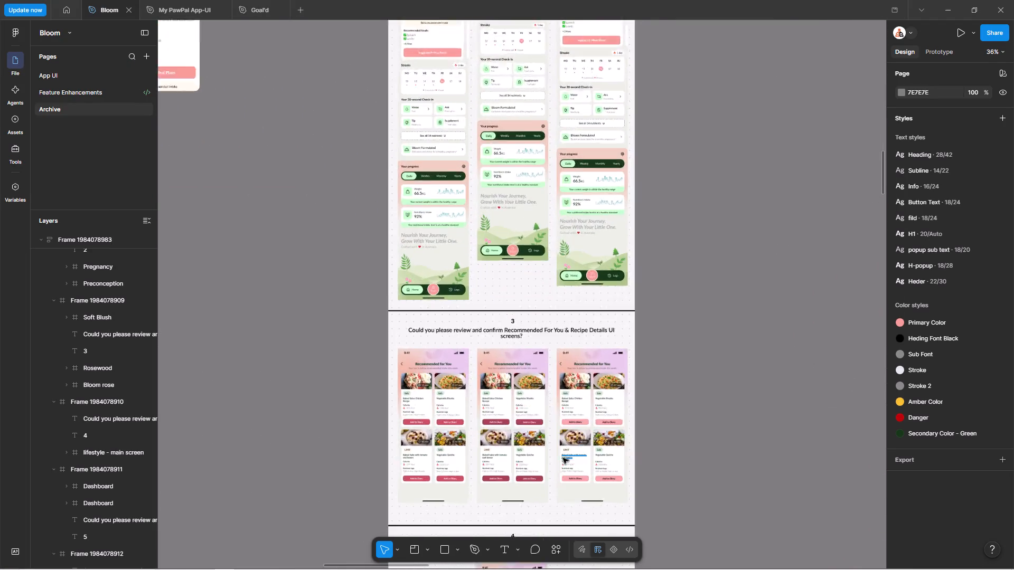
scroll(563, 458, "up", 7, "ctrl")
scroll(517, 395, "down", 5)
scroll(460, 237, "down", 11, "ctrl")
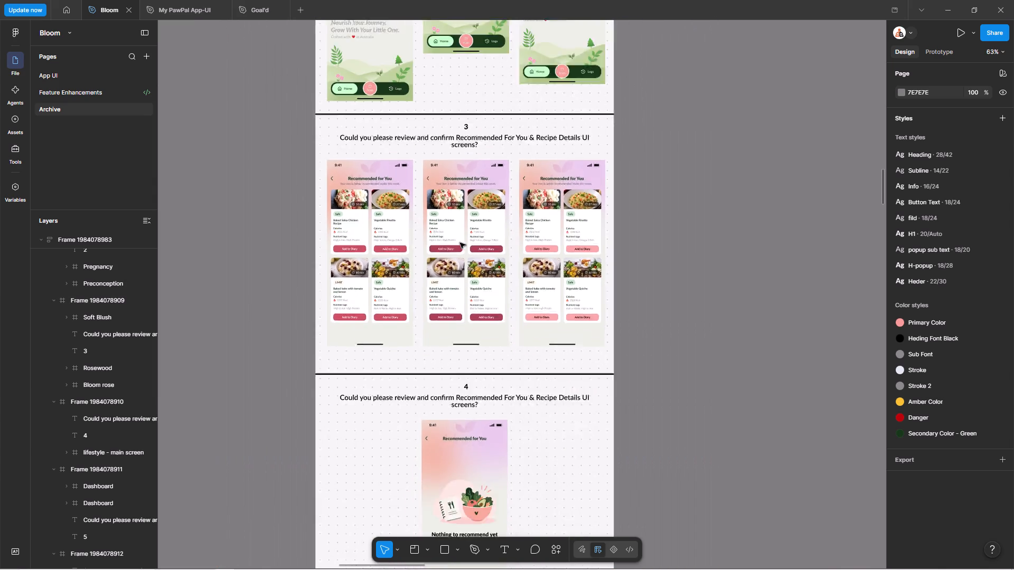
scroll(460, 243, "down", 18, "ctrl")
scroll(435, 233, "up", 7)
scroll(546, 234, "down", 7, "ctrl")
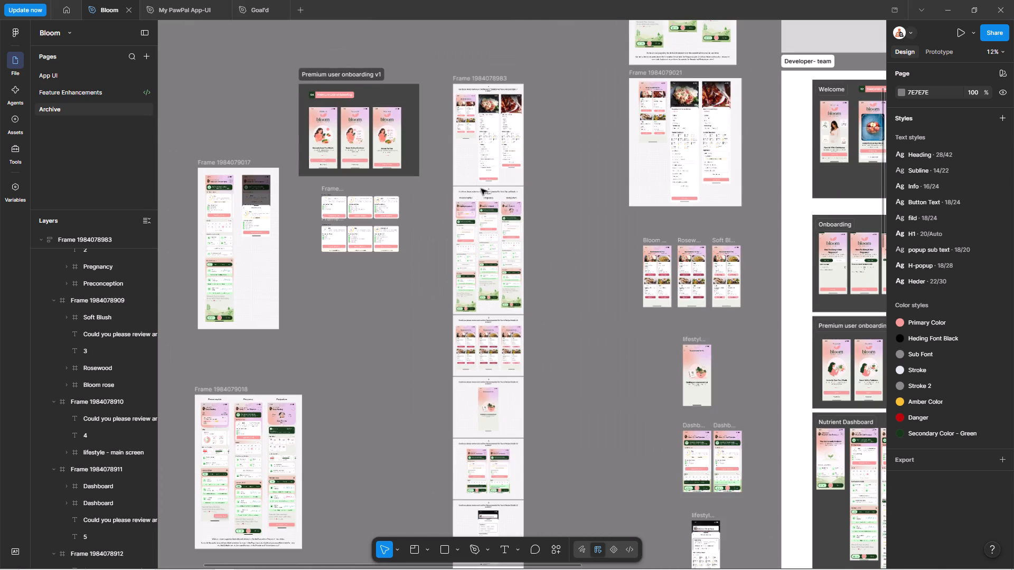
scroll(532, 177, "down", 10, "ctrl")
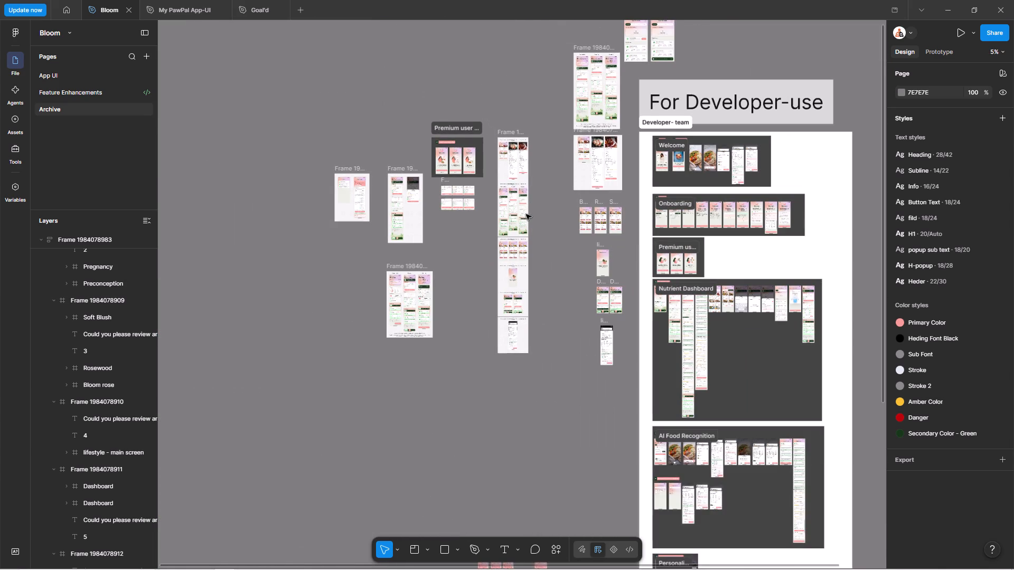
scroll(526, 214, "down", 11, "ctrl")
Reword section 3's heading to "Could you please review and confirm the version for the primary Call to Action button from below options?".
scroll(525, 214, "up", 14, "ctrl")
scroll(489, 253, "up", 9, "ctrl")
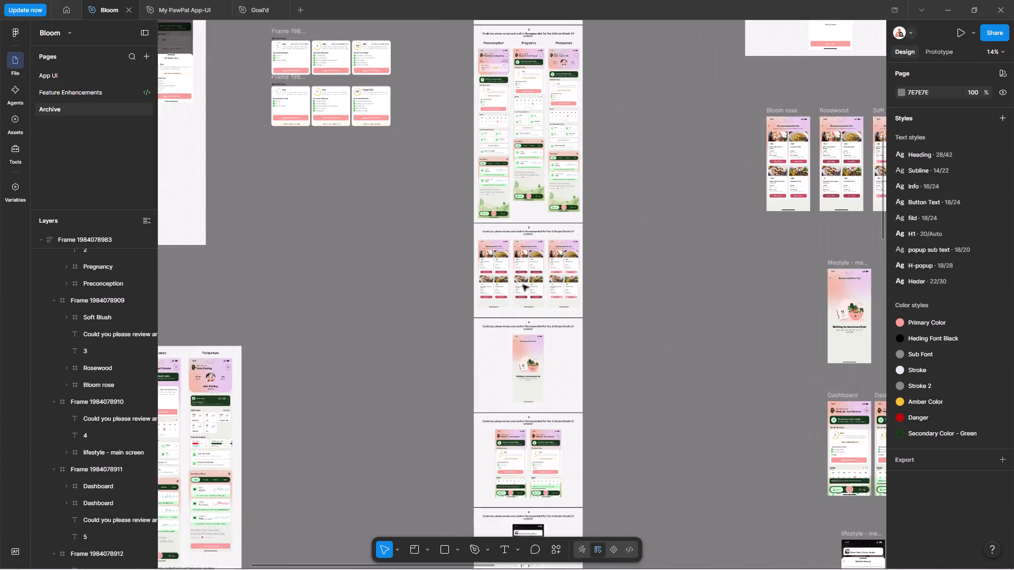
scroll(523, 285, "up", 18, "ctrl")
double_click(522, 223, "ctrl")
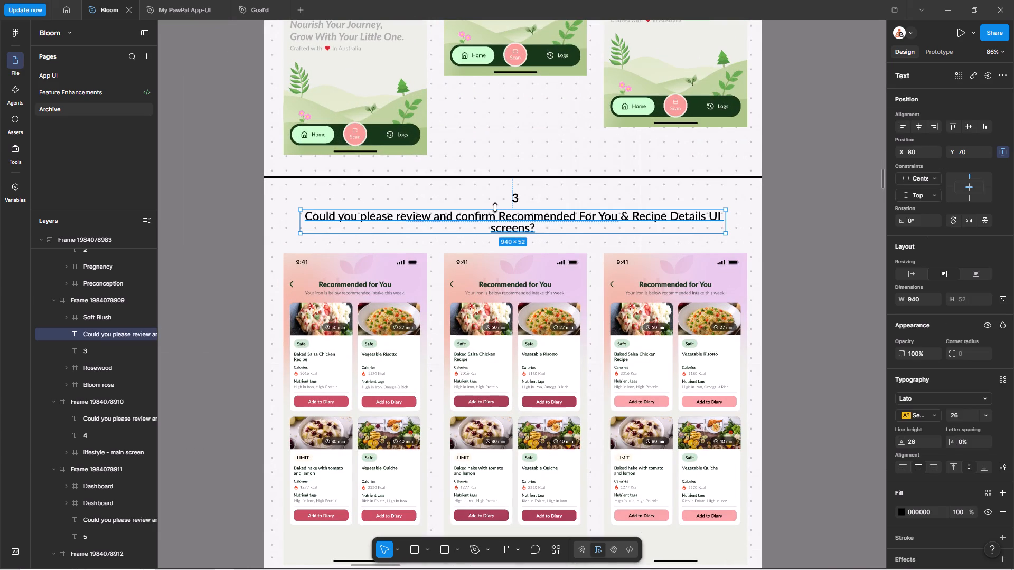
double_click(493, 222)
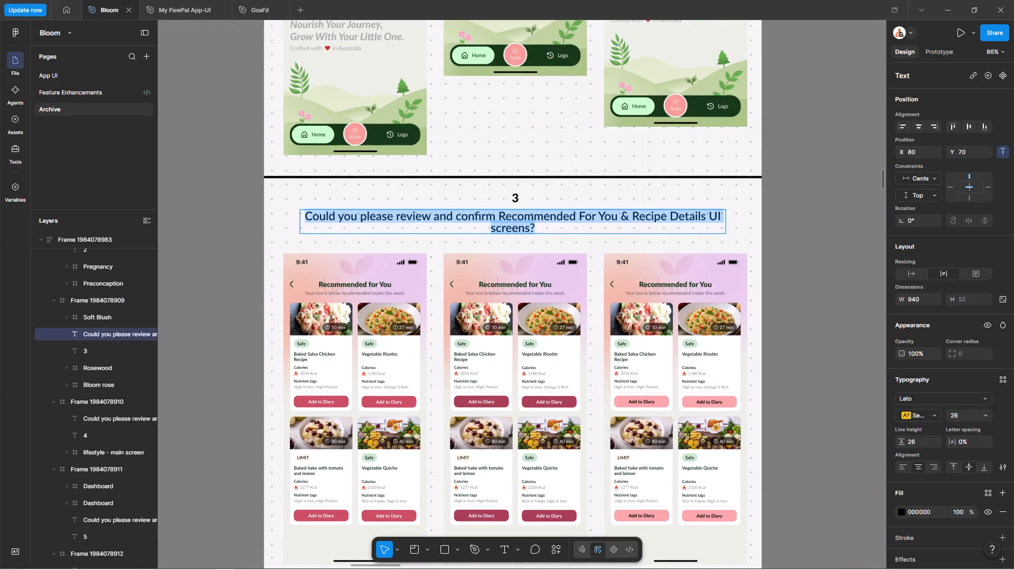
left_click_drag(499, 214, 546, 225)
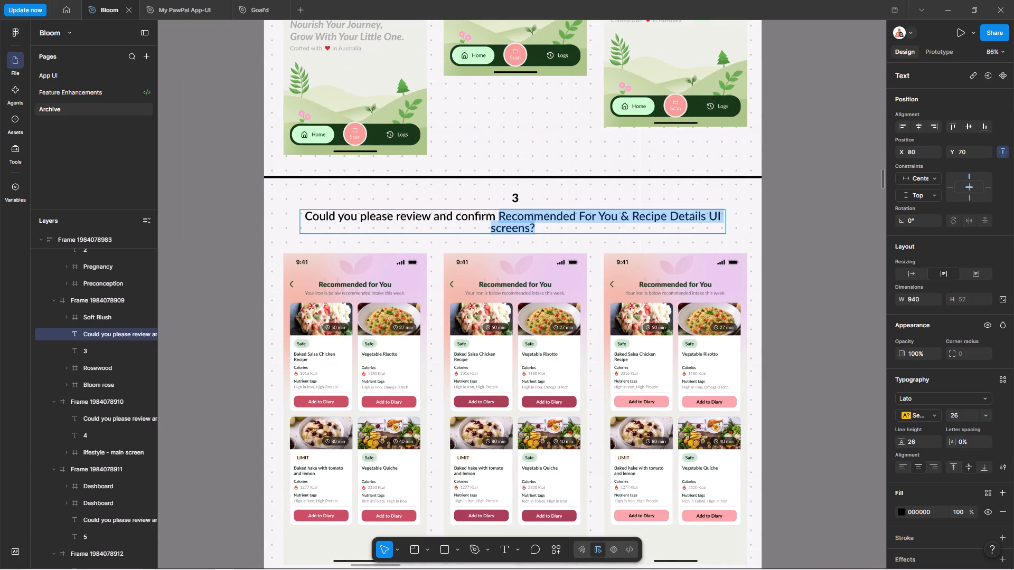
type("with")
key("space")
type("the")
key("space")
type("version")
key("space")
type("fo")
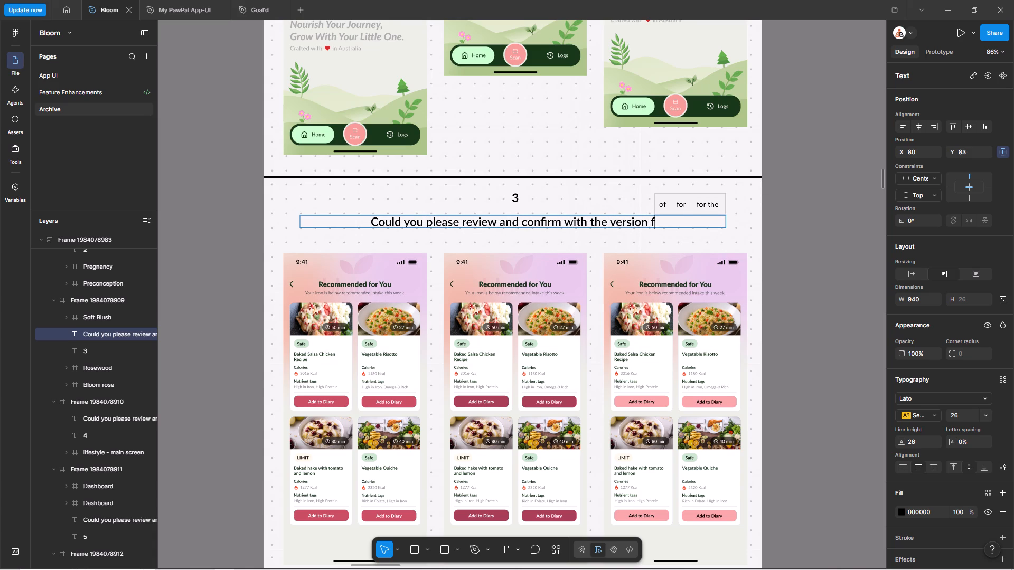
key("BackSpace")
key("BackSpace")
key("BackSpace")
key("BackSpace")
key("BackSpace")
key("BackSpace")
key("BackSpace")
key("BackSpace")
key("BackSpace")
key("BackSpace")
key("BackSpace")
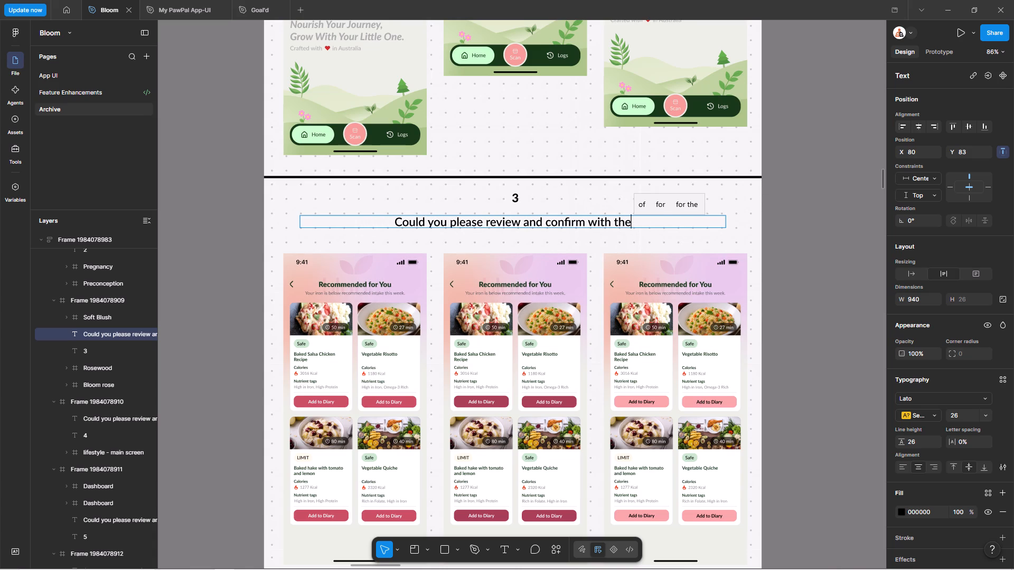
key("BackSpace")
key("BackSpace")
key("BackSpace")
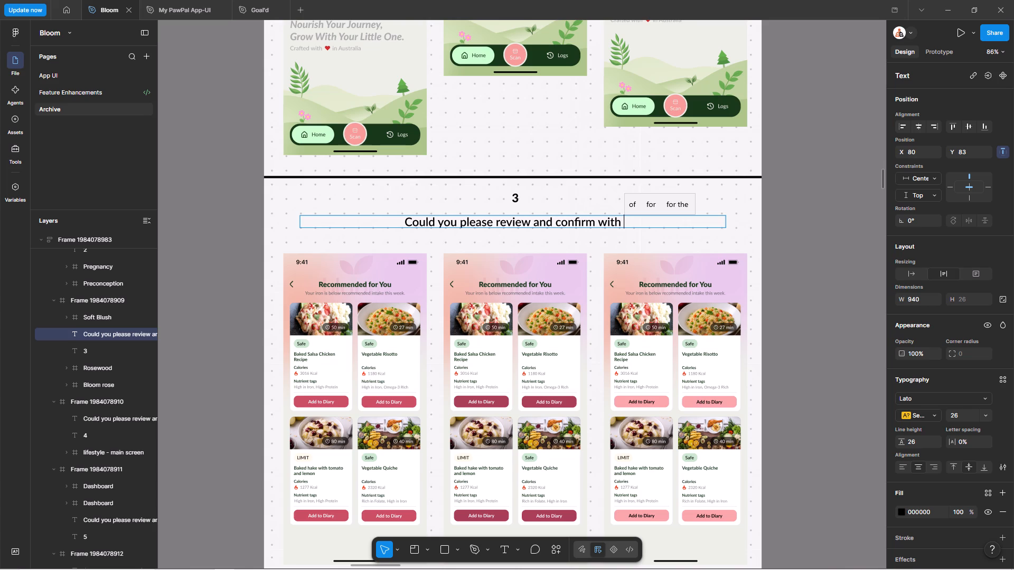
key("BackSpace")
key("BackSpace")
key("BackSpace")
key("BackSpace")
key("t")
key("BackSpace")
key("BackSpace")
type("the once")
key("BackSpace")
key("BackSpace")
type("e")
key("space")
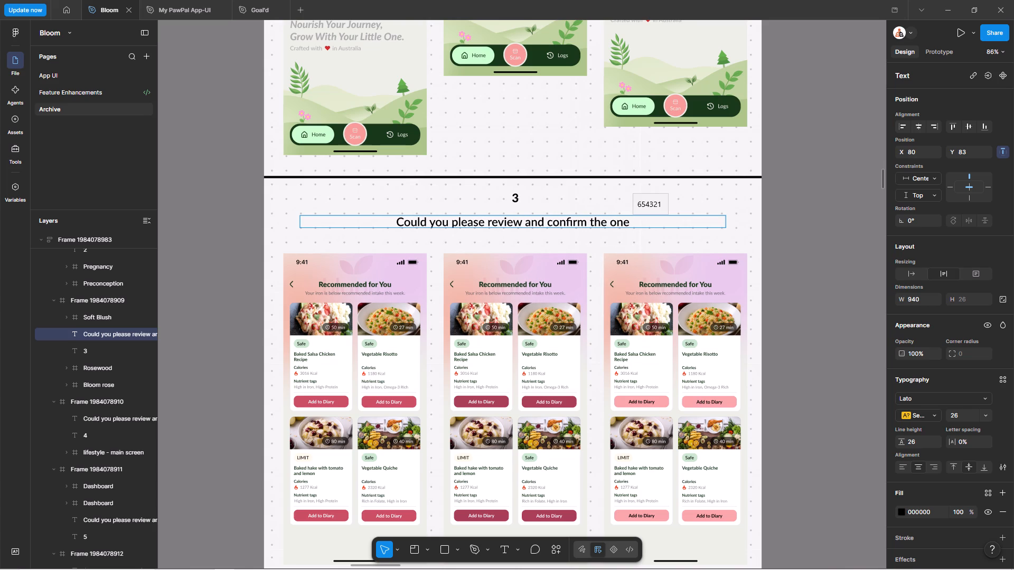
key("BackSpace")
key("BackSpace")
key("BackSpace")
key("BackSpace")
type("version of")
key("BackSpace")
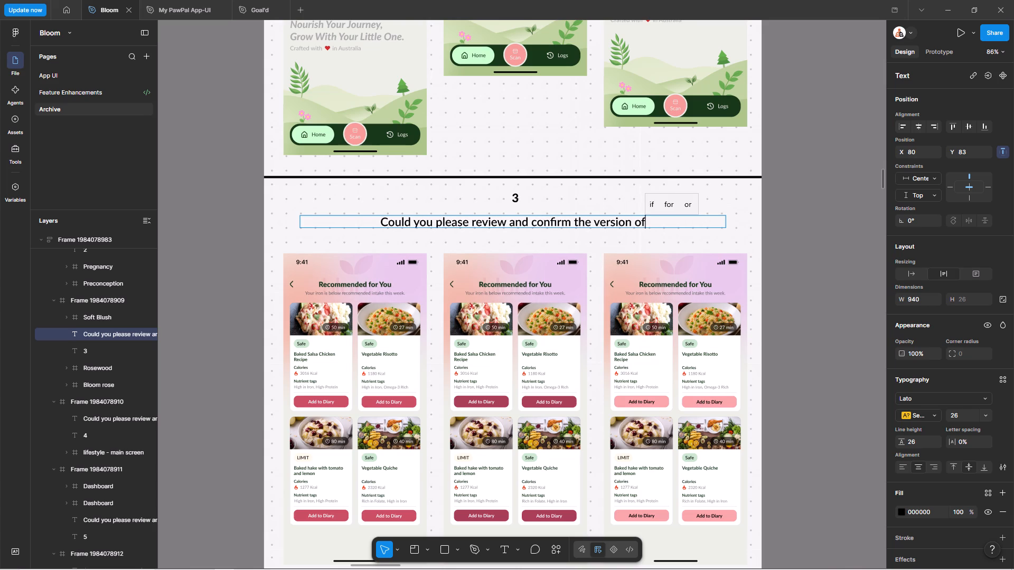
key("BackSpace")
type("for the")
key("space")
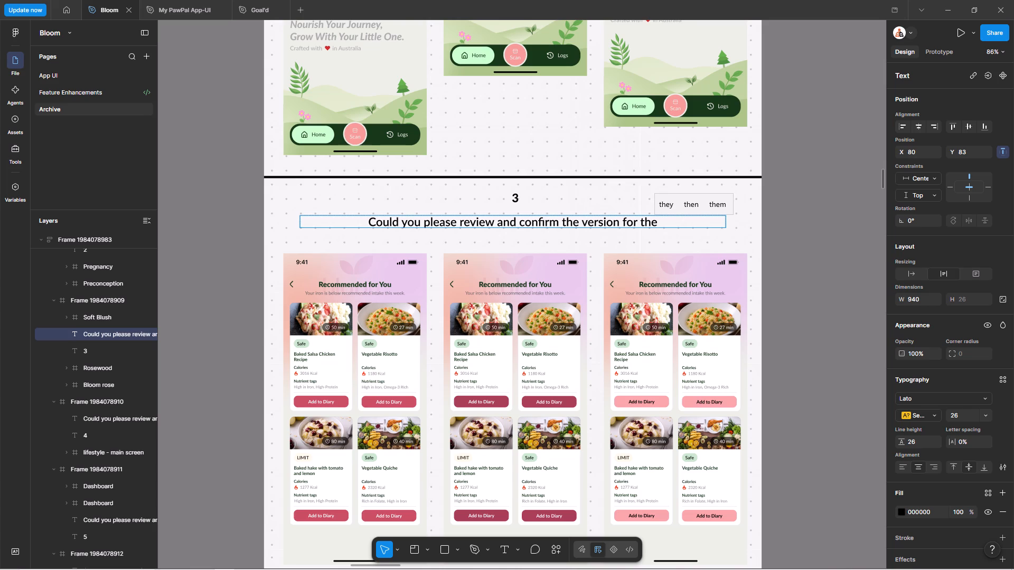
type("Pr")
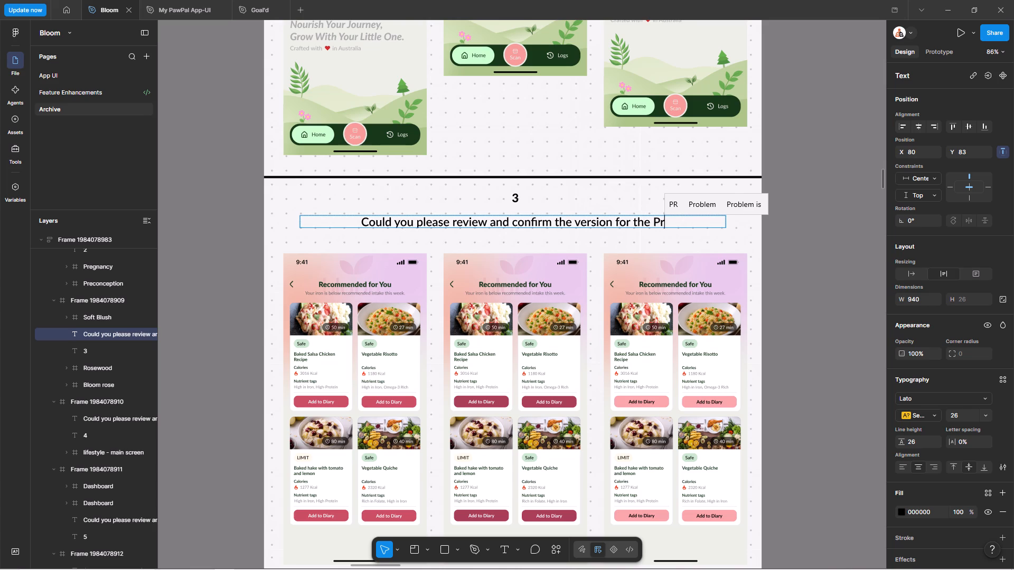
key("BackSpace")
key("BackSpace")
type("primaruy")
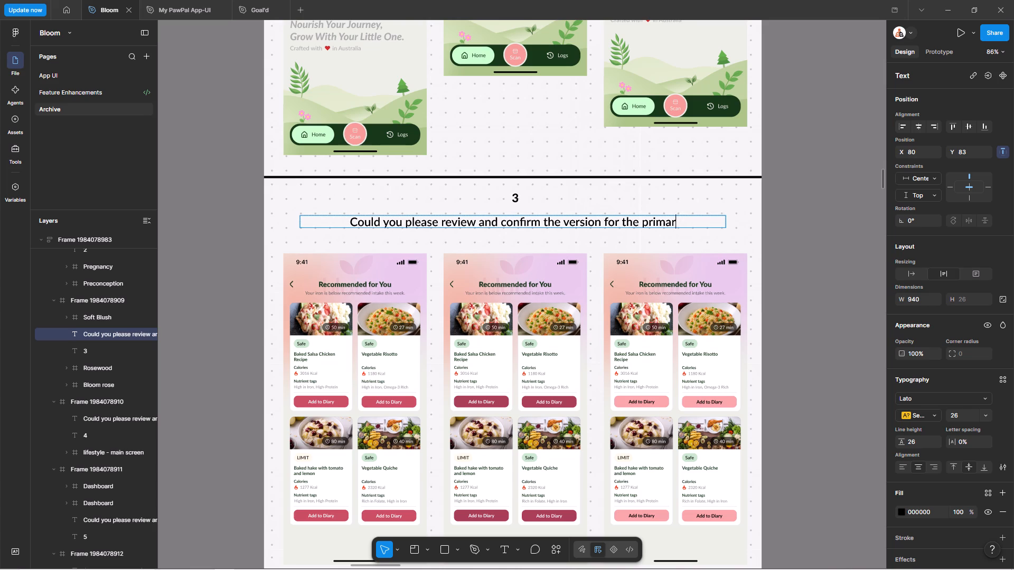
key("BackSpace")
key("BackSpace")
type("y")
key("space")
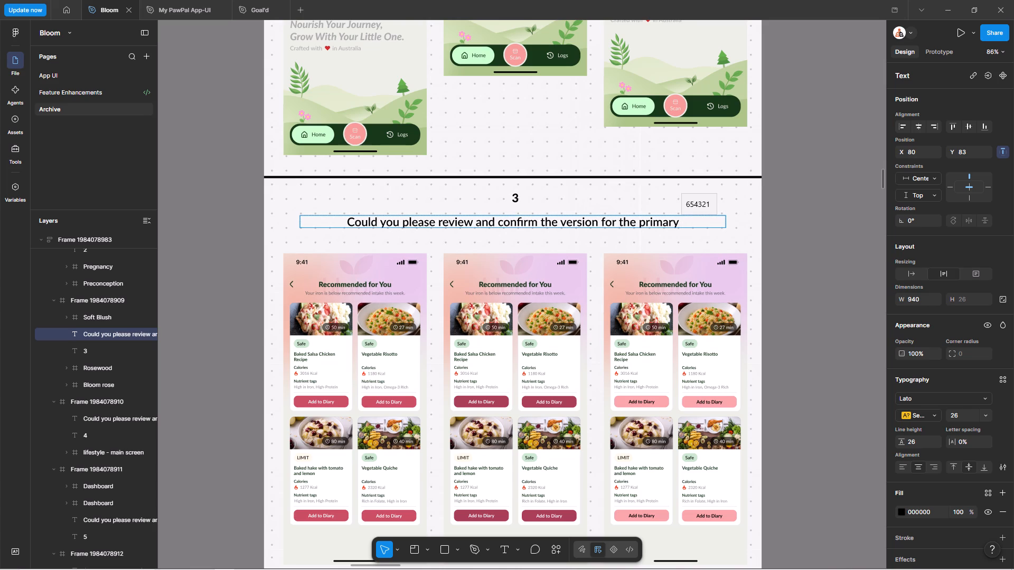
type("Call tp")
key("BackSpace")
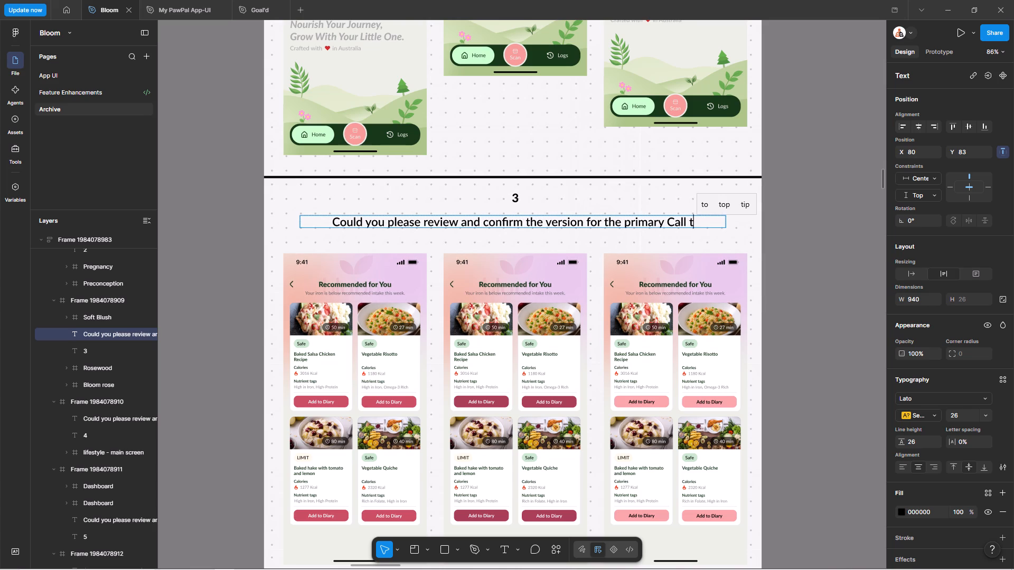
type("o Action button")
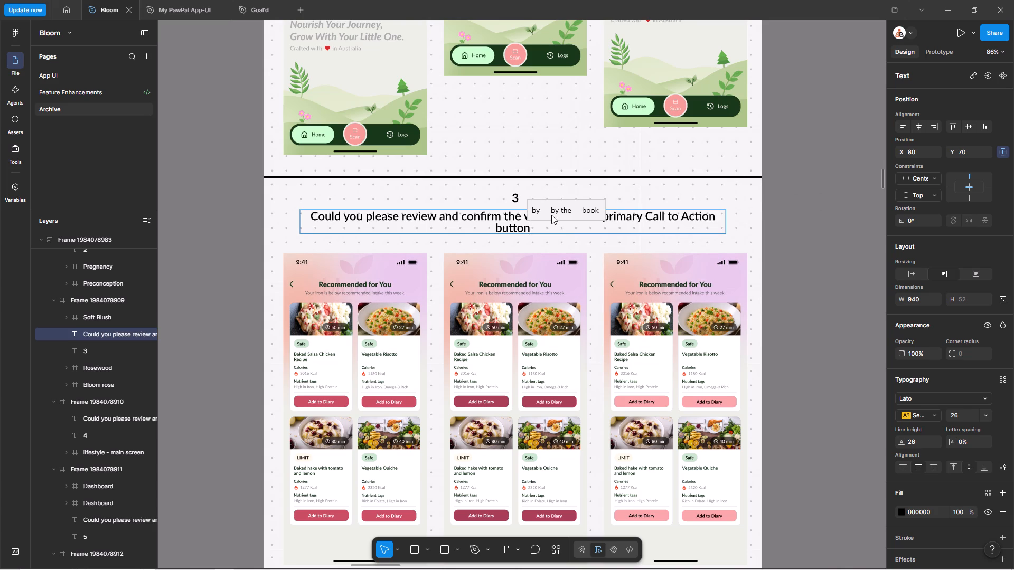
key("space")
type("from be")
type("low?")
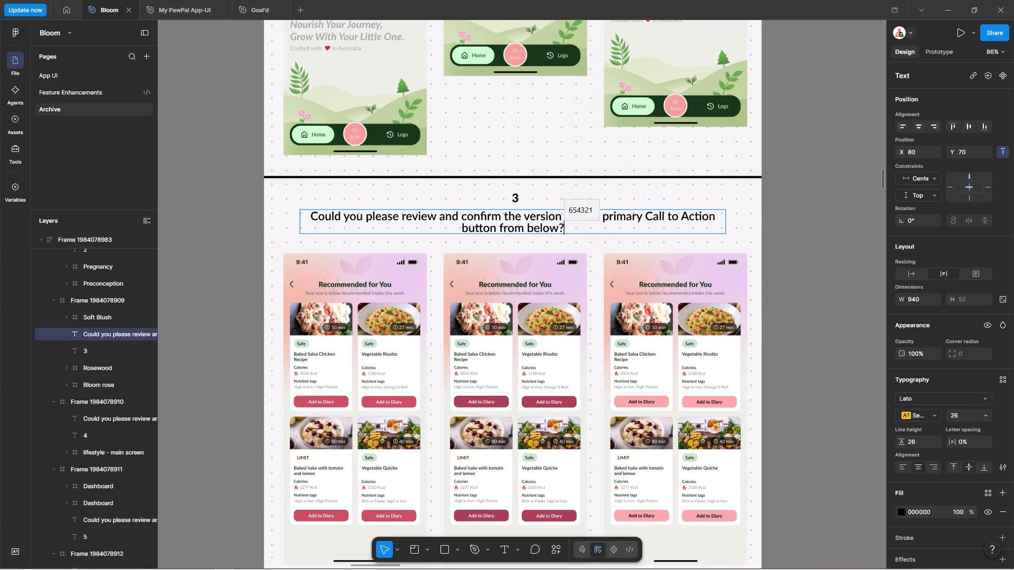
key("BackSpace")
key("space")
type("options?")
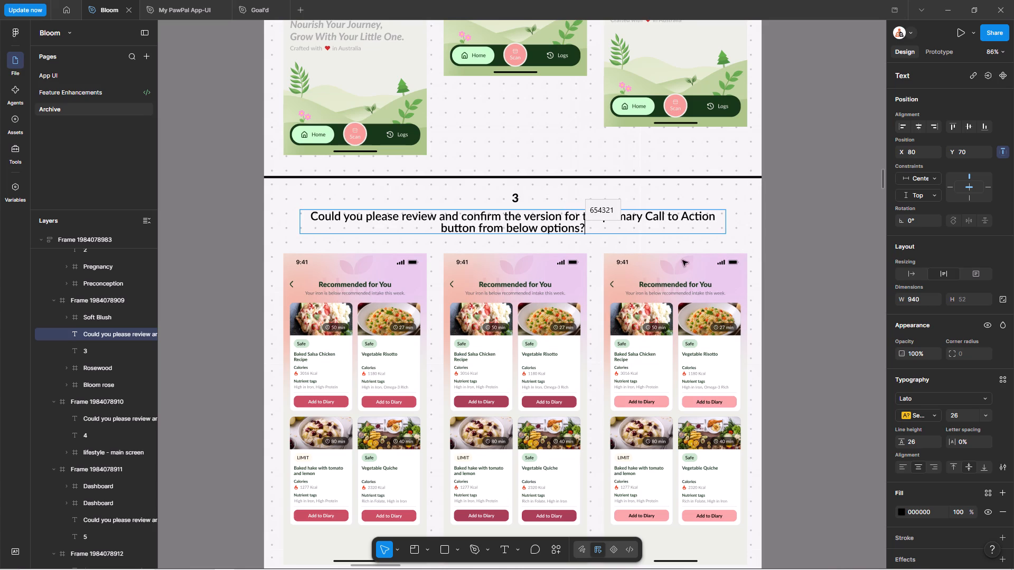
double_click(832, 228)
Reword section 4's heading to "We've designed the empty state design when there are no recipes available in the Recommended for You module?".
scroll(754, 180, "down", 11, "ctrl")
key("space")
key("space")
key("space")
key("space")
key("space")
key("space")
key("space")
key("space")
key("space")
key("space")
key("space")
key("space")
key("space")
key("space")
key("space")
key("space")
key("space")
key("space")
key("space")
key("space")
left_click_drag(777, 311, 656, 180)
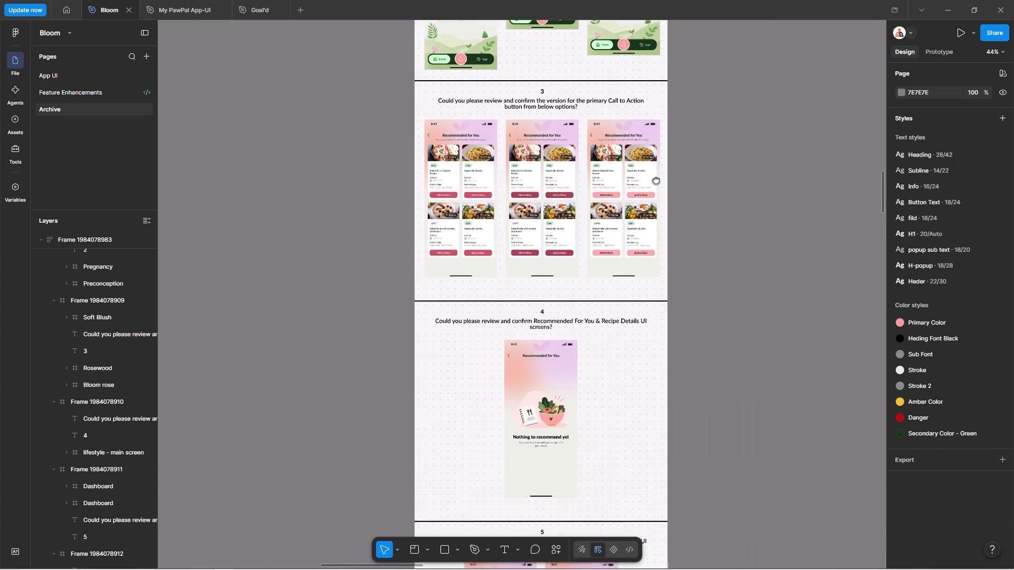
left_click_drag(656, 180, 630, 89)
scroll(475, 216, "up", 5, "ctrl")
double_click(448, 186, "ctrl")
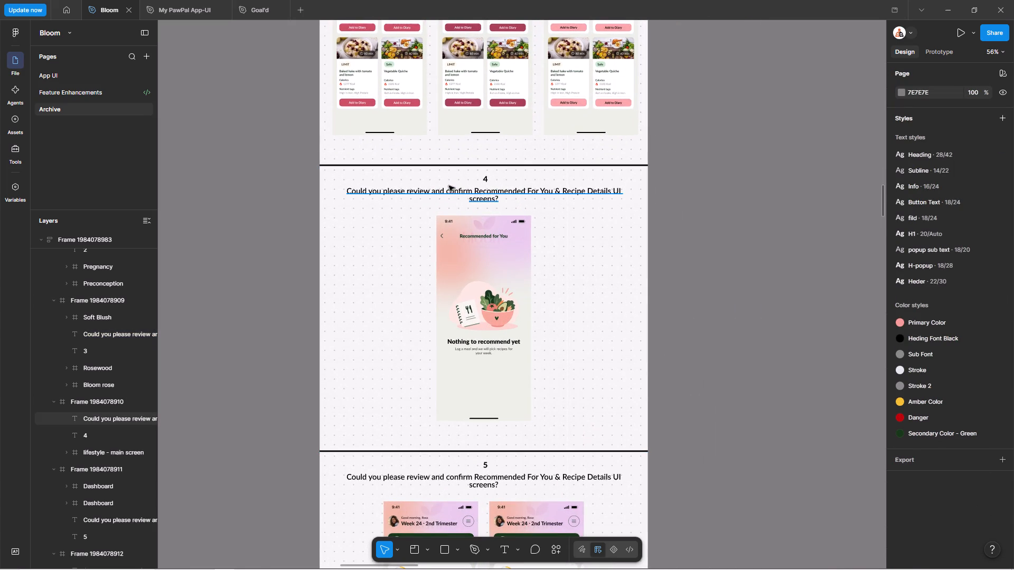
type("We")
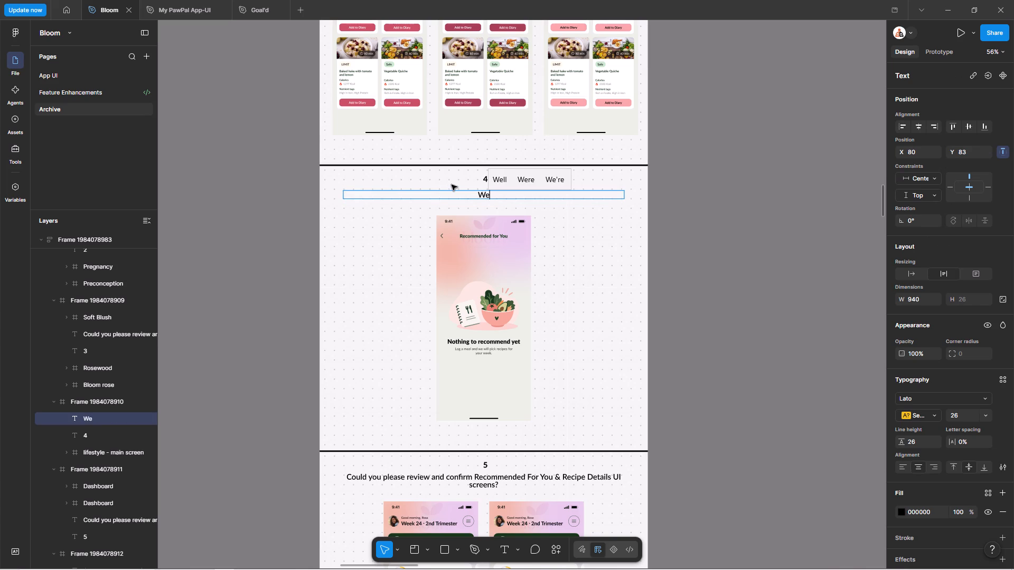
key("apostrophe")
type("ve designed")
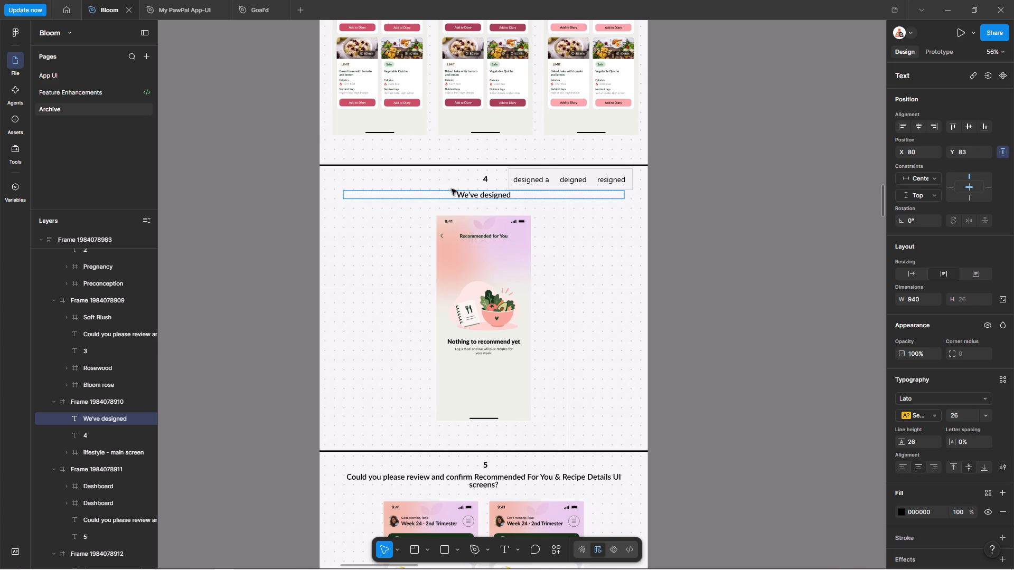
scroll(452, 189, "up", 4, "ctrl")
key("space")
type("the Rec")
key("BackSpace")
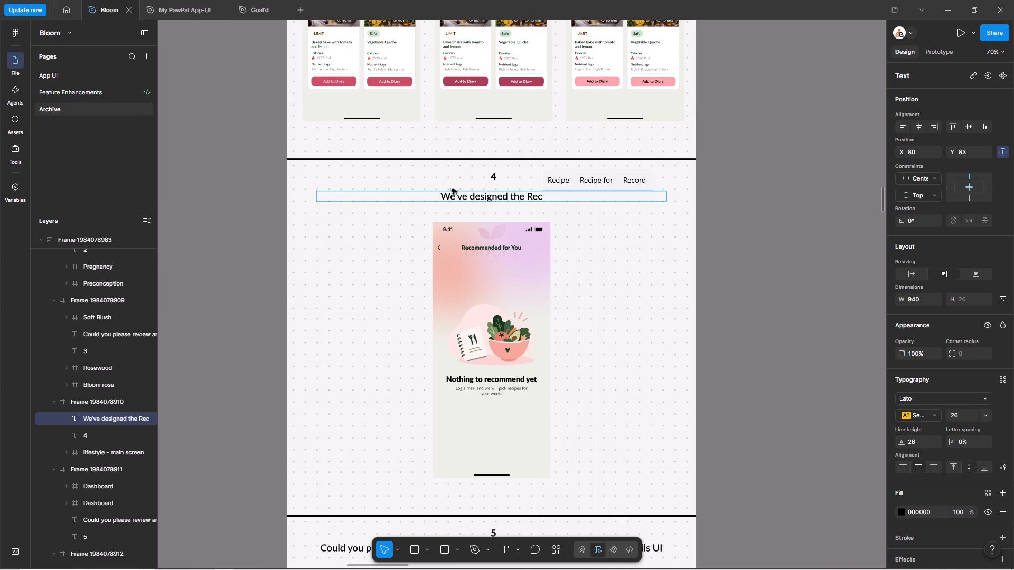
key("BackSpace")
key("BackSpace")
key("BackSpace")
key("BackSpace")
key("BackSpace")
key("BackSpace")
key("BackSpace")
key("BackSpace")
key("BackSpace")
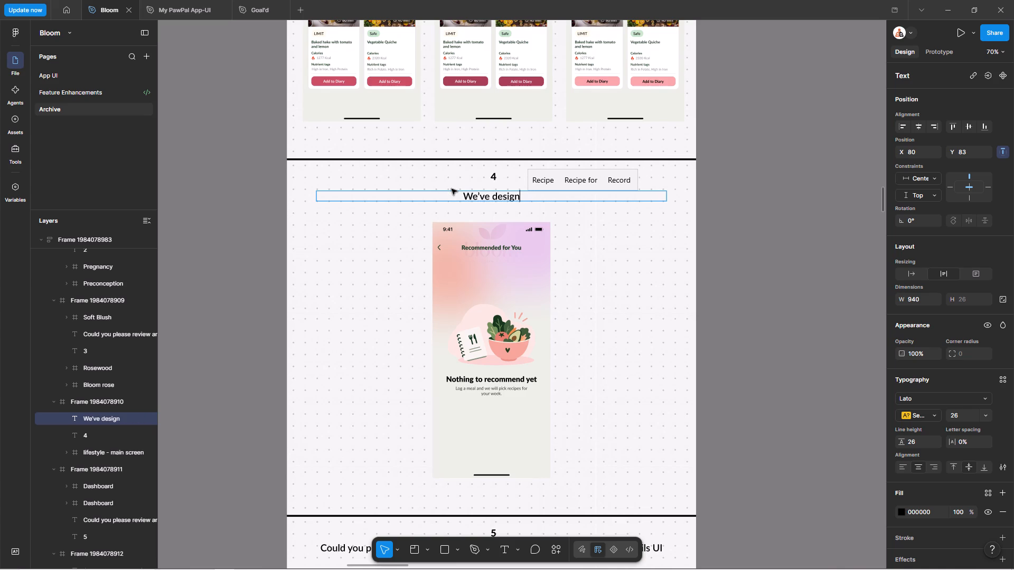
type("ed the")
key("space")
type("emoty")
key("BackSpace")
key("BackSpace")
key("BackSpace")
type("pty state sc")
key("BackSpace")
key("BackSpace")
type("design when there are")
key("space")
key("BackSpace")
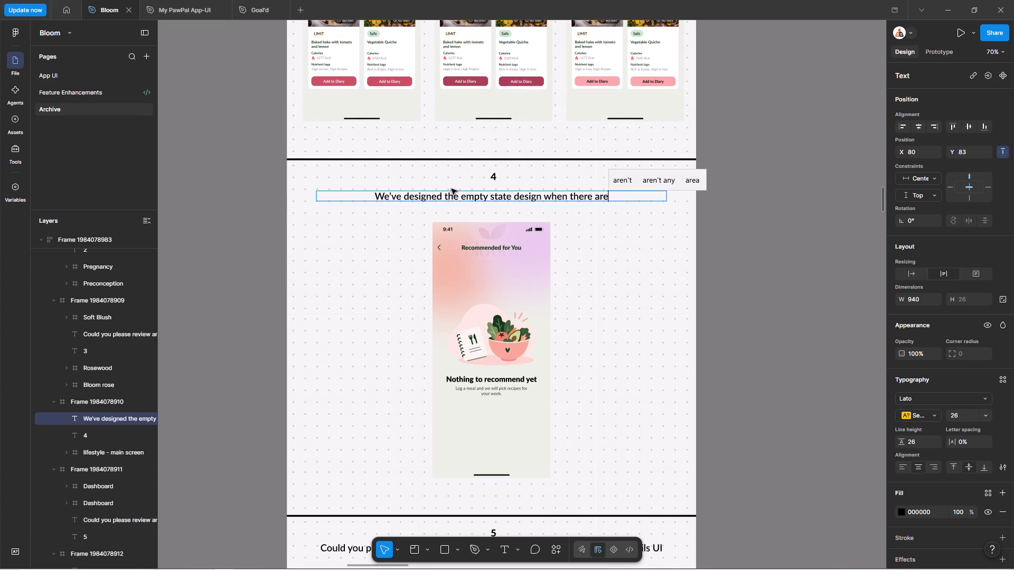
key("space")
type("no recipes availables")
key("BackSpace")
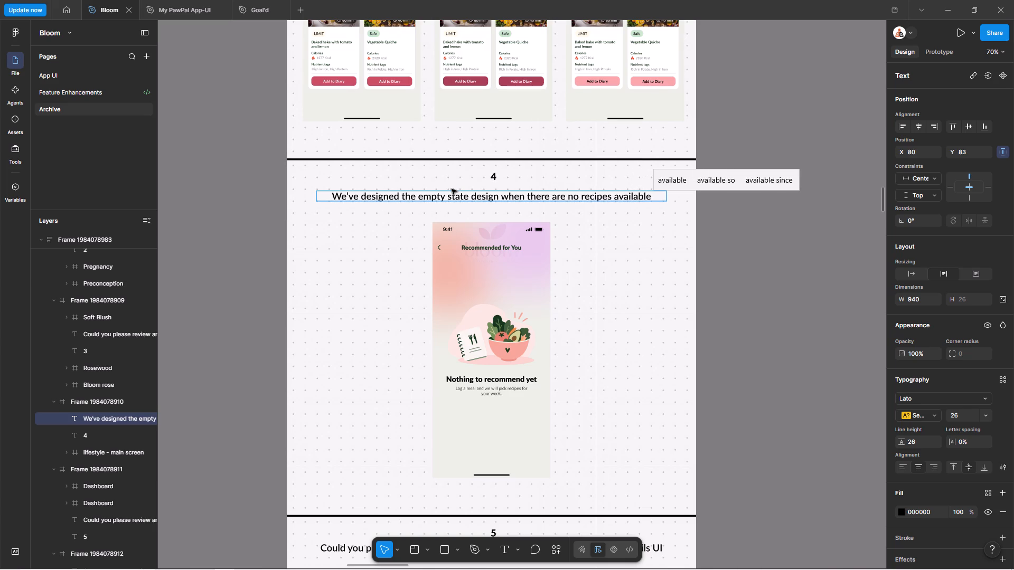
key("space")
type("in the Reco")
type("mmended for UYouy")
key("BackSpace")
key("BackSpace")
key("BackSpace")
key("BackSpace")
key("BackSpace")
type("You module?")
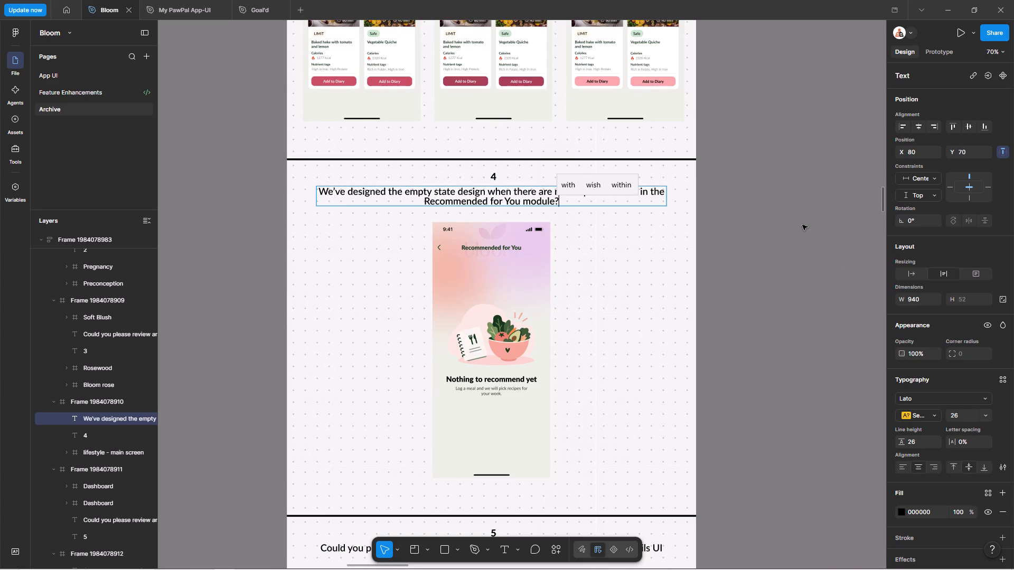
double_click(757, 190)
Replace the word "design" after "empty state" in section 4's heading with "screen".
key("space")
key("space")
key("space")
key("space")
key("space")
key("space")
key("space")
key("space")
key("space")
key("space")
key("space")
key("space")
left_click_drag(767, 244, 748, 225)
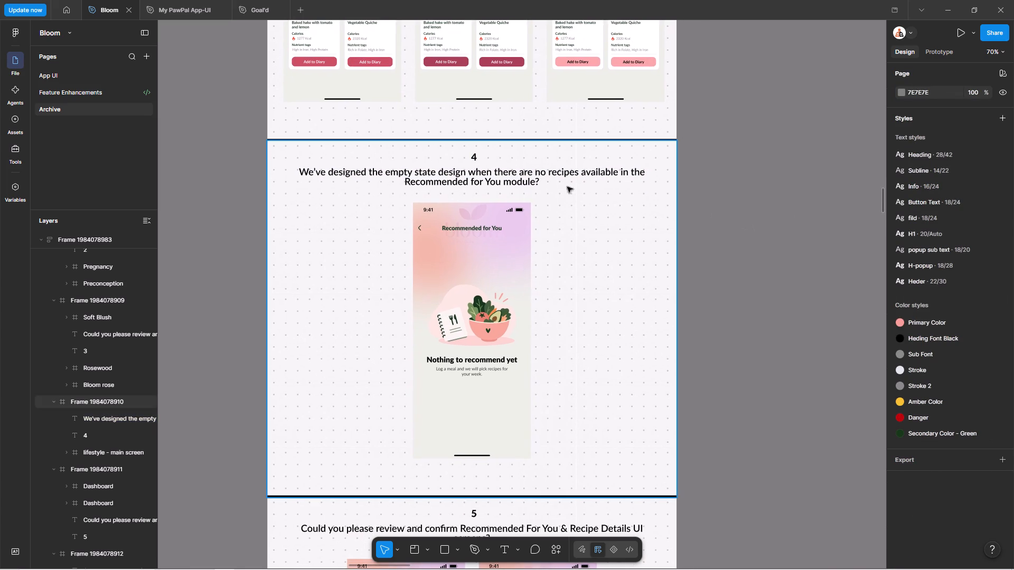
double_click(470, 173, "ctrl")
double_click(465, 174)
double_click(452, 172)
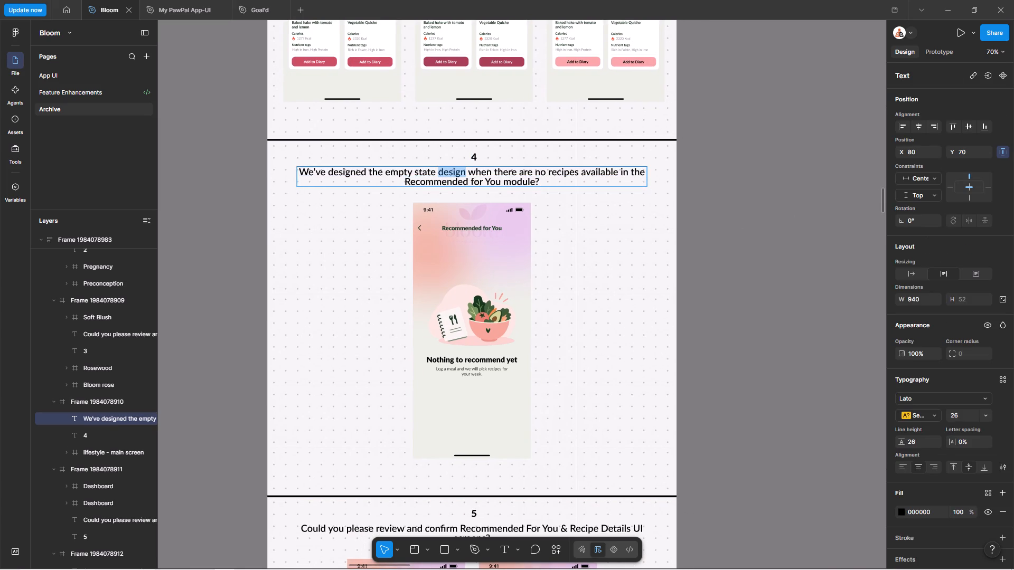
type("scre")
type("en")
key("space")
key("BackSpace")
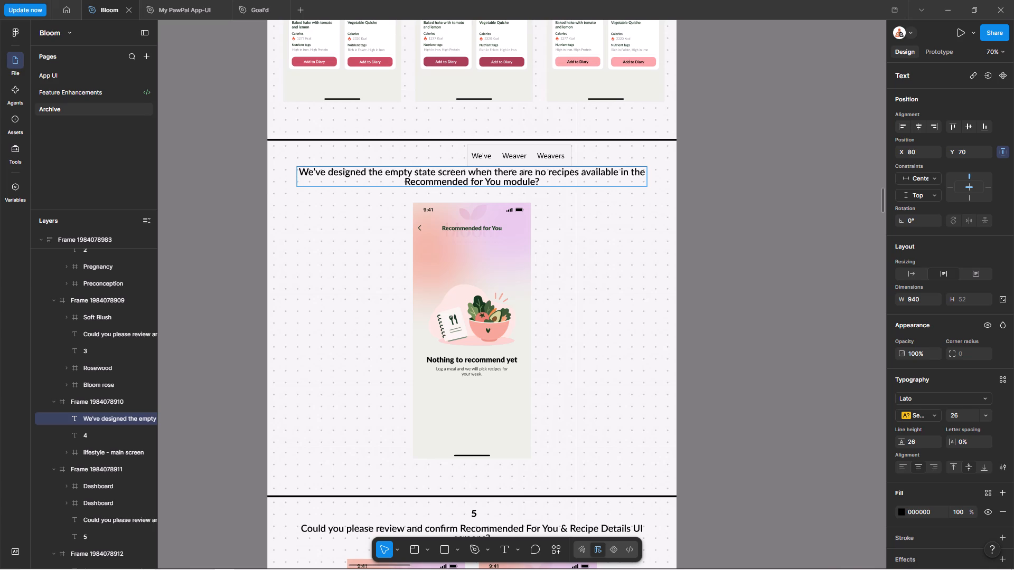
left_click(738, 206)
left_click(738, 206)
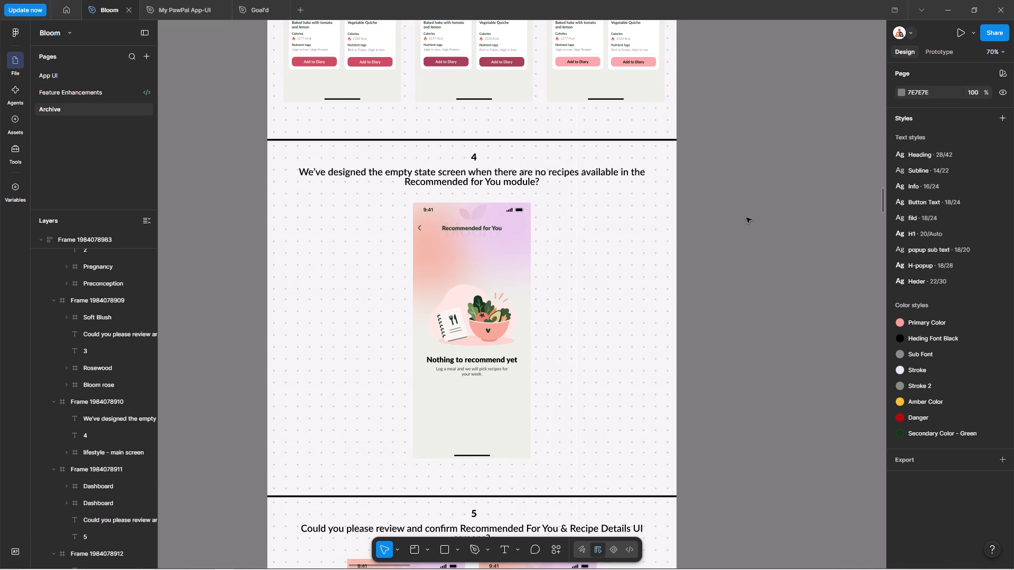
Nudge the "Nothing to recommend yet" phone screen in section 4 down to Y 176.
left_click(515, 261)
double_click(515, 261)
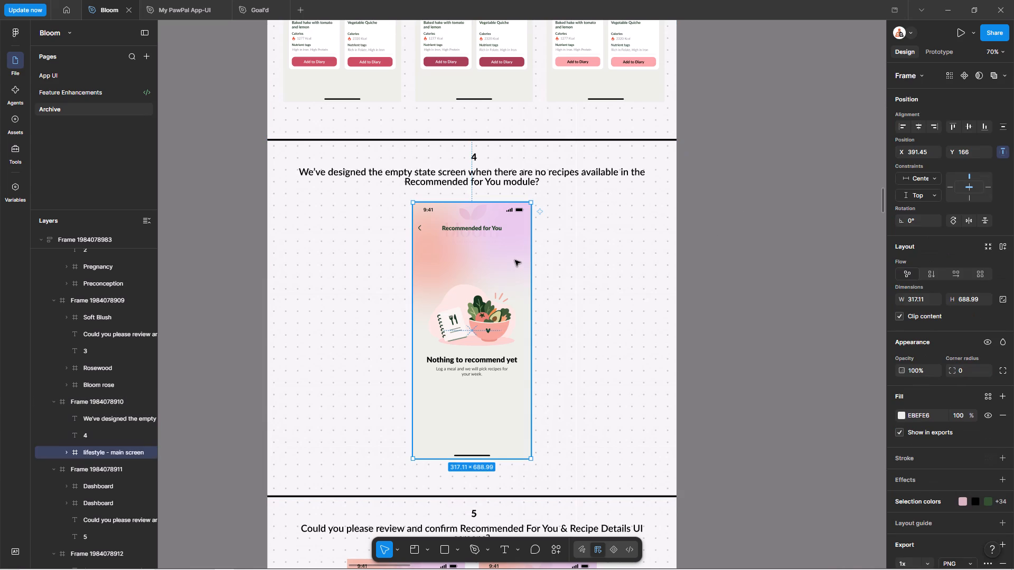
key("shift+Down")
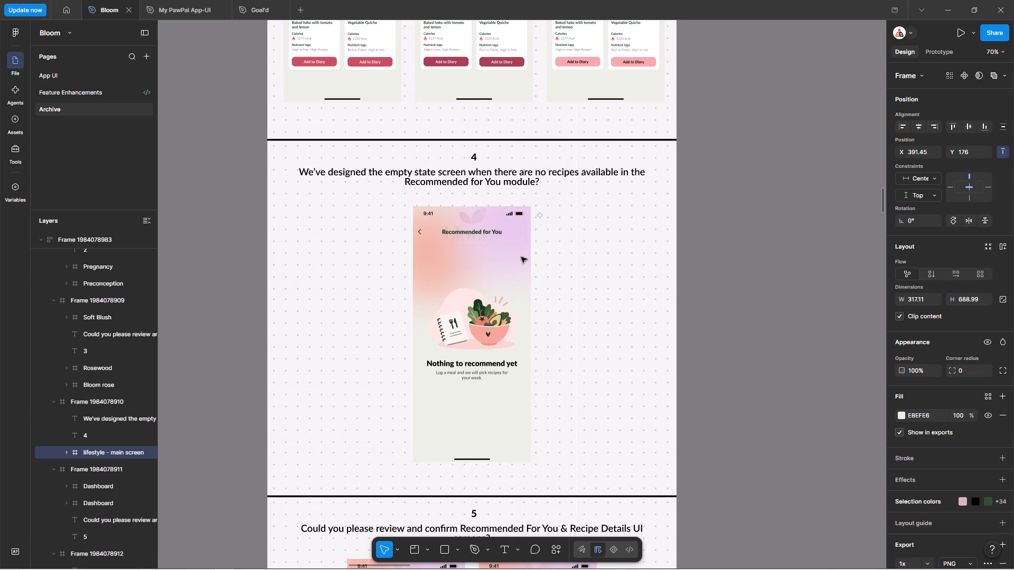
left_click(734, 260)
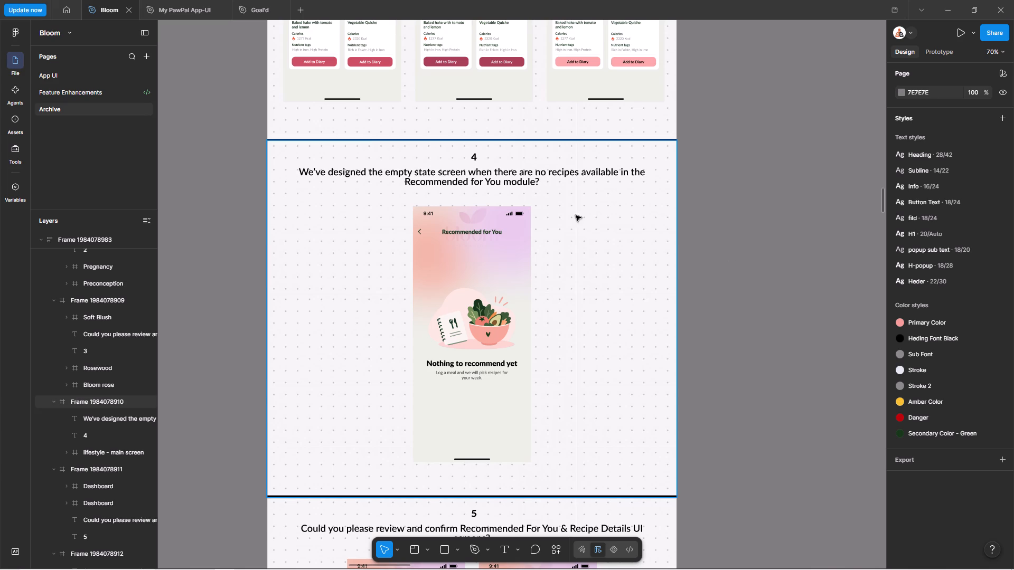
Try a line height of 26*1.5 on section 4's heading, and settle on 32.
left_click(505, 168, "ctrl")
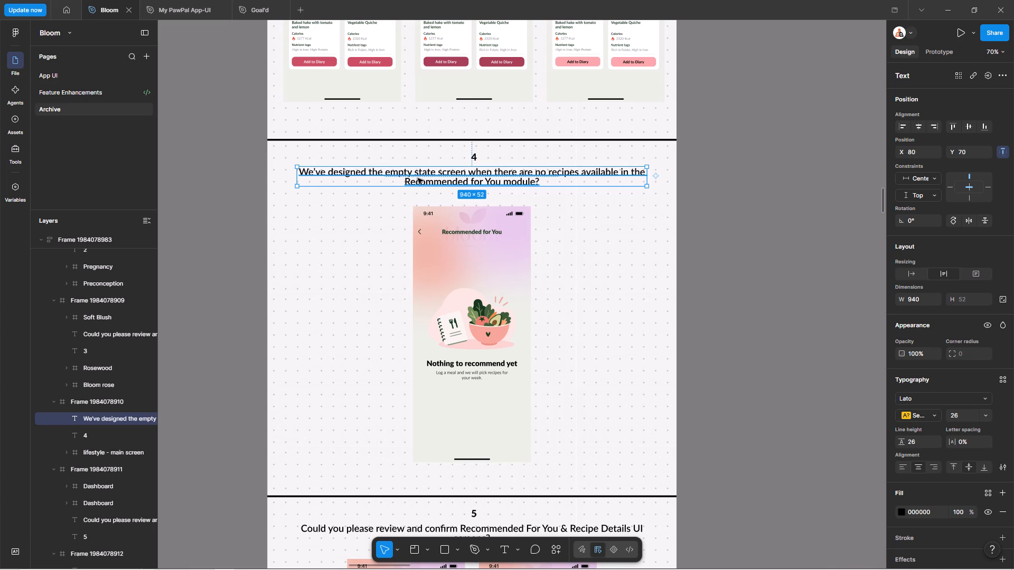
double_click(456, 178)
double_click(708, 183)
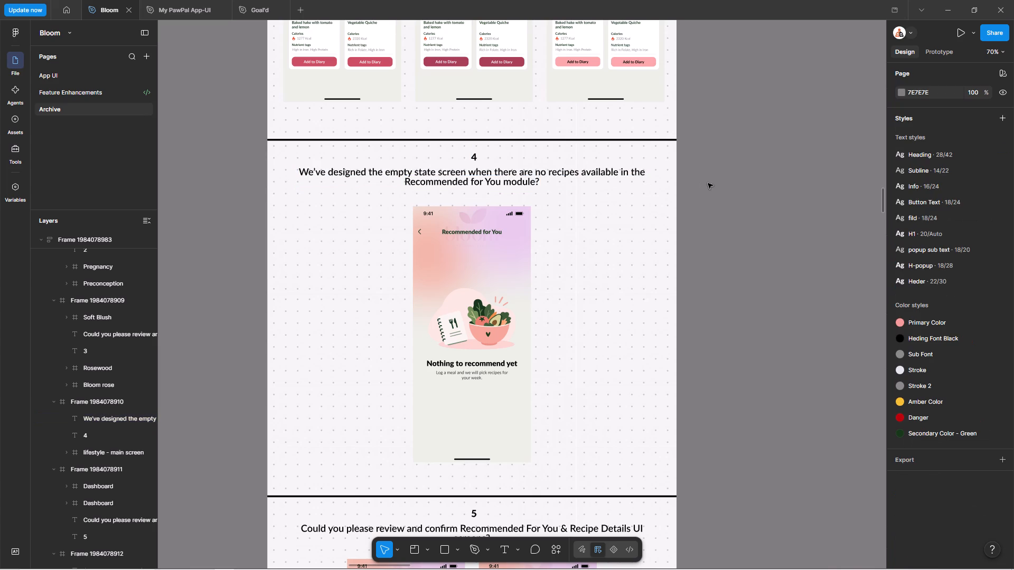
left_click(500, 170, "ctrl")
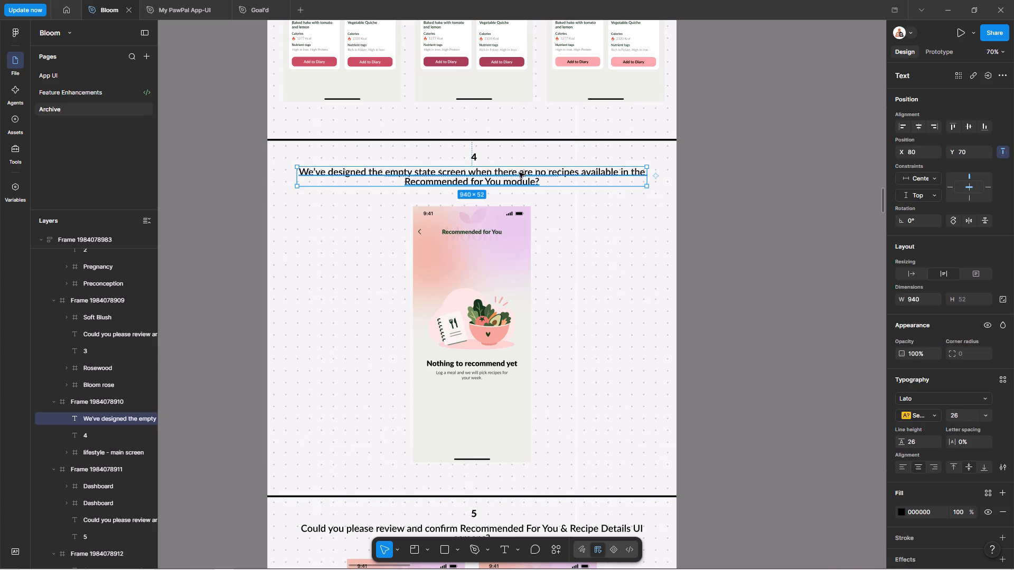
left_click(919, 441)
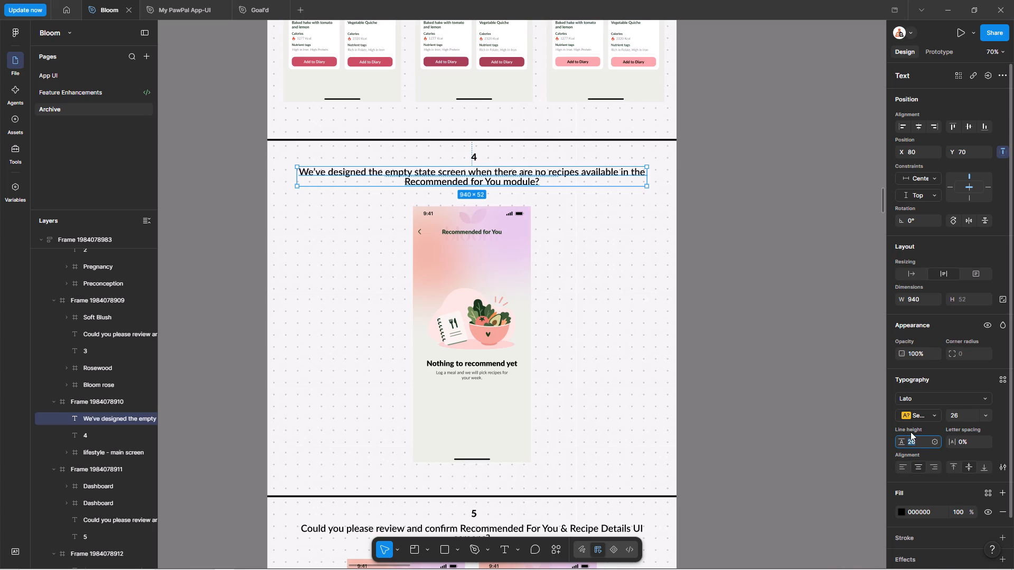
type("26*1.5")
key("Return")
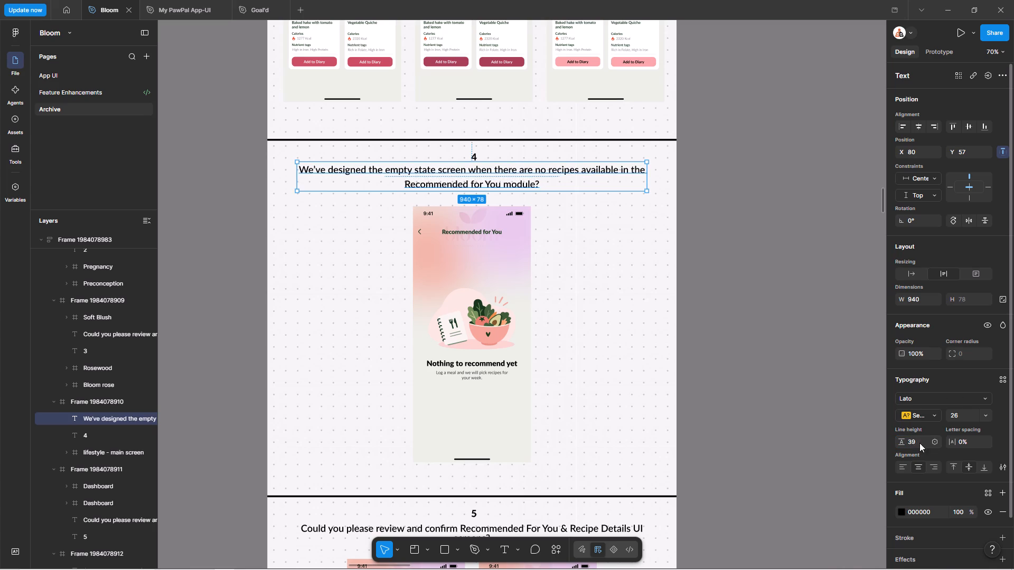
left_click(919, 442)
type("30")
key("ctrl+a")
type("32")
key("Return")
Set the line height of section 3's Call to Action heading to 32.
scroll(669, 328, "up", 9)
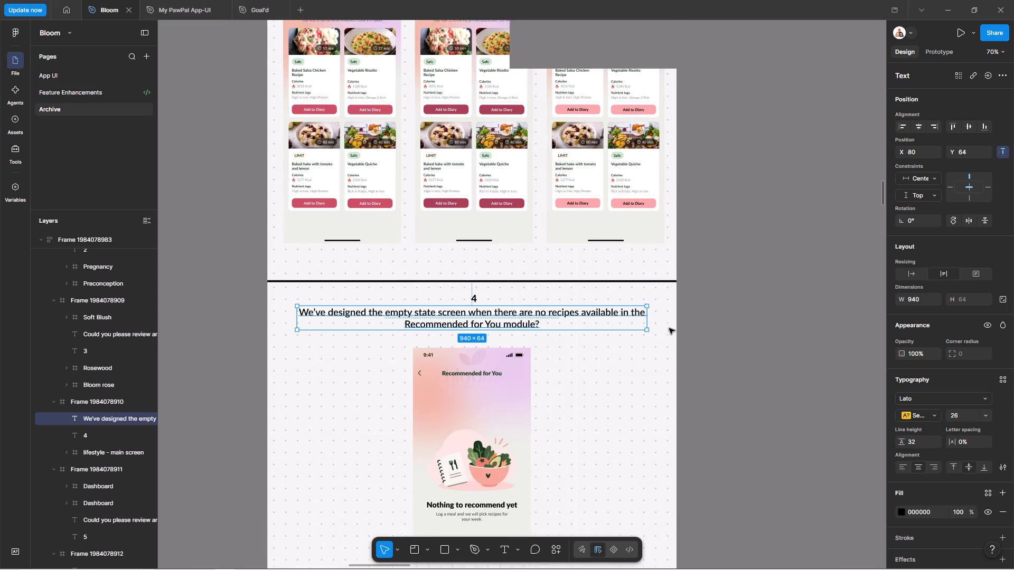
scroll(669, 328, "up", 17)
left_click(504, 234, "ctrl")
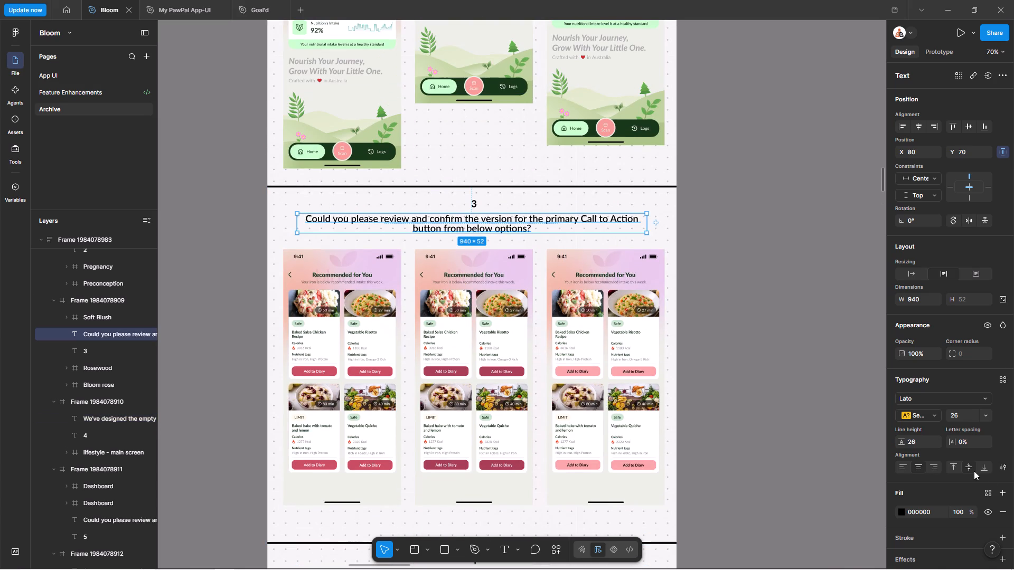
left_click(933, 442)
left_click(921, 443)
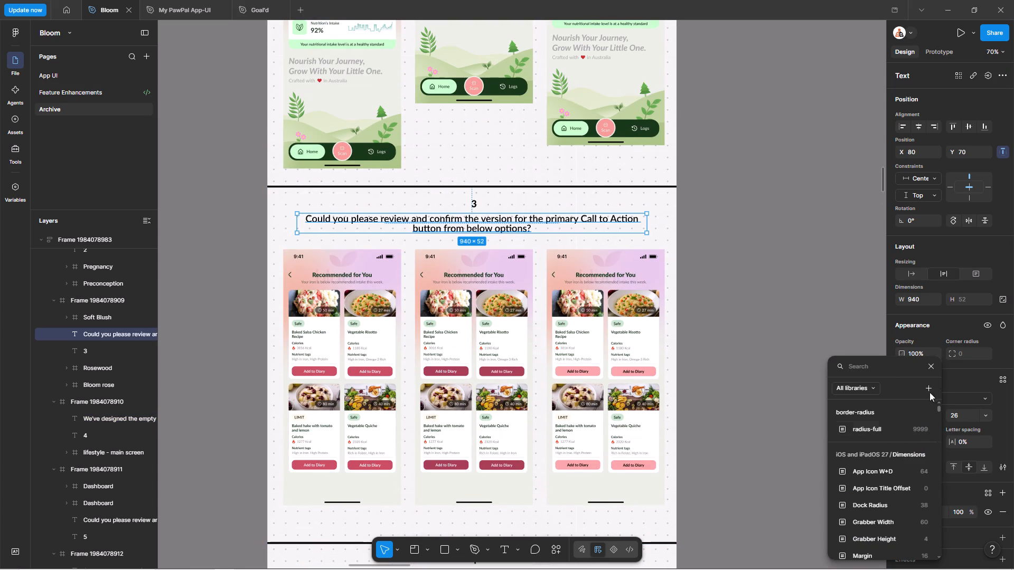
left_click(933, 366)
left_click(922, 443)
type("32")
key("Return")
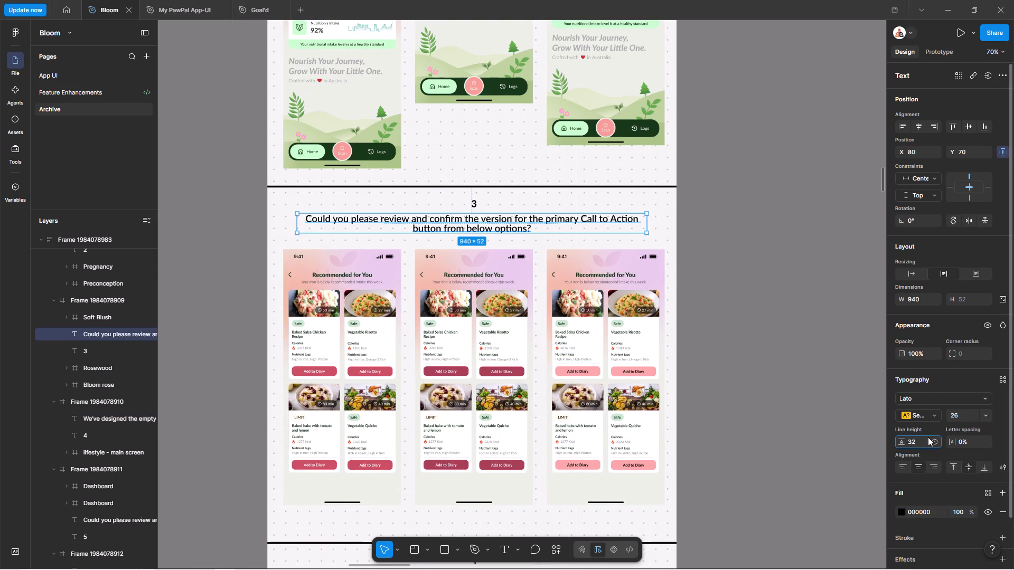
Set the line height of section 2's review-request heading to 32.
scroll(637, 409, "up", 20)
scroll(637, 409, "up", 15)
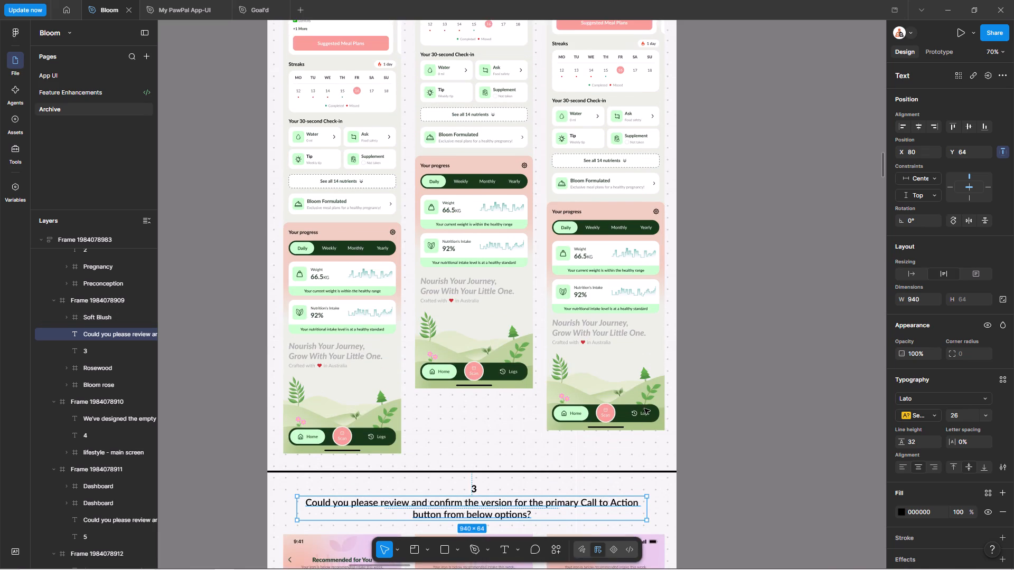
scroll(644, 408, "up", 20)
scroll(644, 408, "up", 12)
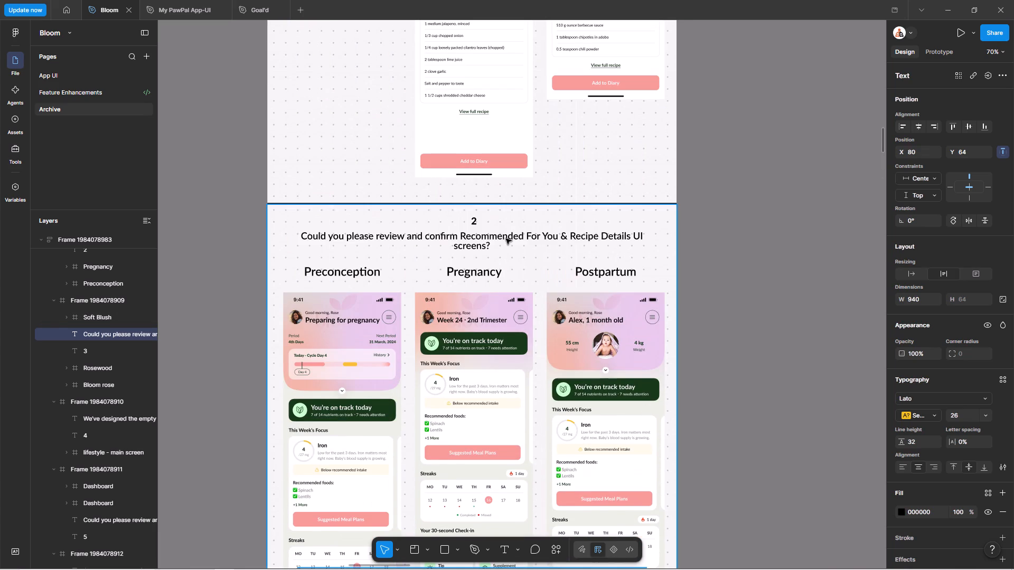
left_click(485, 239, "ctrl")
left_click(919, 444)
type("32")
key("Return")
Set the line height of section 1's review-request heading to 32.
scroll(822, 412, "up", 20)
scroll(822, 412, "up", 10)
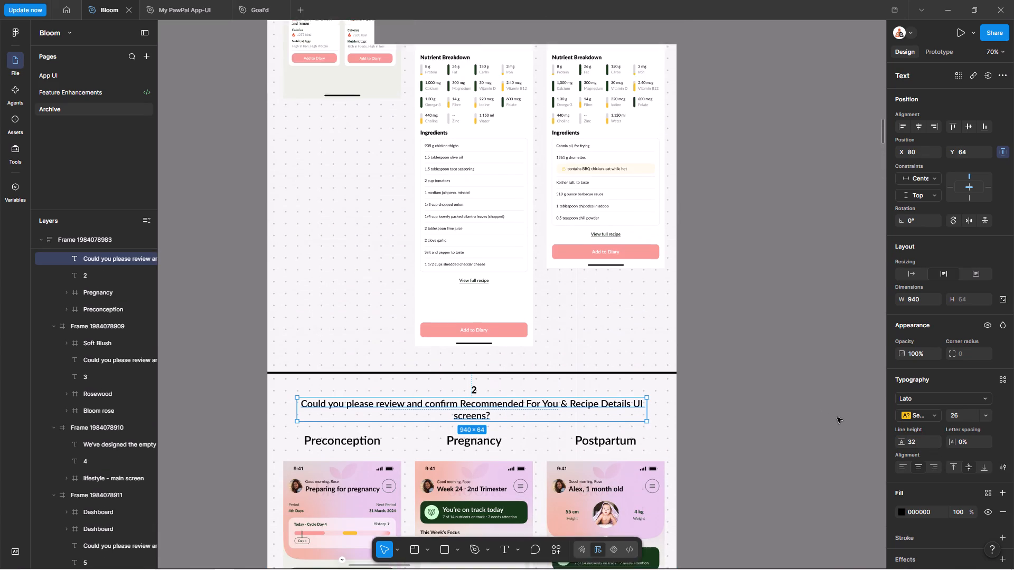
scroll(837, 417, "up", 20)
scroll(837, 417, "up", 11)
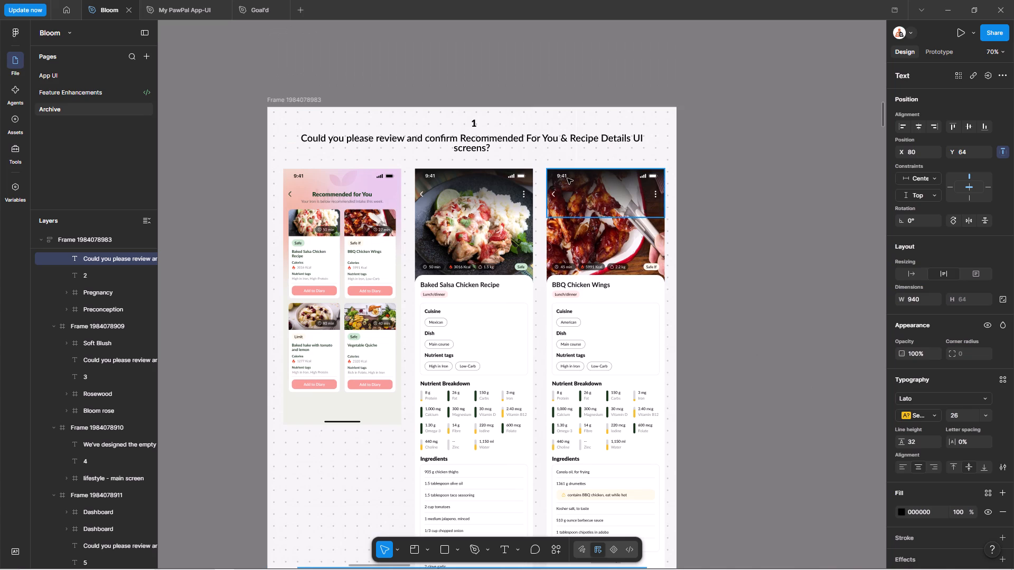
left_click(502, 145, "ctrl")
left_click(915, 442)
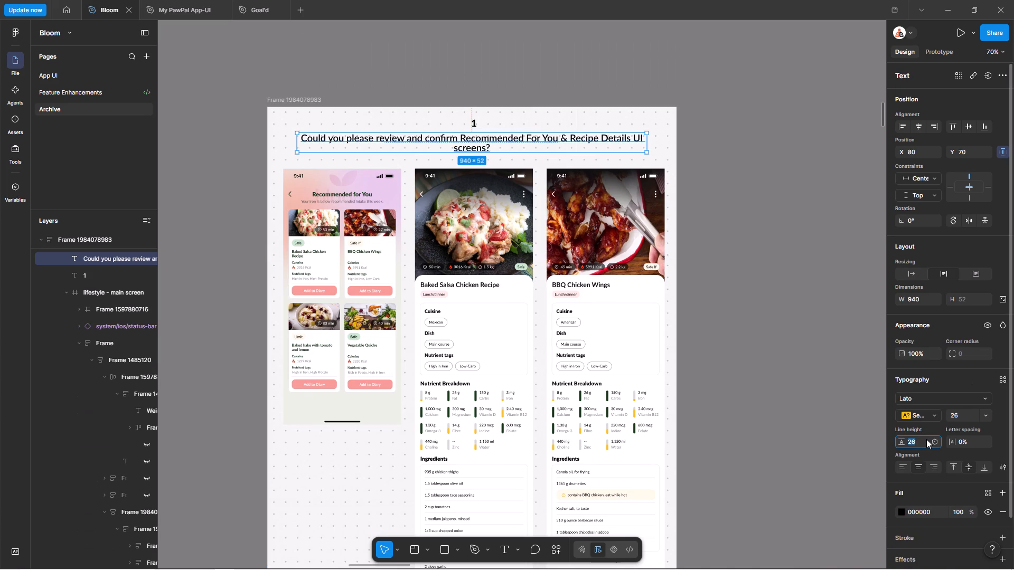
type("32")
key("Return")
left_click(754, 253)
Replace section 5's review-request heading with new text beginning "We've designed the Toast UI when user".
scroll(731, 227, "down", 4, "ctrl")
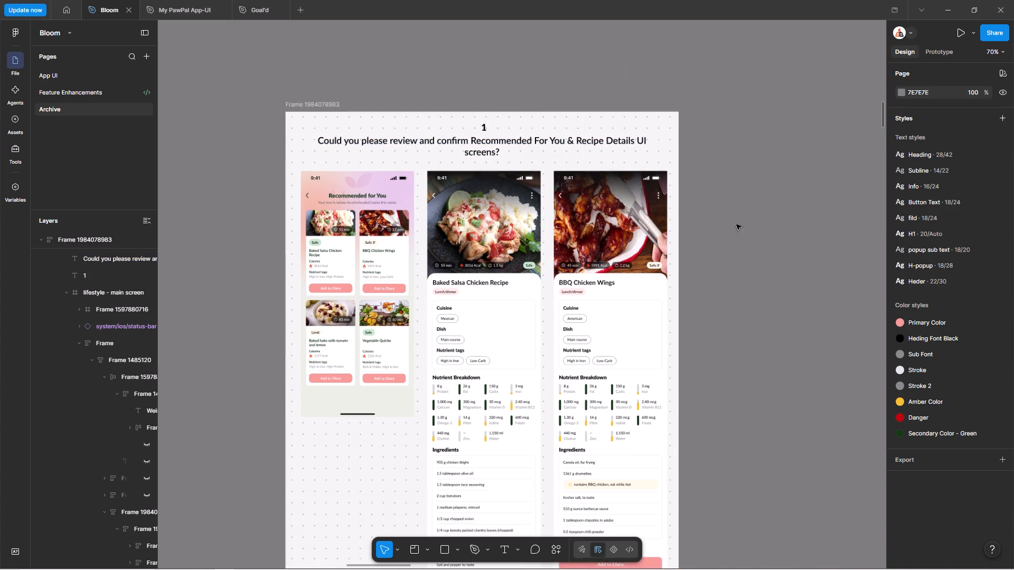
scroll(736, 224, "down", 6, "ctrl")
key("space")
key("space")
key("space")
key("space")
key("space")
key("space")
key("space")
key("space")
key("space")
key("space")
key("space")
key("space")
key("space")
key("space")
key("space")
key("space")
key("space")
key("space")
key("space")
key("space")
left_click_drag(769, 365, 670, 51)
left_click_drag(651, 281, 646, 18)
left_click_drag(645, 222, 662, 75)
left_click_drag(642, 271, 642, 269)
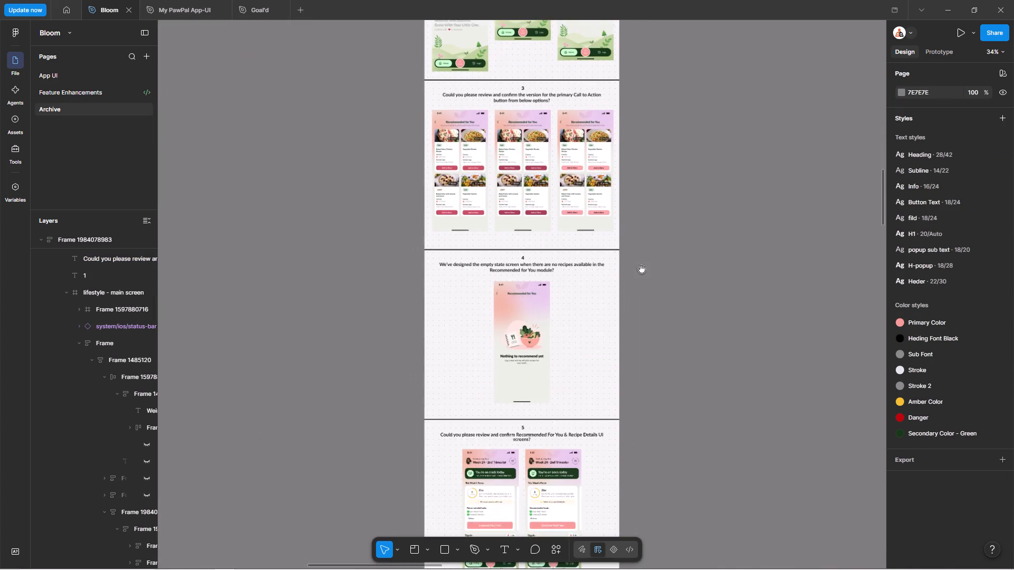
left_click_drag(642, 269, 669, 125)
scroll(678, 371, "up", 4, "ctrl")
key("space")
left_click_drag(681, 349, 724, 307)
scroll(609, 290, "up", 4, "ctrl")
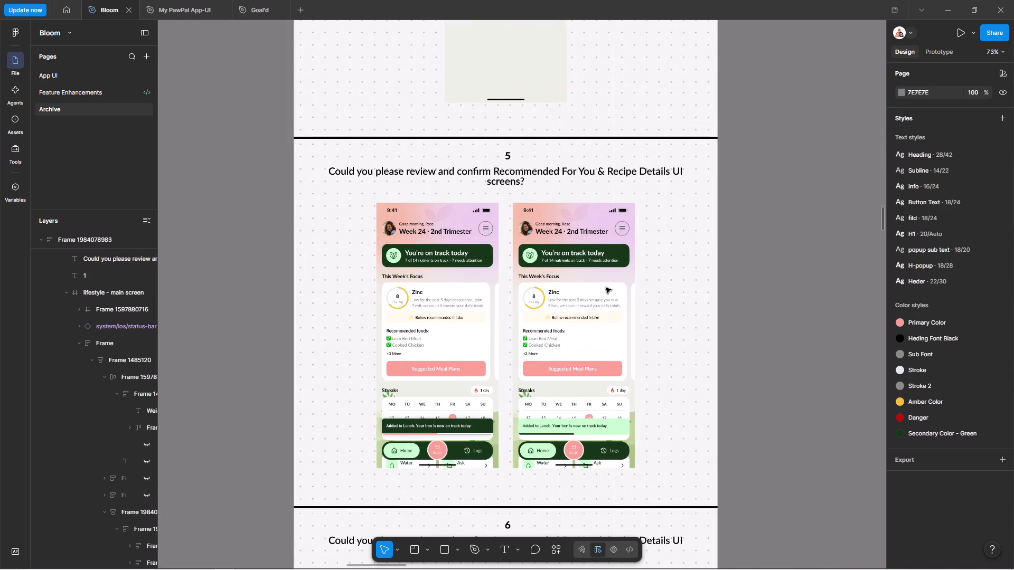
left_click(407, 180, "ctrl")
left_click(411, 172, "ctrl")
key("Return")
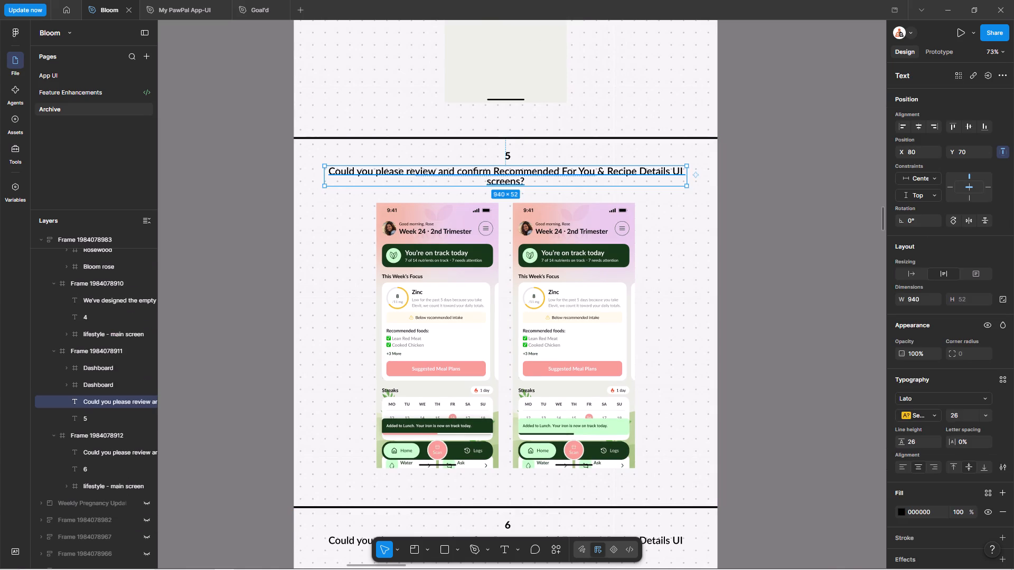
type("We")
type("'ve designed the")
key("space")
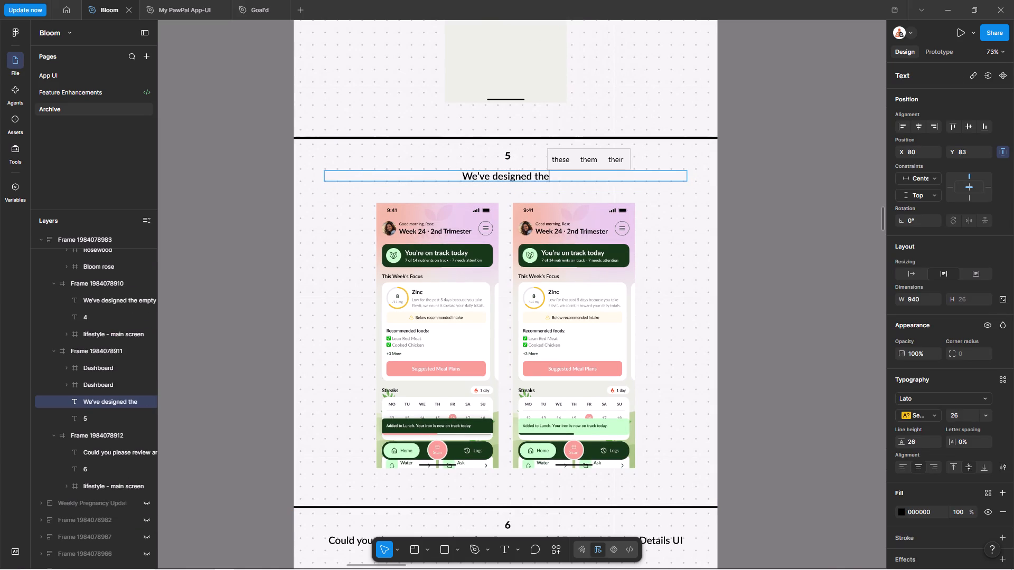
type("Toast")
key("space")
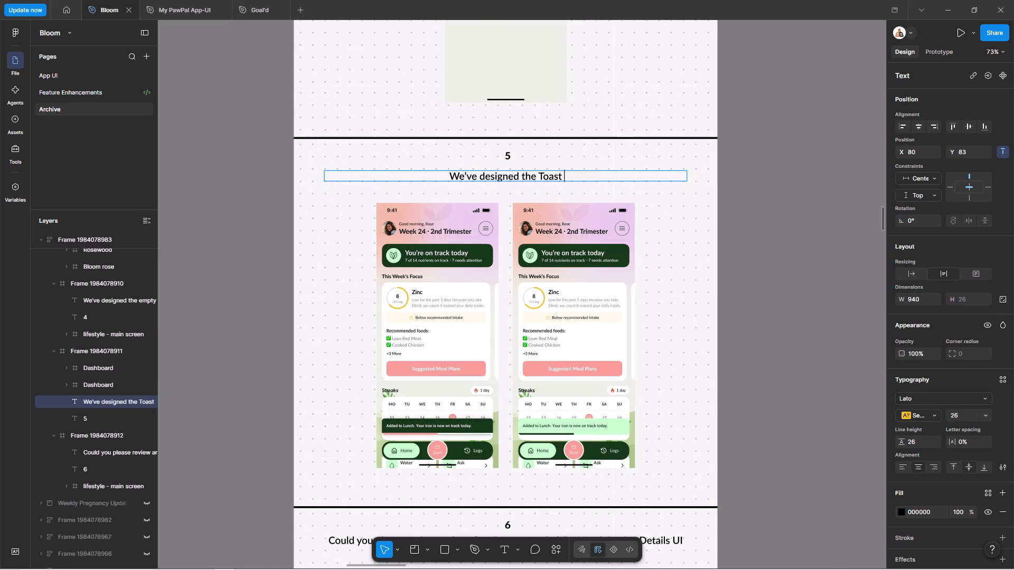
type("UI")
key("space")
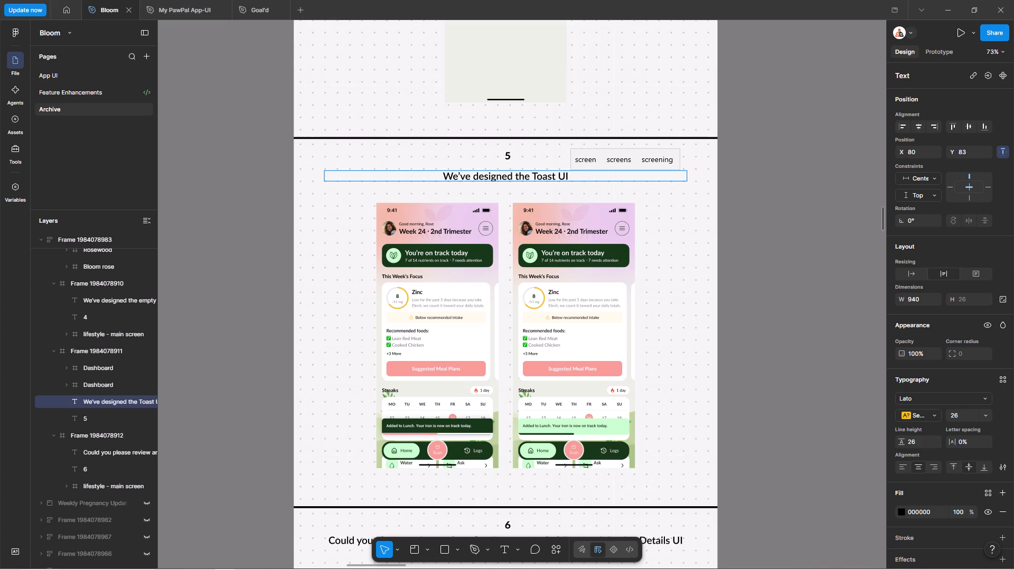
type("when user")
key("space")
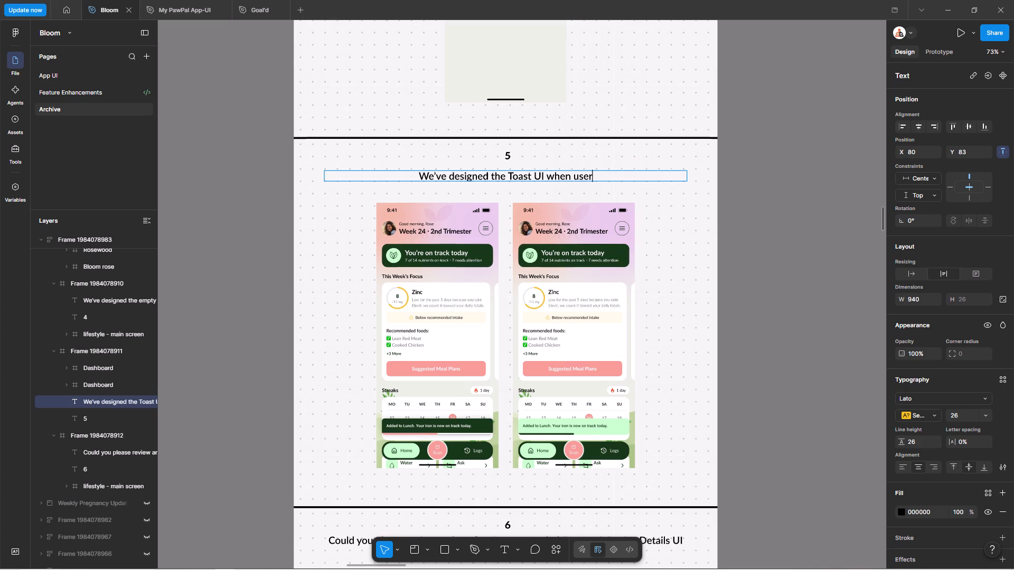
scroll(503, 443, "up", 4, "ctrl")
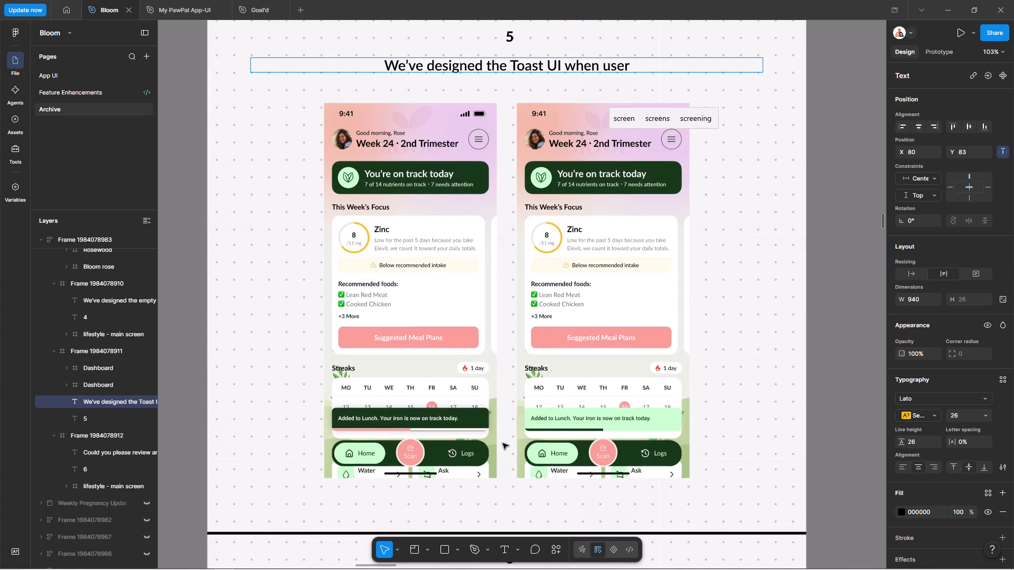
scroll(503, 443, "down", 2, "ctrl")
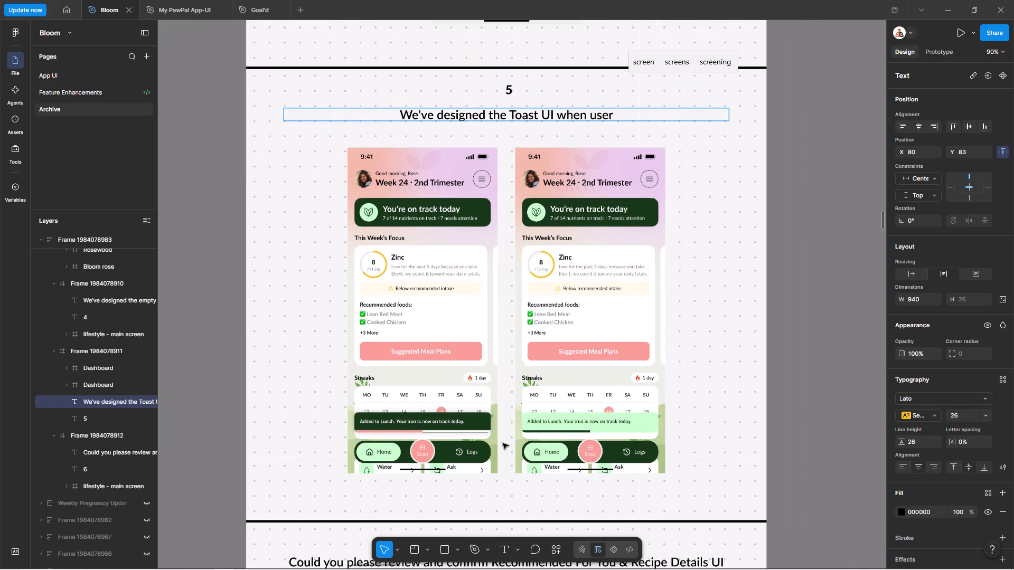
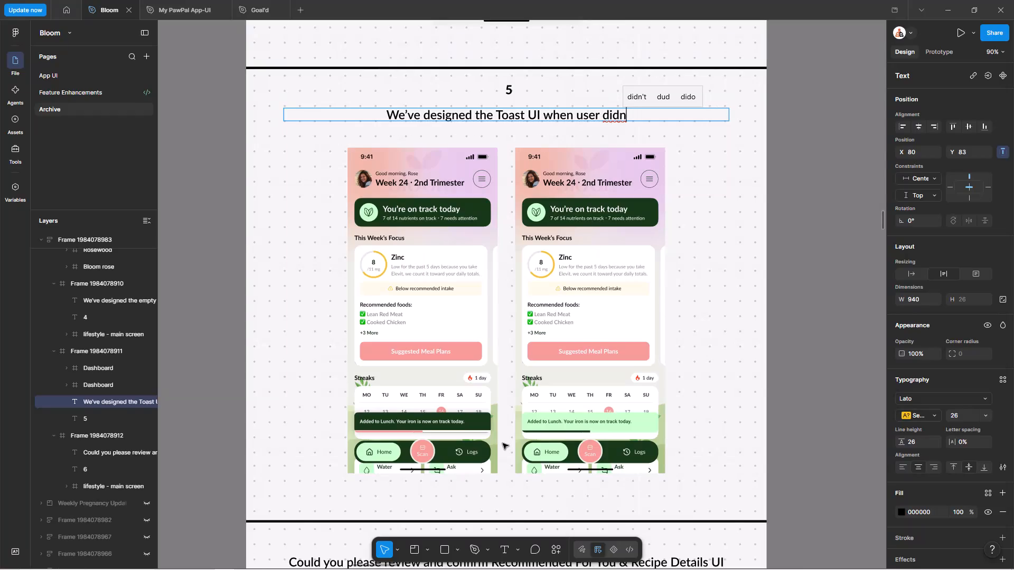
Switch to Basecamp and examine the meal plan frame feedback, from the Screen 1 rules through the toast and empty-state requirements.
key("alt+Tab")
key("alt+Tab")
key("alt+Tab")
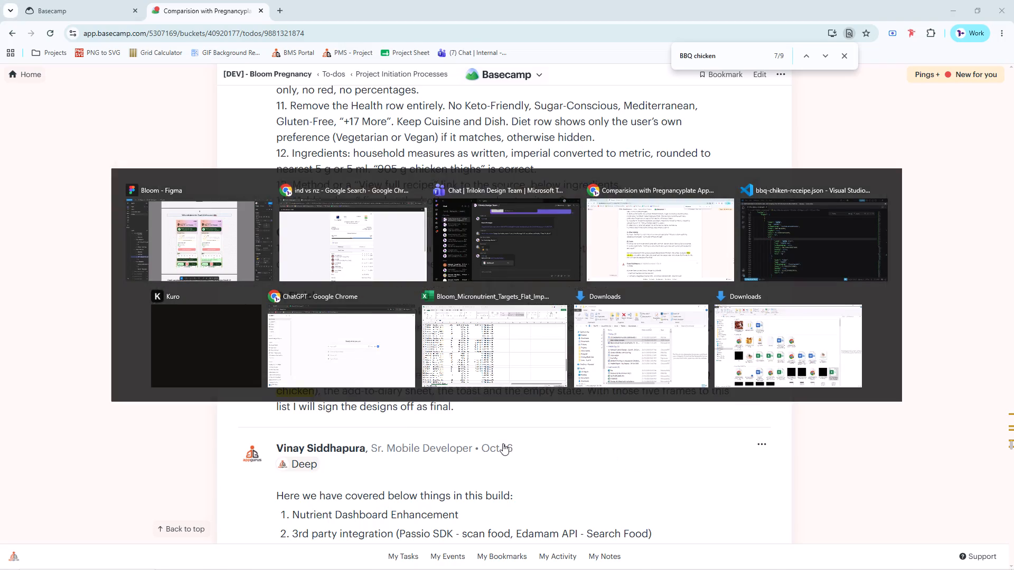
scroll(460, 413, "up", 6)
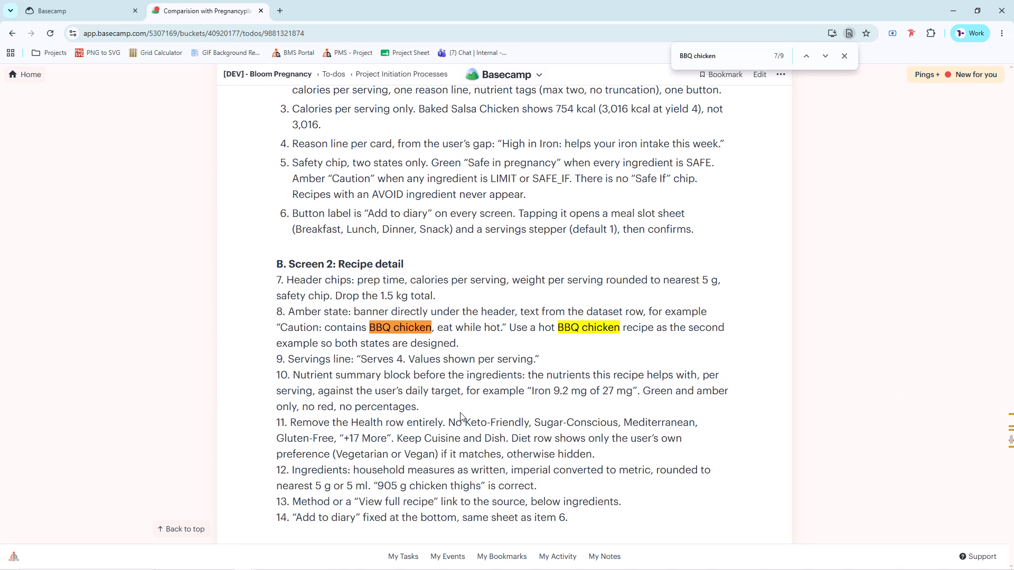
scroll(460, 412, "down", 4)
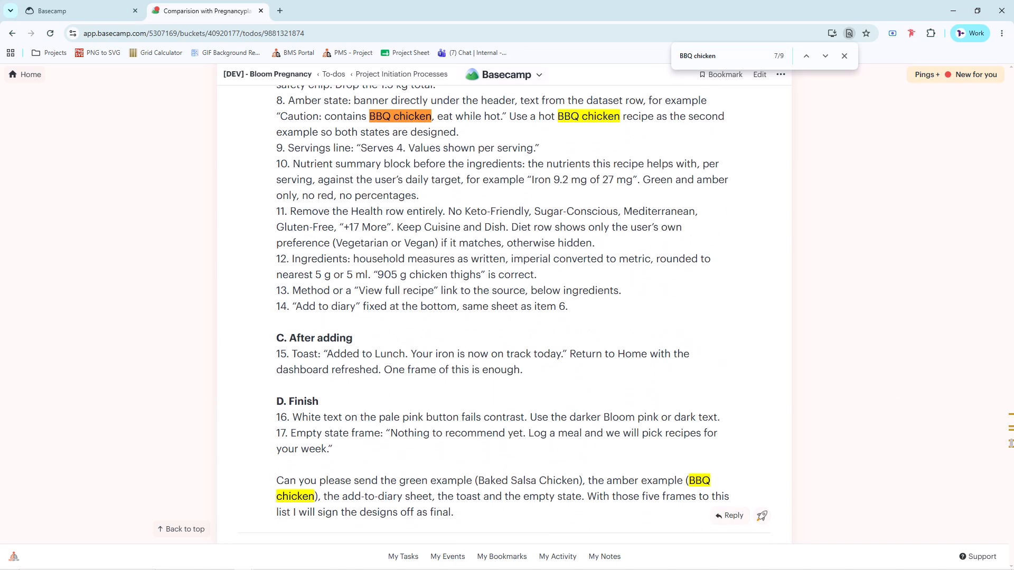
left_click(523, 438)
scroll(429, 338, "up", 3)
scroll(302, 330, "up", 2)
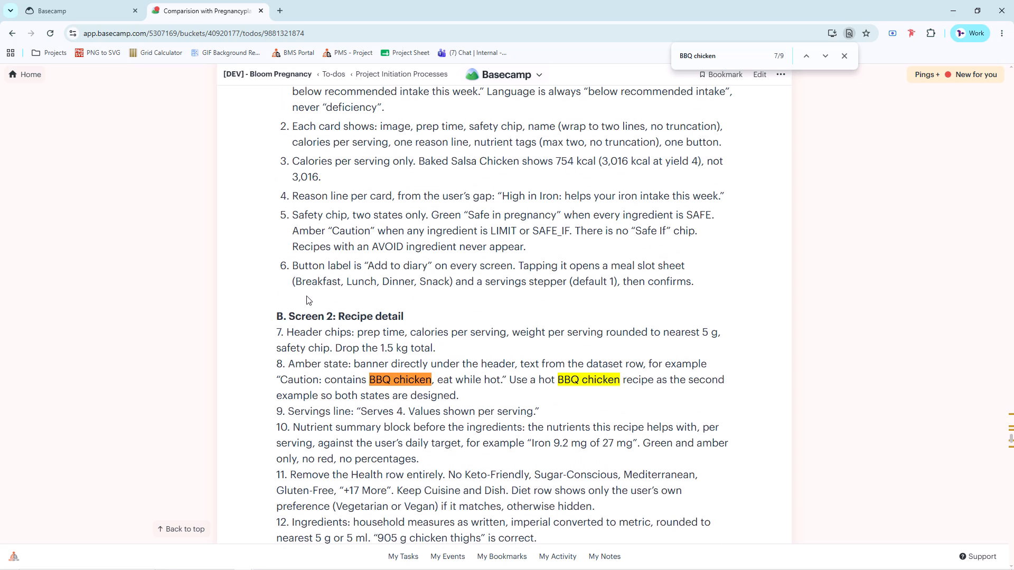
scroll(307, 294, "up", 4)
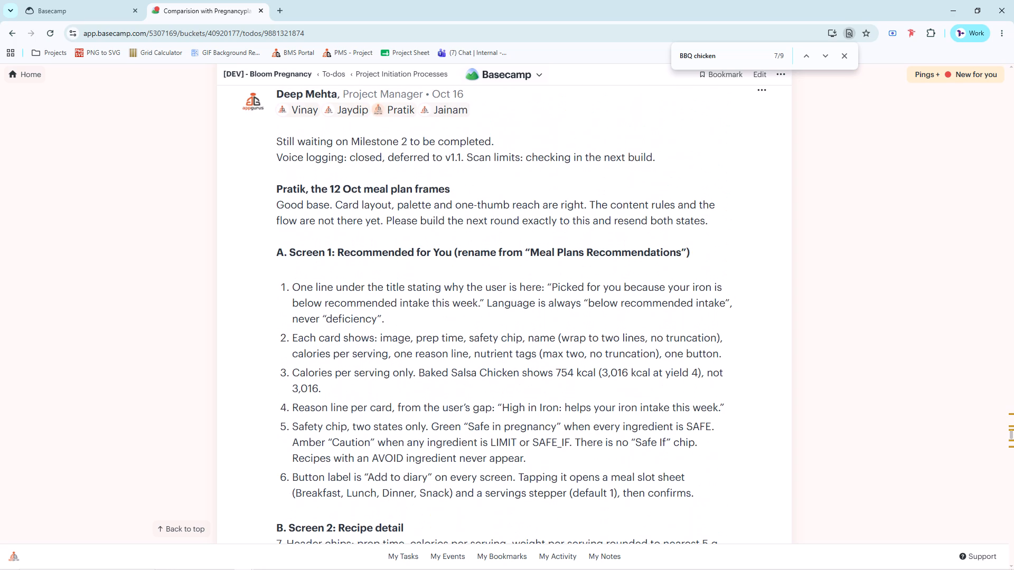
scroll(308, 292, "down", 7)
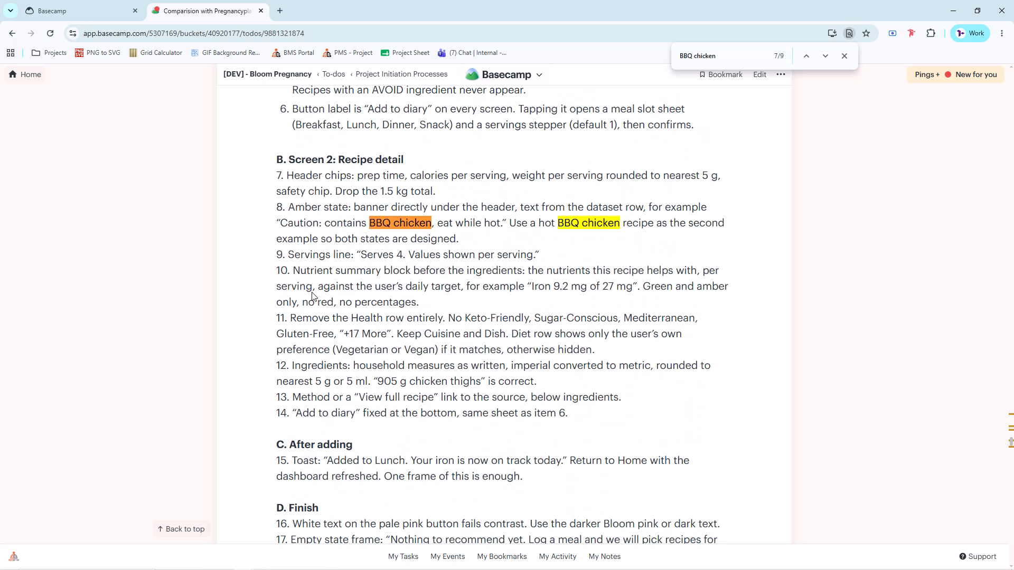
left_click(313, 279)
left_click(317, 307)
left_click(323, 344)
left_click(321, 382)
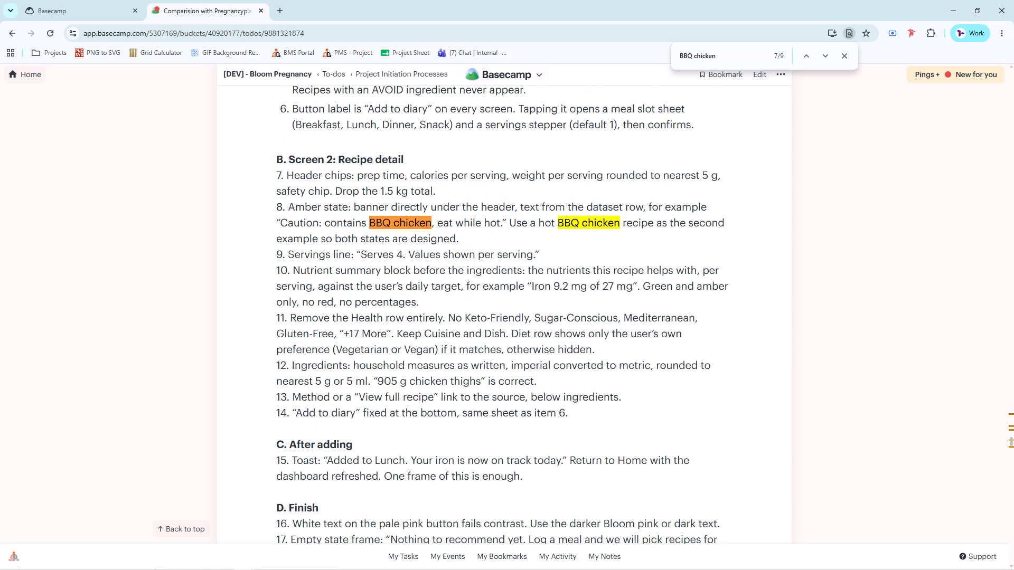
left_click(323, 390)
left_click(325, 222)
left_click(321, 228)
left_click(316, 249)
left_click(326, 277)
left_click(327, 316)
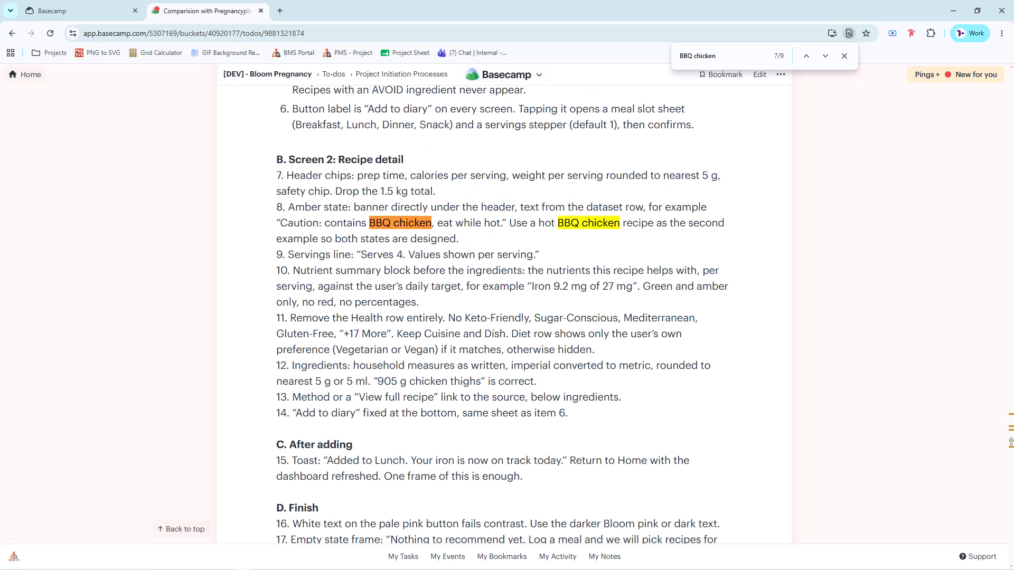
left_click(315, 345)
left_click(316, 368)
left_click(325, 392)
scroll(334, 395, "down", 2)
left_click(334, 358)
left_click(401, 355)
left_click(450, 356)
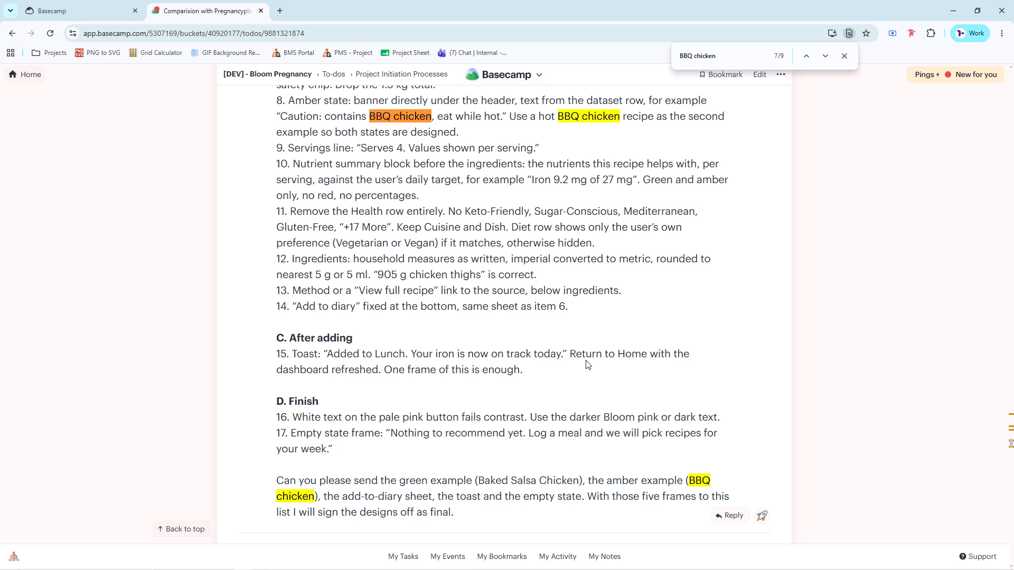
scroll(530, 391, "down", 3)
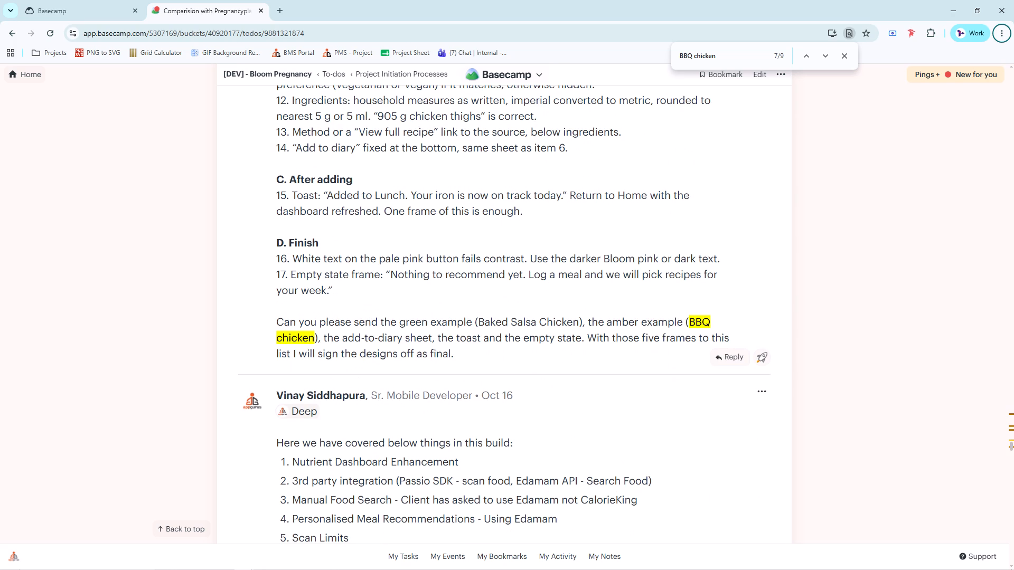
Back in Figma, change the ending of section 5's heading to "which will appear on the dashboard screen after adding a meal into a diary from the".
key("alt+Tab")
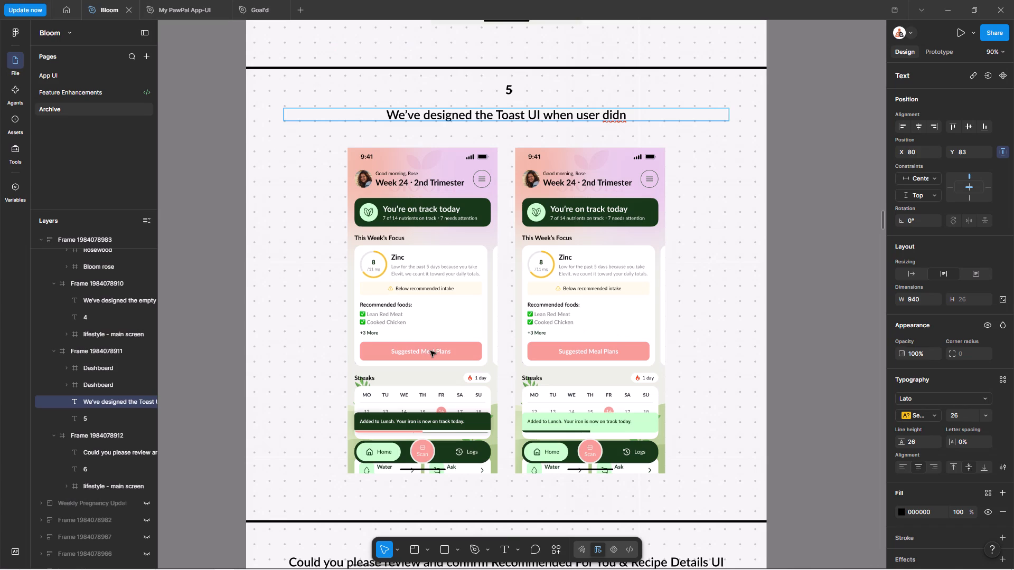
key("alt+Tab")
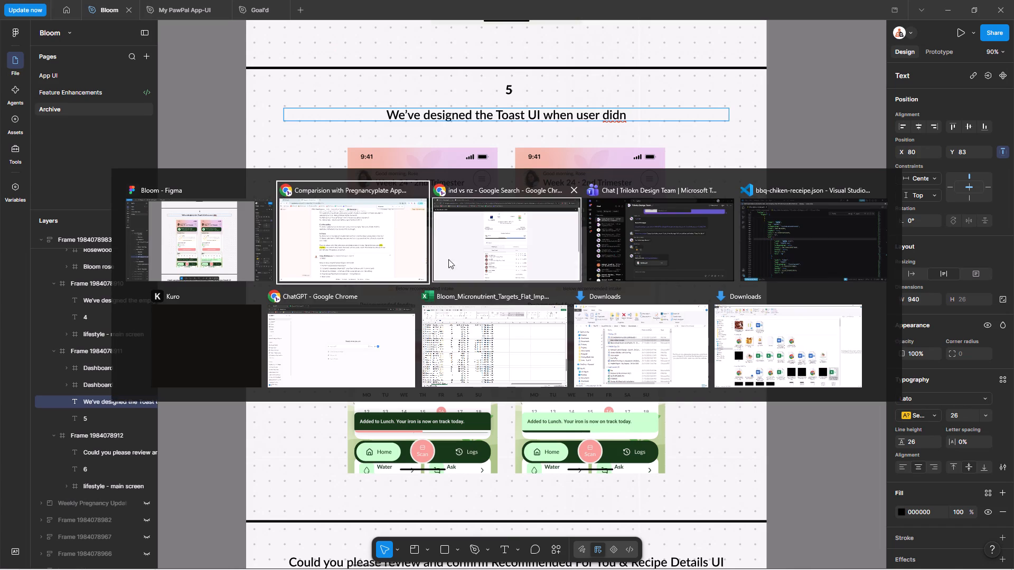
left_click(210, 269, "alt")
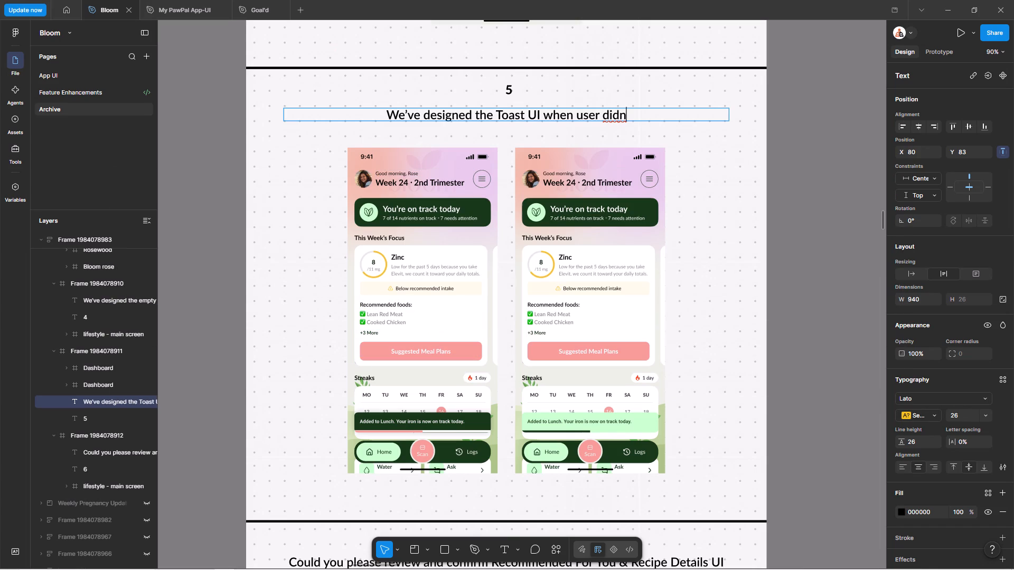
left_click_drag(547, 116, 666, 124)
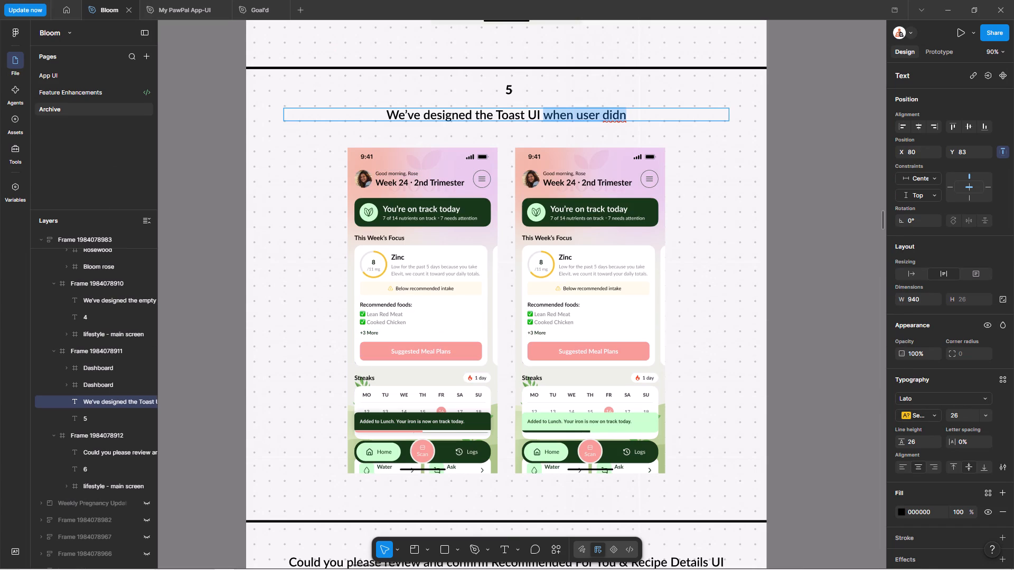
left_click_drag(666, 124, 673, 125)
type("which will appear om")
key("BackSpace")
type("m th")
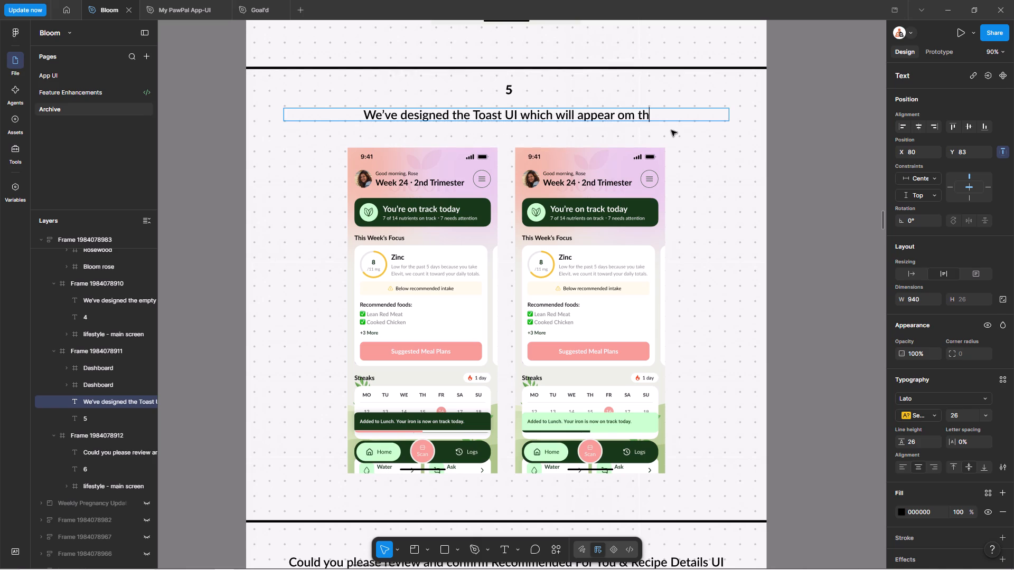
key("BackSpace")
key("BackSpace")
key("BackSpace")
key("BackSpace")
type("n the dasj")
key("BackSpace")
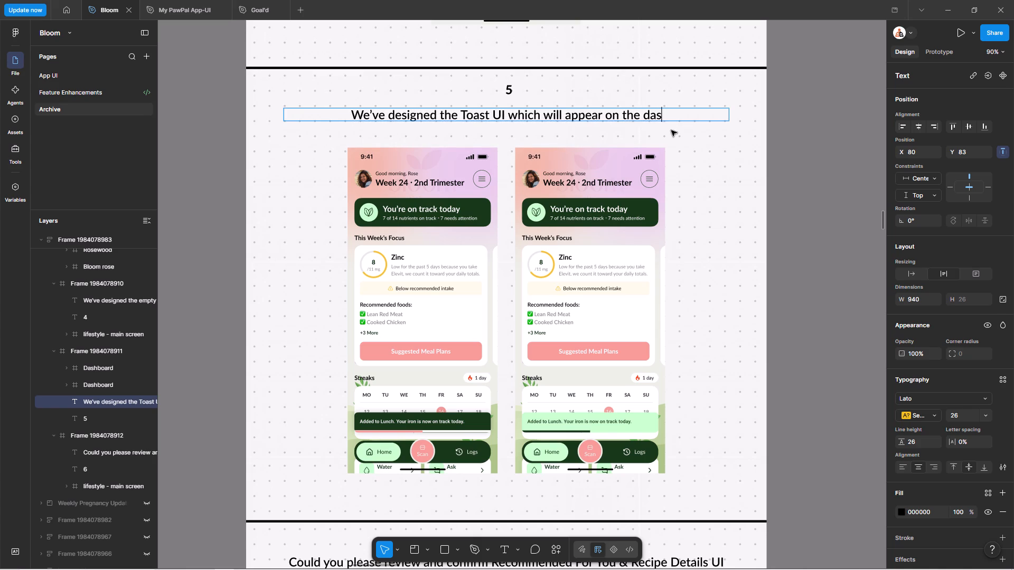
type("hbioaerd")
key("BackSpace")
key("BackSpace")
key("BackSpace")
key("BackSpace")
key("BackSpace")
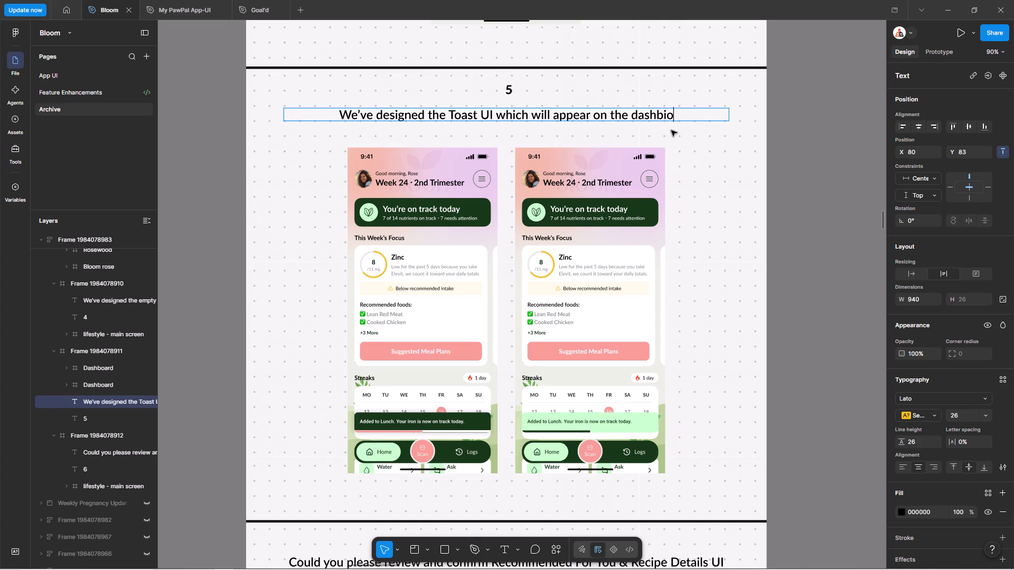
key("BackSpace")
type("oard screen avt")
key("BackSpace")
key("BackSpace")
type("fter adding a meal into a dial")
key("BackSpace")
type("ty from")
key("BackSpace")
key("BackSpace")
key("BackSpace")
key("BackSpace")
key("BackSpace")
key("BackSpace")
key("BackSpace")
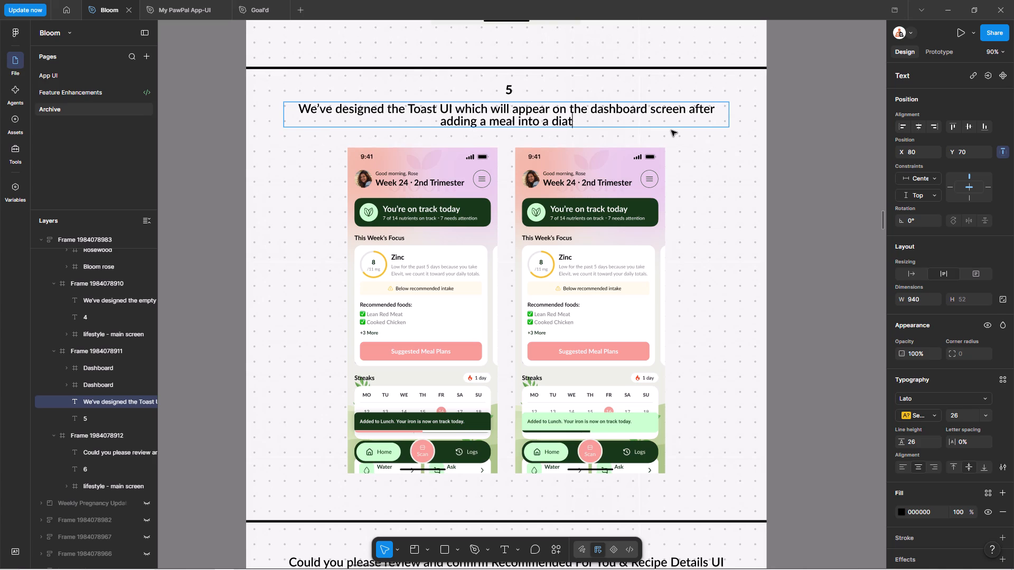
type("ry from the")
key("space")
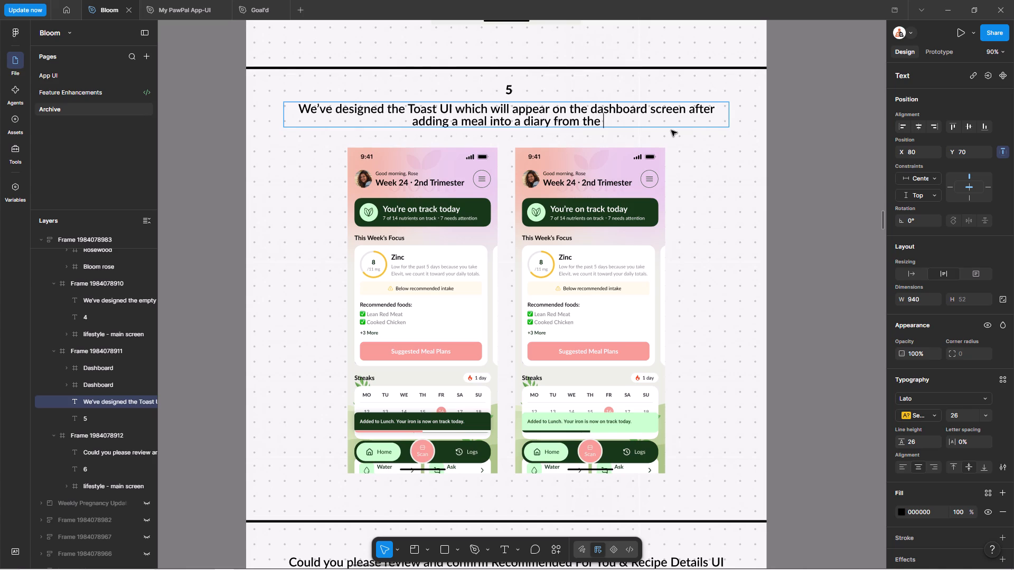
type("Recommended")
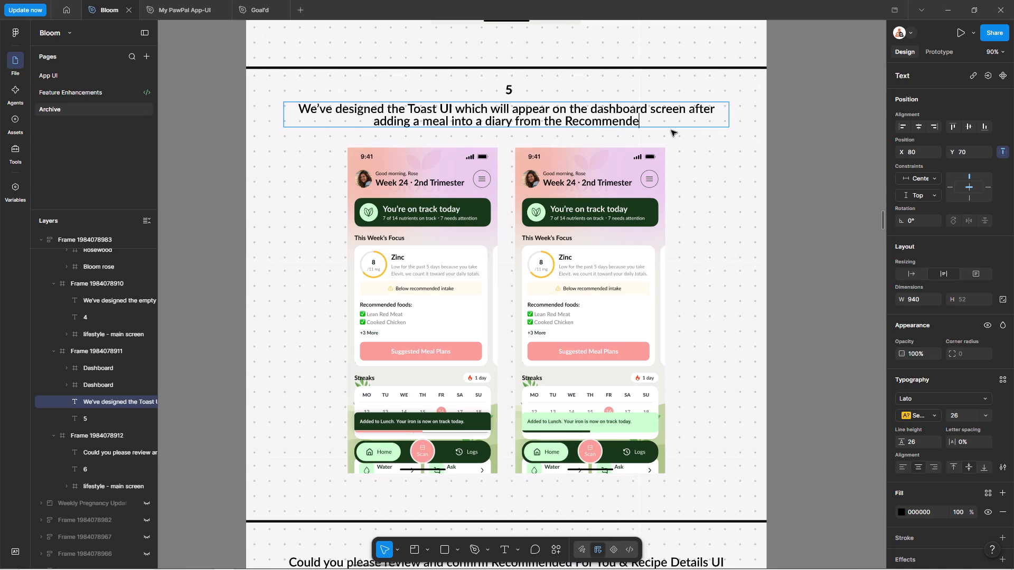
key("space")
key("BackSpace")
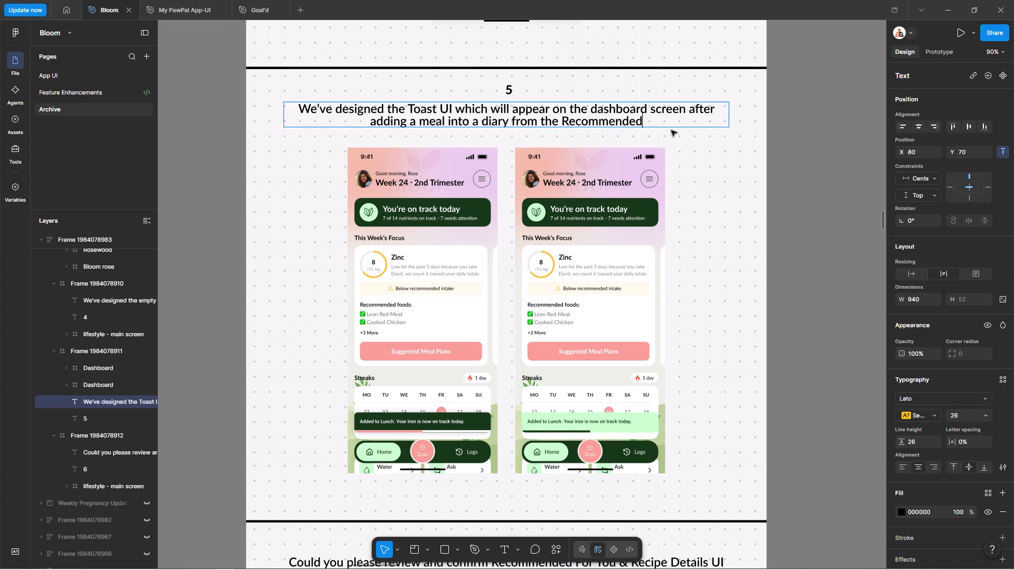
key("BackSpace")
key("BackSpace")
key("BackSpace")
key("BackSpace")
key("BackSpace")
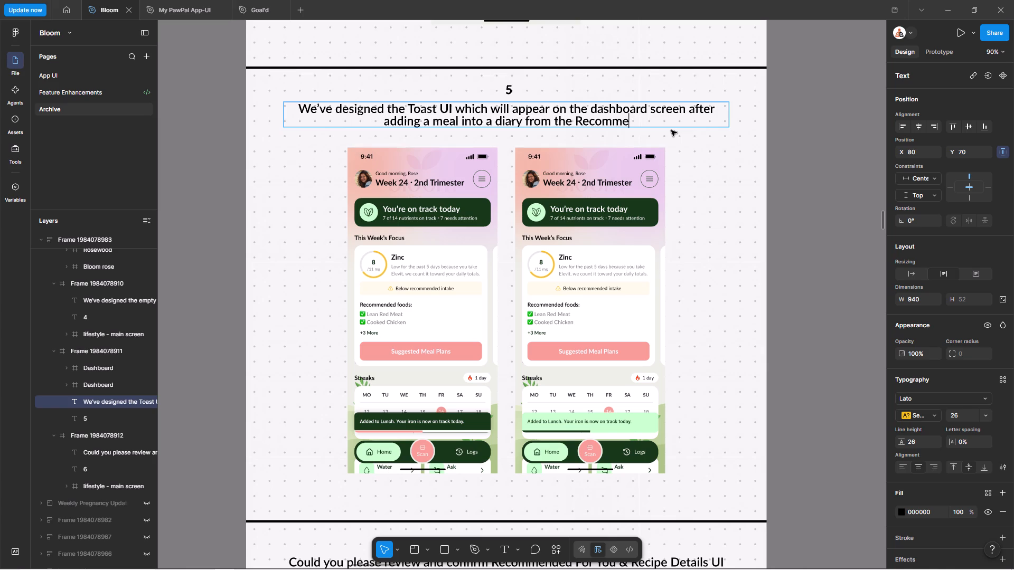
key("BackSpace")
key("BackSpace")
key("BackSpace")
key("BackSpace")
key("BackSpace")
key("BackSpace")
Check the sheet's wording in the Basecamp feedback and finish section 5's Figma heading with "Add to diary sheet.".
key("alt+Tab")
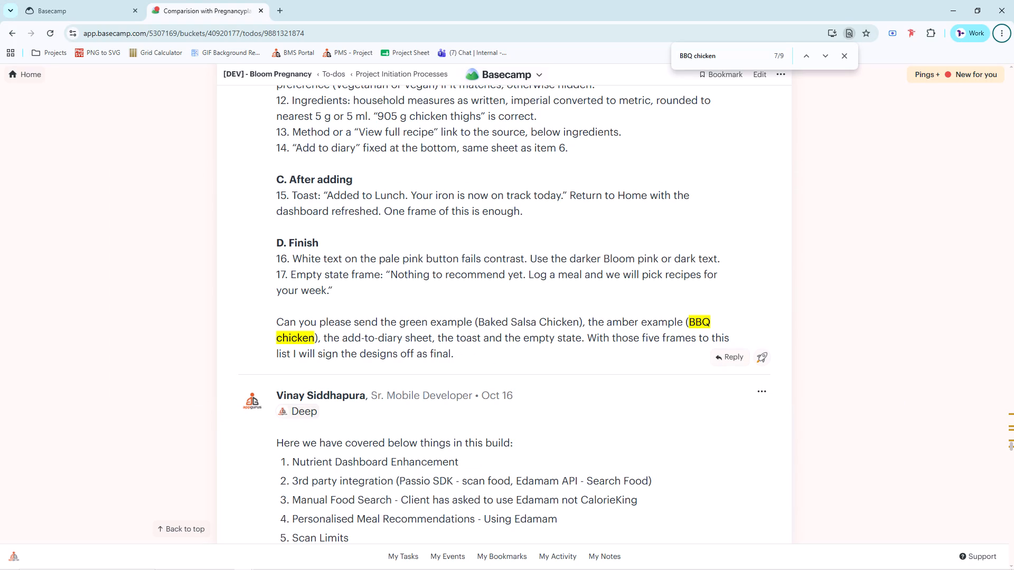
left_click(428, 338)
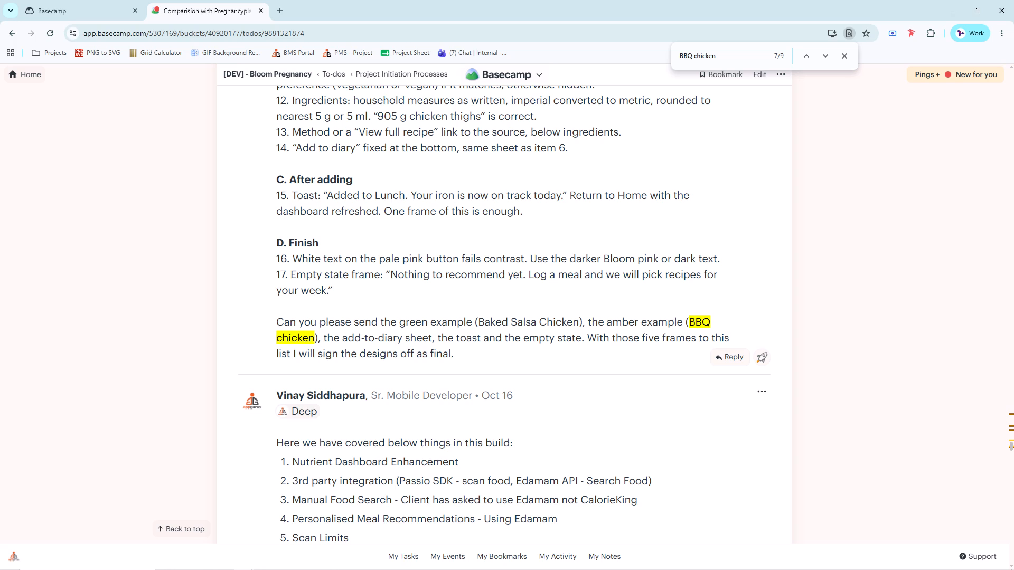
left_click(405, 344)
key("alt+Tab")
key("BackSpace")
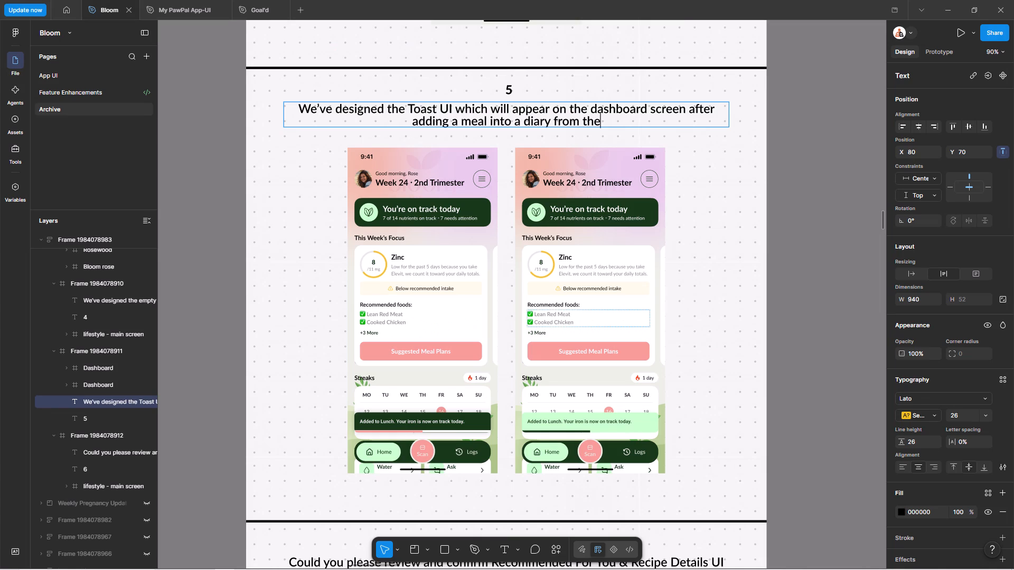
key("space")
type("Add to diary shet")
key("BackSpace")
type("et")
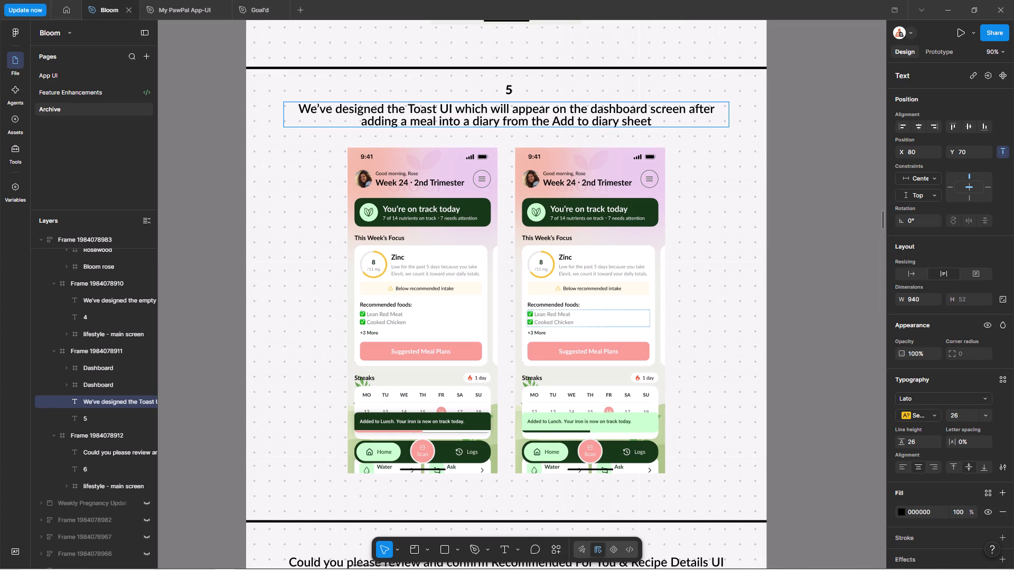
key("period")
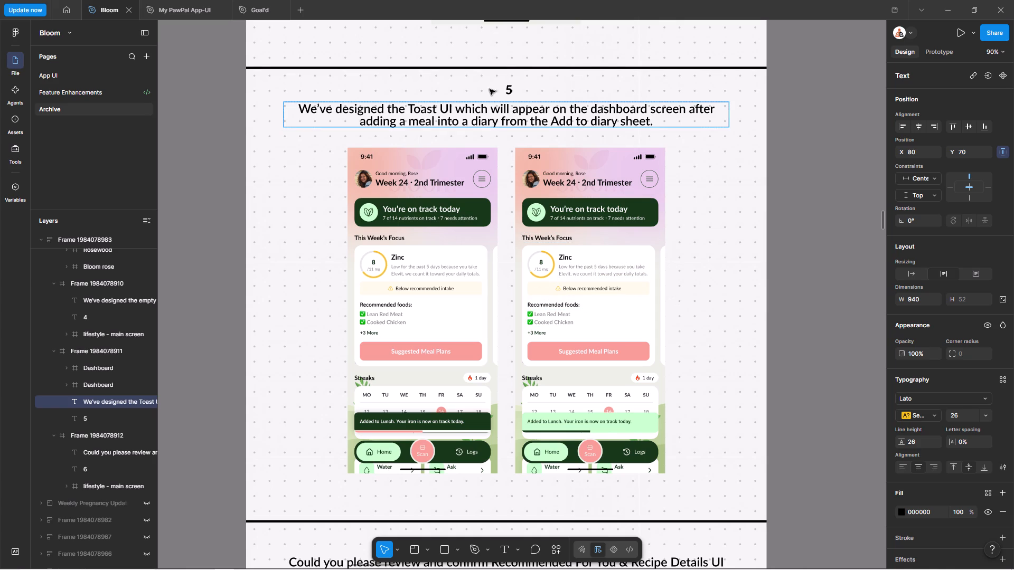
Renumber the Toast UI section as 6.
left_click(504, 89, "ctrl")
key("Return")
key("6")
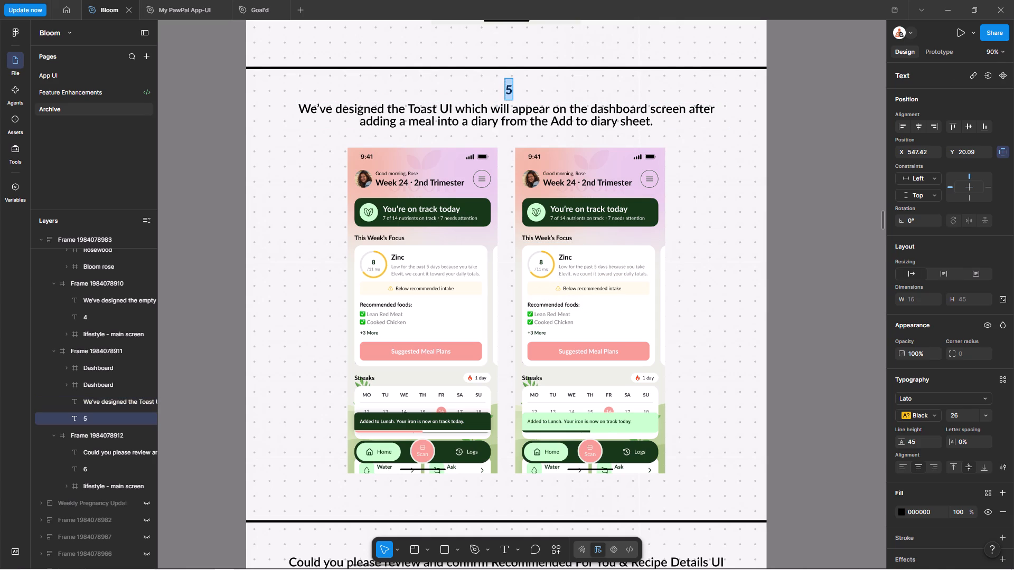
Renumber the section below the Toast UI, asking to review the Recommended For You & Recipe Details screens, as 5.
scroll(518, 115, "down", 5)
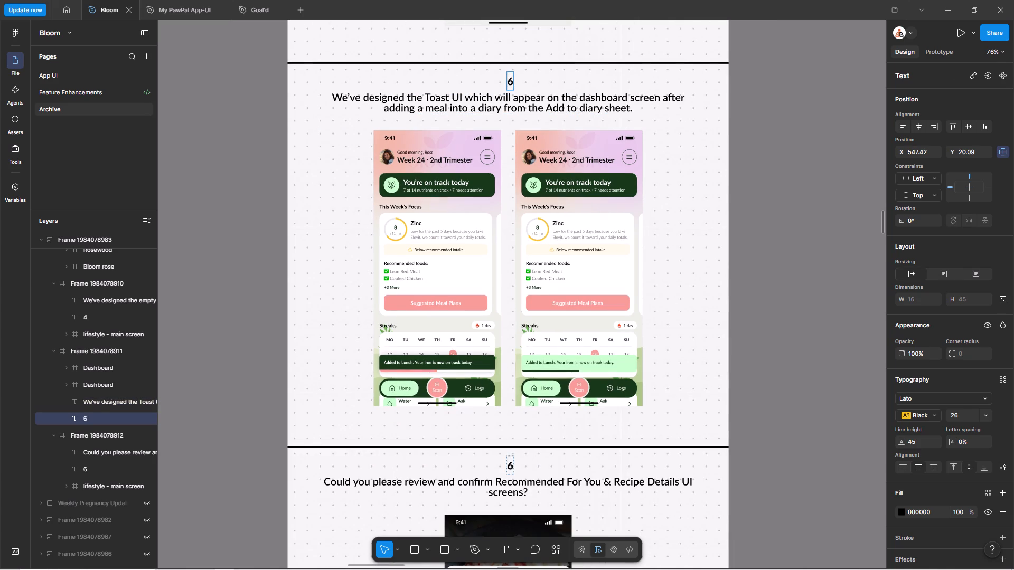
left_click(510, 466, "ctrl")
key("ctrl+a")
key("5")
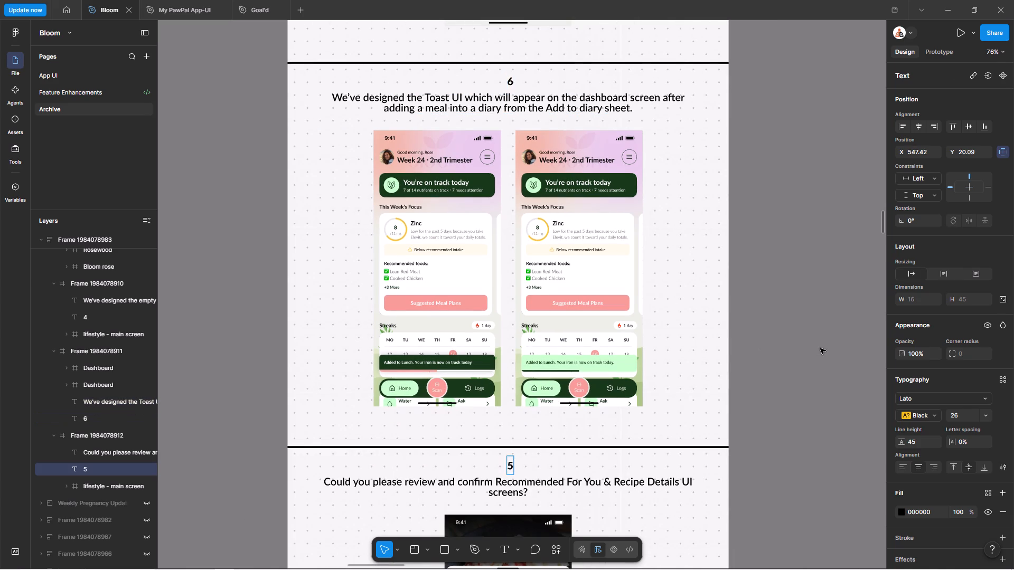
double_click(820, 348)
Move the Recommended For You & Recipe Details section's frame up two places, above the empty-state section.
left_click(644, 461)
key("Up")
key("Up")
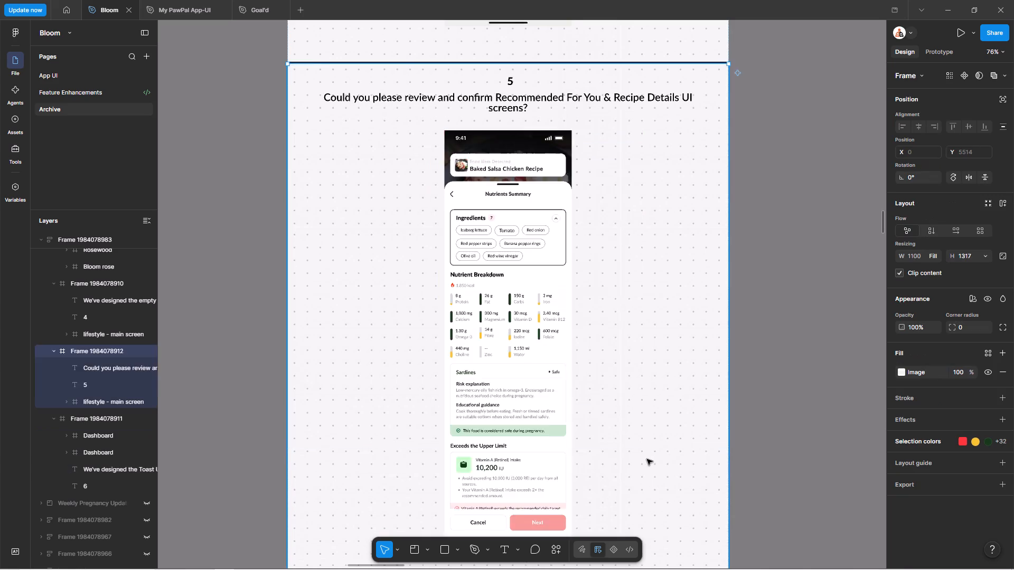
scroll(381, 225, "down", 15, "ctrl")
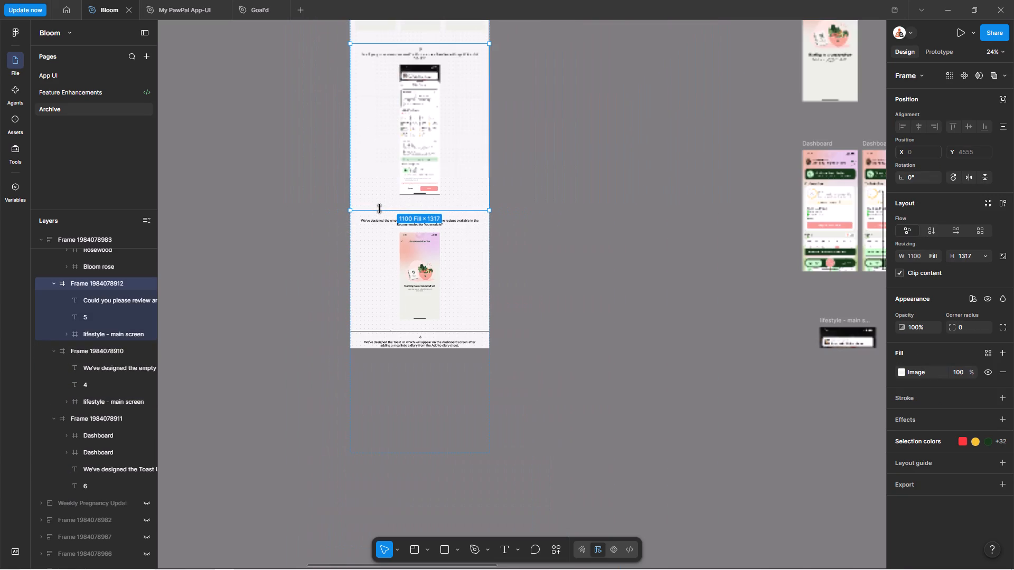
Move the Recommended For You & Recipe Details section's frame down one place, between the empty-state and Toast UI sections.
key("Down")
left_click_drag(281, 312, 280, 306)
Set the line height of section 5's heading, about the Recommended For You & Recipe Details screens, to 32.
scroll(437, 398, "up", 6, "ctrl")
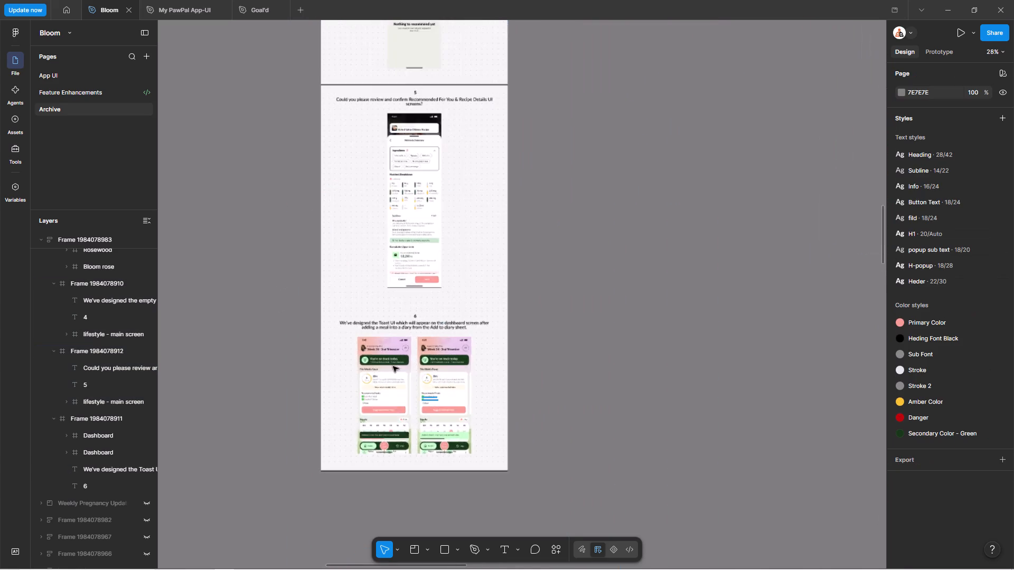
scroll(393, 366, "up", 9, "ctrl")
scroll(501, 334, "down", 6, "ctrl")
scroll(501, 336, "up", 3)
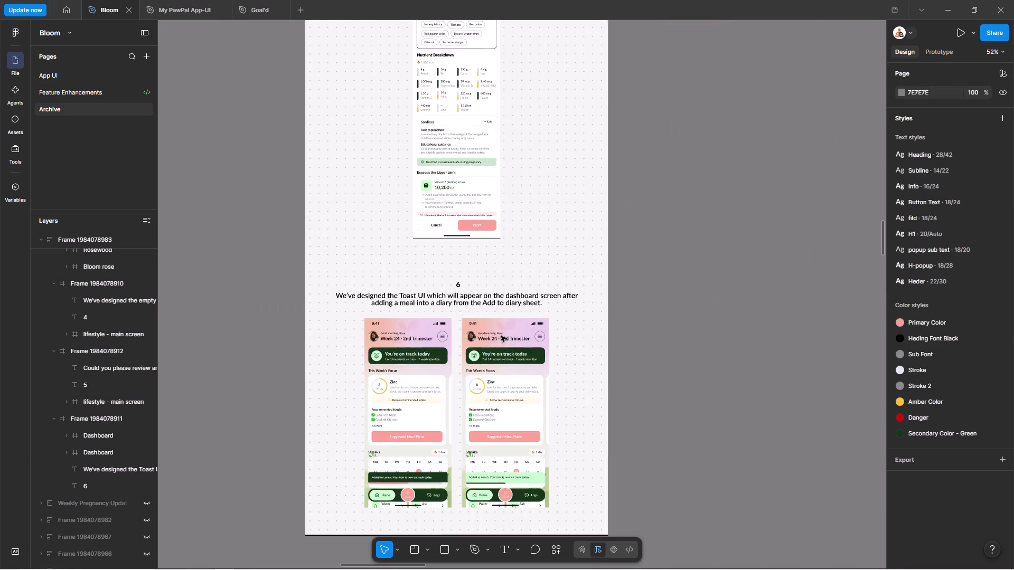
scroll(501, 336, "up", 3)
left_click(451, 111, "ctrl")
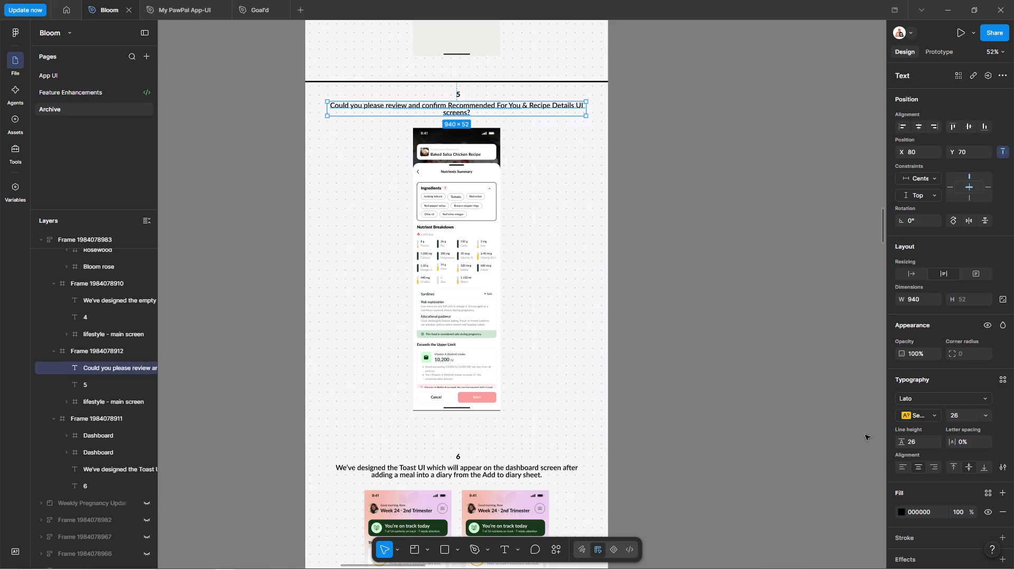
left_click(926, 444)
type("32")
key("Return")
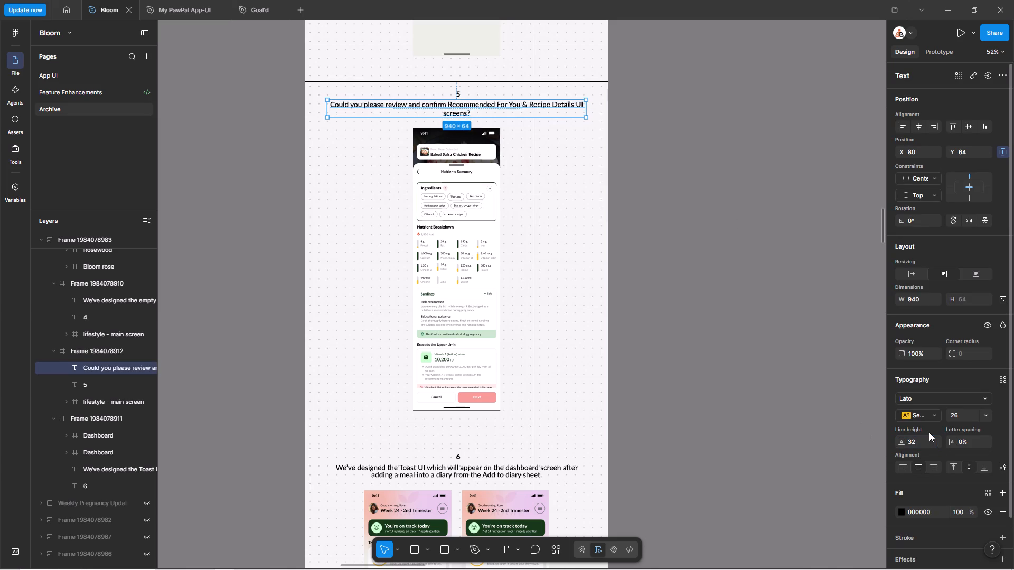
Set the line height of section 6's Toast UI heading to 32.
left_click(441, 477, "ctrl")
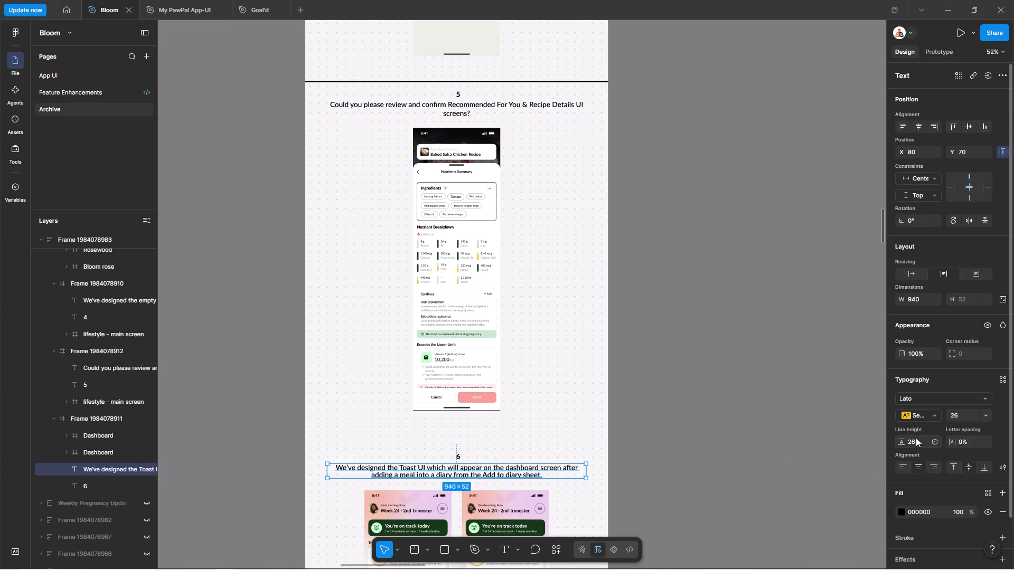
left_click(916, 438)
type("32")
key("Return")
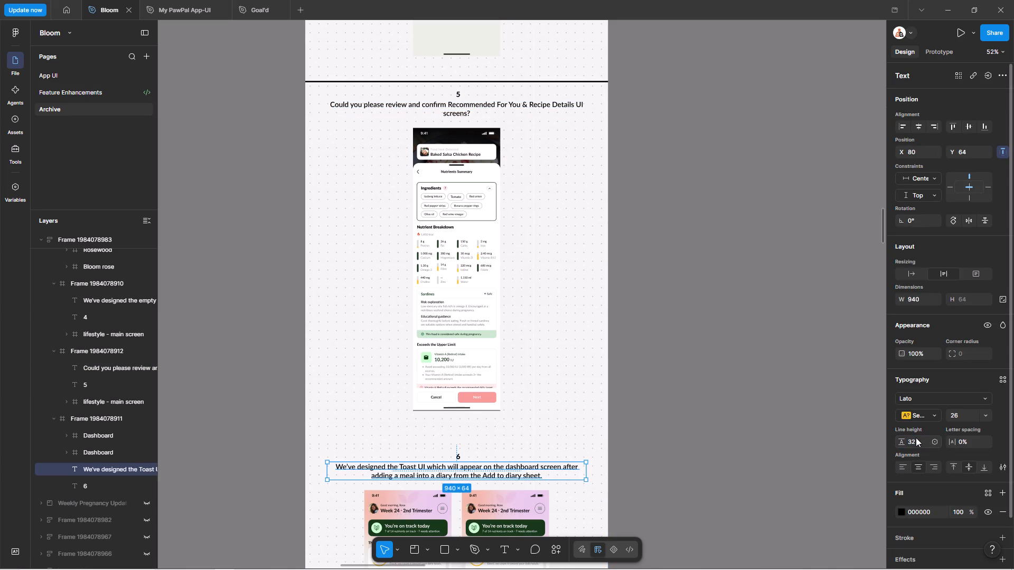
left_click(674, 430)
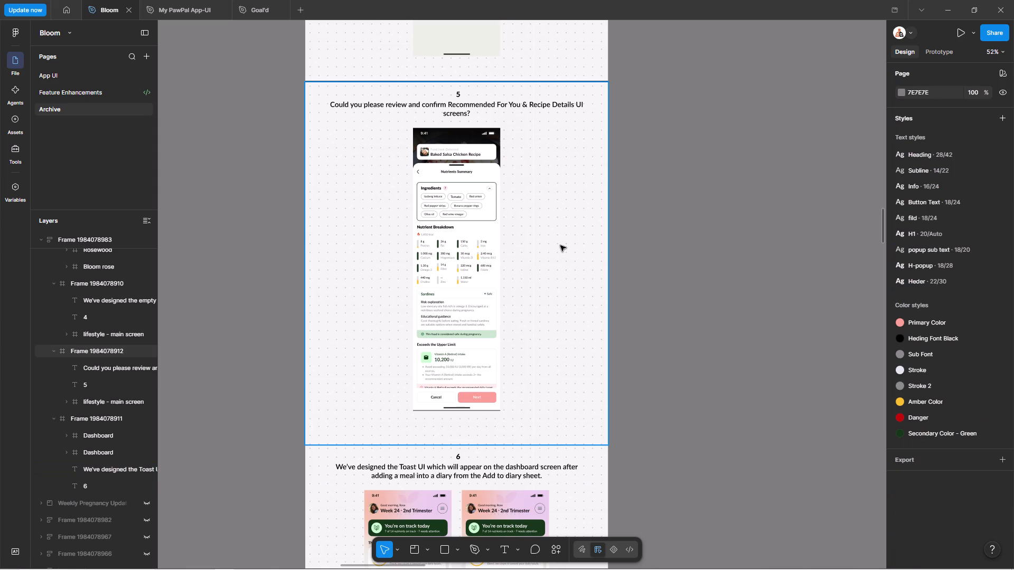
Copy section 5's frame properties onto the Toast UI section's frame, clearing the stroke along its lower edge.
left_click(560, 245)
scroll(560, 247, "down", 2, "ctrl")
left_click(558, 92)
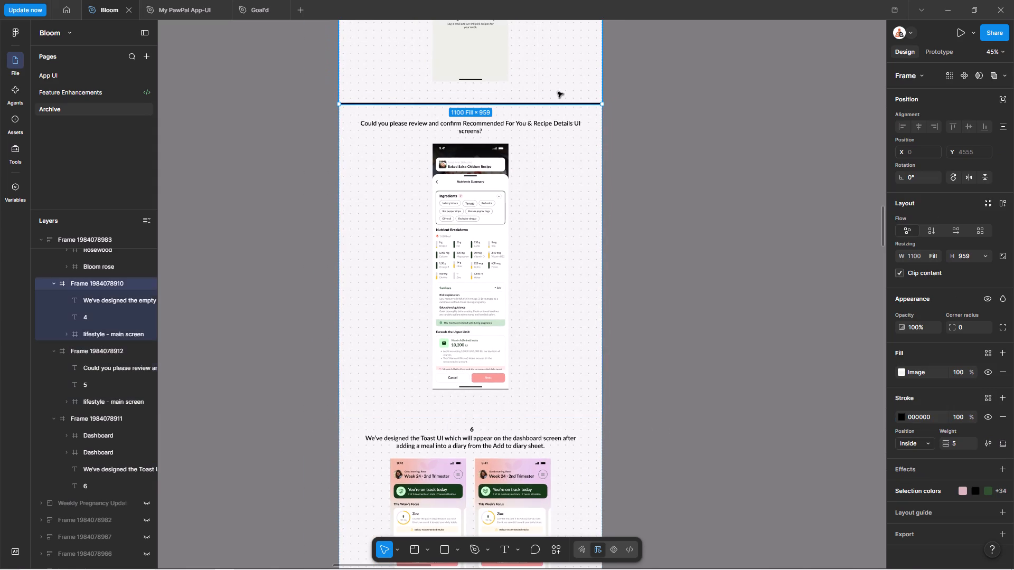
key("ctrl+alt+c")
left_click(559, 401)
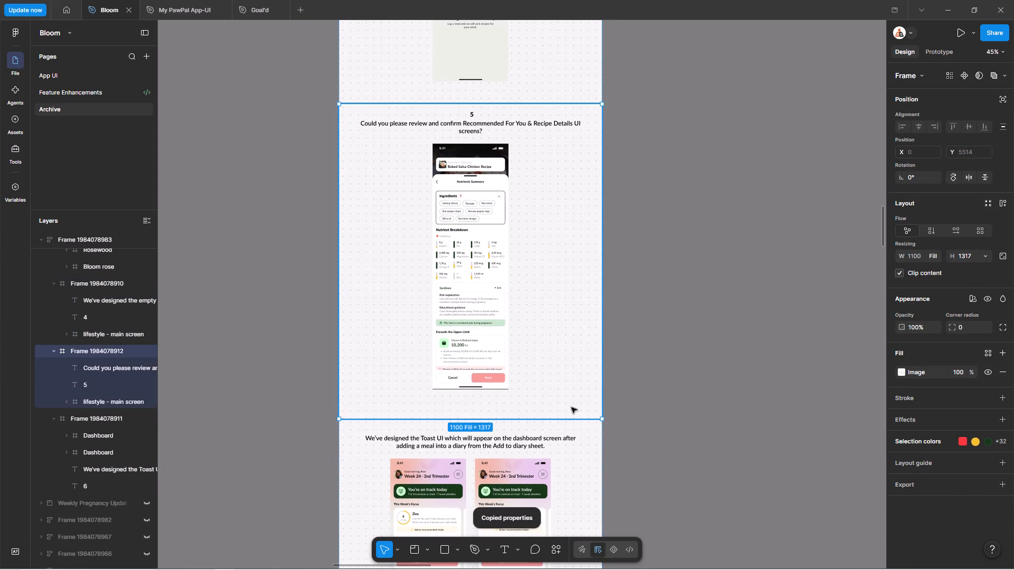
key("ctrl+alt+c")
left_click(587, 477)
key("ctrl+v")
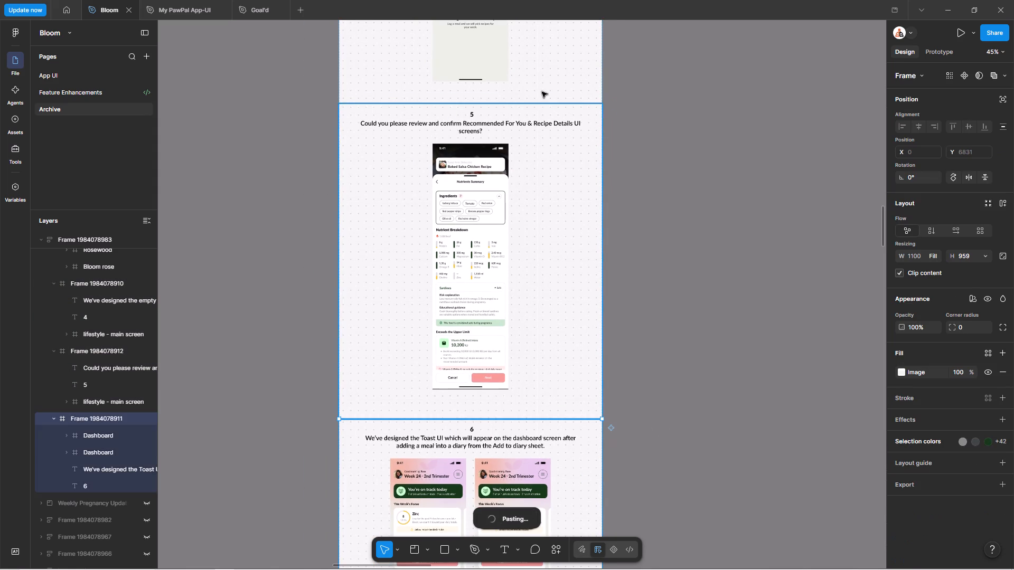
Copy the empty-state section's frame properties, including its black stroke of weight 5, onto section 5's frame.
left_click(543, 82)
key("ctrl+alt+c")
left_click(581, 291)
key("ctrl+v")
left_click(699, 352)
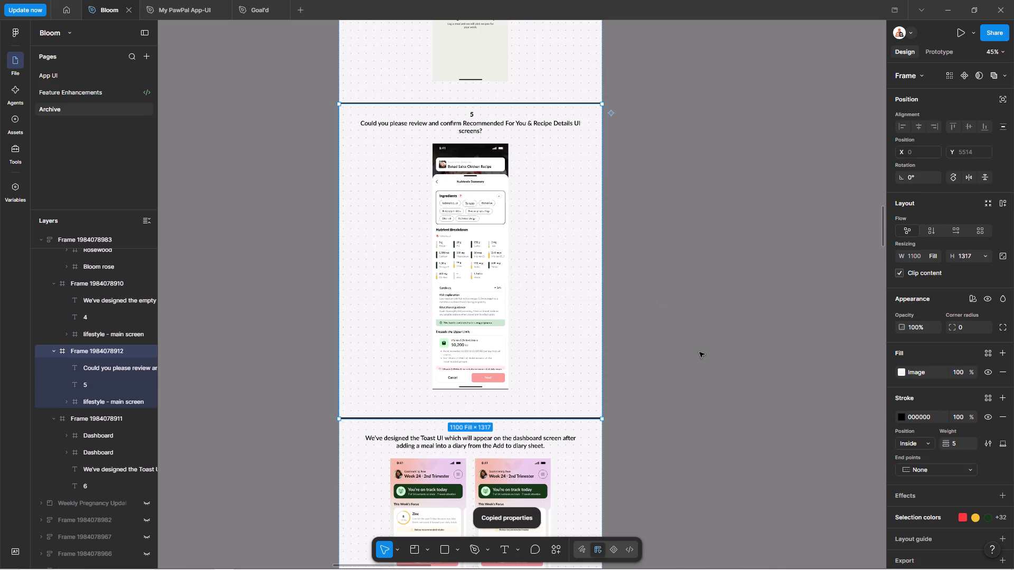
Hide the interface and examine the layout, headings and dividers of sections 5 and 6.
key("space")
key("space")
key("space")
key("space")
key("space")
key("space")
key("space")
key("space")
key("space")
key("space")
key("space")
key("space")
key("space")
key("space")
key("space")
key("space")
key("space")
key("space")
key("space")
key("space")
left_click_drag(714, 446, 715, 390)
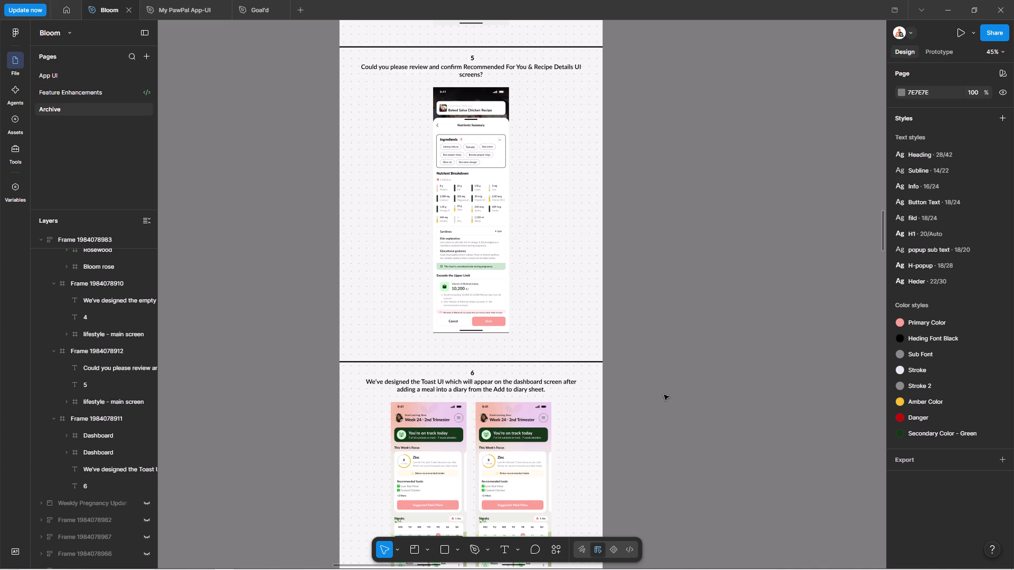
key("ctrl+backslash")
key("space")
key("space")
key("space")
key("space")
key("space")
key("space")
key("space")
key("space")
key("space")
key("space")
key("space")
key("space")
key("space")
key("space")
key("space")
key("space")
key("space")
left_click_drag(680, 297, 690, 405)
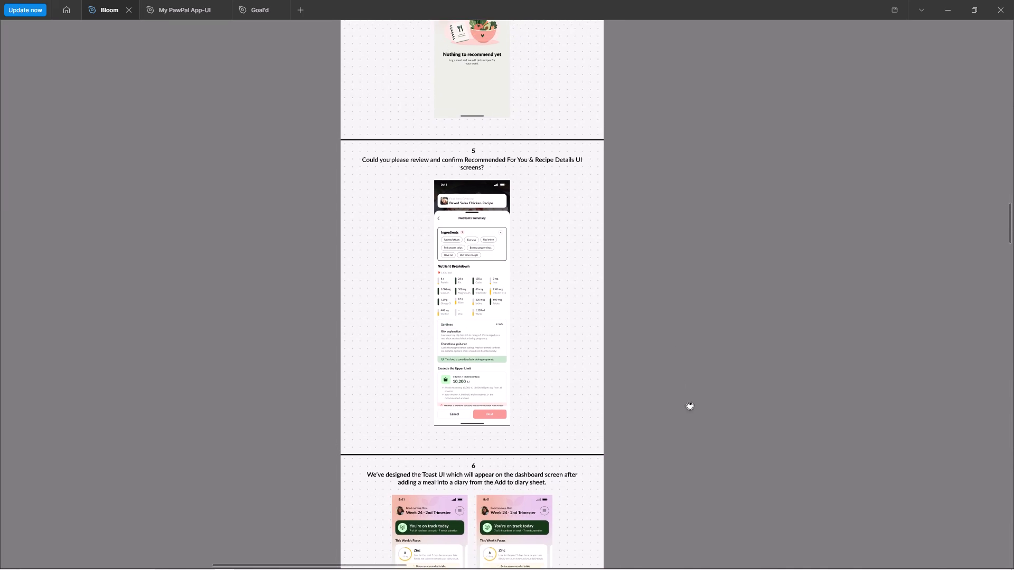
left_click_drag(690, 405, 694, 412)
key("space")
key("space")
key("space")
key("space")
key("space")
key("space")
key("space")
key("space")
key("space")
key("space")
key("space")
key("space")
key("space")
key("space")
key("space")
key("space")
key("space")
key("space")
key("space")
key("space")
left_click_drag(664, 279, 674, 265)
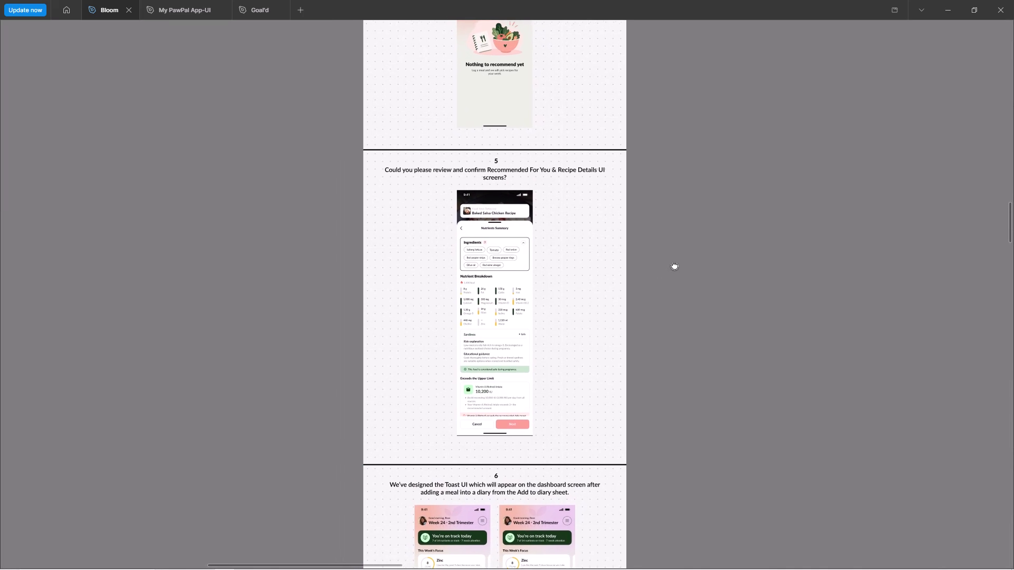
left_click_drag(674, 265, 677, 261)
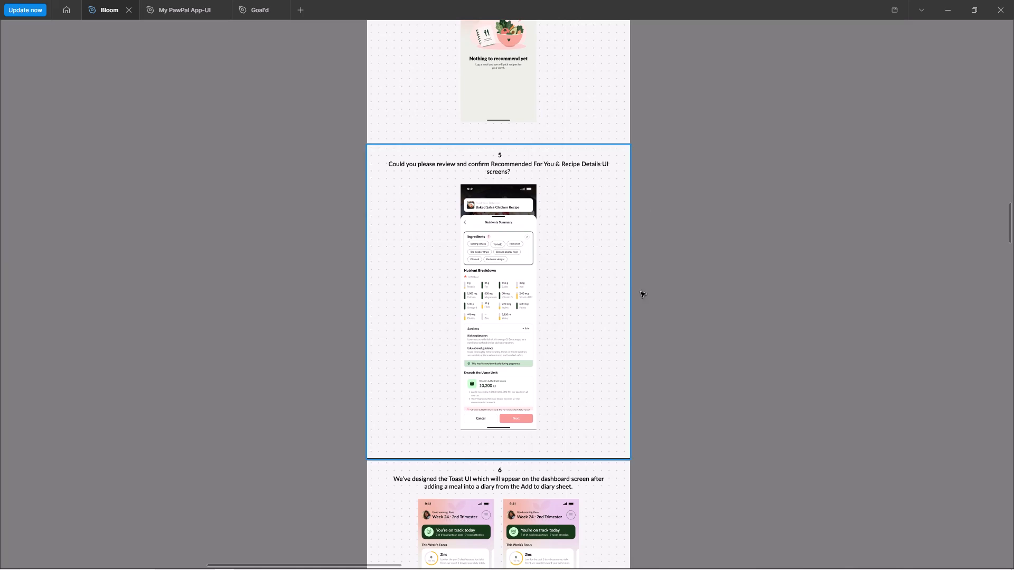
key("space")
key("space")
key("space")
key("space")
key("space")
key("space")
key("space")
key("space")
key("space")
key("space")
left_click_drag(678, 370, 654, 240)
scroll(449, 384, "up", 4, "ctrl")
key("space")
key("space")
key("space")
key("space")
key("space")
key("space")
key("space")
key("space")
key("space")
key("space")
key("space")
key("space")
key("space")
key("space")
key("space")
key("space")
key("space")
key("space")
key("space")
key("space")
left_click_drag(756, 445, 737, 341)
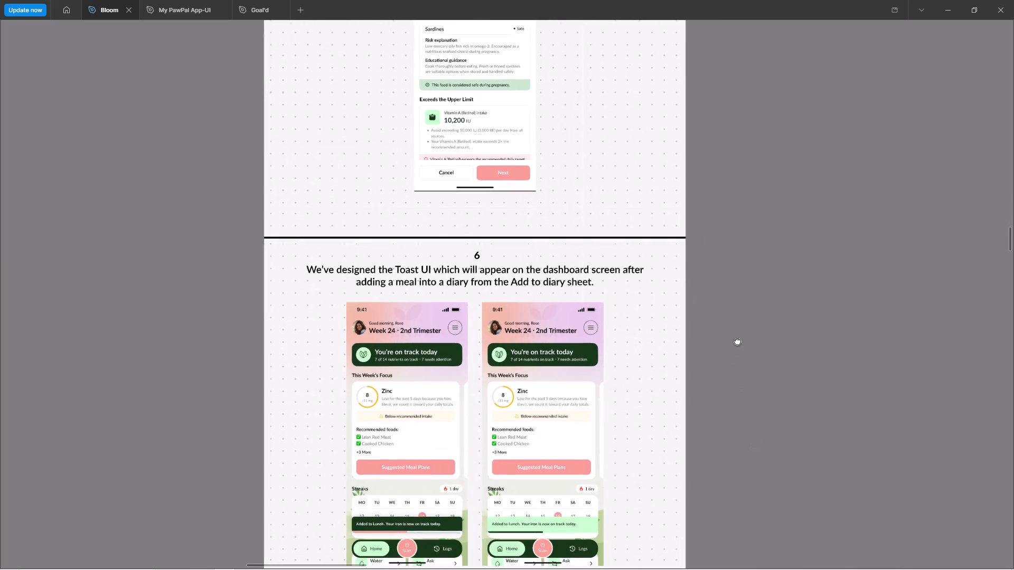
left_click_drag(737, 341, 742, 320)
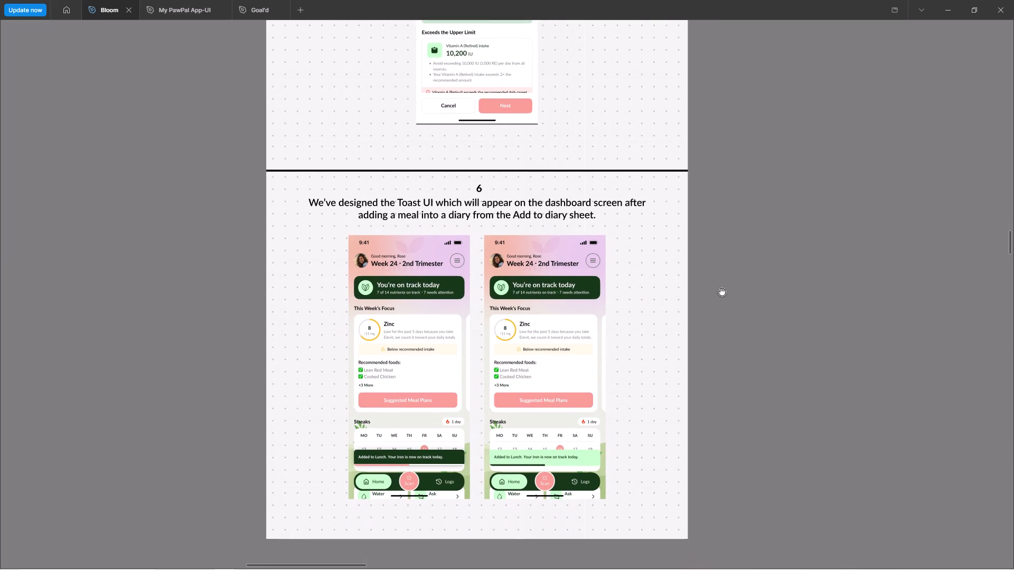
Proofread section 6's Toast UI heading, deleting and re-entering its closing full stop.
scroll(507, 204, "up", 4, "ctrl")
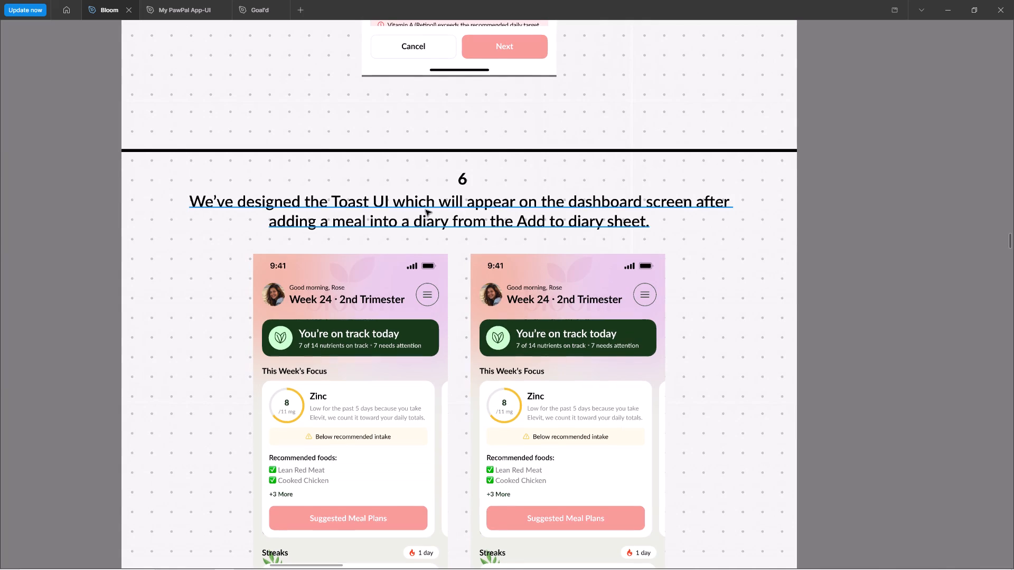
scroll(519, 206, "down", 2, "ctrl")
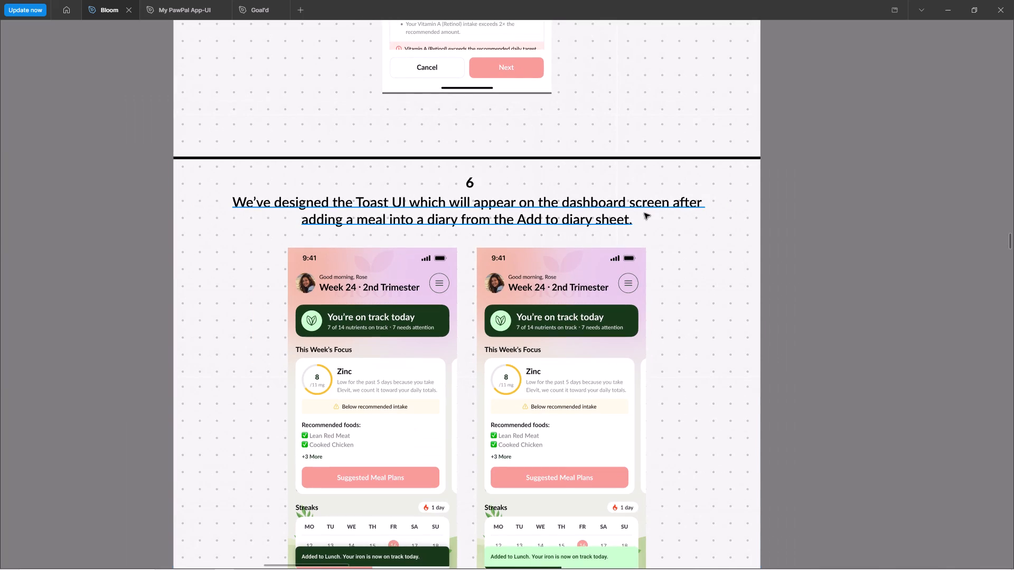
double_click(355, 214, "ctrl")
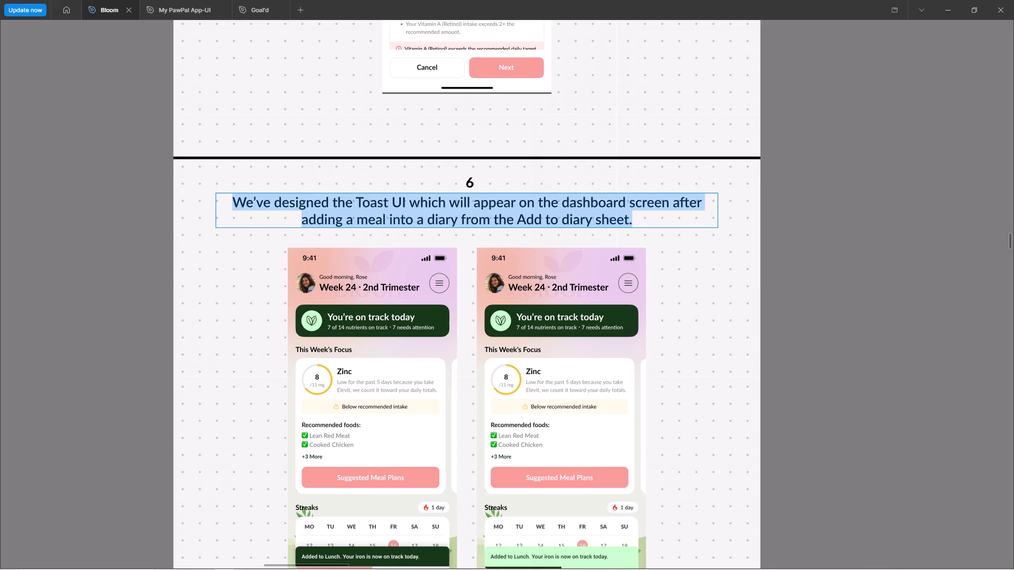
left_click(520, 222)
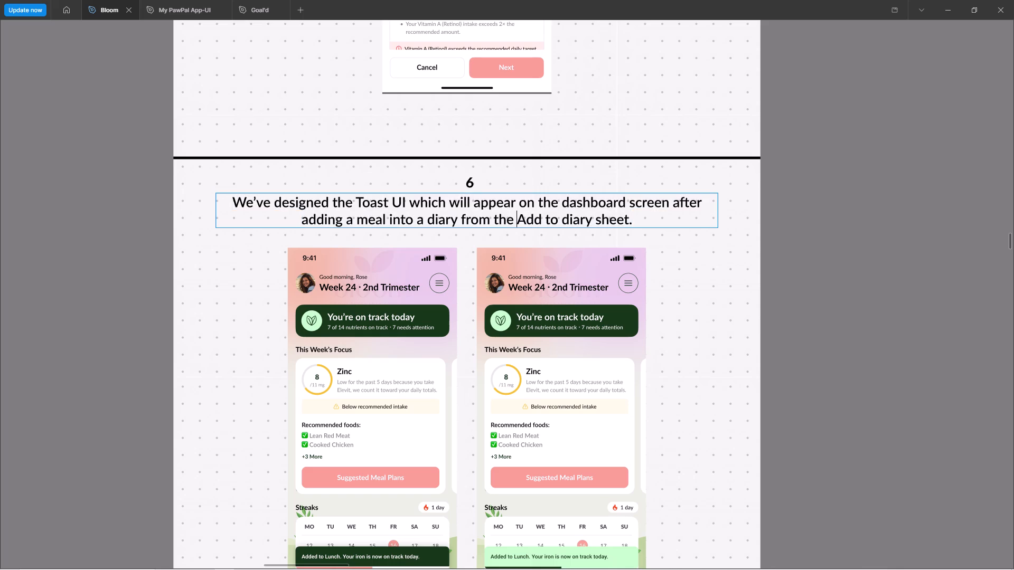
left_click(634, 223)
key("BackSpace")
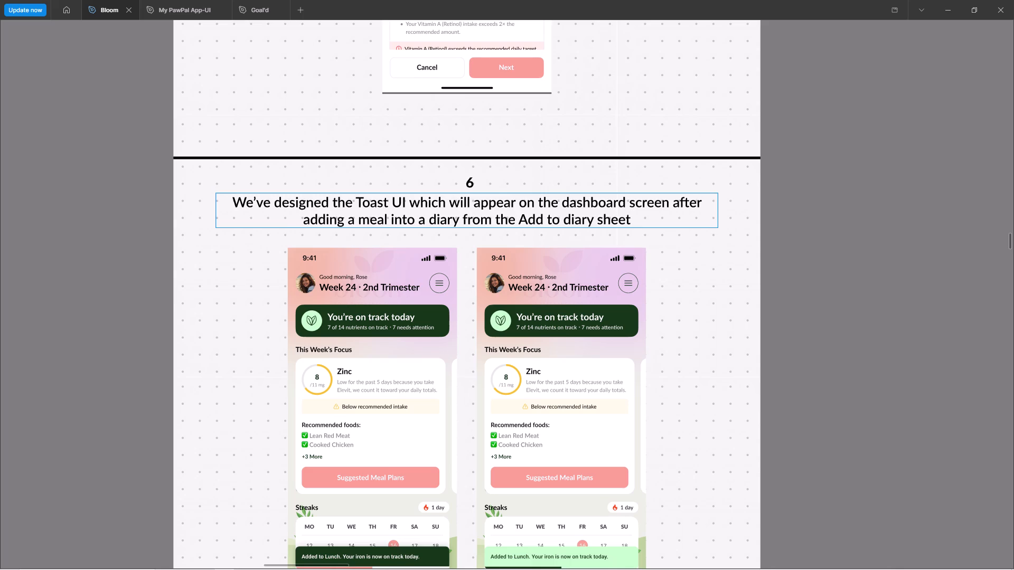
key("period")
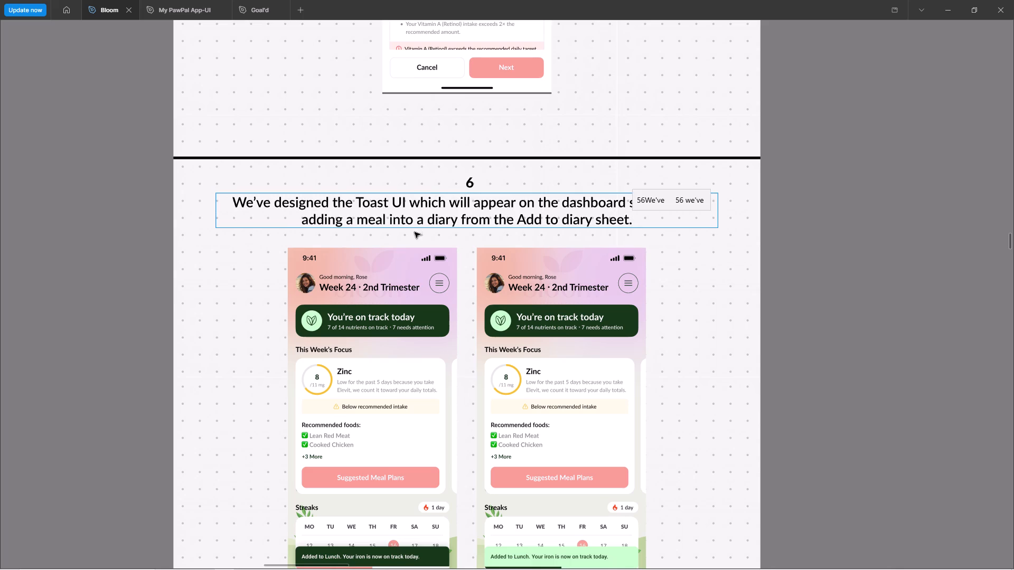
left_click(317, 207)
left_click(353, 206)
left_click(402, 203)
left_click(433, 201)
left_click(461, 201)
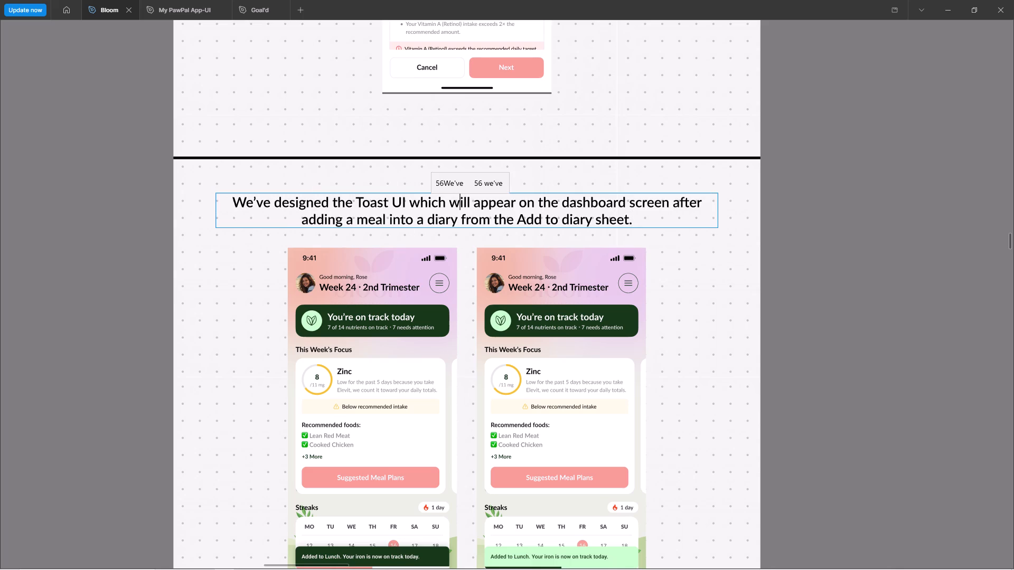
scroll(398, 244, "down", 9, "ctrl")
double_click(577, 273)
Examine section 6's heading alongside its two Toast UI dashboard screens and the end of section 5.
scroll(584, 271, "down", 4, "ctrl")
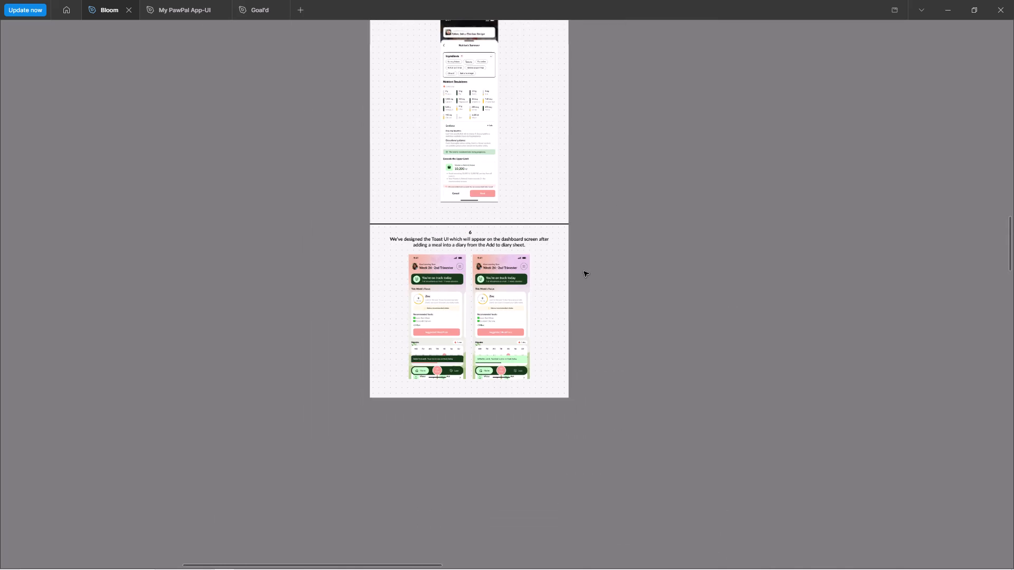
left_click(471, 132)
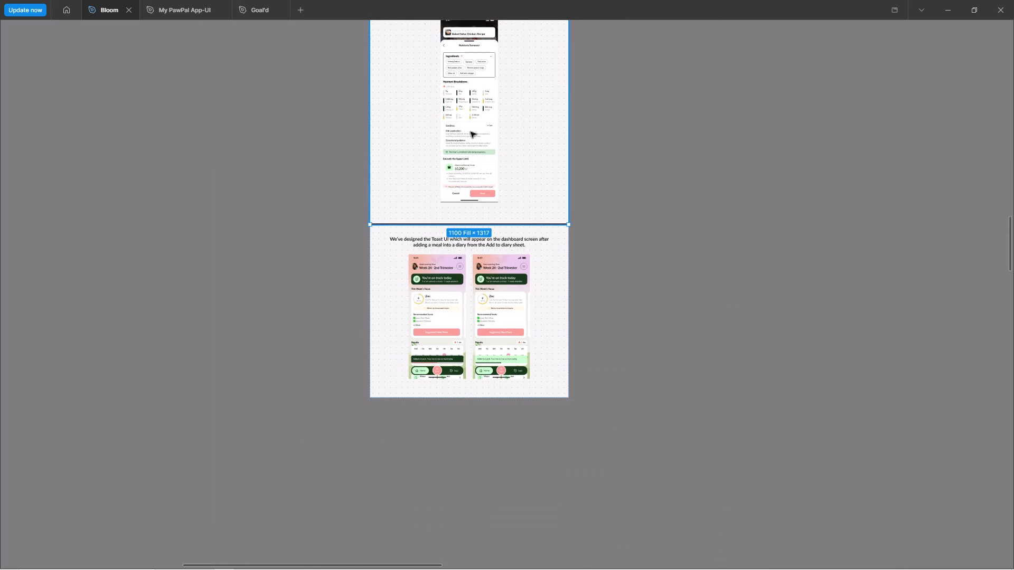
left_click(600, 255)
key("space")
key("space")
key("space")
key("space")
key("space")
key("space")
key("space")
key("space")
key("space")
key("space")
key("space")
key("space")
key("space")
key("space")
key("space")
key("space")
key("space")
key("space")
key("space")
key("space")
left_click_drag(632, 260, 658, 281)
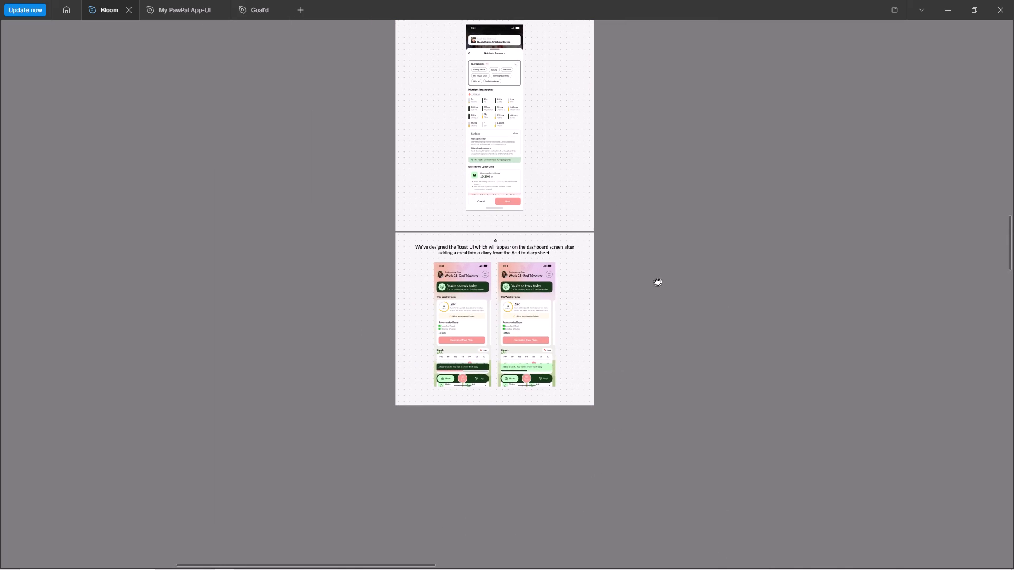
left_click_drag(658, 281, 662, 299)
scroll(578, 293, "up", 10, "ctrl")
double_click(355, 255, "ctrl")
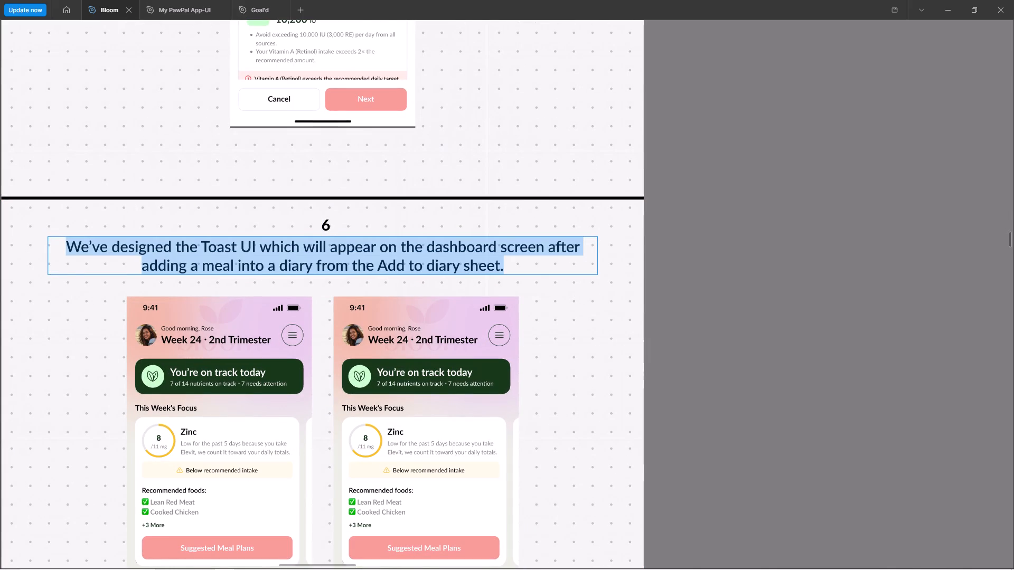
left_click_drag(201, 246, 586, 310)
scroll(416, 244, "down", 4, "ctrl")
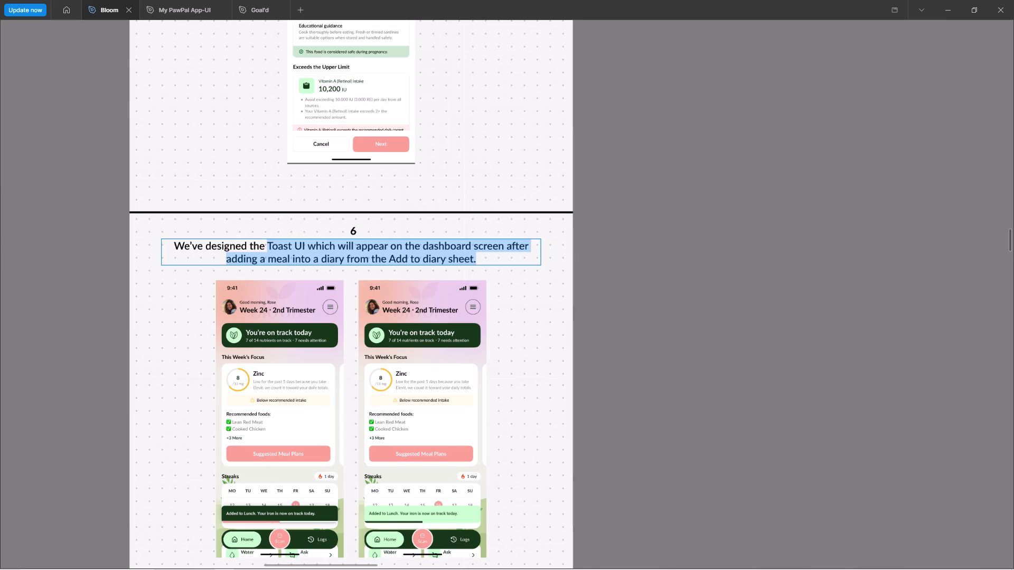
double_click(599, 337)
key("space")
key("space")
key("space")
key("space")
key("space")
key("space")
key("space")
key("space")
key("space")
key("space")
key("space")
key("space")
key("space")
key("space")
key("space")
key("space")
key("space")
key("space")
key("space")
key("space")
left_click_drag(608, 401, 674, 315)
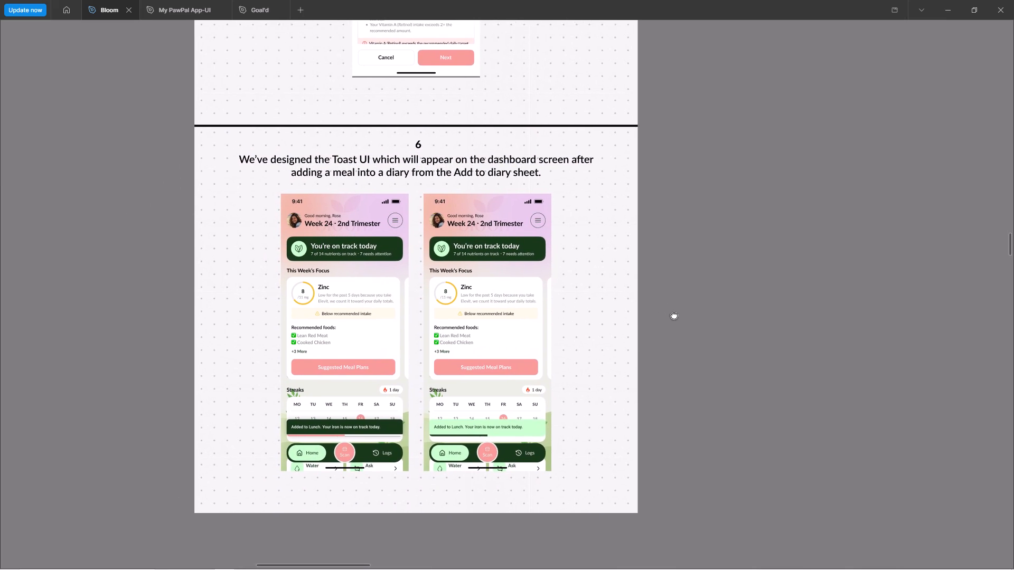
left_click_drag(674, 315, 675, 316)
scroll(353, 169, "up", 3, "ctrl")
Reword section 6's heading as "We've designed 2 different versions for the Toast UI. Could you please review & confirm the one of them?".
double_click(353, 168, "ctrl")
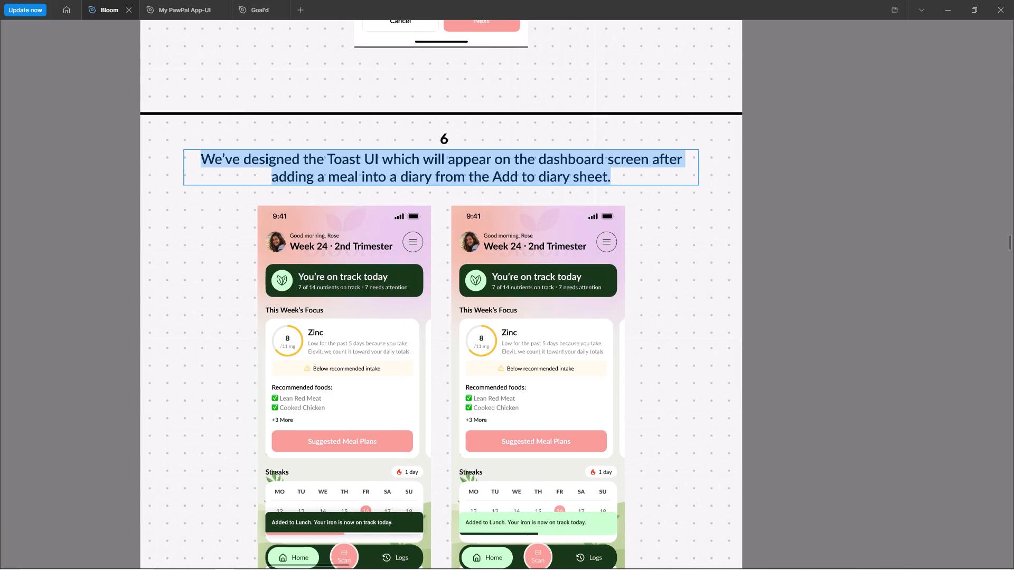
left_click(328, 160)
left_click_drag(305, 159, 794, 266)
type("2 different ver")
type("sion")
key("space")
key("BackSpace")
type("s for the Toast UI. C")
type("ould you please revid")
key("BackSpace")
type("erw")
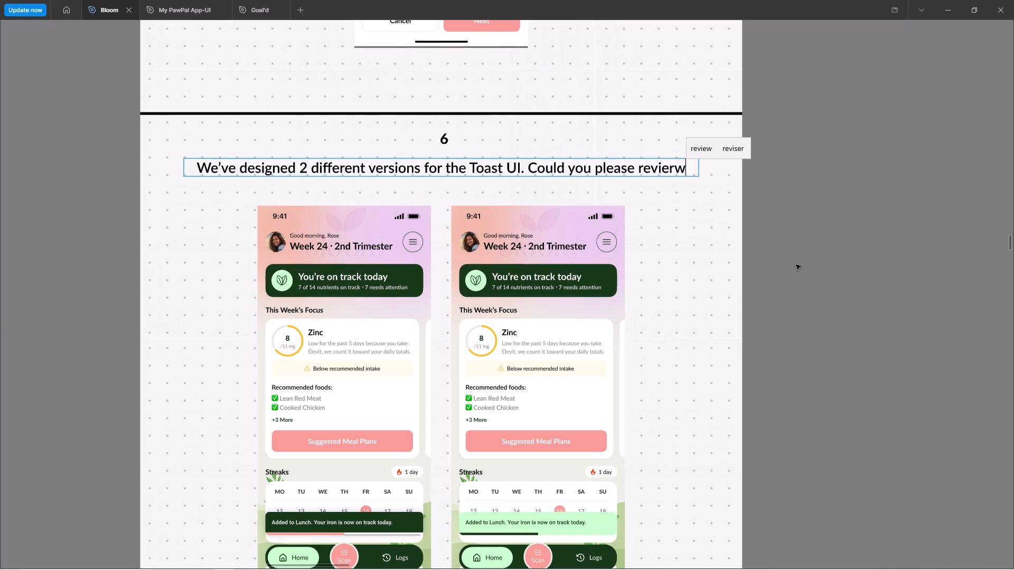
key("BackSpace")
key("BackSpace")
type("w")
key("space")
type("& confirm")
key("space")
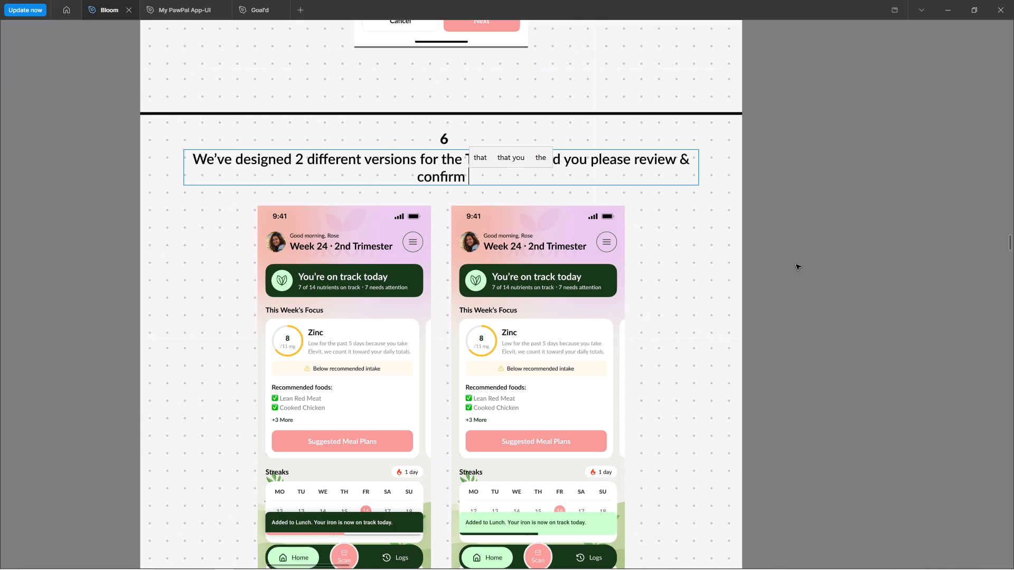
type("the ont")
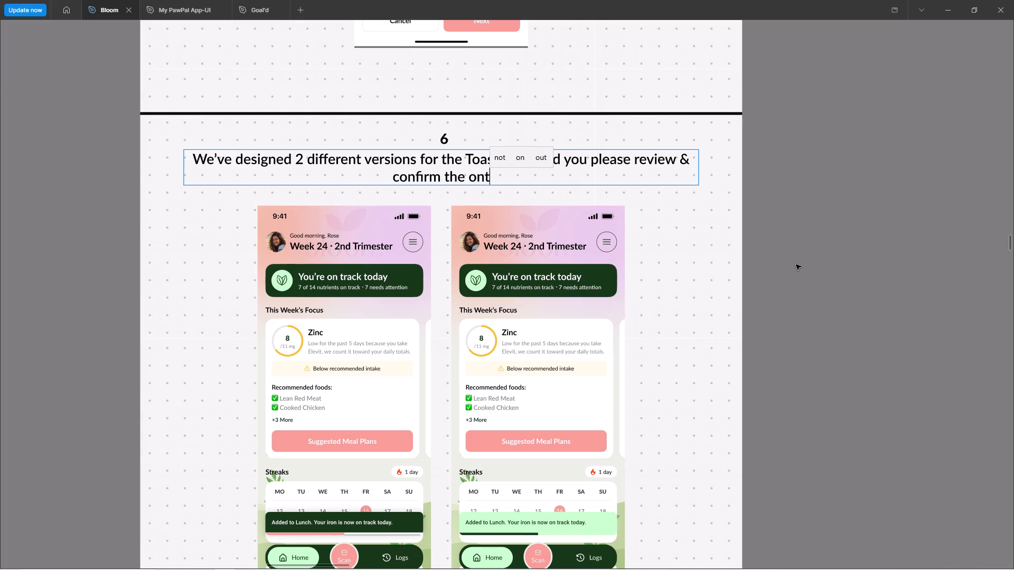
key("BackSpace")
type("e of them?")
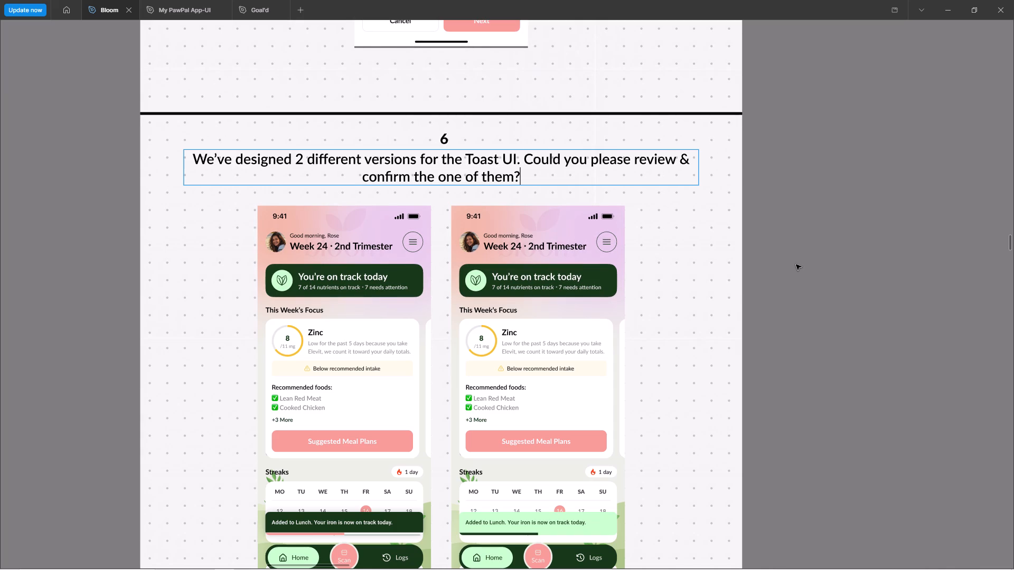
key("ctrl+backslash")
key("ctrl+a")
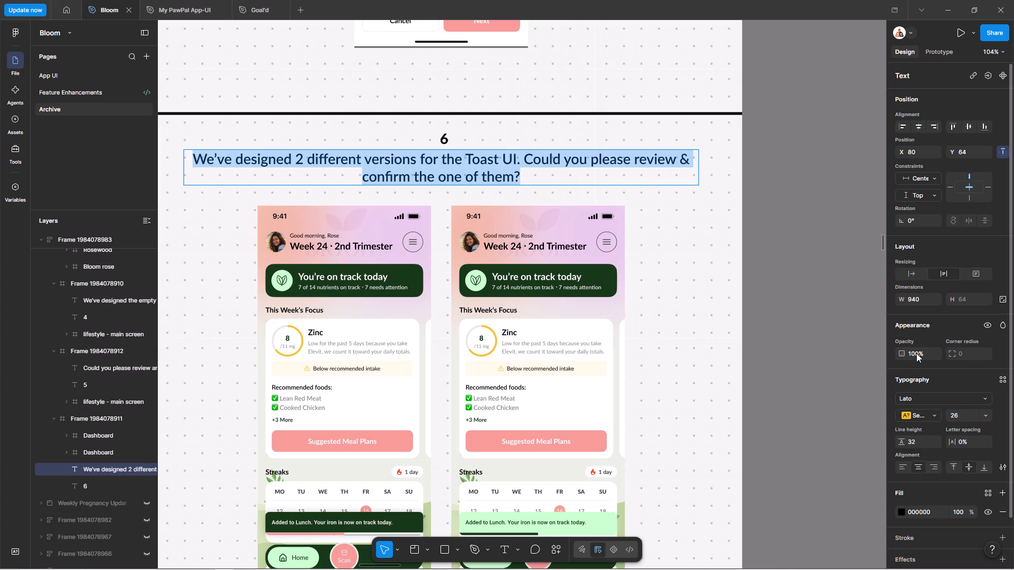
double_click(768, 319)
Consult the client's feedback in Basecamp and replace section 5's heading in the Bloom file with text beginning "Are you".
scroll(771, 294, "down", 10, "ctrl")
scroll(782, 308, "up", 16)
scroll(676, 294, "down", 4)
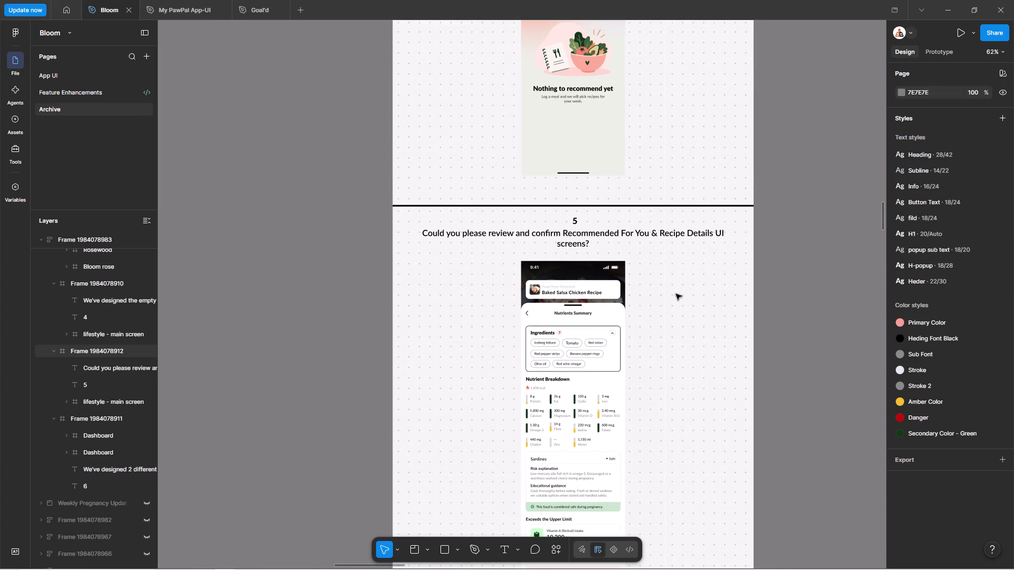
key("alt+Tab")
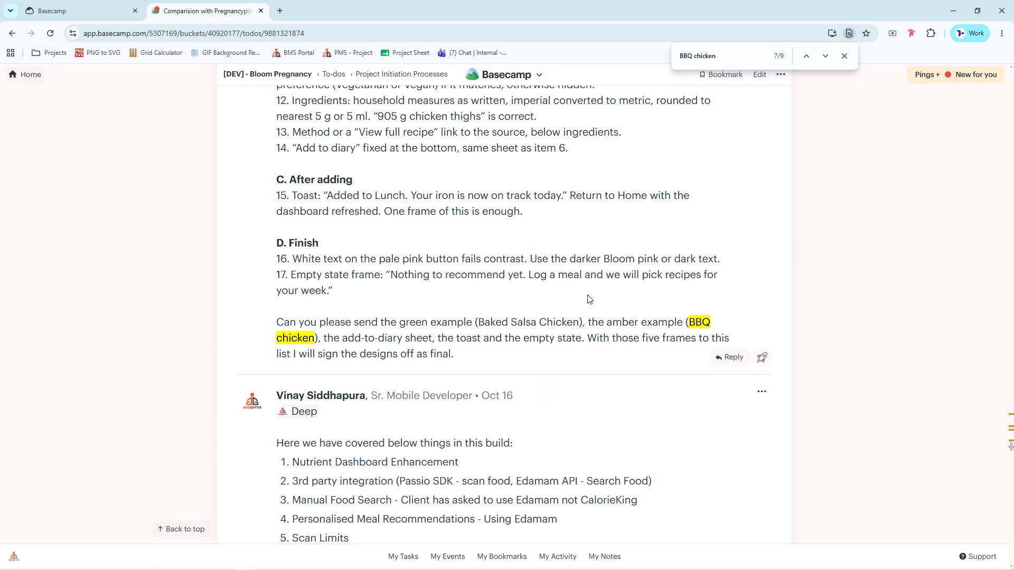
key("alt+Tab")
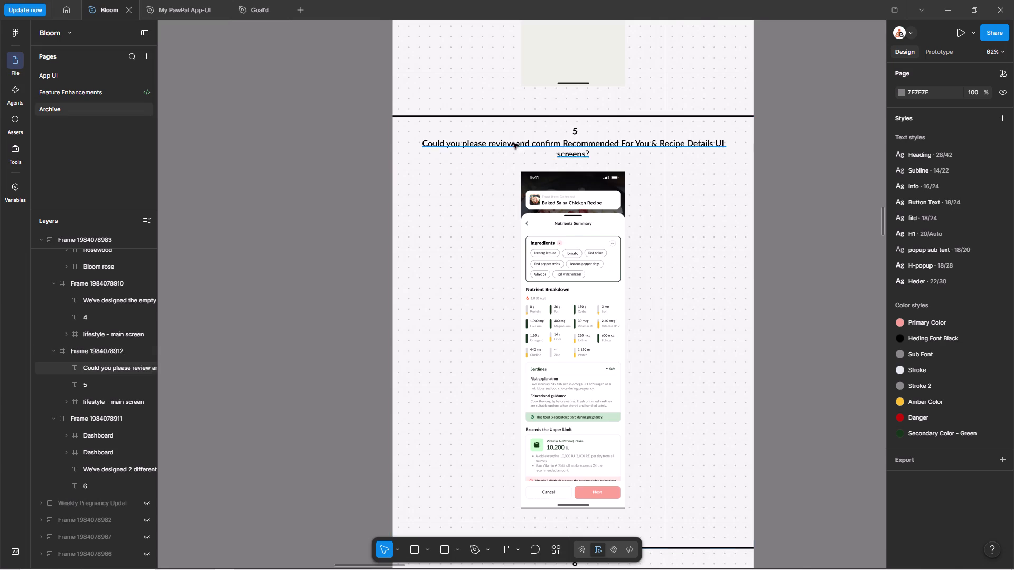
scroll(513, 143, "up", 4, "ctrl")
double_click(548, 142, "ctrl")
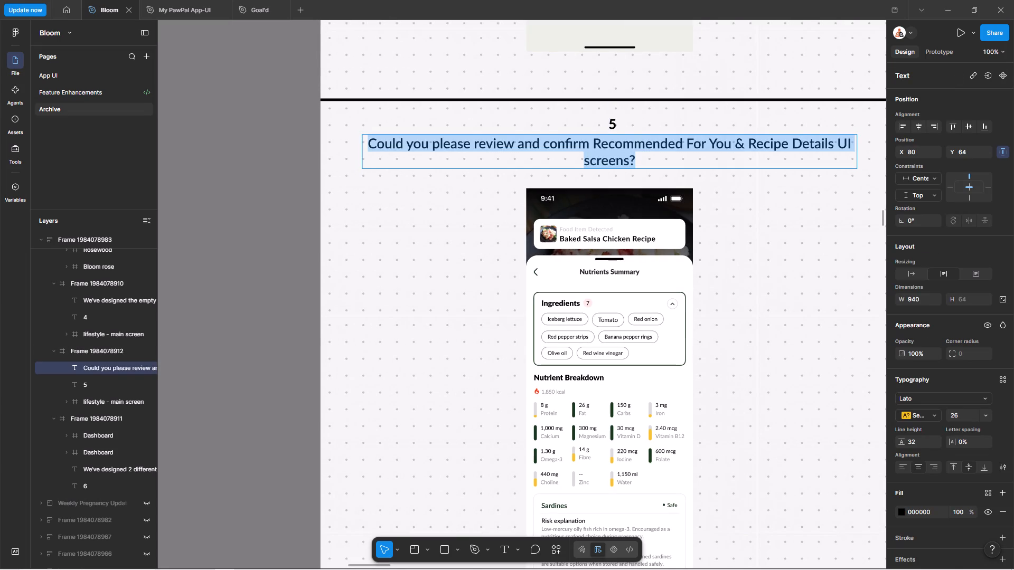
key("a")
key("BackSpace")
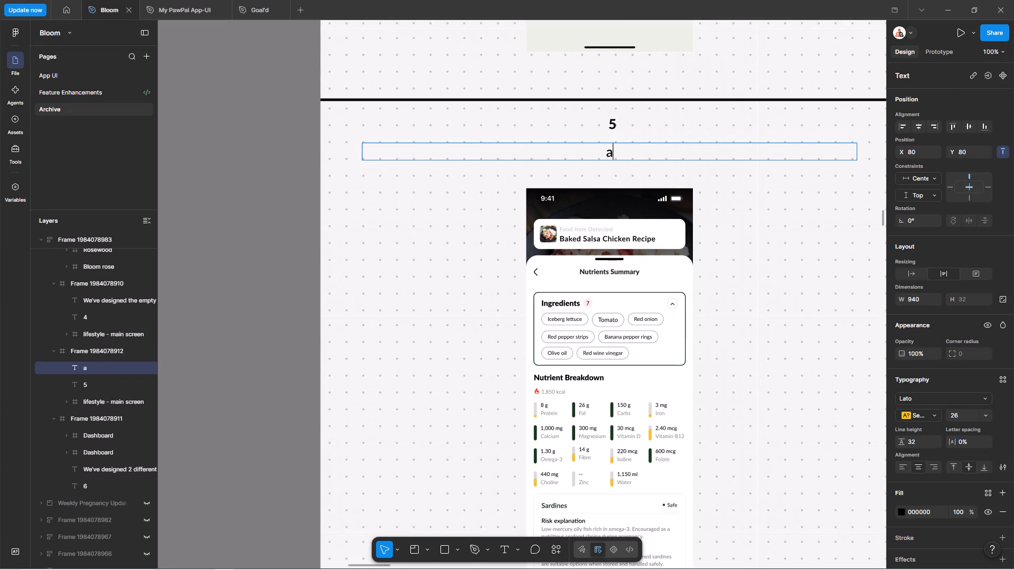
type("Are you")
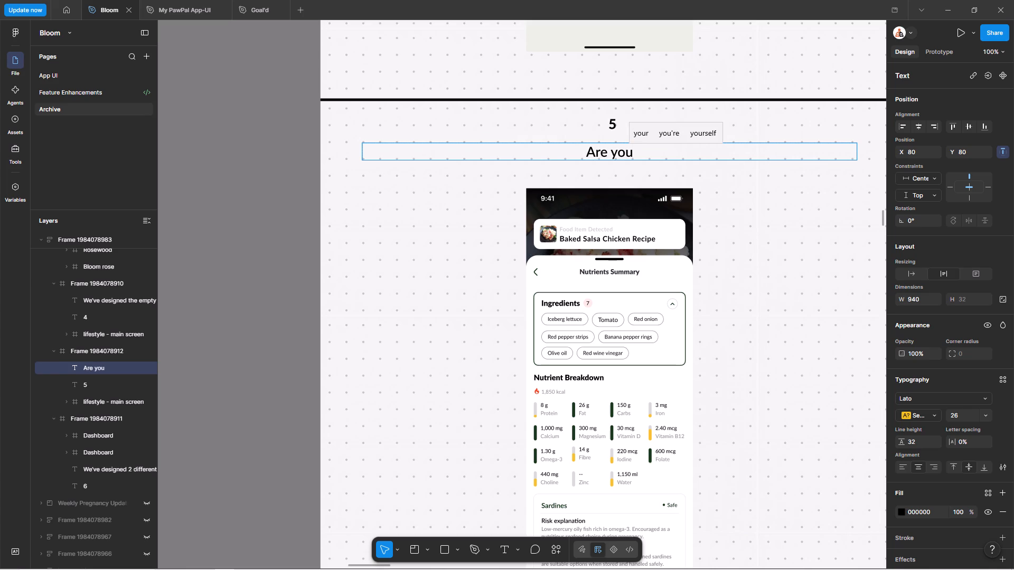
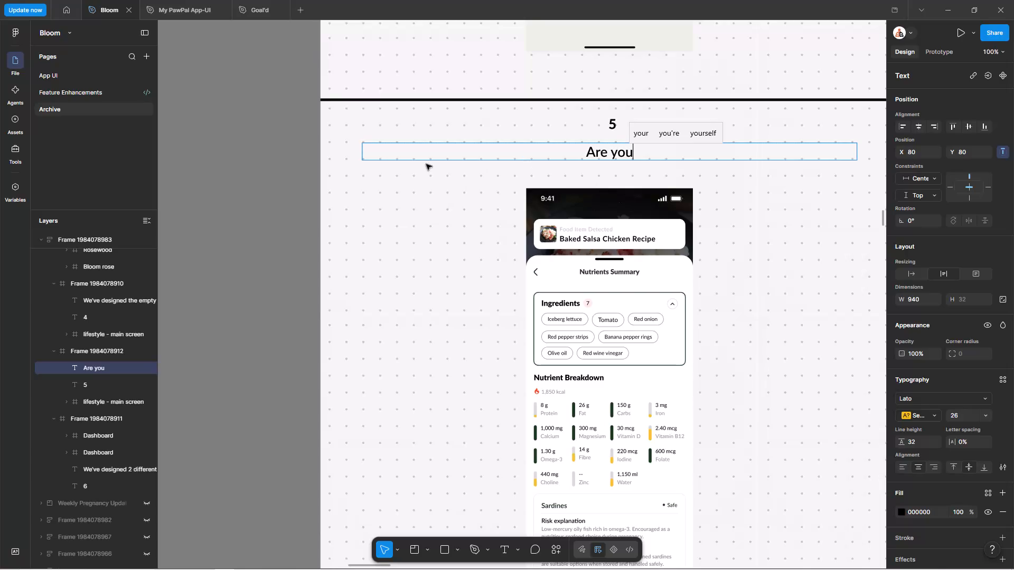
Examine section 5's Nutrients Summary screen alongside the client's closing feedback in Basecamp about the requested frames.
scroll(426, 168, "down", 6, "ctrl")
double_click(813, 222)
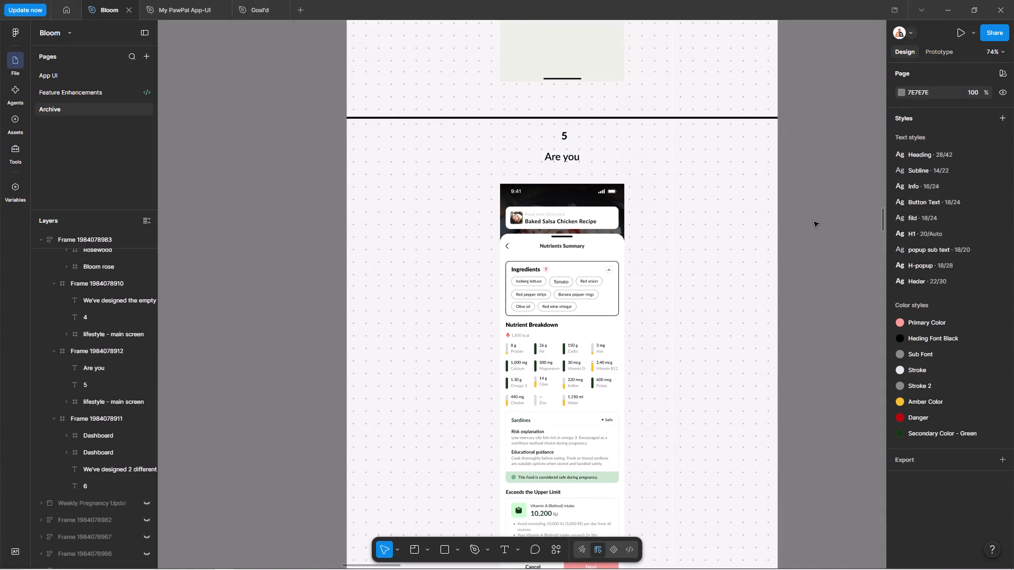
scroll(773, 196, "up", 4, "ctrl")
scroll(577, 238, "down", 4, "ctrl")
scroll(472, 282, "down", 3)
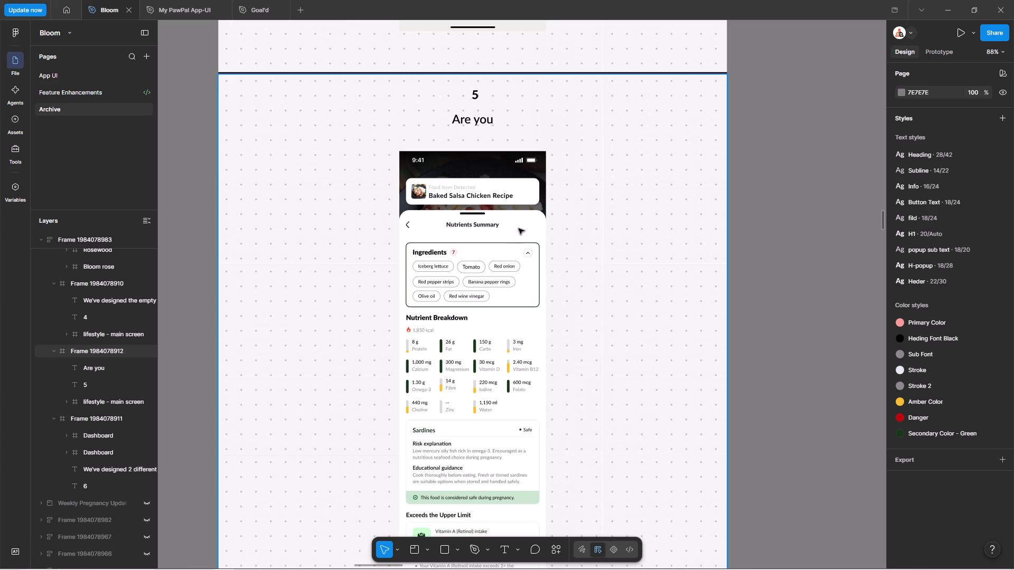
scroll(532, 234, "down", 11)
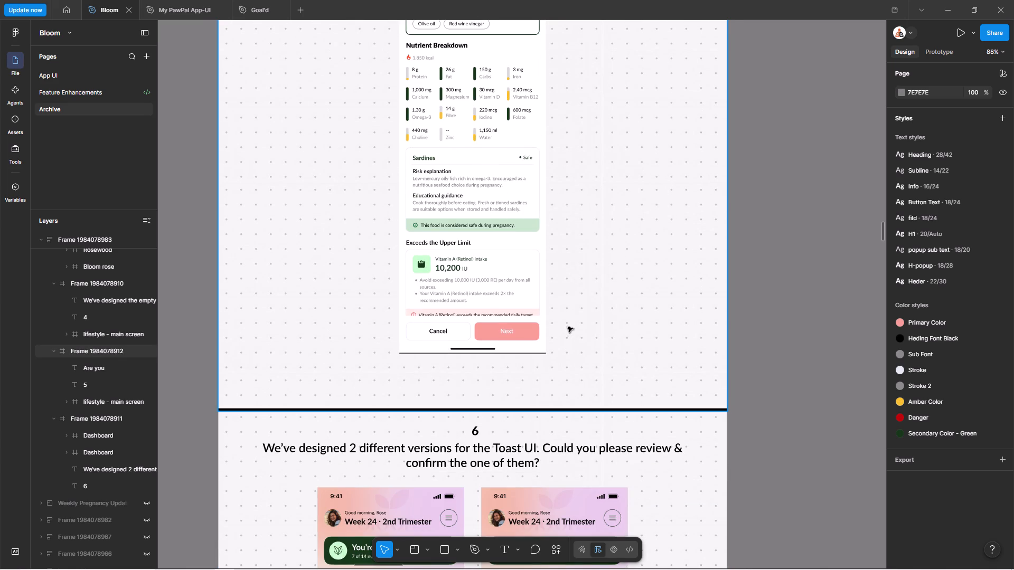
key("alt+Tab")
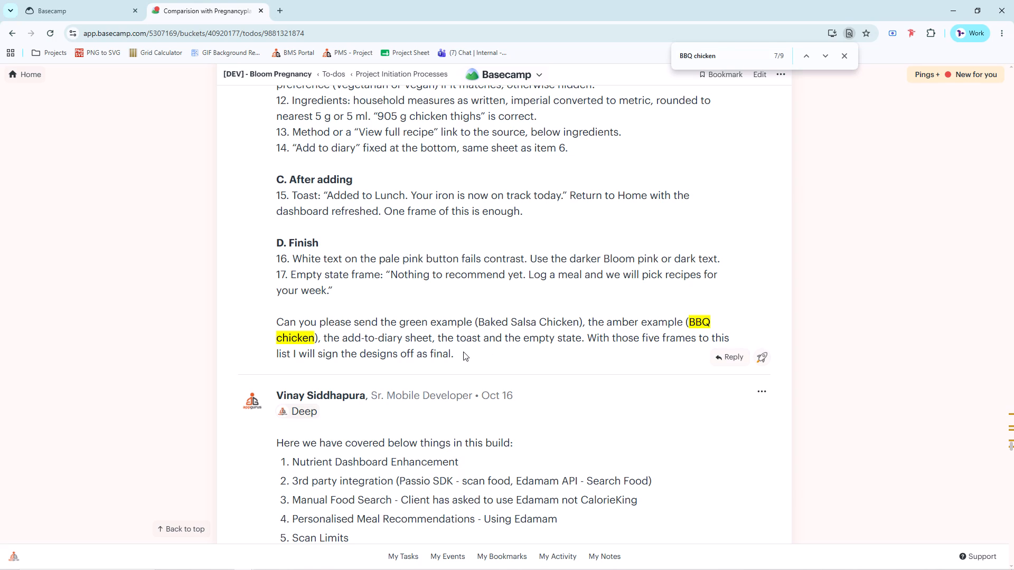
key("alt+Tab")
scroll(482, 263, "up", 5)
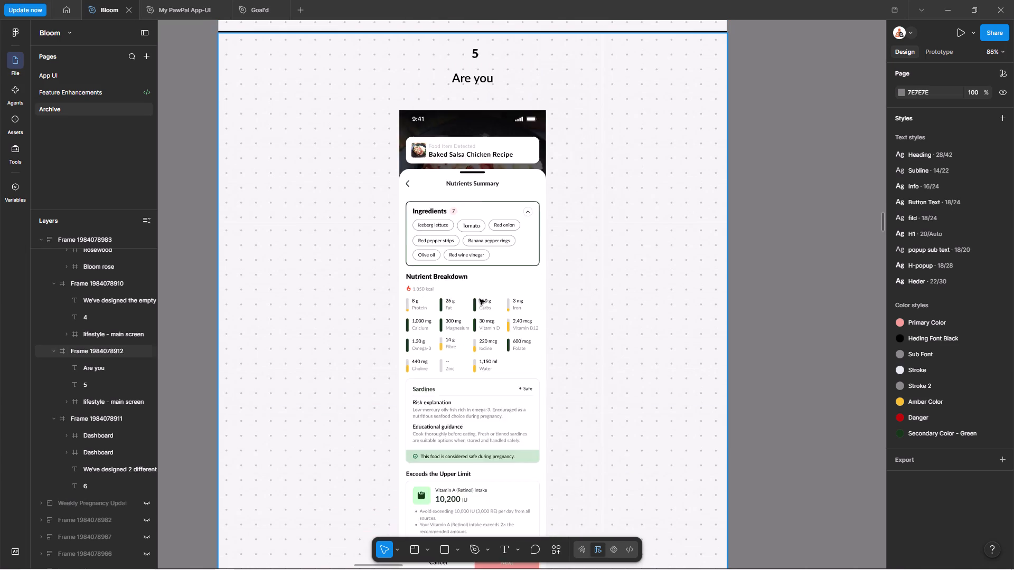
scroll(480, 299, "up", 4)
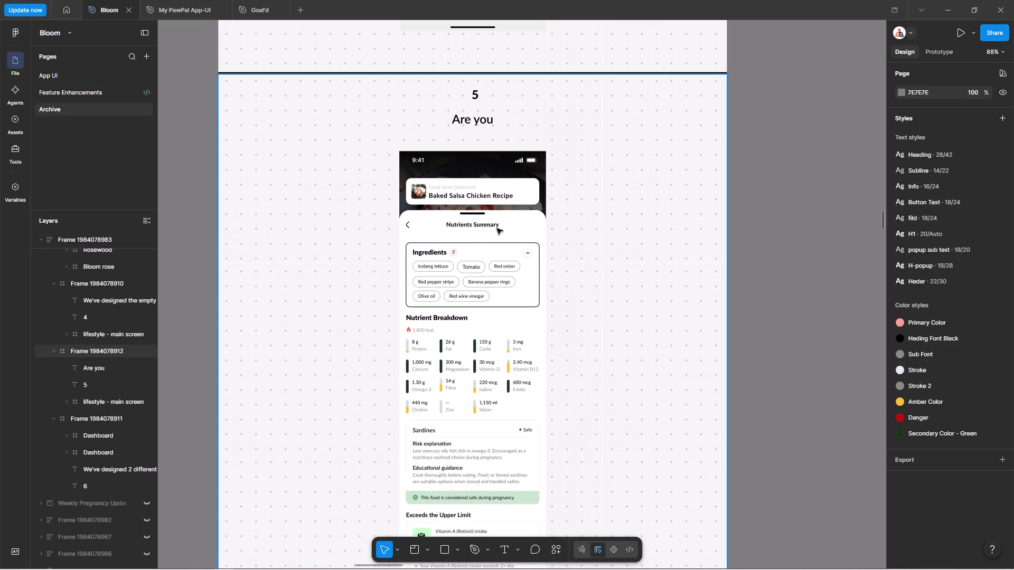
Replace section 5's heading with "Add to diary" and place the text cursor before it.
double_click(482, 125, "ctrl")
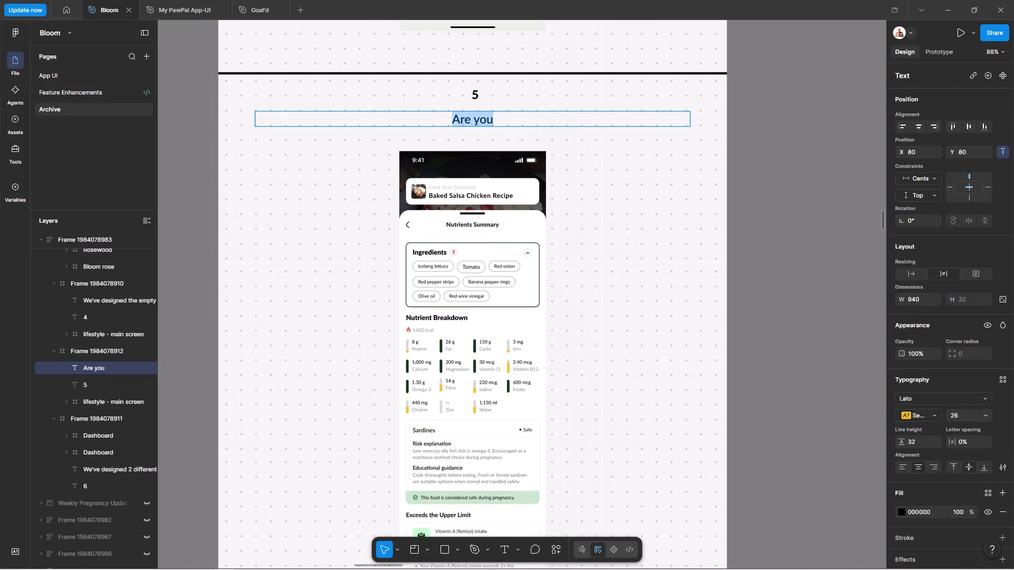
left_click(507, 123)
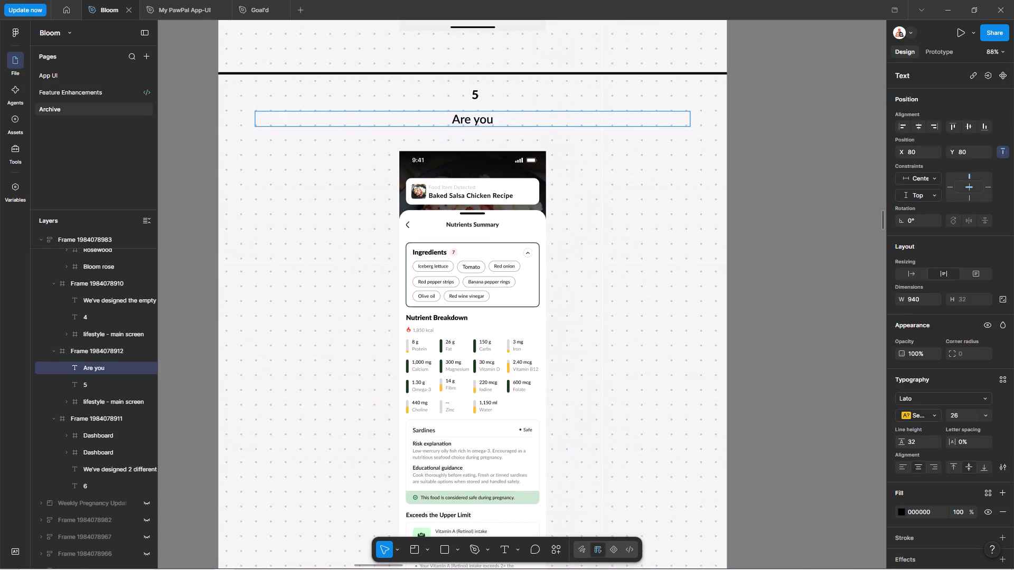
key("ctrl+a")
key("BackSpace")
type("Add to diary")
key("space")
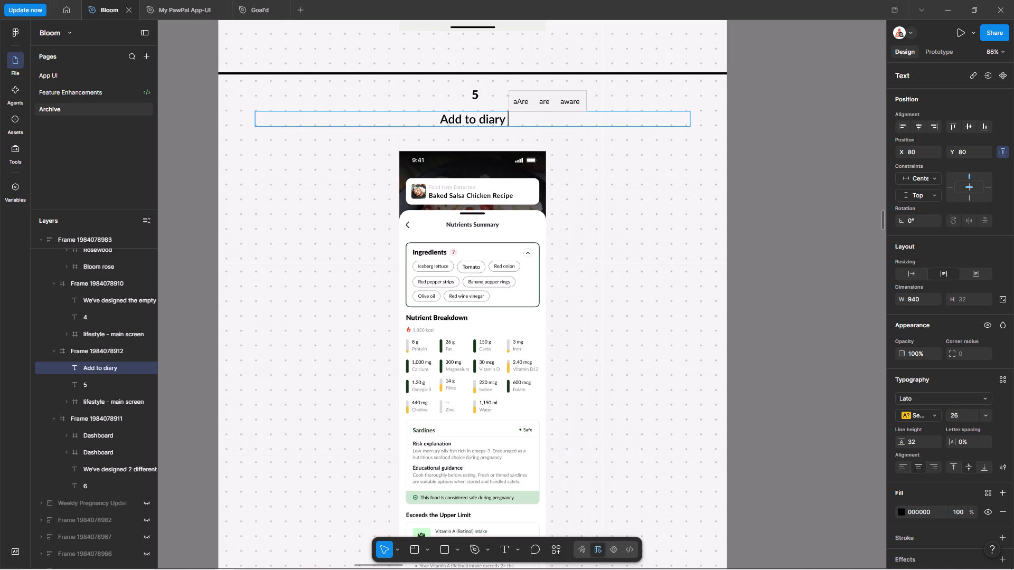
key("ctrl+a")
key("Left")
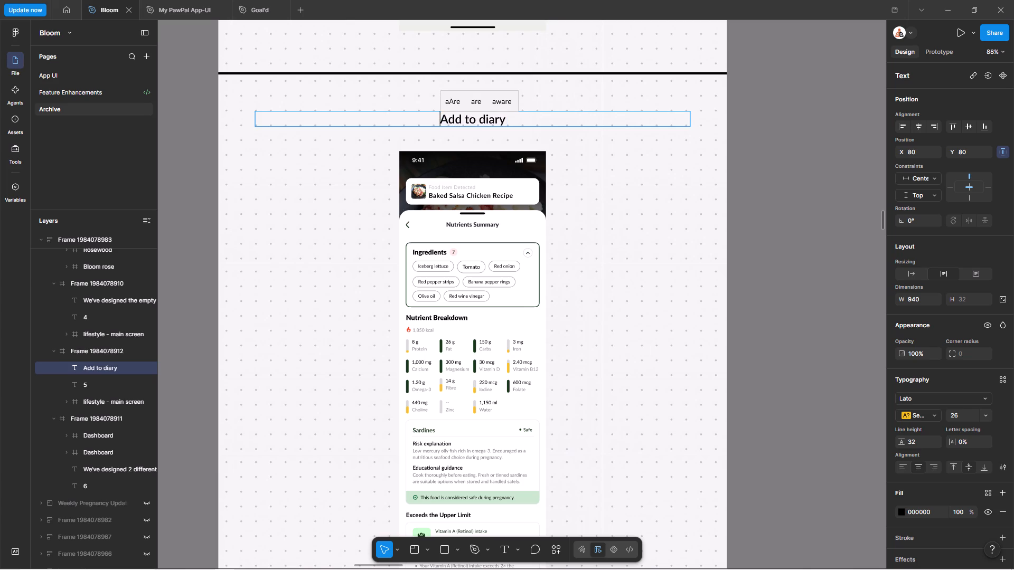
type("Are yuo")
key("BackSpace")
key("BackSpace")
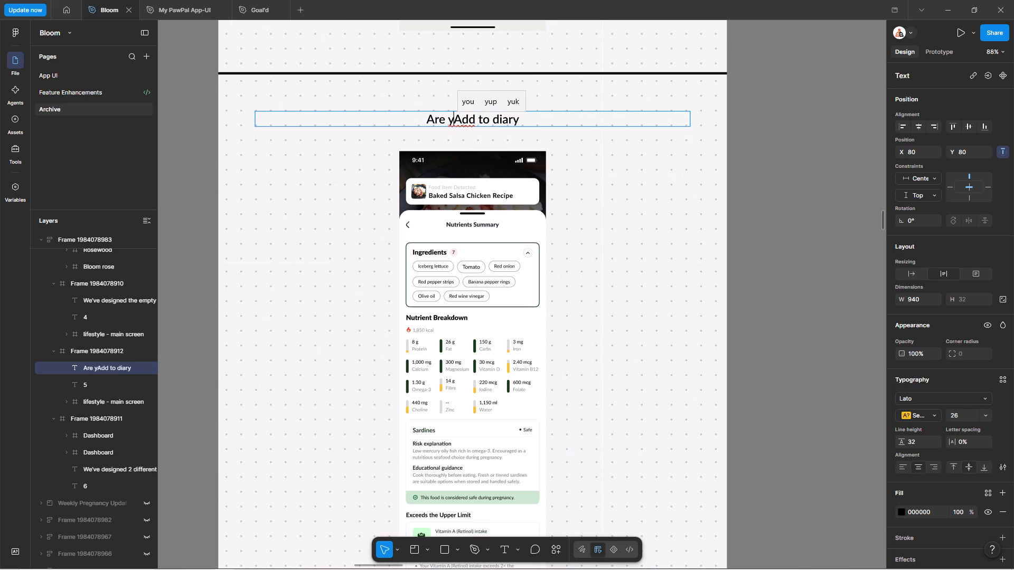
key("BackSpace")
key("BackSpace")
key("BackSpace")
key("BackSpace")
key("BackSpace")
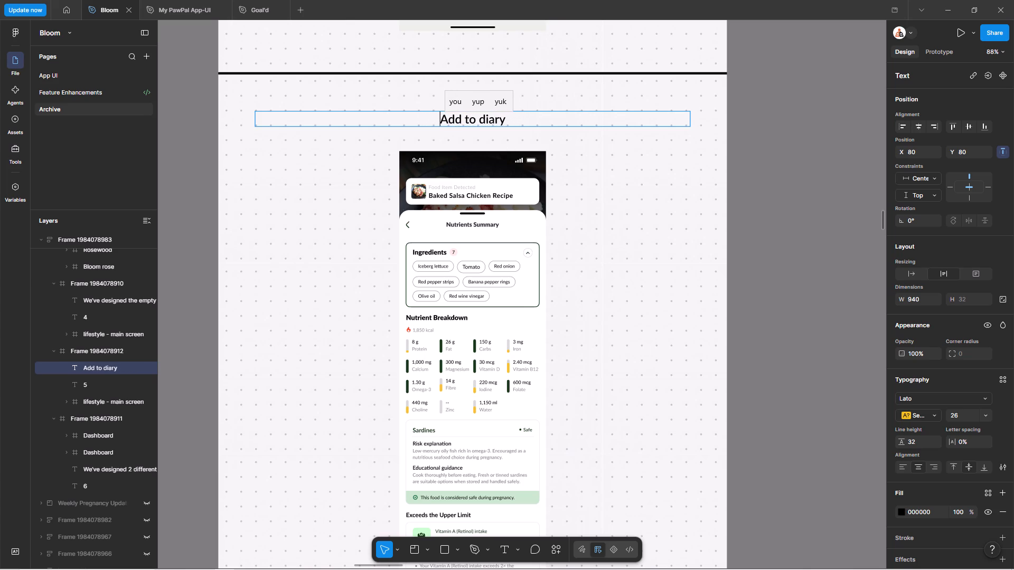
Insert "Is this the UI are" ahead of "Add to diary" in section 5's heading.
type("Is")
key("space")
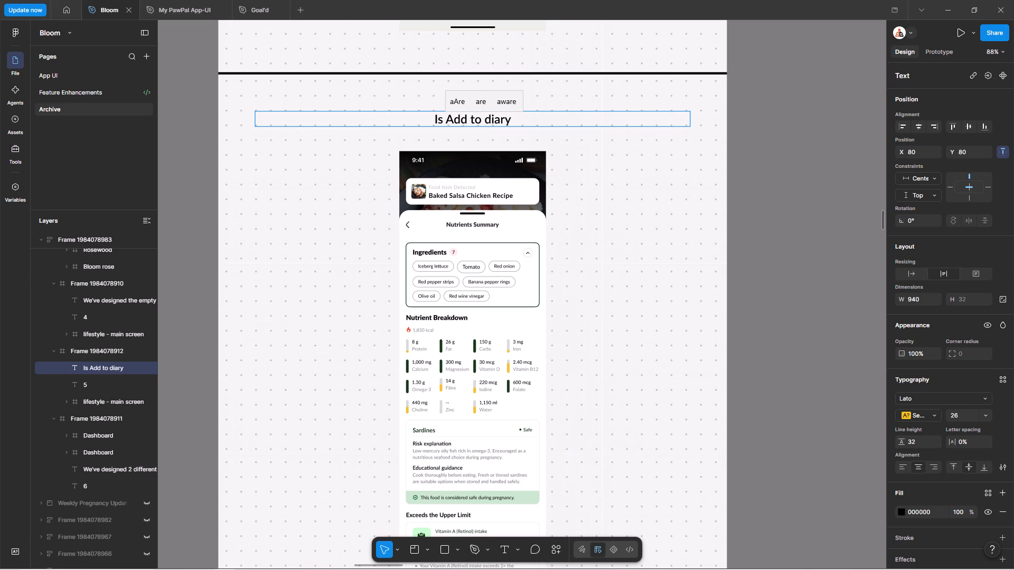
type("this")
key("space")
type("the UI are talk")
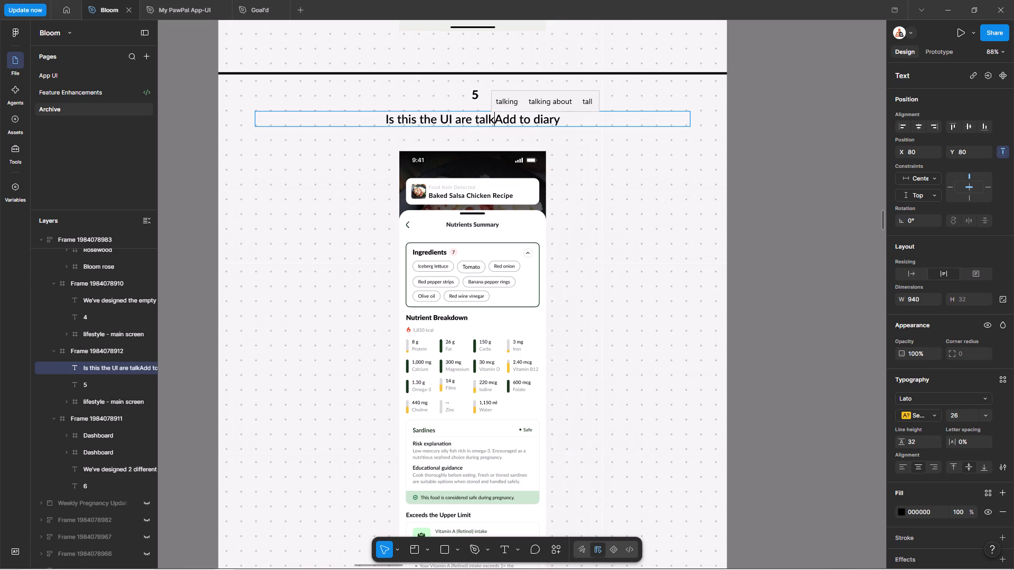
key("BackSpace")
key("BackSpace")
key("BackSpace")
key("BackSpace")
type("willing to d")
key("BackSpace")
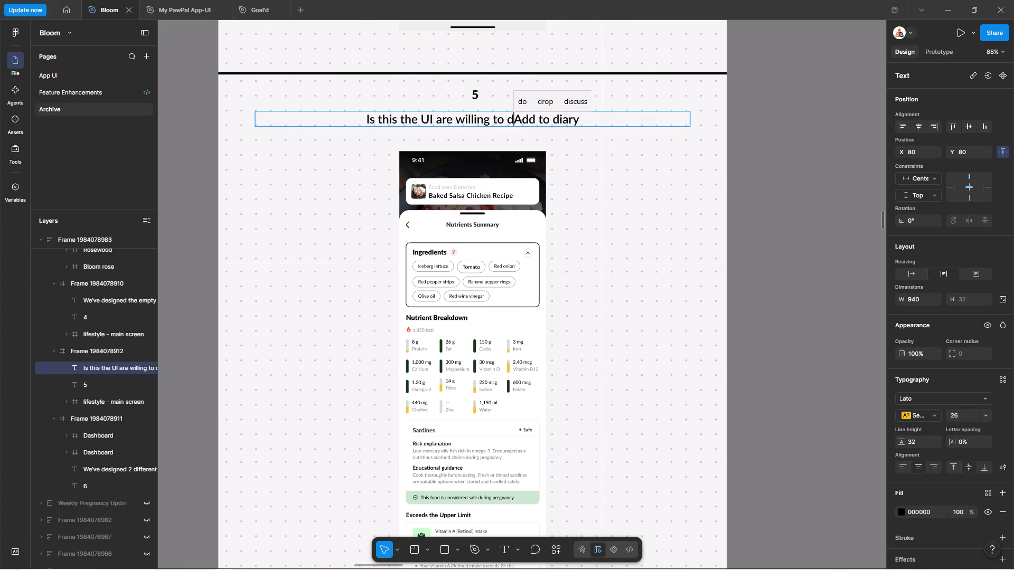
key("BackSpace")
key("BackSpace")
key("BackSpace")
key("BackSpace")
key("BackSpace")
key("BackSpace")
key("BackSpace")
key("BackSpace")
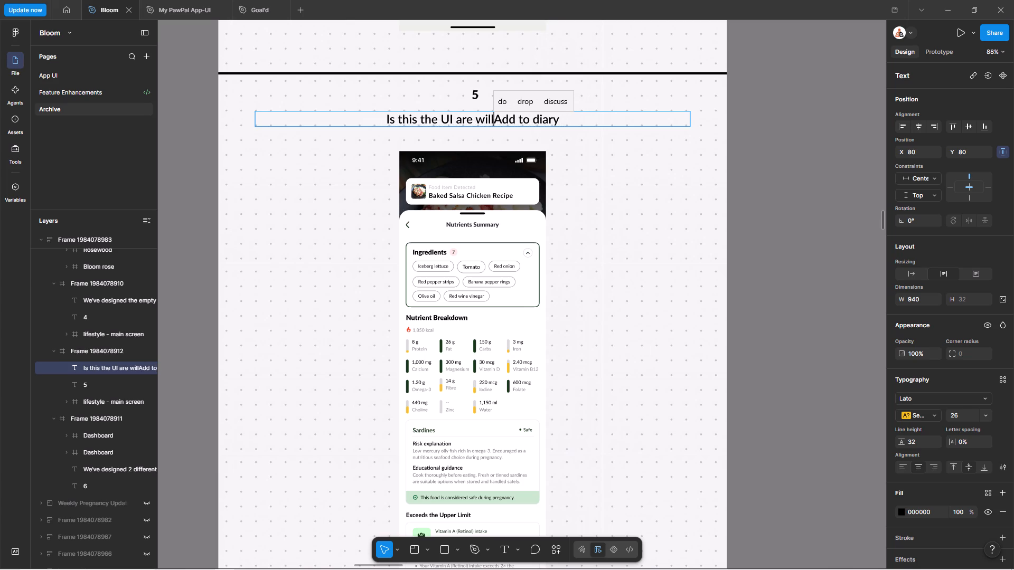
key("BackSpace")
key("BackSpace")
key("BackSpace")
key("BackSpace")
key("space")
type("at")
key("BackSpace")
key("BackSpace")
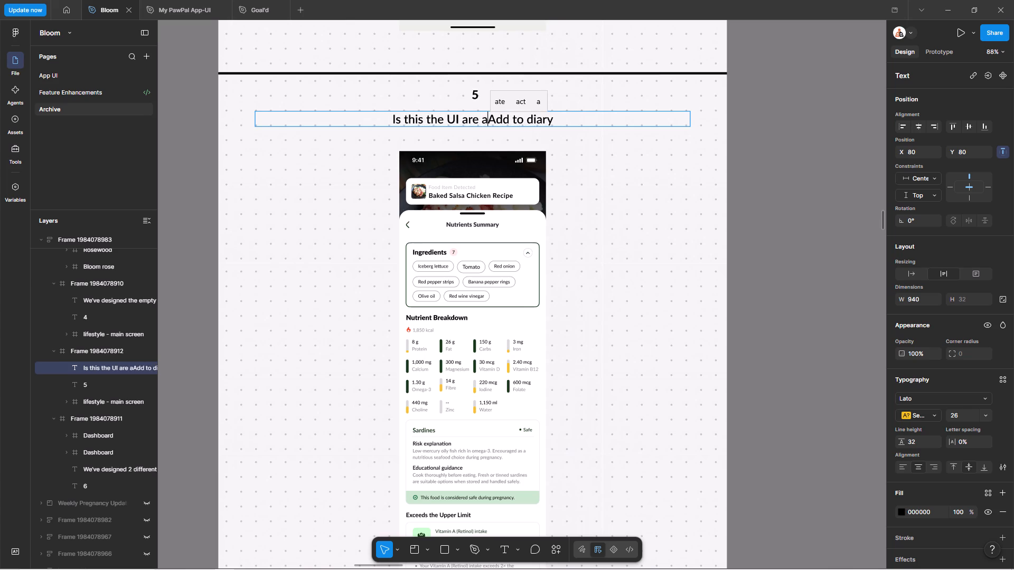
Complete section 5's heading as "Is this the UI you are talking about for Add to diary sheet?".
type("talking about")
key("space")
type("for")
key("space")
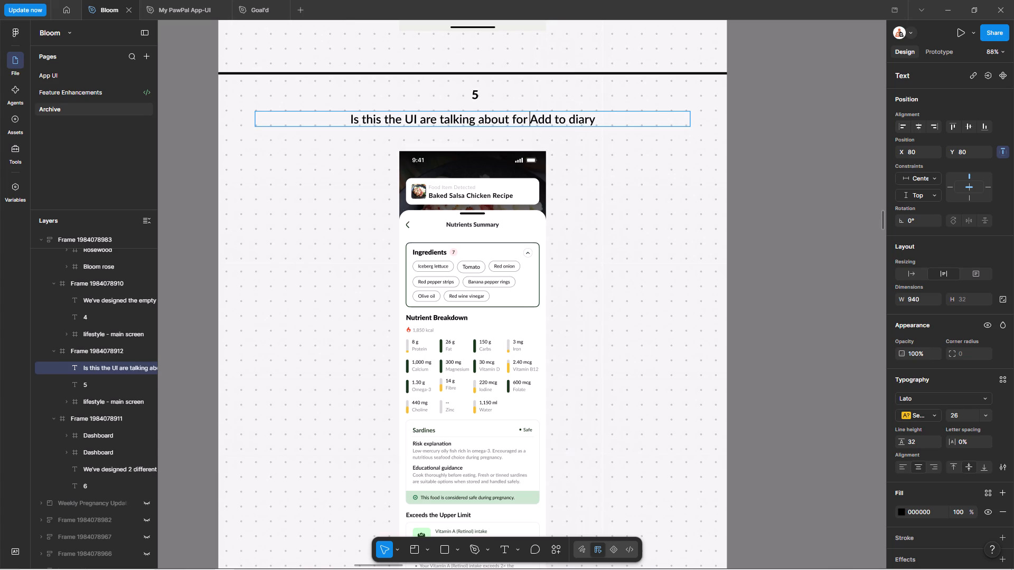
key("ctrl+a")
key("Right")
type("sheet")
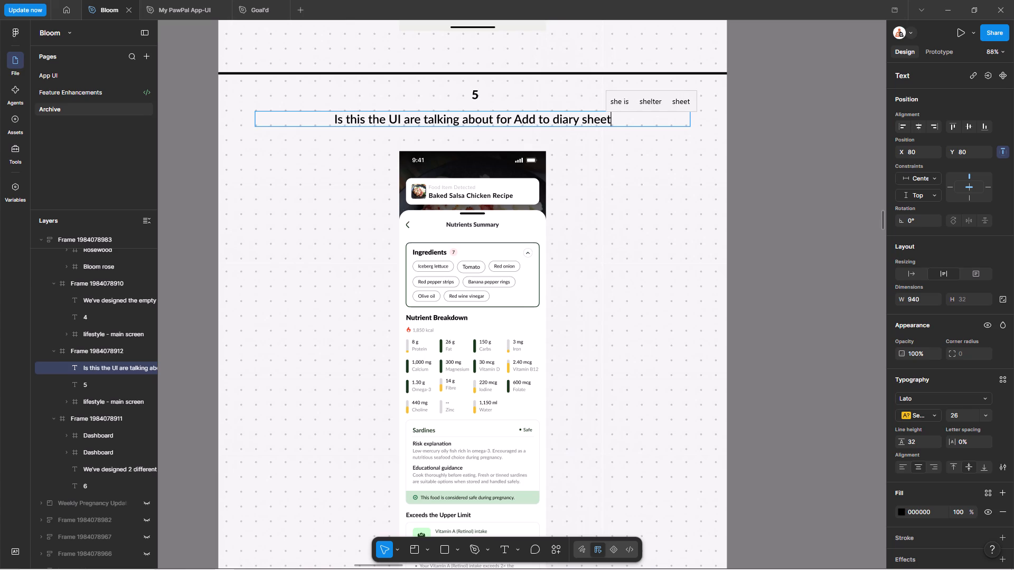
key("shift+question")
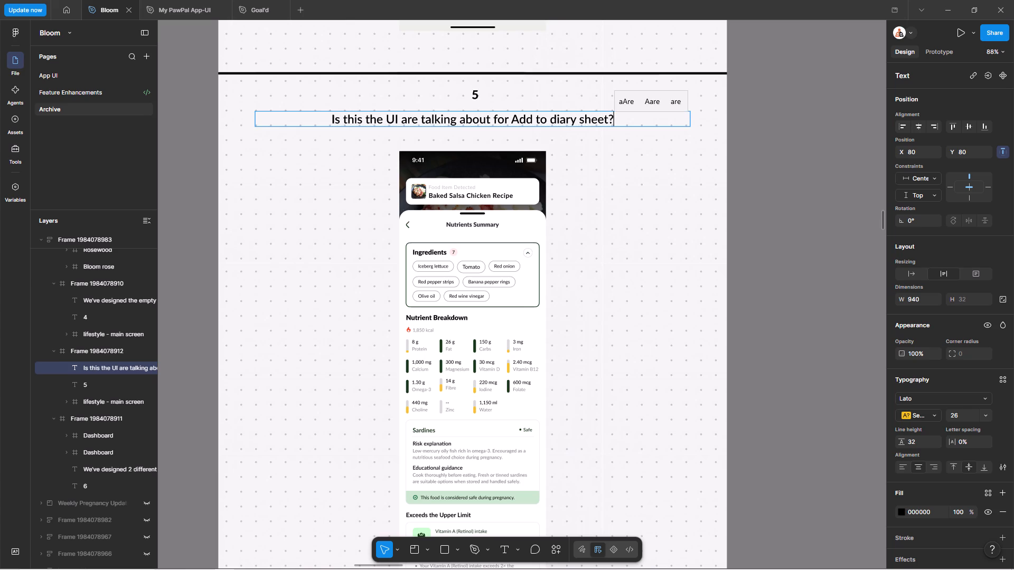
left_click(403, 122)
type("you")
key("space")
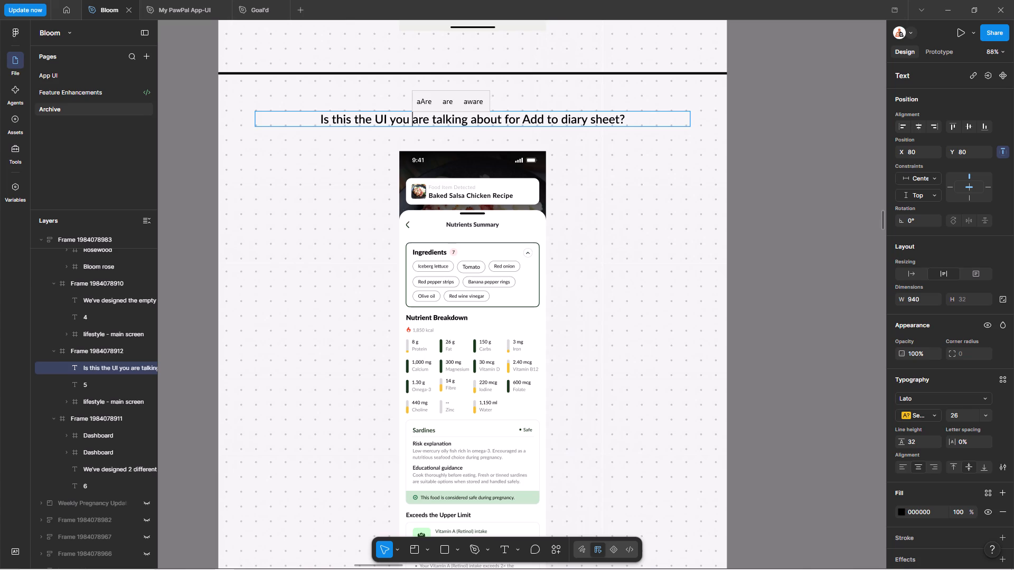
Copy the full text of section 5's heading.
key("ctrl+a")
key("ctrl+c")
In the incognito browser window, refresh and check the India vs New Zealand cricket score and the Bajaj Finance share price.
key("alt+Tab")
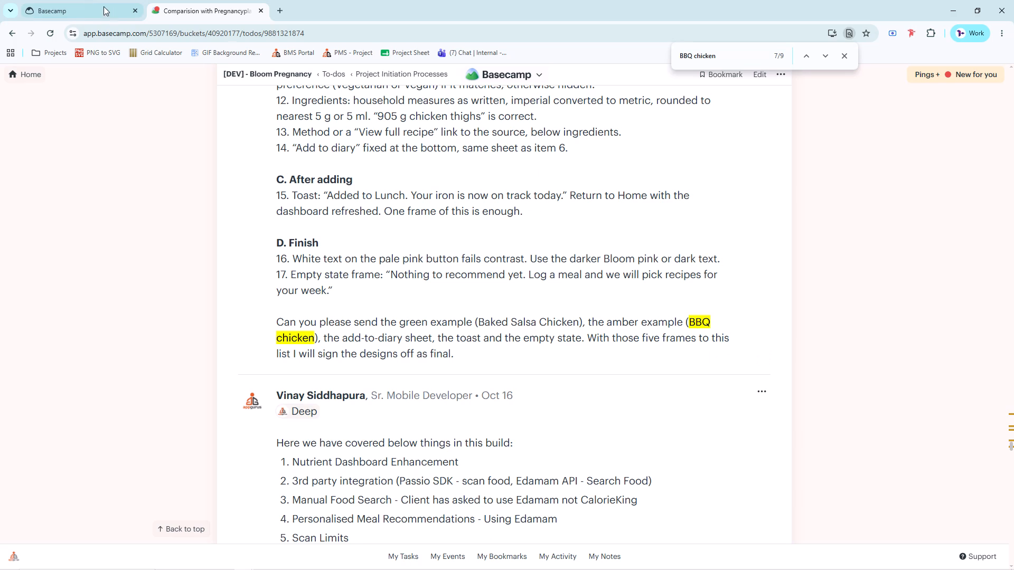
key("alt+Tab")
key("alt+Tab")
key("alt+Tab")
left_click(522, 240, "alt")
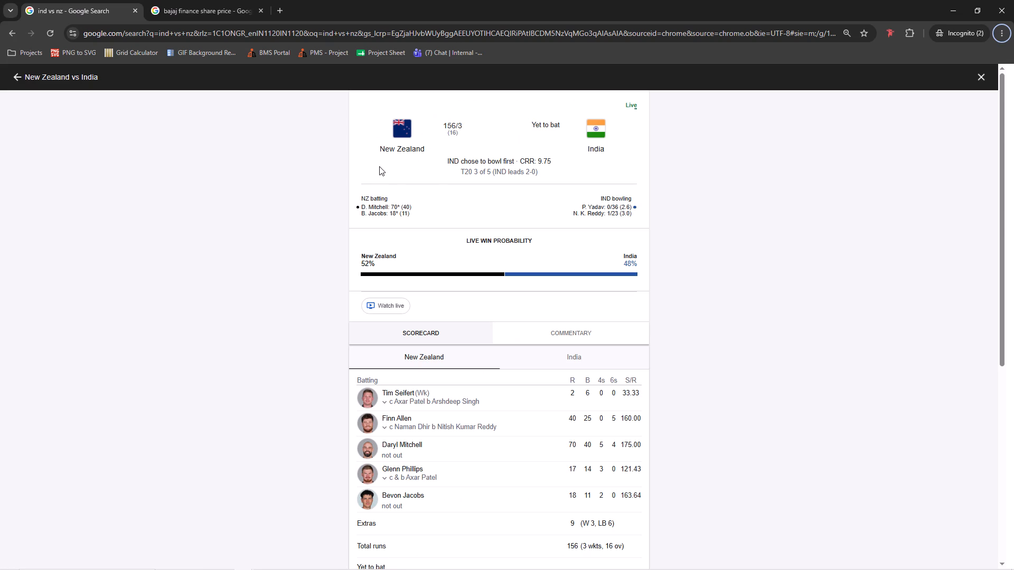
key("ctrl+shift+r")
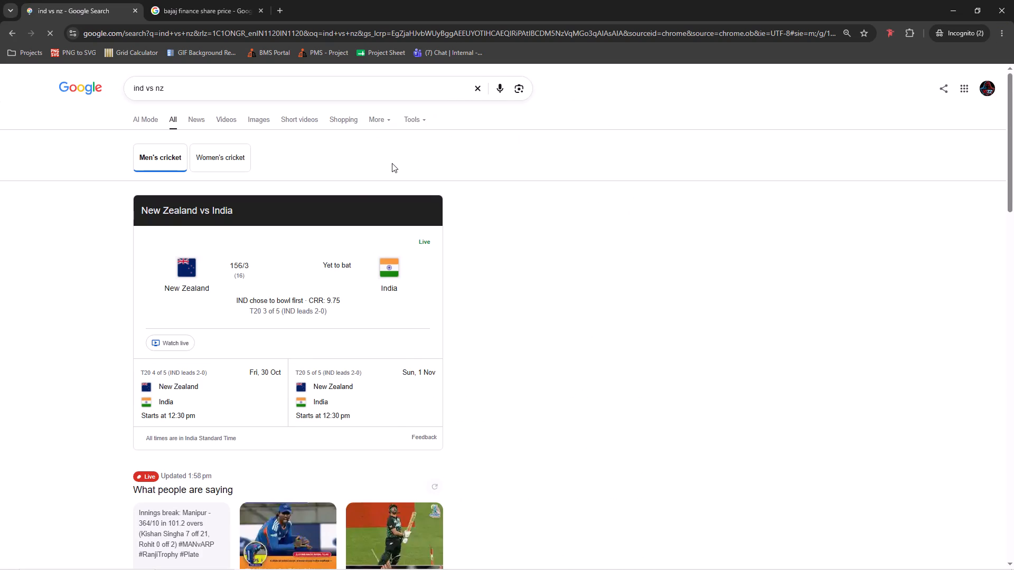
scroll(396, 164, "down", 3)
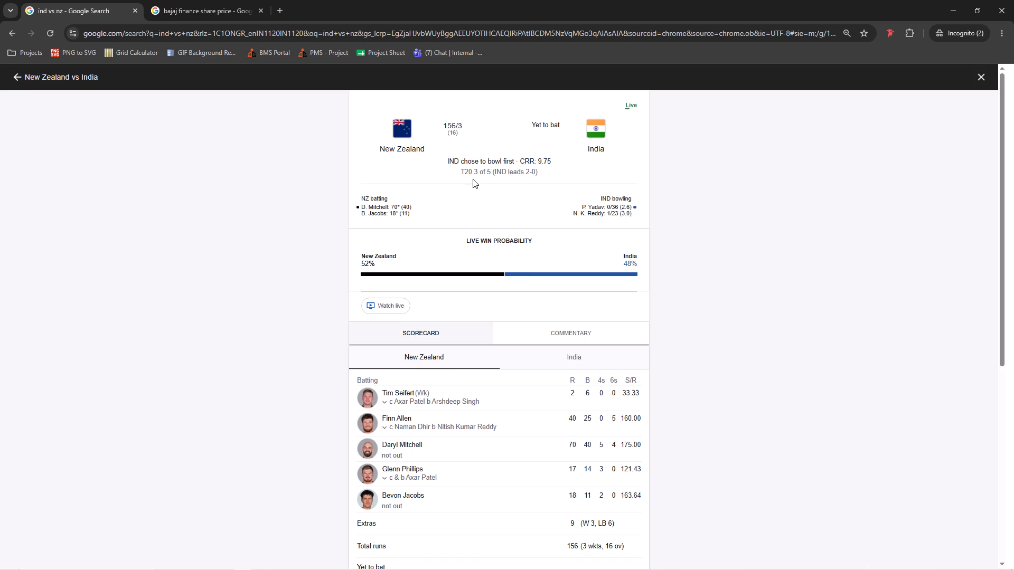
scroll(452, 205, "down", 1)
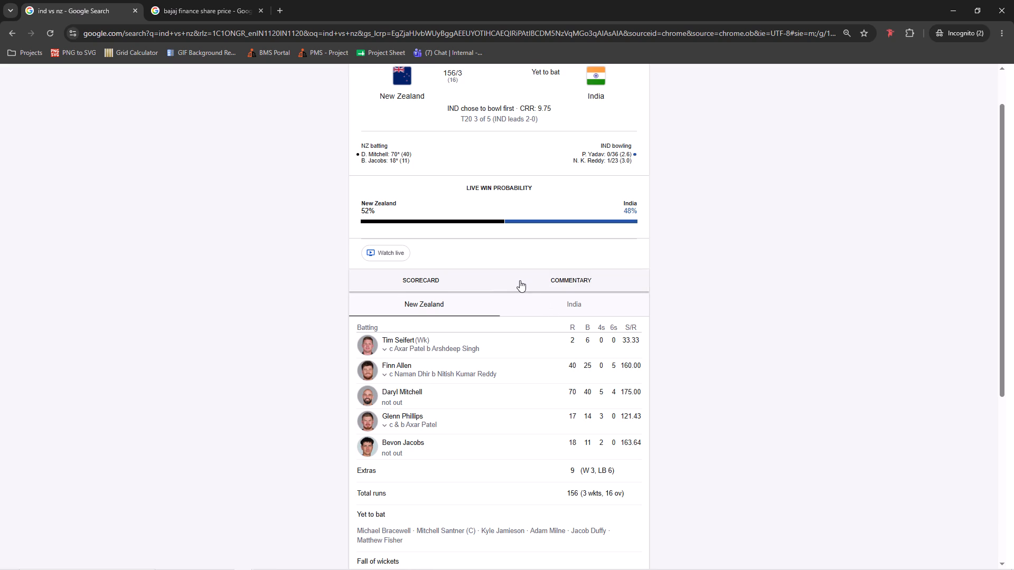
scroll(520, 280, "up", 4)
left_click(176, 0)
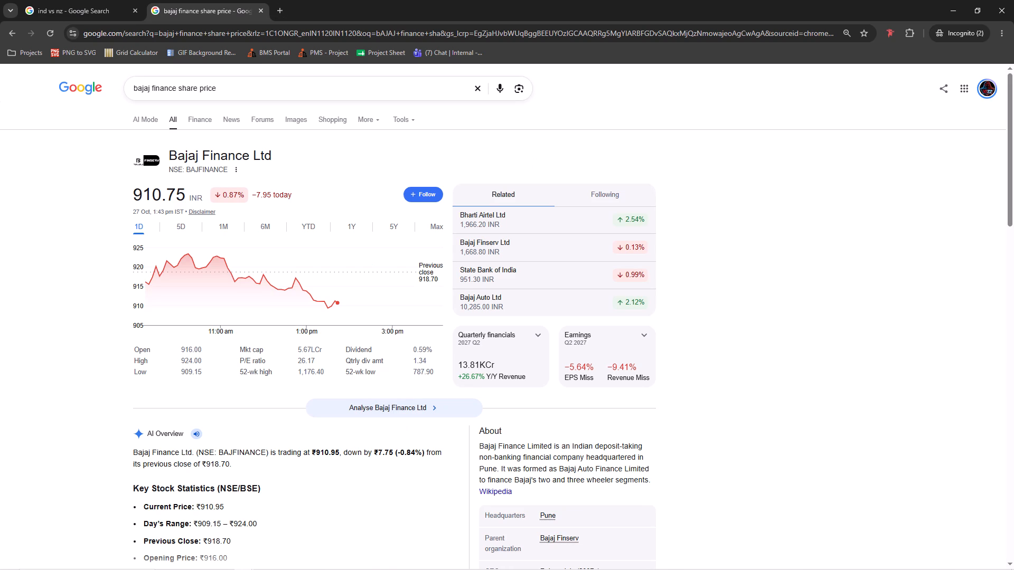
key("ctrl+shift+r")
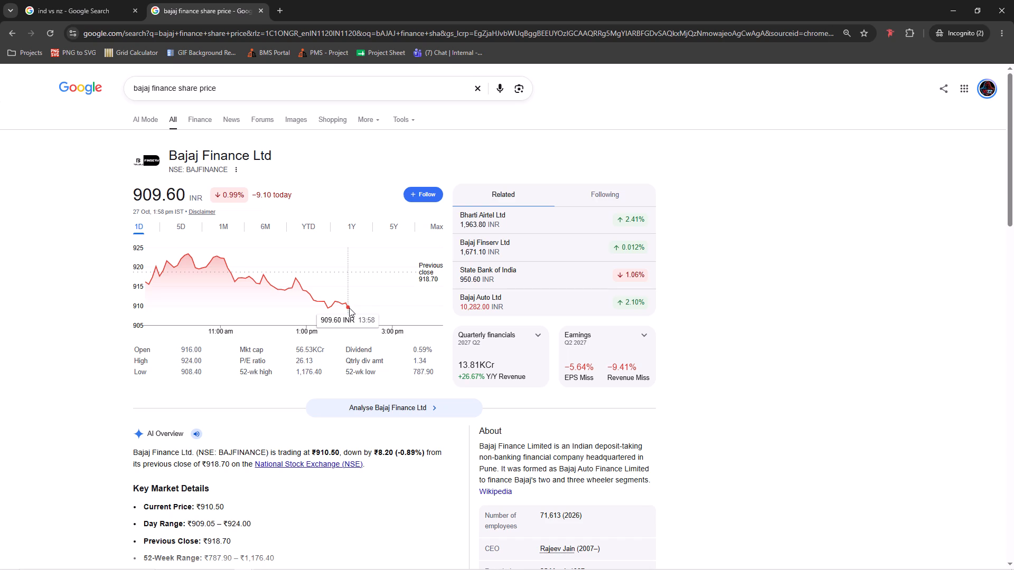
left_click(92, 5)
left_click(163, 0)
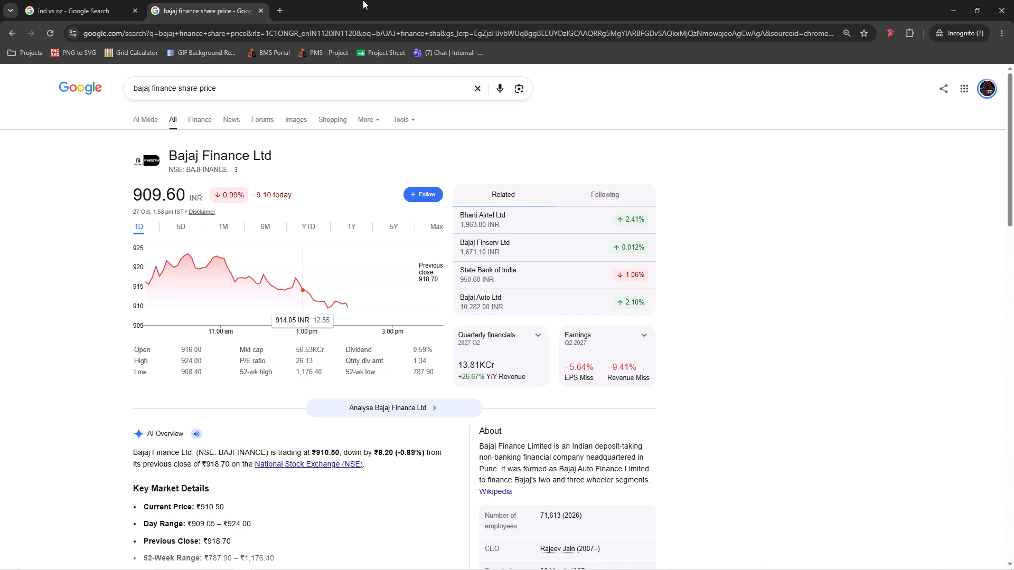
left_click(283, 6)
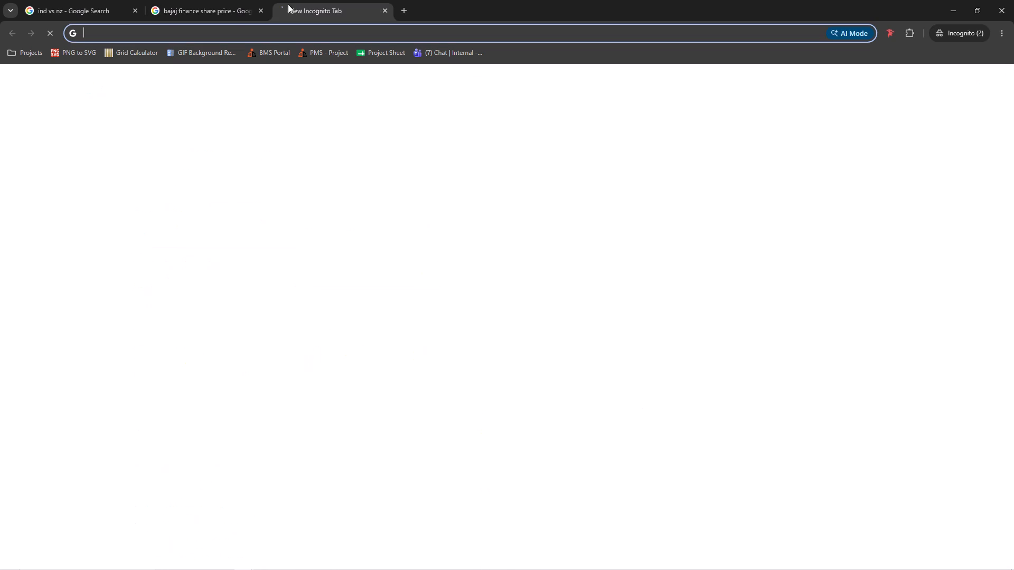
key("ctrl+w")
key("alt+Tab")
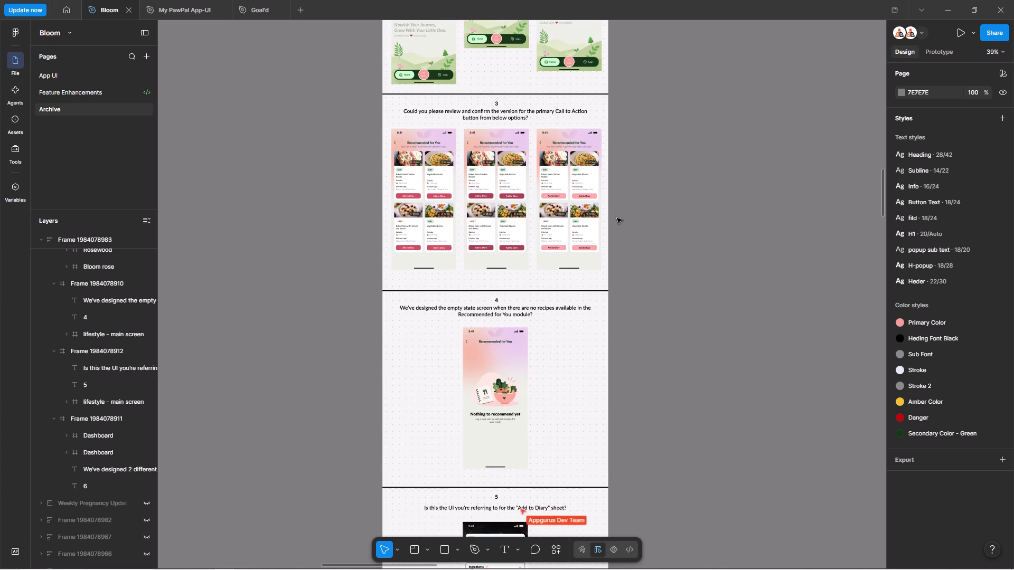
scroll(615, 219, "down", 13, "ctrl")
scroll(633, 220, "up", 5)
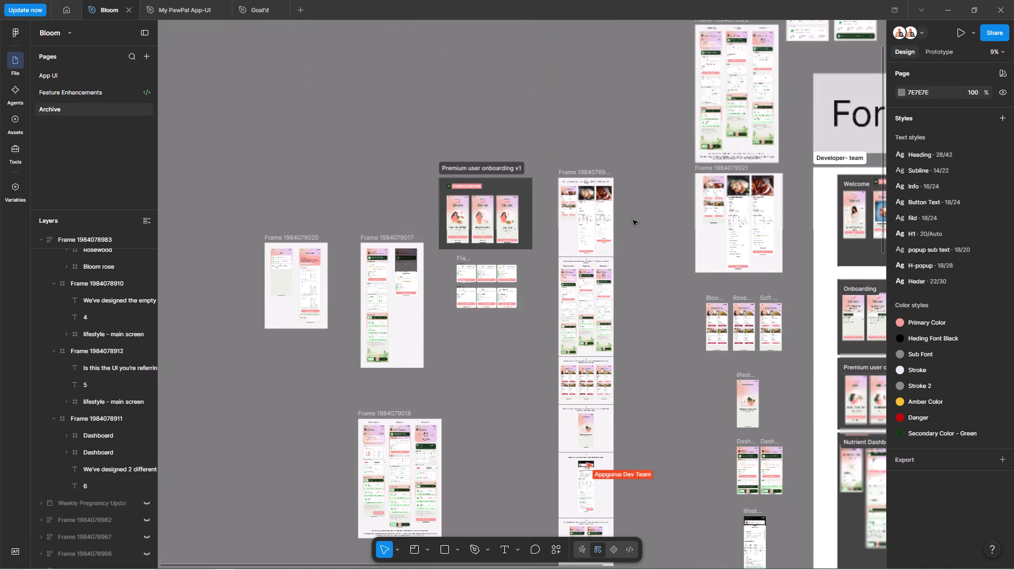
With the interface hidden, examine section 1's heading and compare its Recommended for You screen with the recipe detail screens.
key("ctrl+backslash")
scroll(605, 185, "up", 11, "ctrl")
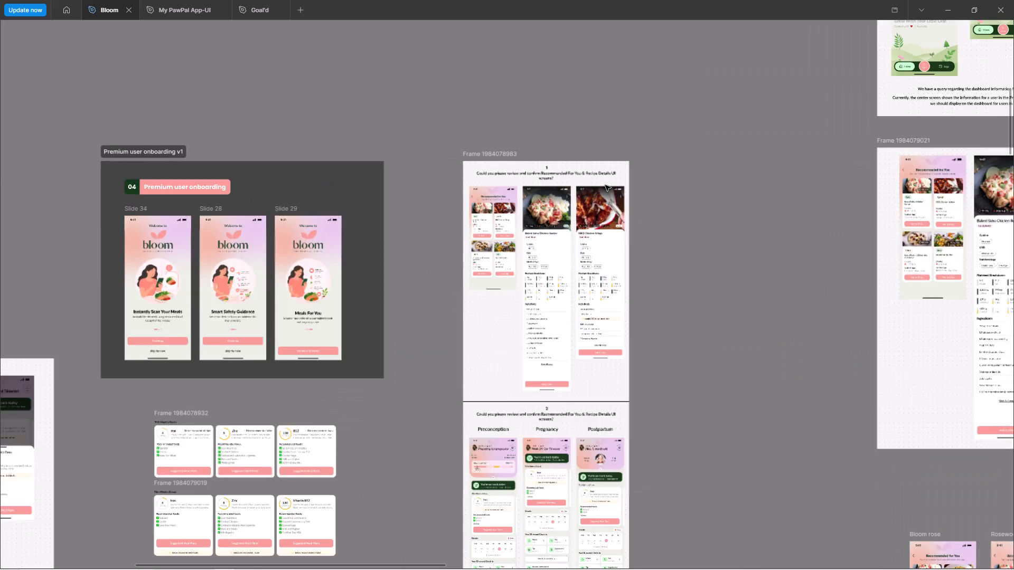
scroll(474, 171, "up", 3, "ctrl")
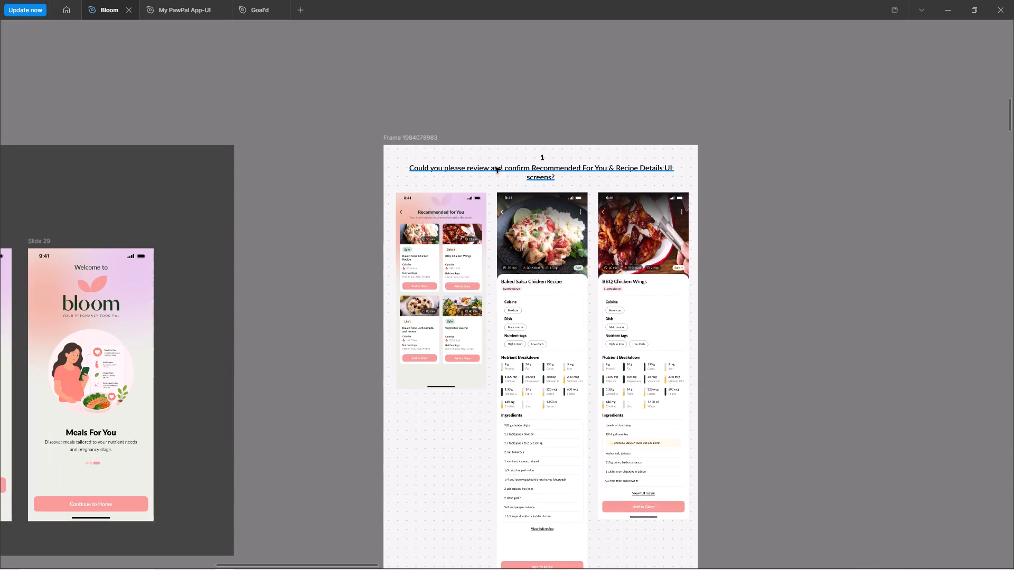
scroll(552, 183, "up", 6, "ctrl")
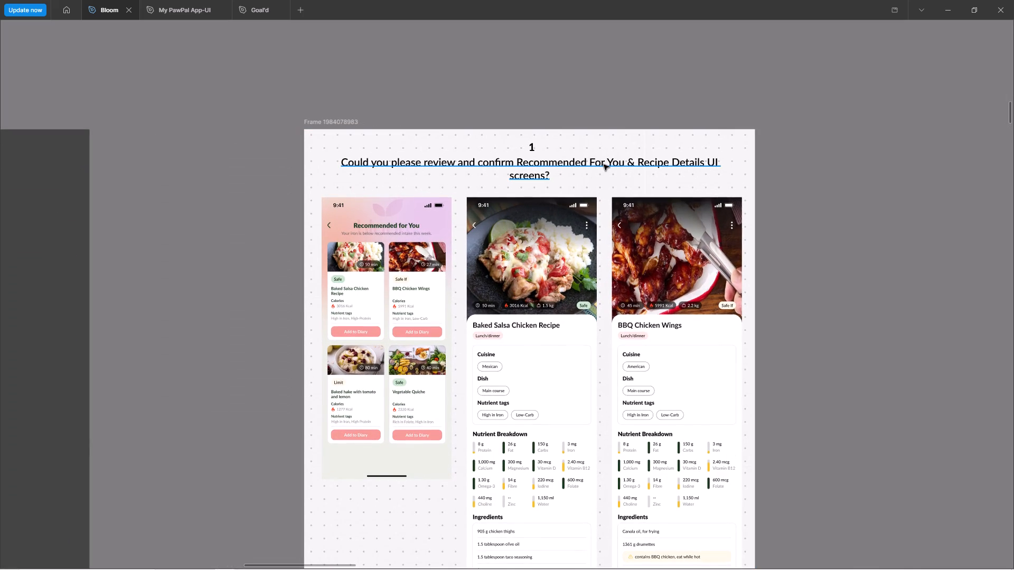
left_click(604, 165, "ctrl")
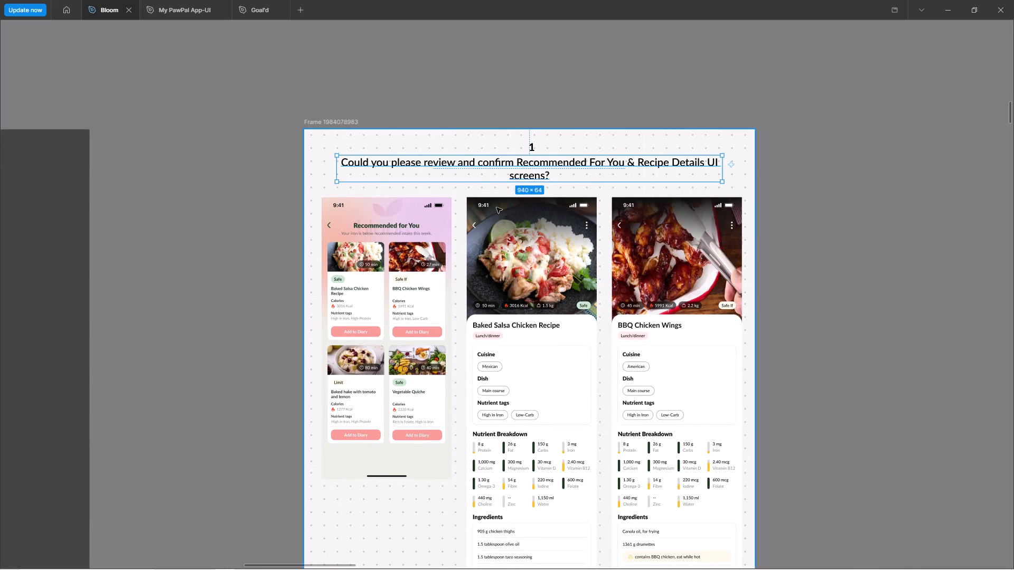
scroll(384, 211, "down", 4)
left_click(396, 207)
scroll(404, 194, "down", 5)
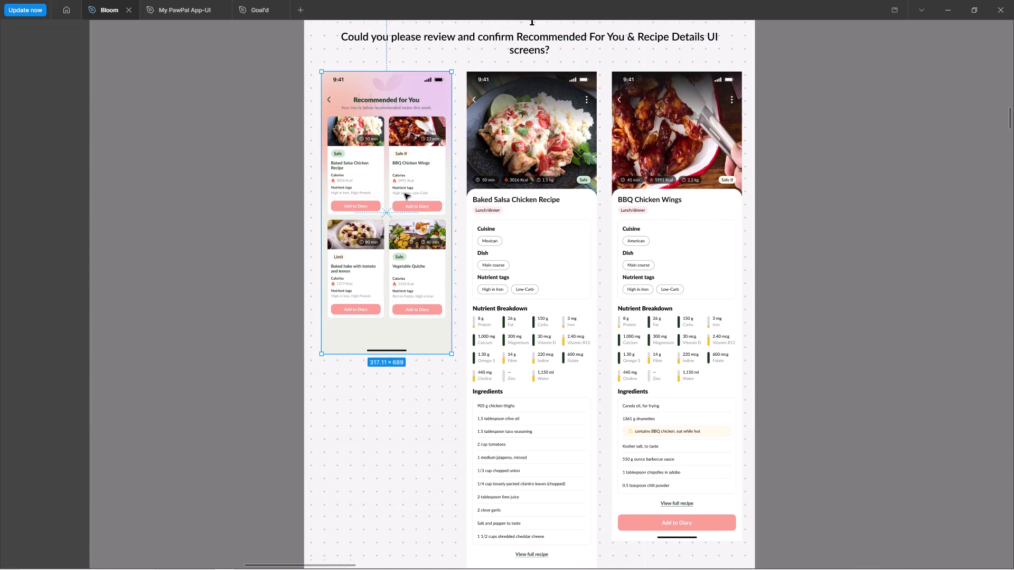
left_click(416, 280)
left_click(522, 256)
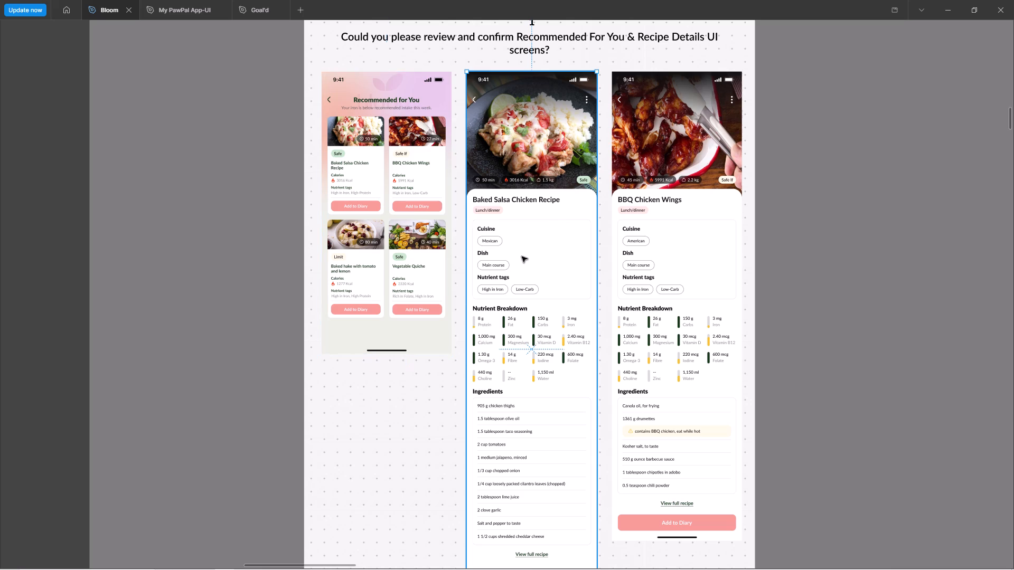
scroll(382, 253, "up", 5, "ctrl")
scroll(401, 256, "down", 2, "ctrl")
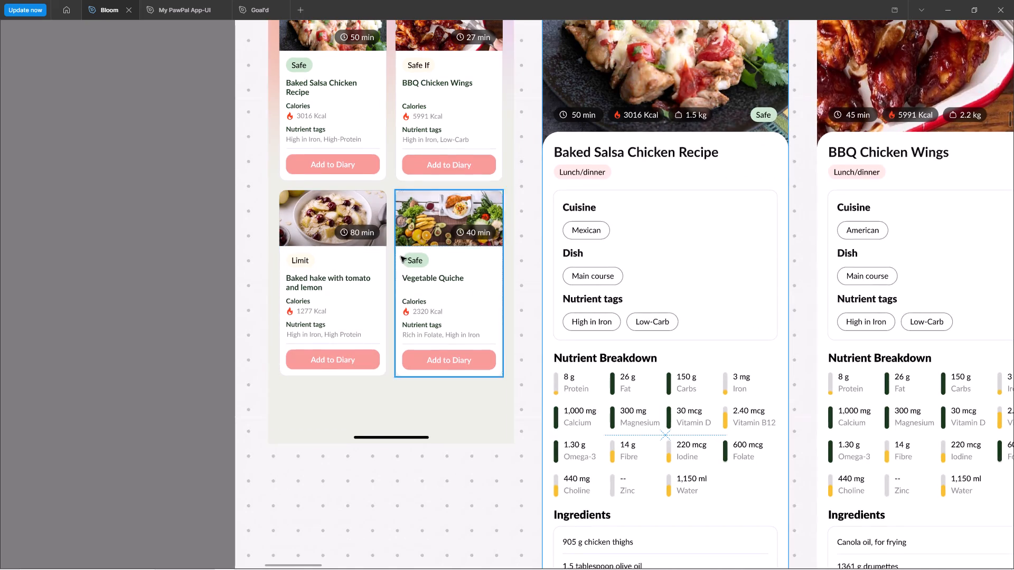
scroll(401, 256, "down", 2, "ctrl")
left_click(261, 219)
Set the cooking time on section 1's BBQ Chicken Wings card to 45 min.
scroll(429, 125, "up", 4, "ctrl")
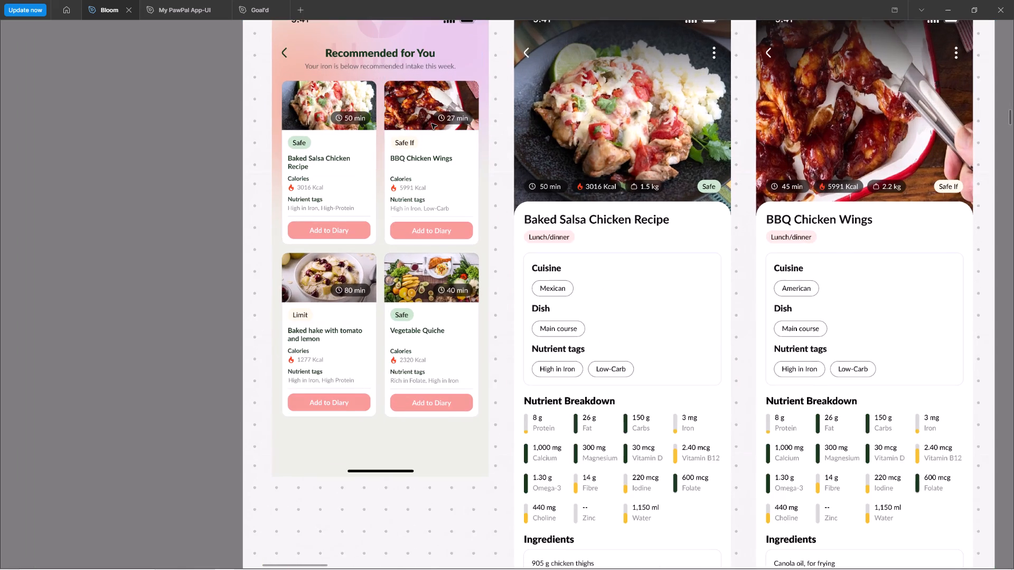
scroll(452, 121, "up", 2, "ctrl")
triple_click(449, 116, "ctrl")
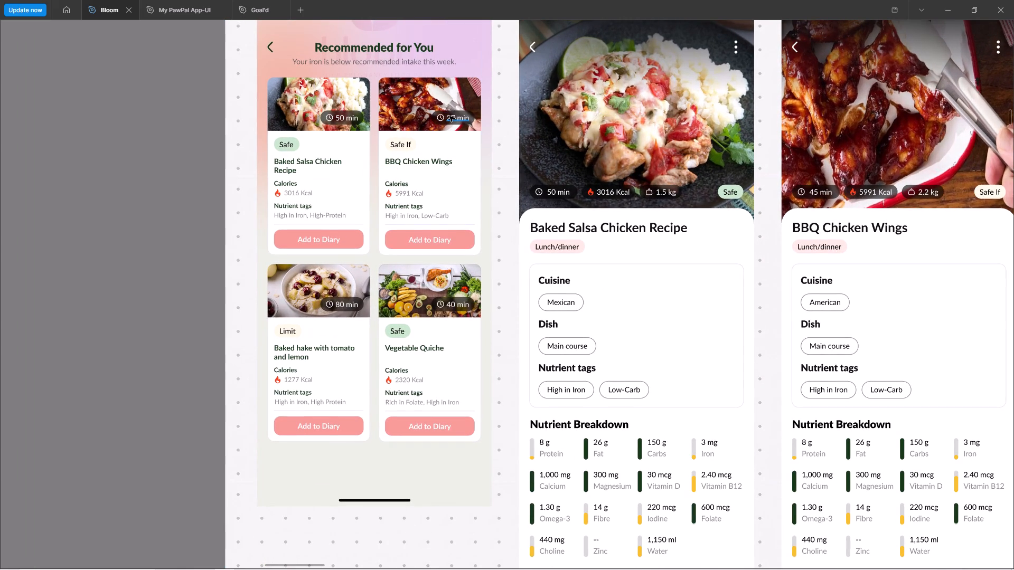
double_click(453, 119)
type("45")
double_click(181, 127)
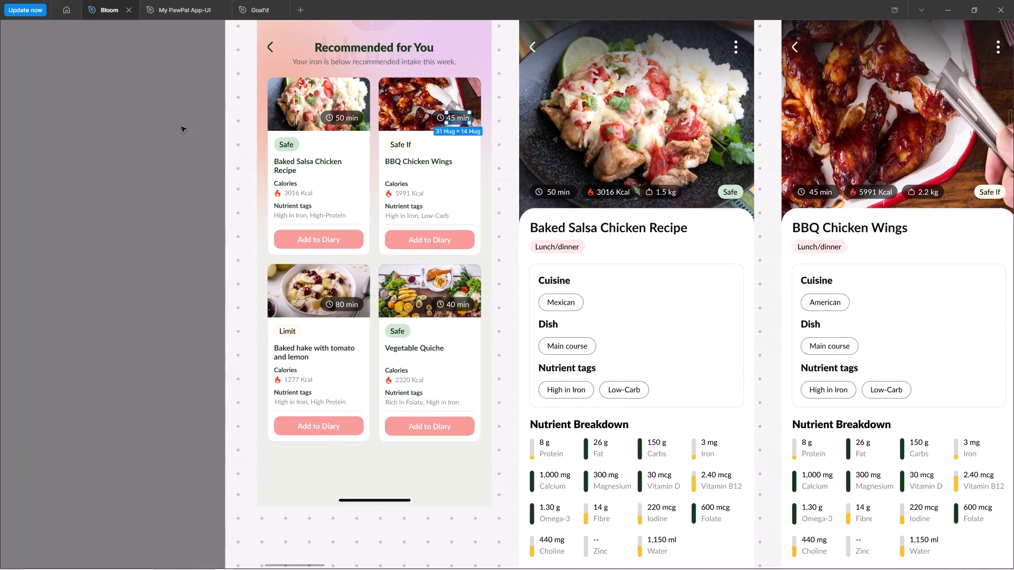
scroll(174, 122, "down", 20, "ctrl")
scroll(174, 122, "down", 1, "ctrl")
scroll(629, 123, "up", 1)
scroll(631, 123, "down", 1)
scroll(631, 124, "up", 5)
scroll(633, 129, "down", 4, "ctrl")
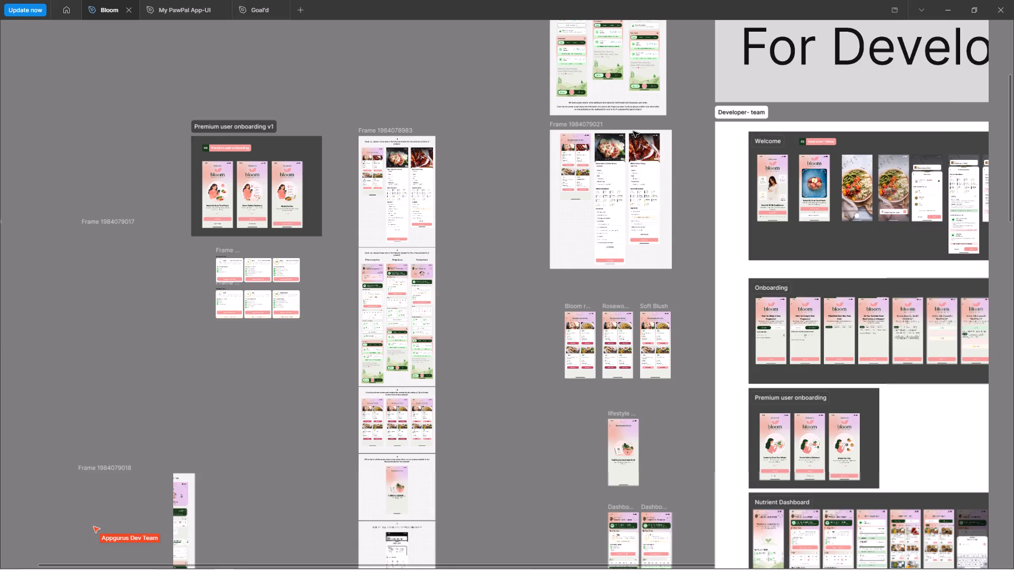
scroll(633, 131, "down", 9, "ctrl")
scroll(634, 131, "up", 7)
scroll(645, 323, "up", 13, "ctrl")
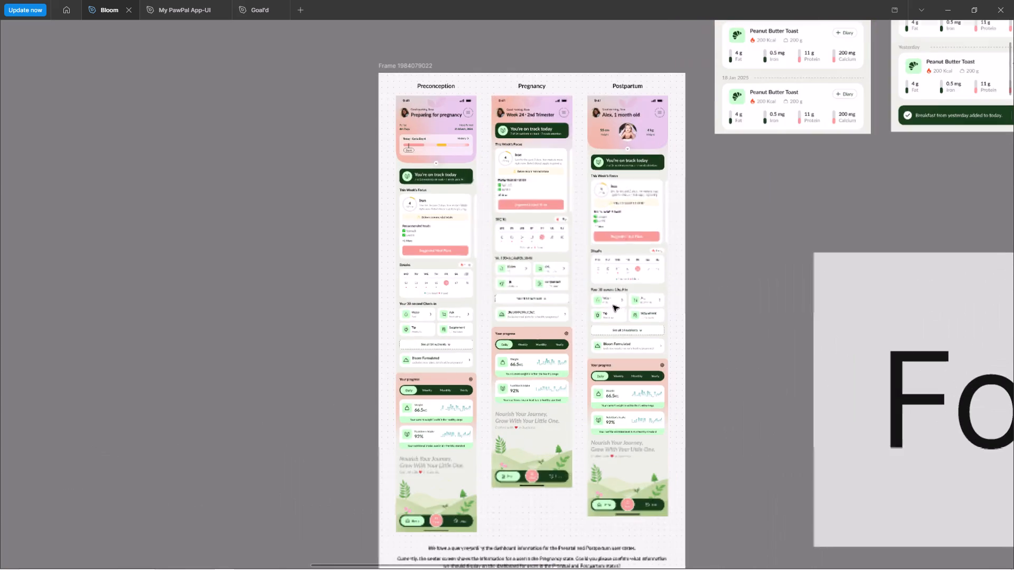
scroll(475, 136, "up", 5, "ctrl")
scroll(559, 130, "down", 11, "ctrl")
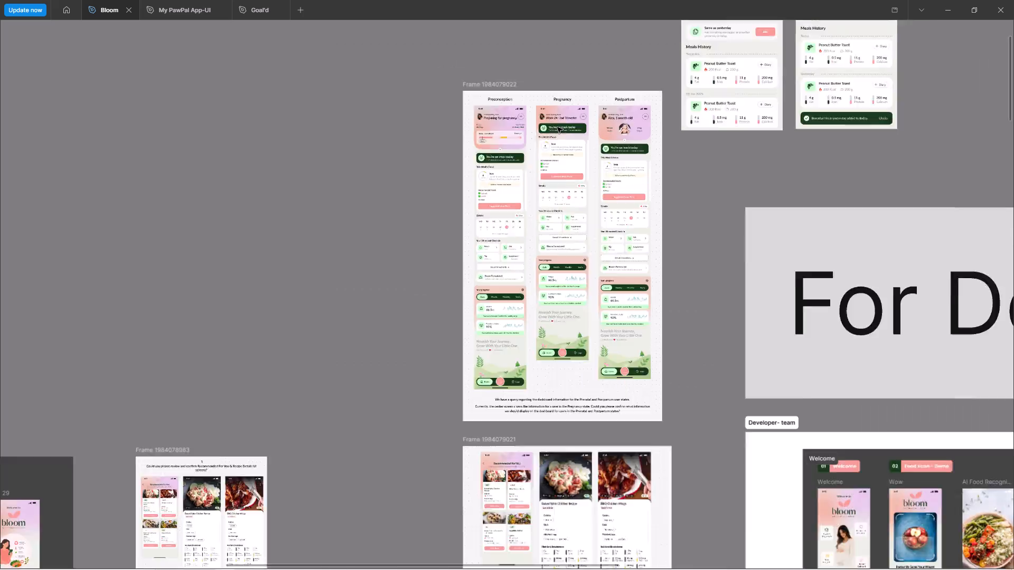
scroll(557, 127, "down", 8, "ctrl")
scroll(579, 337, "up", 6, "ctrl")
scroll(508, 120, "up", 10, "ctrl")
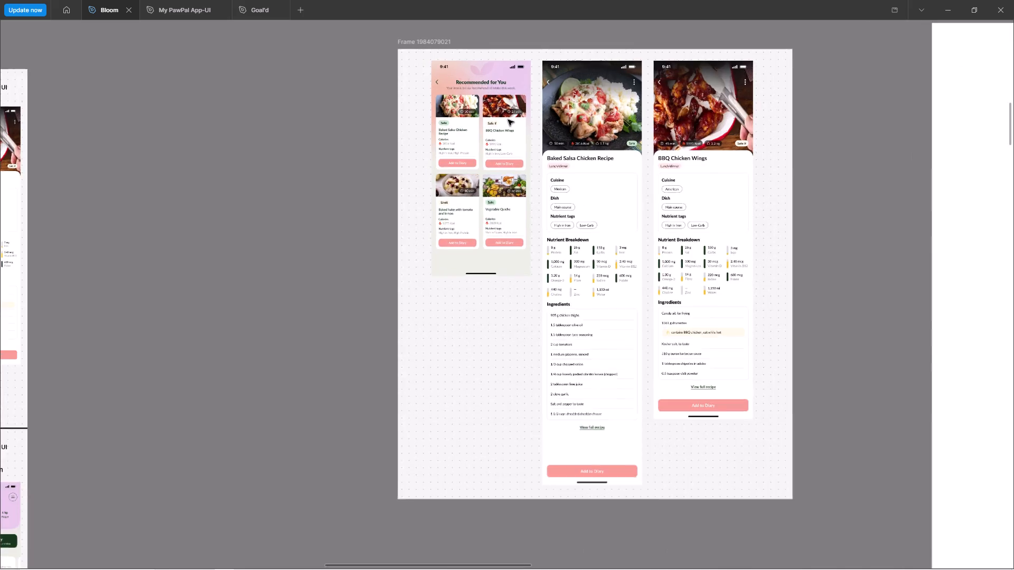
scroll(508, 120, "up", 2, "ctrl")
scroll(437, 100, "up", 4, "ctrl")
triple_click(537, 108, "ctrl")
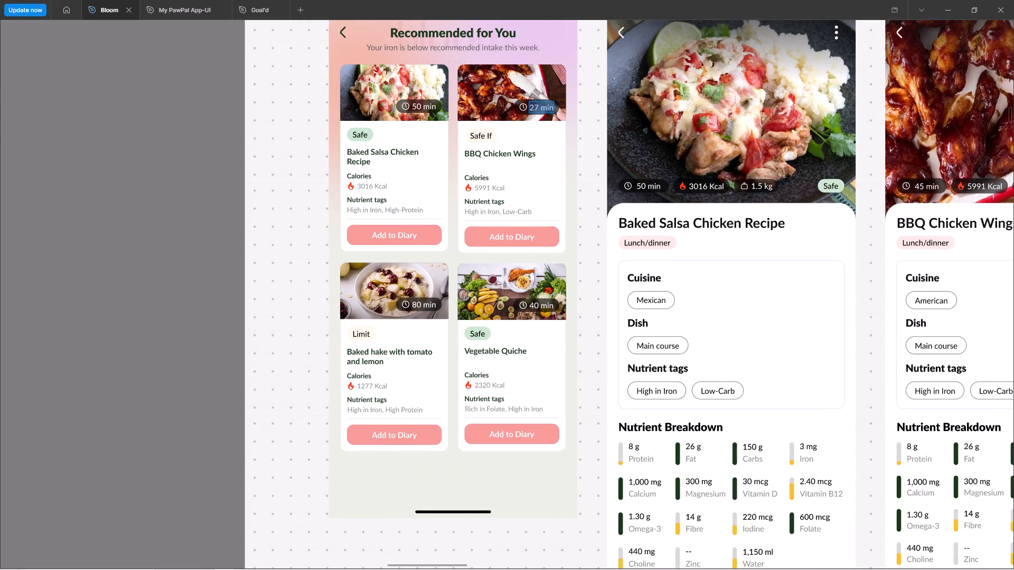
left_click_drag(538, 106, 522, 107)
type("45")
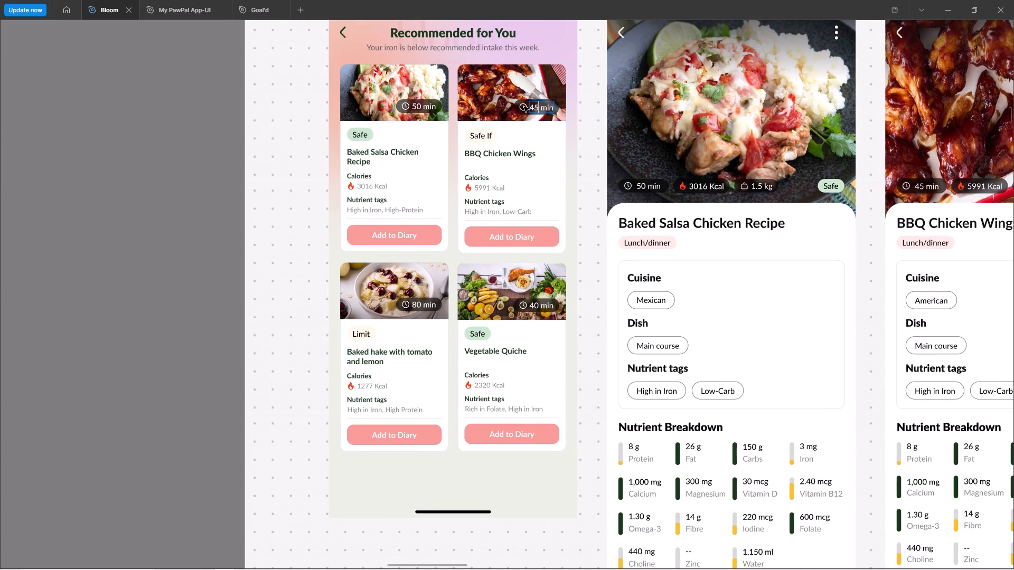
scroll(544, 132, "down", 13, "ctrl")
double_click(220, 173, "ctrl")
key("ctrl+backslash")
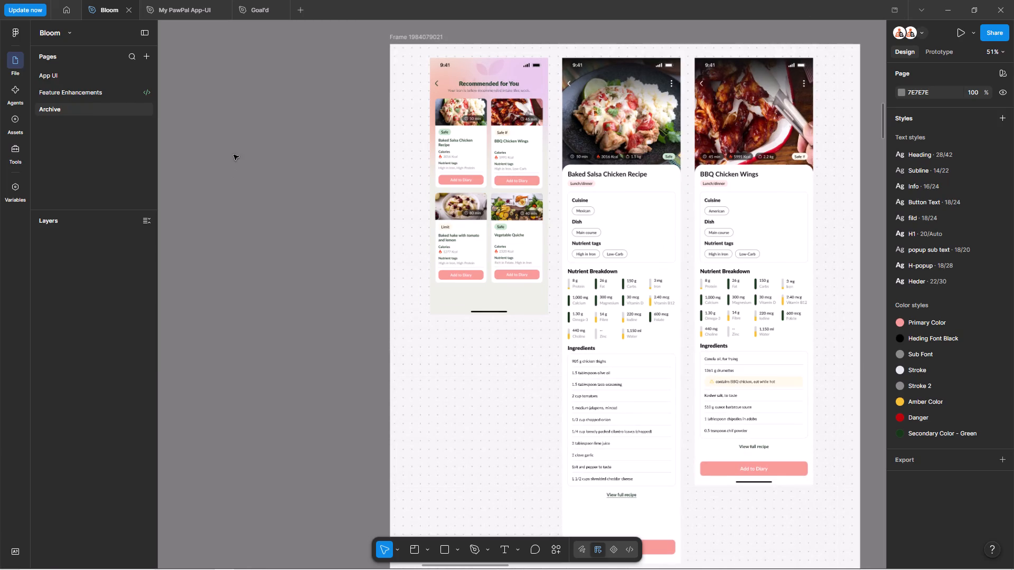
left_click(99, 91)
key("ctrl+backslash")
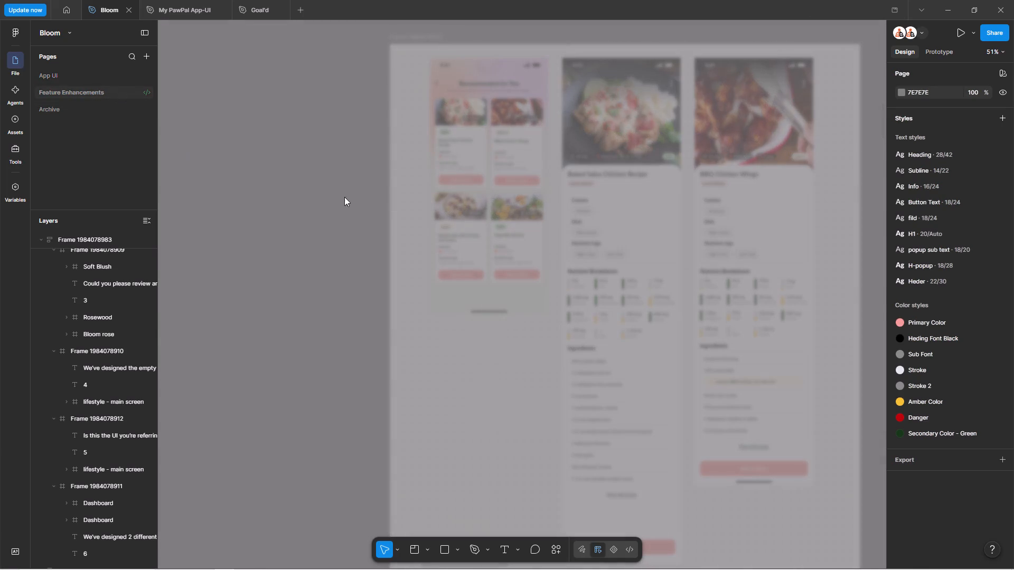
scroll(624, 180, "down", 17, "ctrl")
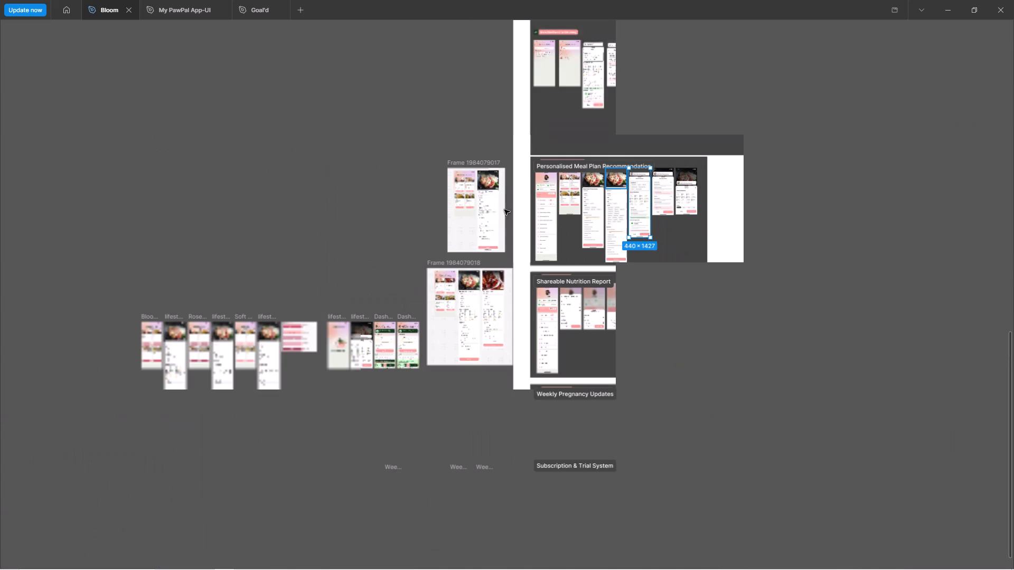
left_click(335, 202)
key("space")
key("space")
left_click_drag(369, 229, 371, 90)
scroll(466, 213, "up", 6, "ctrl")
scroll(433, 167, "up", 5, "ctrl")
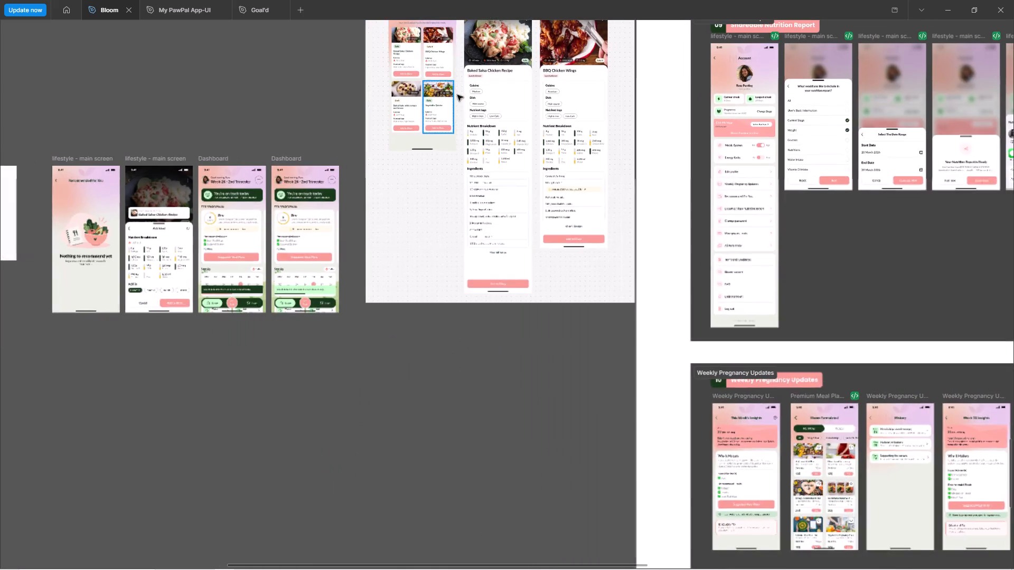
scroll(445, 44, "up", 8)
scroll(436, 55, "down", 1, "ctrl")
scroll(436, 55, "up", 15, "ctrl")
triple_click(499, 103, "ctrl")
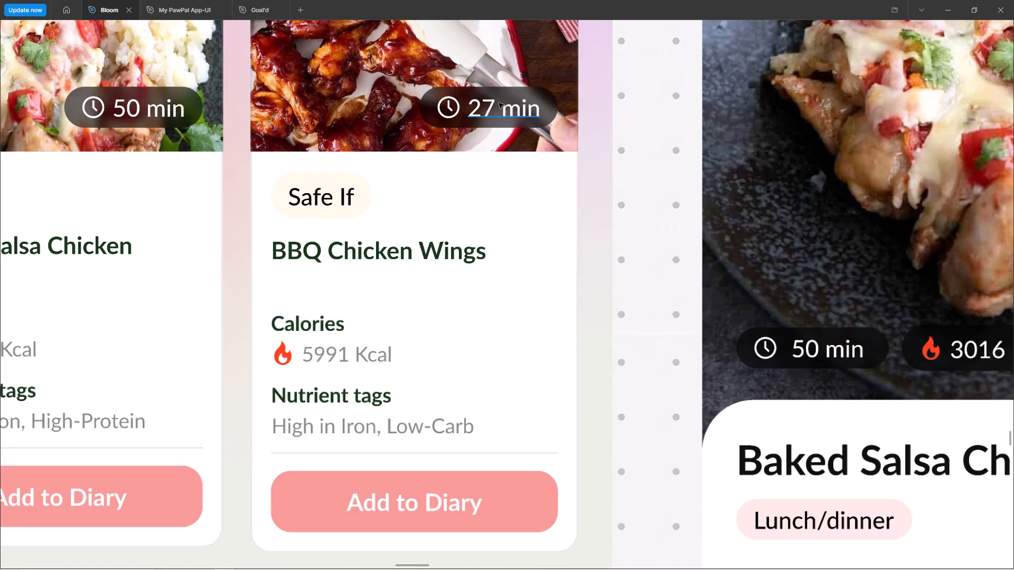
scroll(530, 123, "down", 14, "ctrl")
key("ctrl+z")
double_click(288, 125, "ctrl")
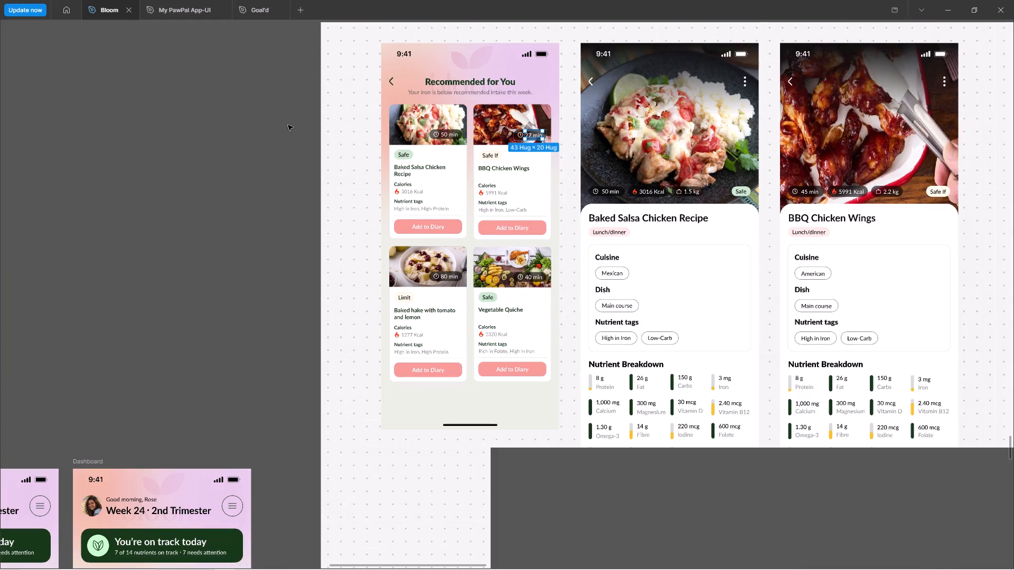
scroll(299, 127, "down", 6, "ctrl")
scroll(446, 125, "up", 10, "ctrl")
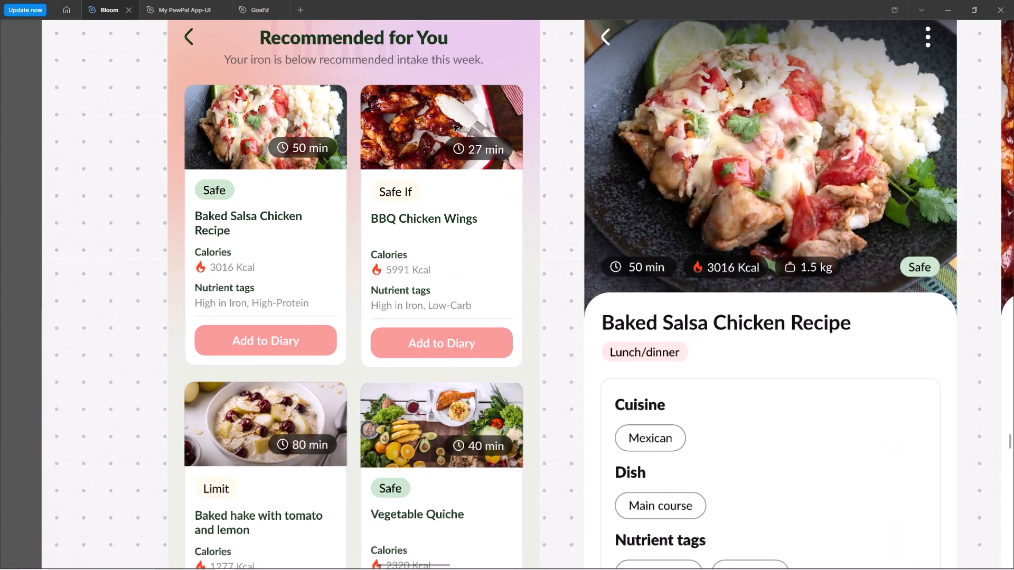
scroll(316, 148, "down", 7, "ctrl")
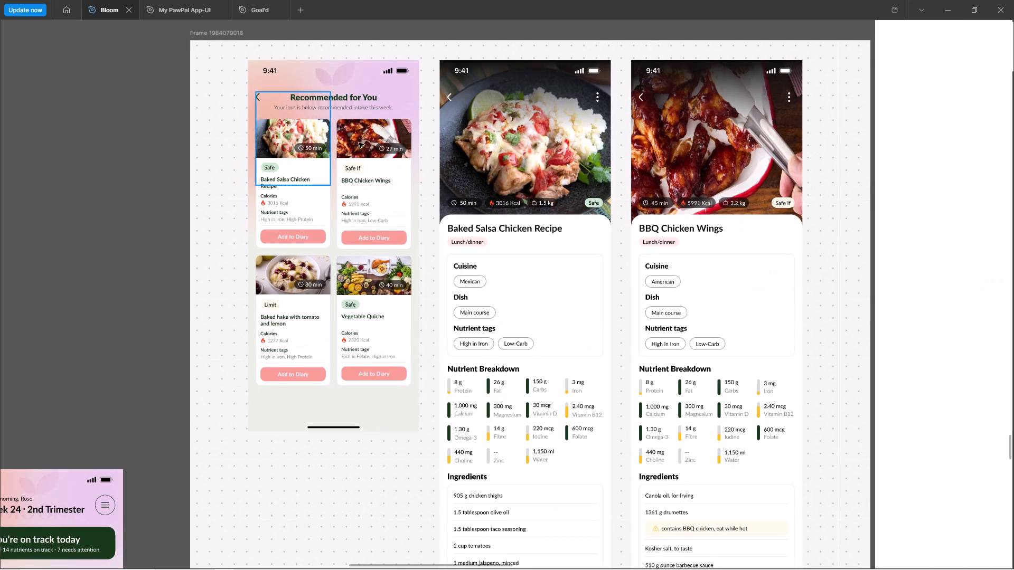
scroll(392, 134, "up", 8, "ctrl")
double_click(381, 168, "ctrl")
double_click(386, 174, "ctrl")
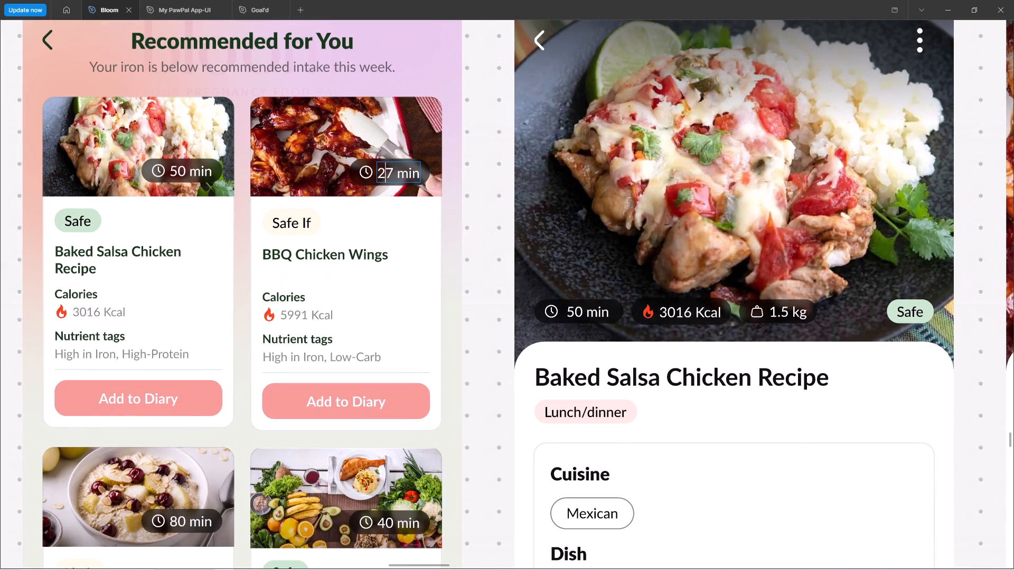
type("45")
scroll(394, 177, "down", 13, "ctrl")
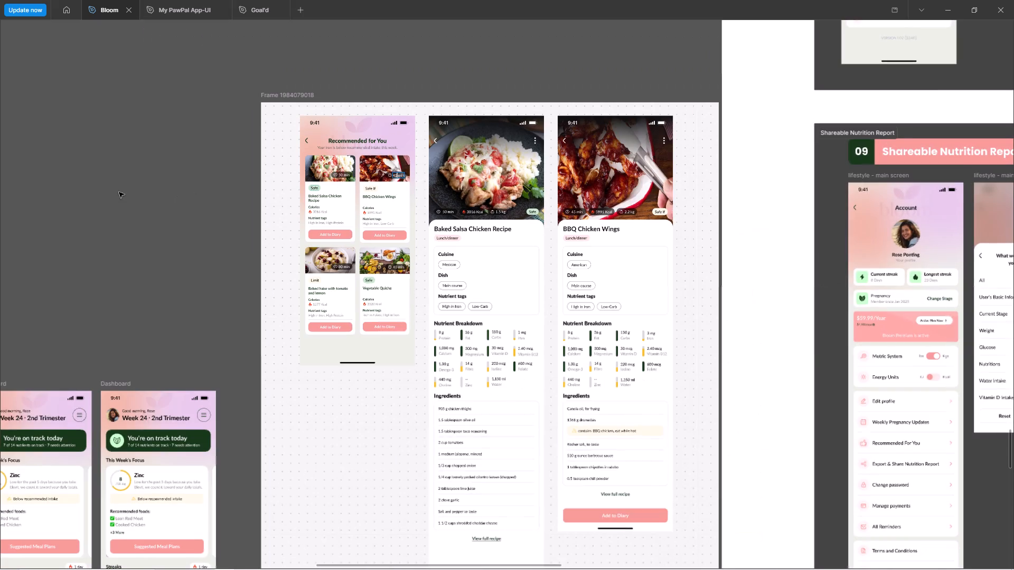
double_click(119, 192, "ctrl")
key("ctrl+backslash")
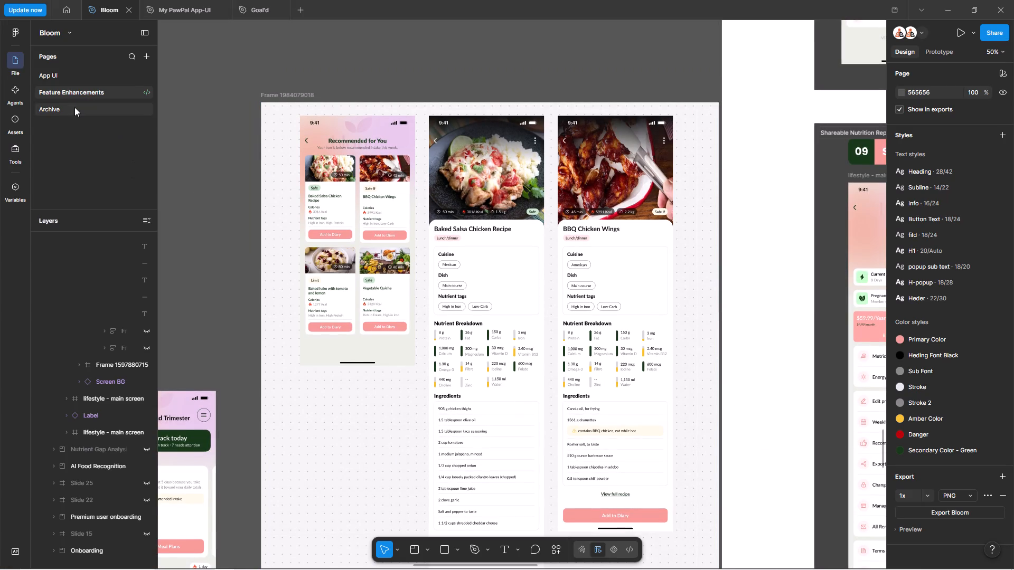
left_click(74, 107)
key("ctrl+backslash")
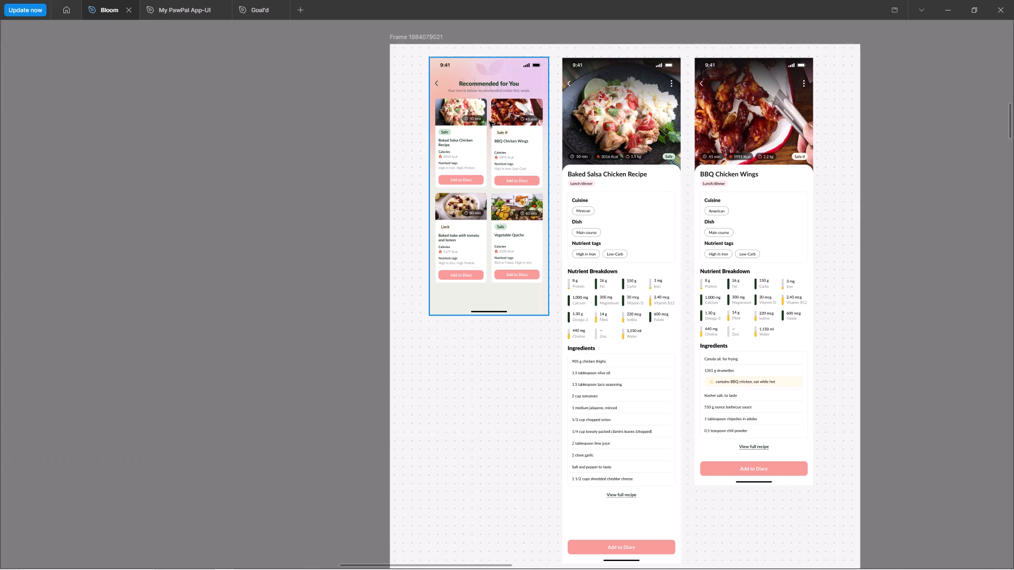
scroll(162, 165, "down", 11, "ctrl")
key("shift+exclam")
scroll(584, 96, "up", 12, "ctrl")
scroll(292, 181, "up", 3, "ctrl")
scroll(292, 181, "down", 1, "ctrl")
scroll(292, 181, "up", 7, "ctrl")
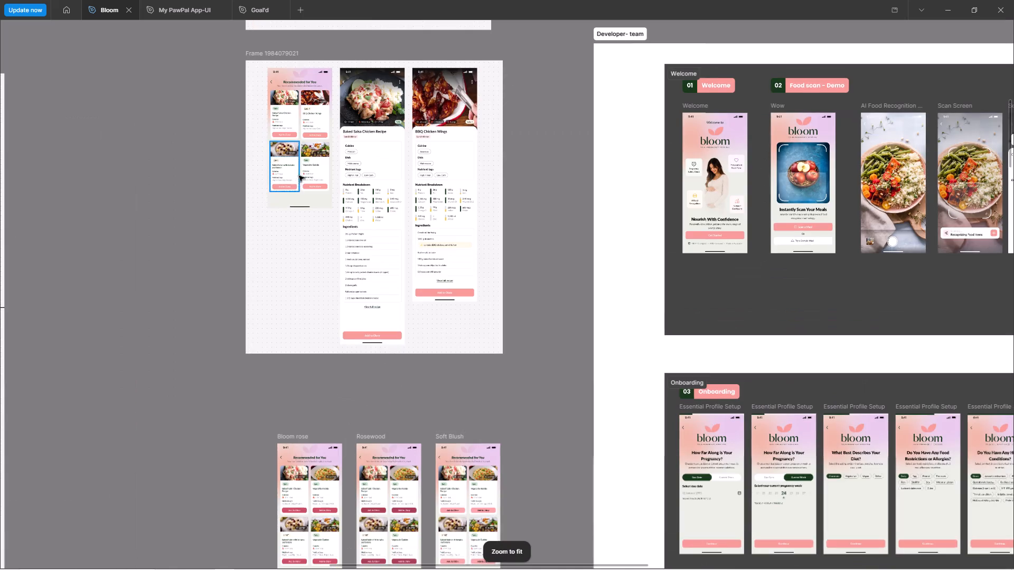
scroll(392, 172, "down", 13, "ctrl")
scroll(190, 267, "up", 1, "ctrl")
scroll(190, 267, "down", 1, "ctrl")
scroll(190, 267, "up", 5, "ctrl")
scroll(230, 231, "up", 6, "ctrl")
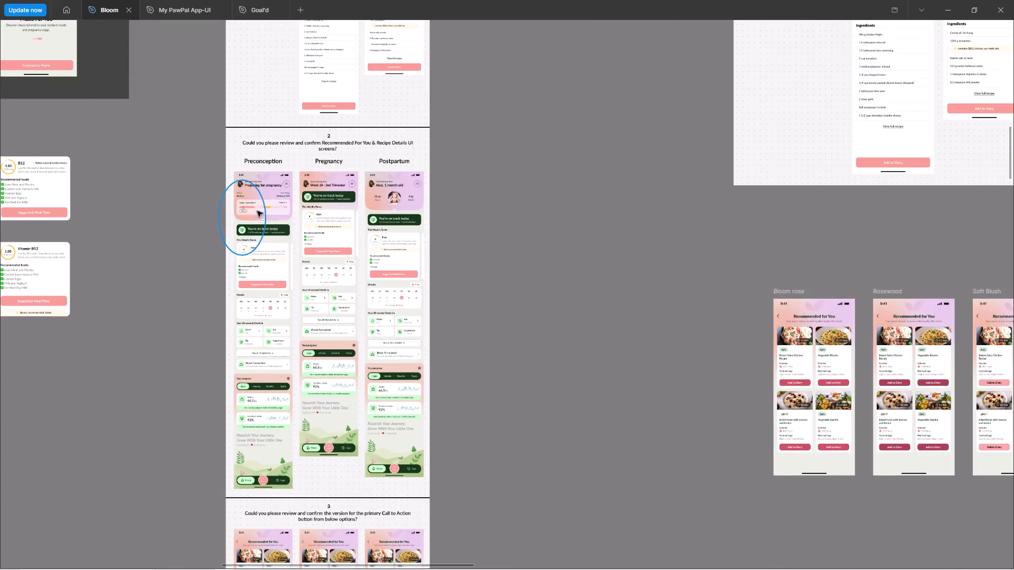
scroll(324, 263, "up", 10)
scroll(307, 124, "up", 8, "ctrl")
double_click(352, 125, "ctrl")
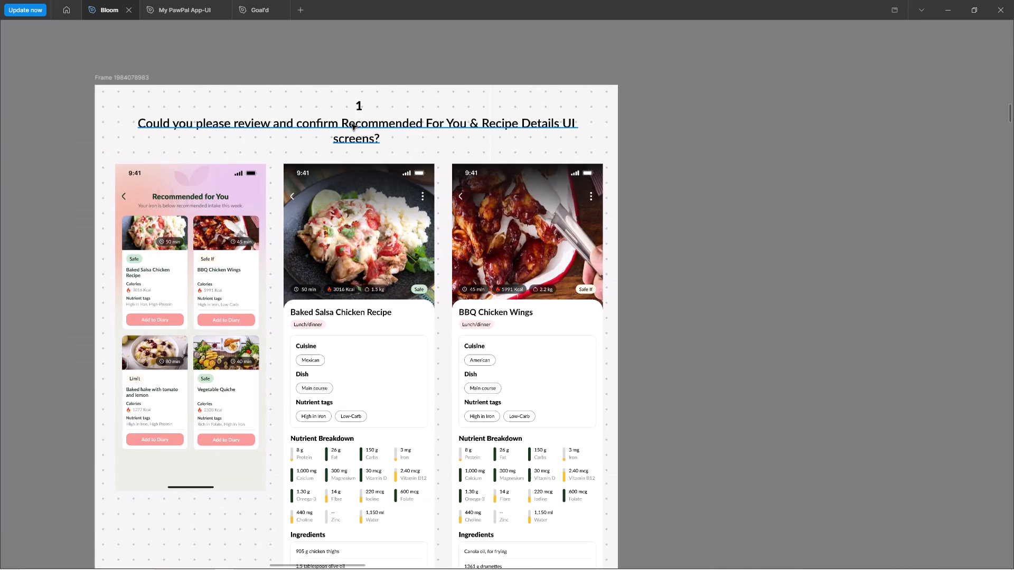
left_click(395, 131)
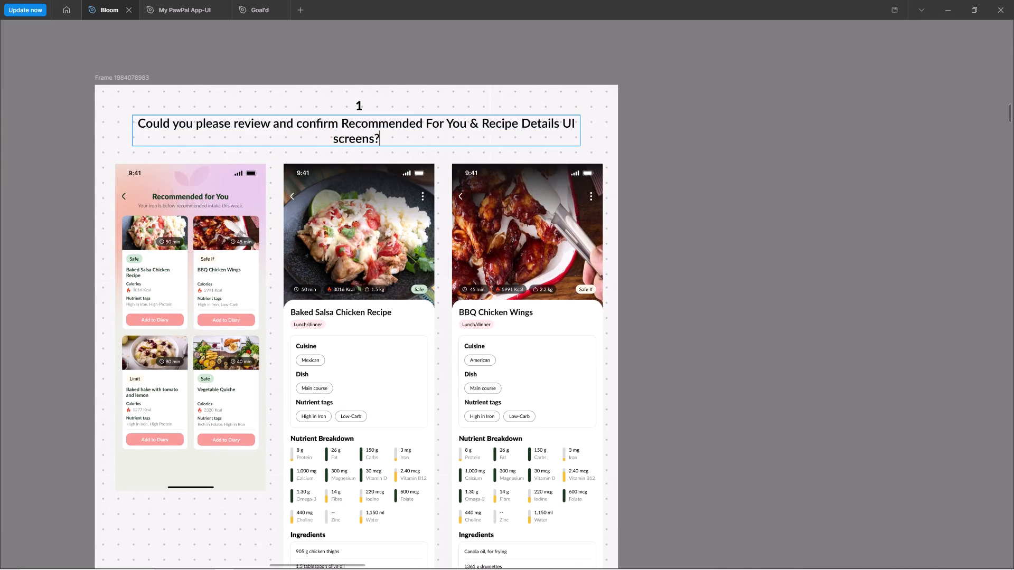
key("space")
type("These")
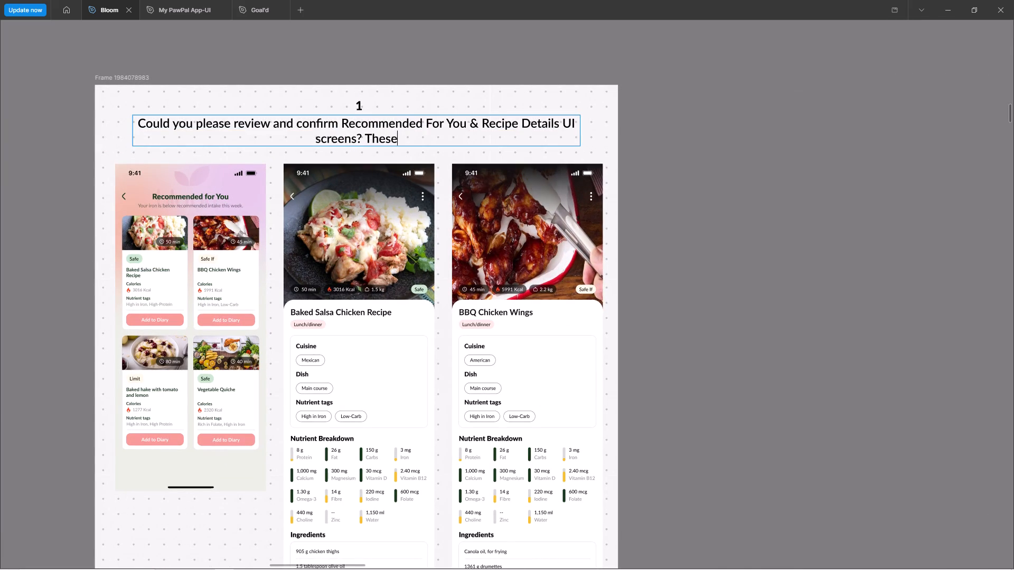
key("space")
type("design s")
key("BackSpace")
key("BackSpace")
type("s are")
key("space")
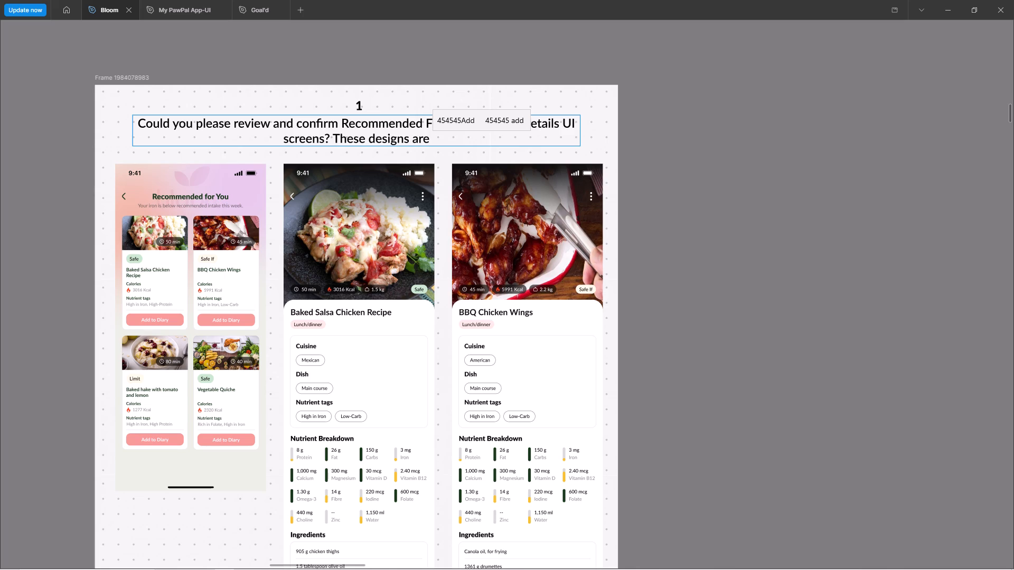
type("just")
key("space")
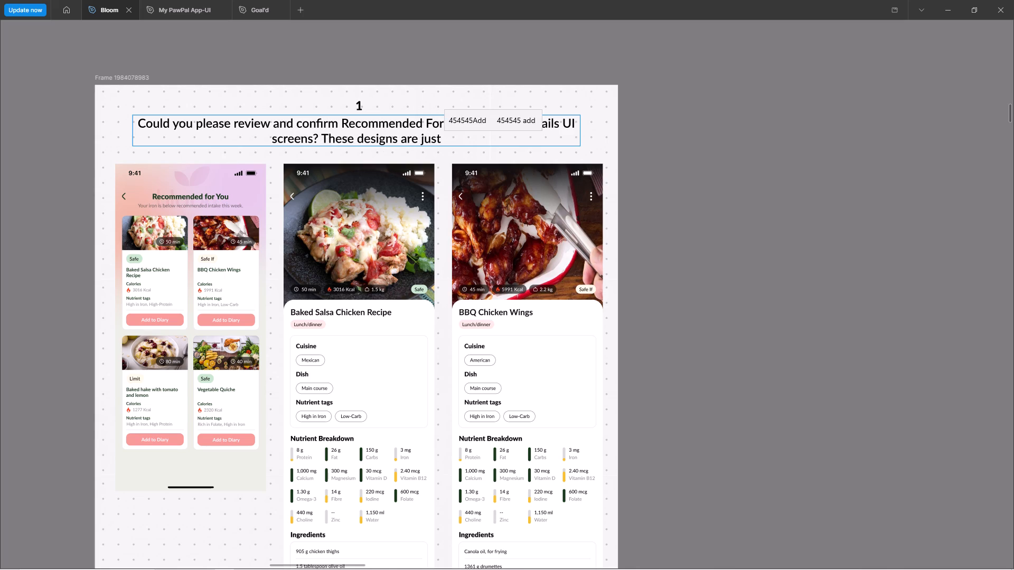
type("demopn")
key("BackSpace")
key("BackSpace")
type("ntr")
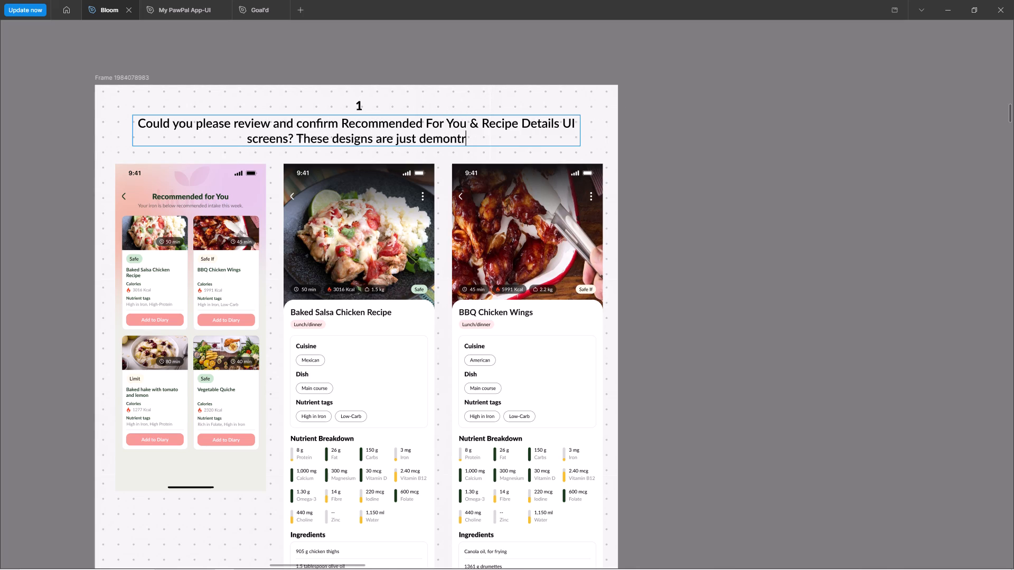
key("BackSpace")
key("BackSpace")
type("stratuio")
key("BackSpace")
key("BackSpace")
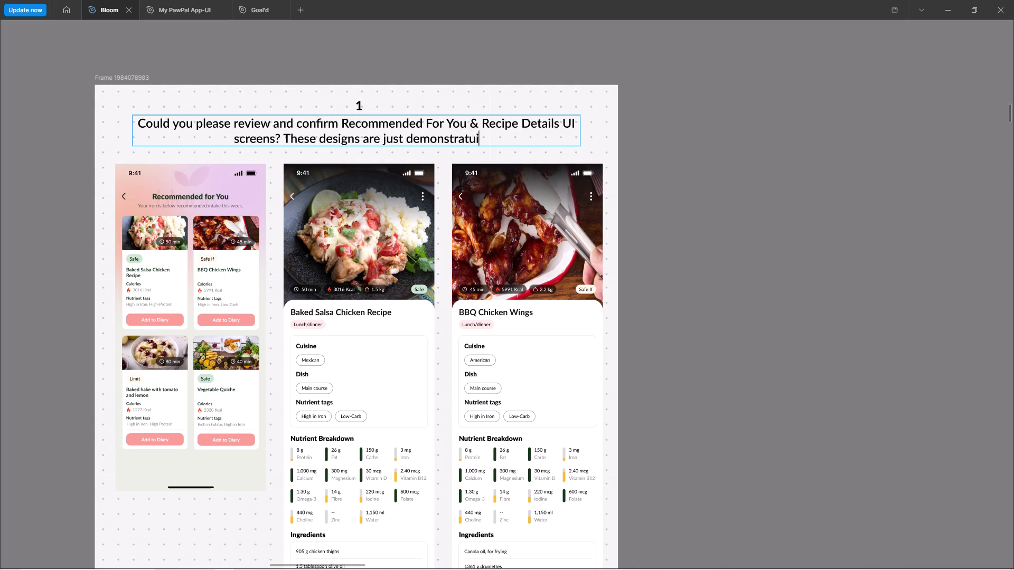
key("BackSpace")
type("ion pyu")
key("BackSpace")
type("rpose")
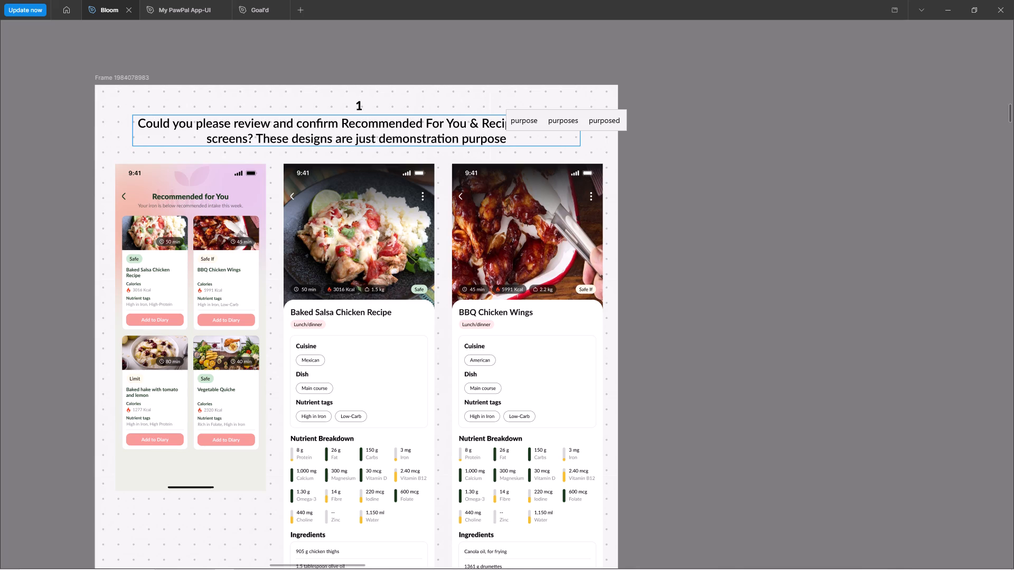
key("space")
type("onkly")
key("BackSpace")
key("equal")
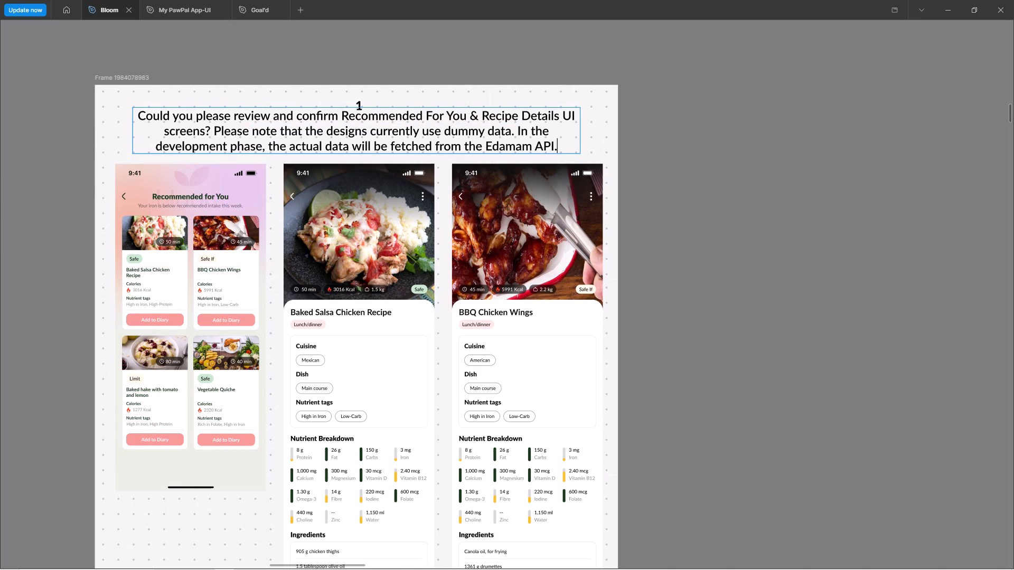
scroll(670, 204, "down", 4, "ctrl")
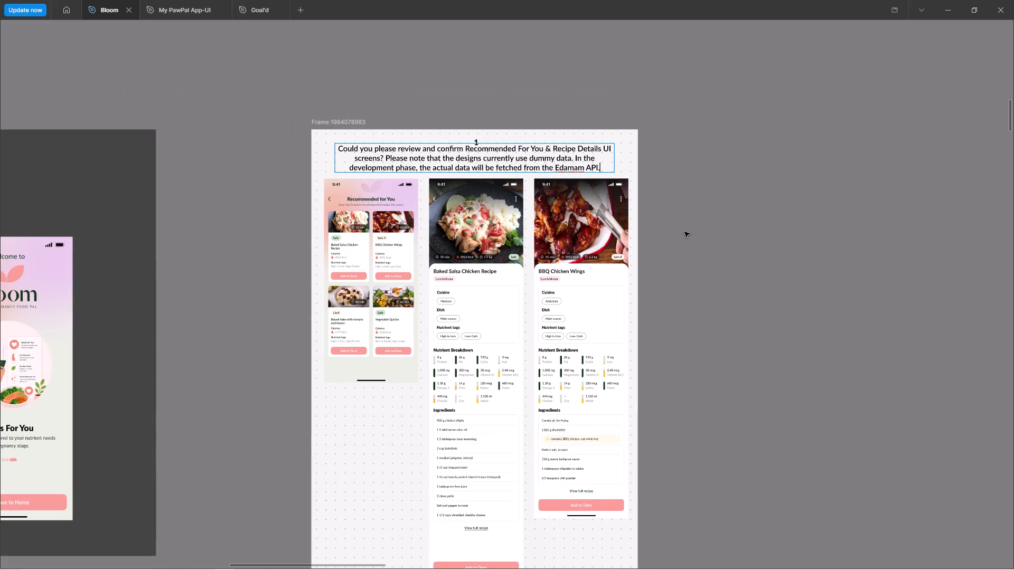
left_click(684, 232, "ctrl")
Move section 1's Recommended for You, Baked Salsa Chicken and BBQ Chicken Wings screens together slightly down, away from the heading.
scroll(702, 248, "down", 4)
left_click(546, 362)
scroll(617, 329, "up", 5, "ctrl")
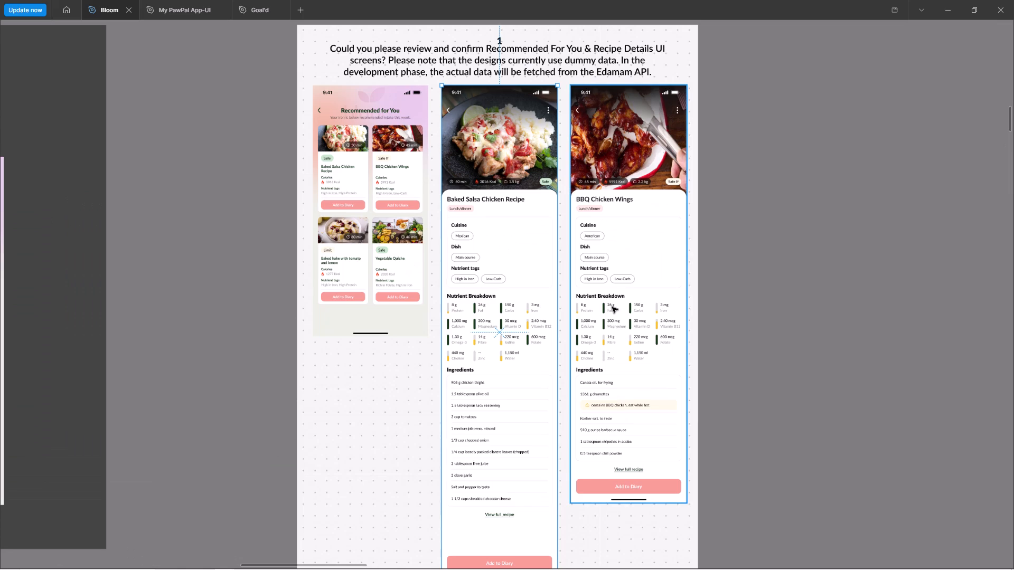
left_click(634, 259, "shift")
left_click(399, 220, "shift")
scroll(414, 214, "down", 3)
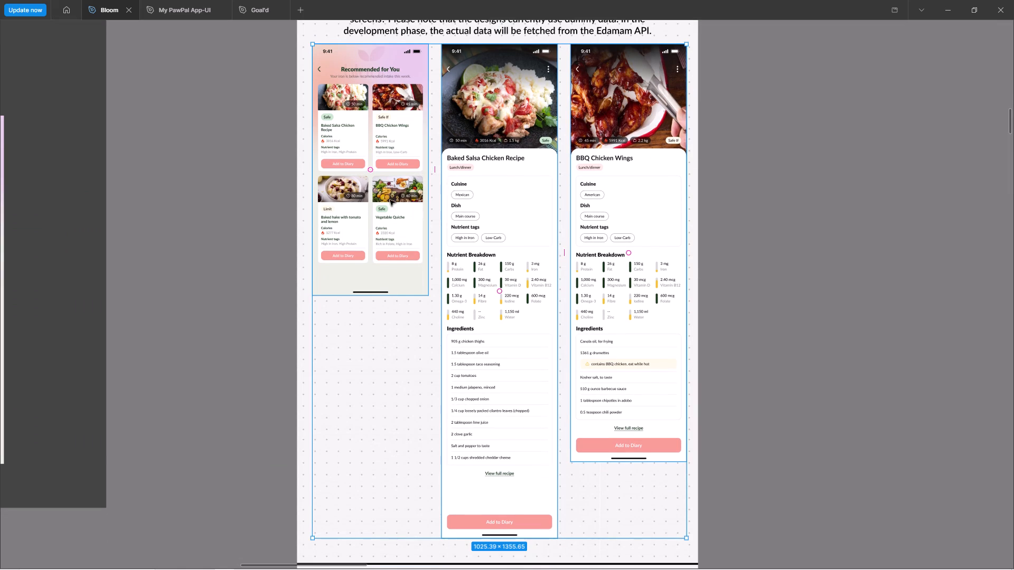
left_click_drag(378, 189, 377, 202, "shift")
scroll(377, 202, "down", 1)
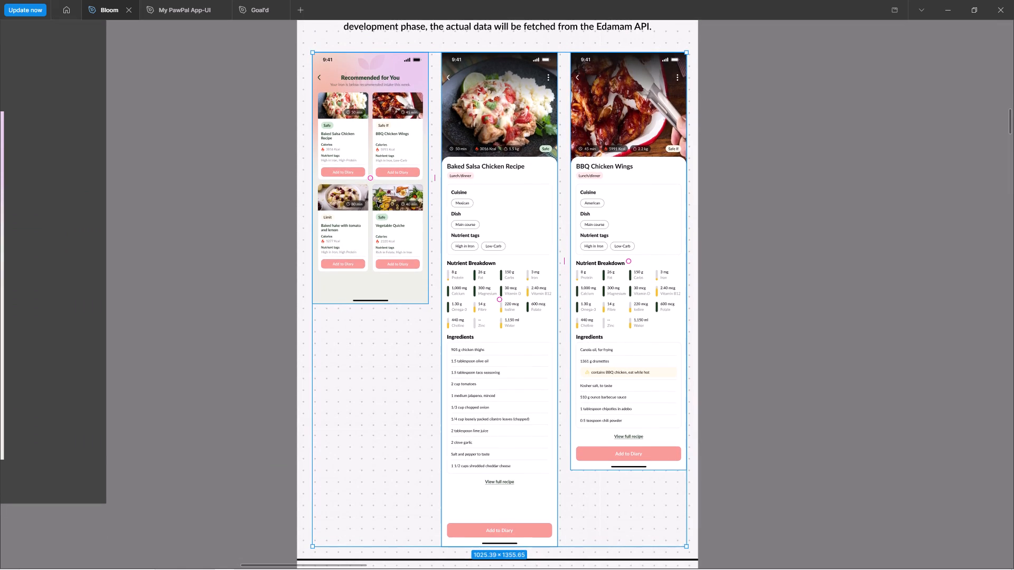
Move section 1's heading text slightly down so it clears the number 1 above it.
scroll(419, 220, "up", 6)
left_click(464, 253, "ctrl")
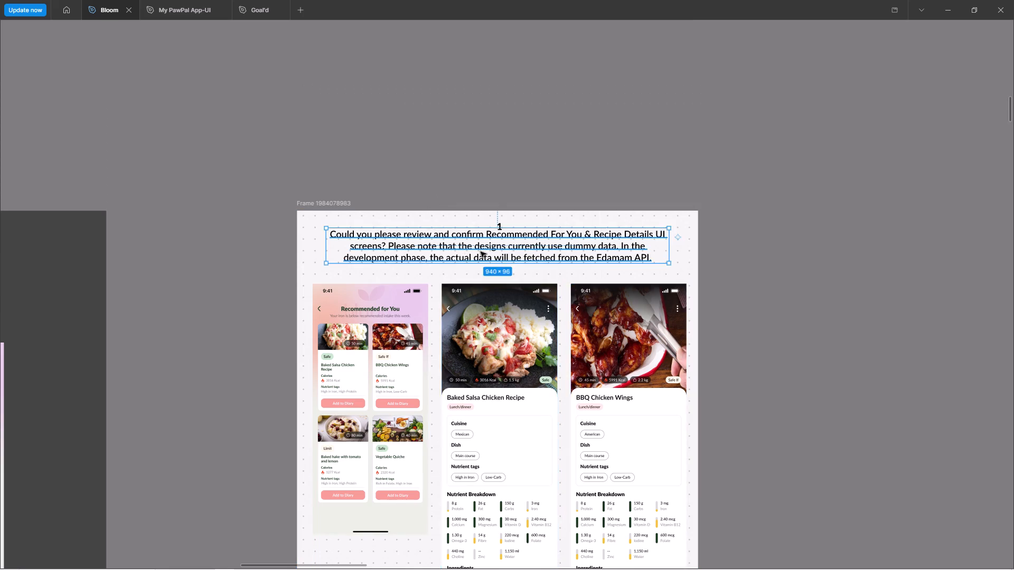
scroll(483, 252, "up", 4, "ctrl")
left_click_drag(486, 244, 486, 255, "shift")
left_click(502, 147)
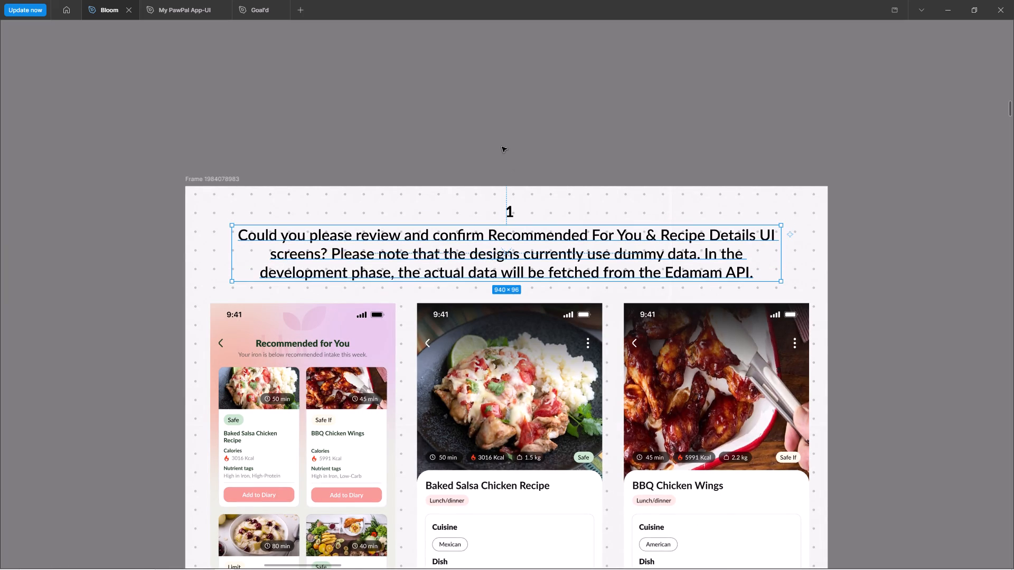
Reword section 2's heading to "Could you please review and confirm the Home screen for each stage?".
scroll(499, 147, "down", 9, "ctrl")
scroll(470, 178, "up", 10, "ctrl")
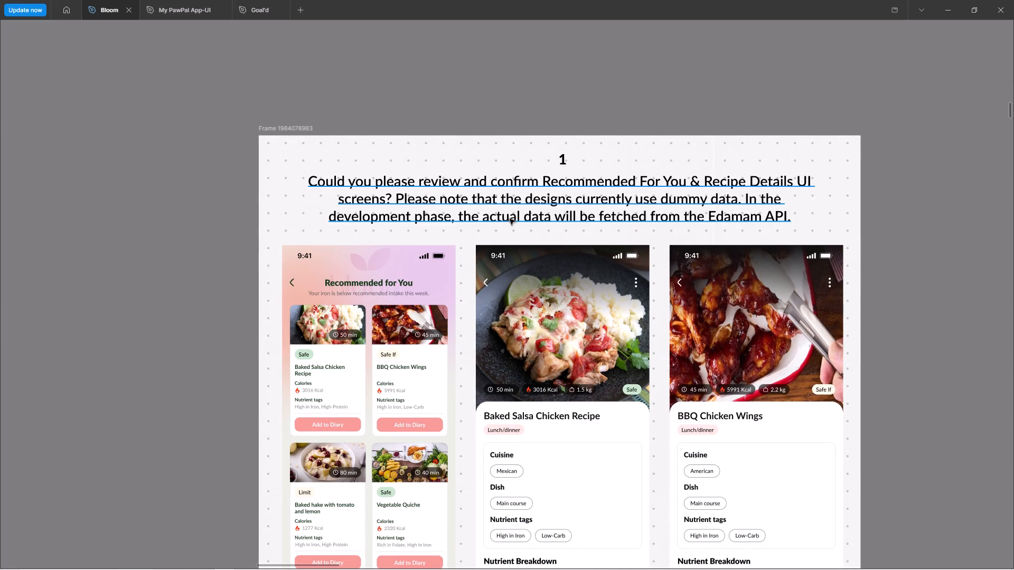
scroll(747, 241, "down", 6, "ctrl")
left_click(916, 266)
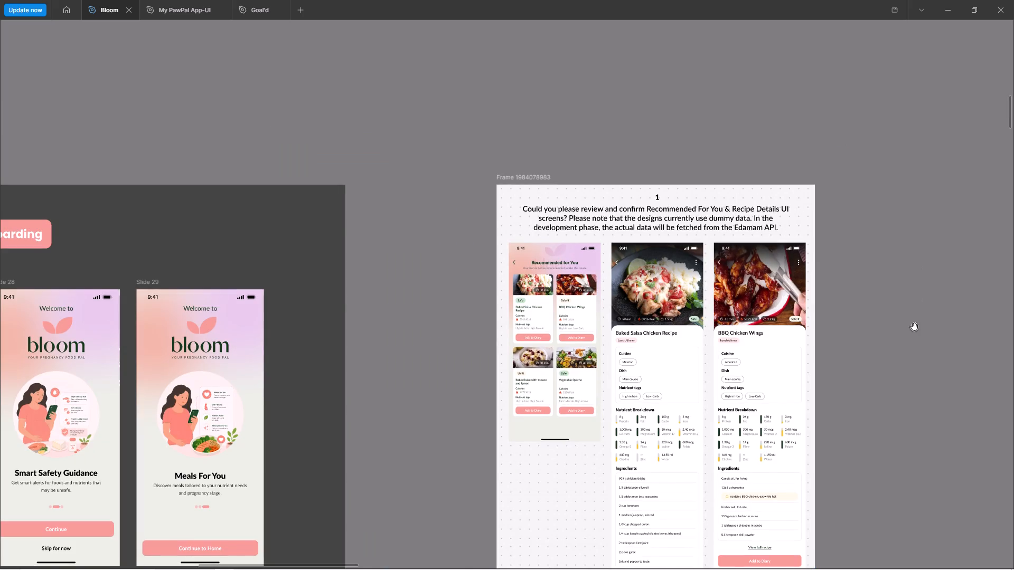
key("space")
key("space")
key("space")
key("space")
key("space")
key("space")
key("space")
key("space")
key("space")
key("space")
key("space")
key("space")
key("space")
key("space")
key("space")
key("space")
key("space")
key("space")
key("space")
key("space")
left_click_drag(914, 328, 792, 58)
left_click_drag(869, 337, 840, 133)
left_click_drag(777, 300, 848, 269)
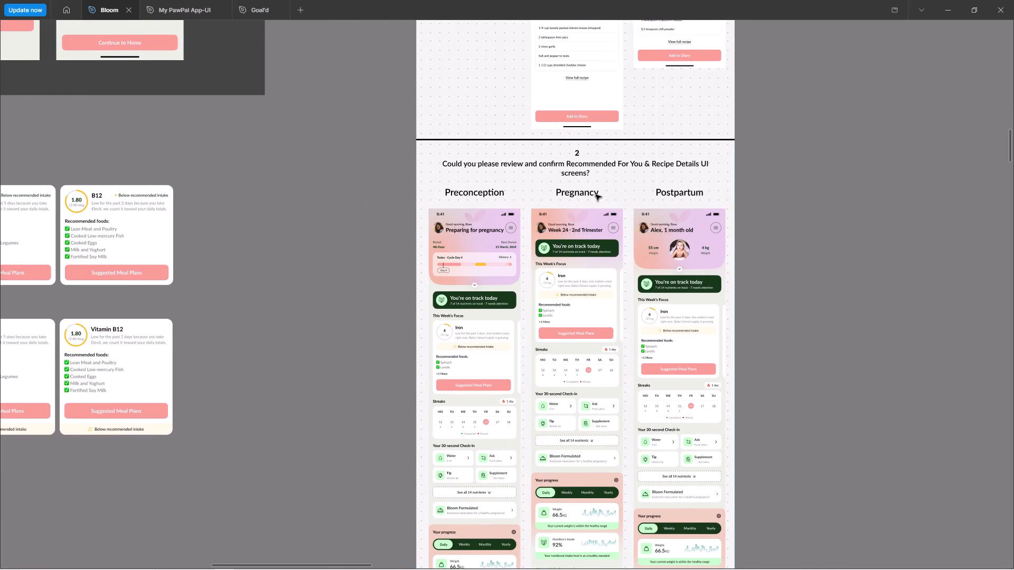
scroll(562, 185, "up", 4, "ctrl")
left_click(537, 150, "ctrl")
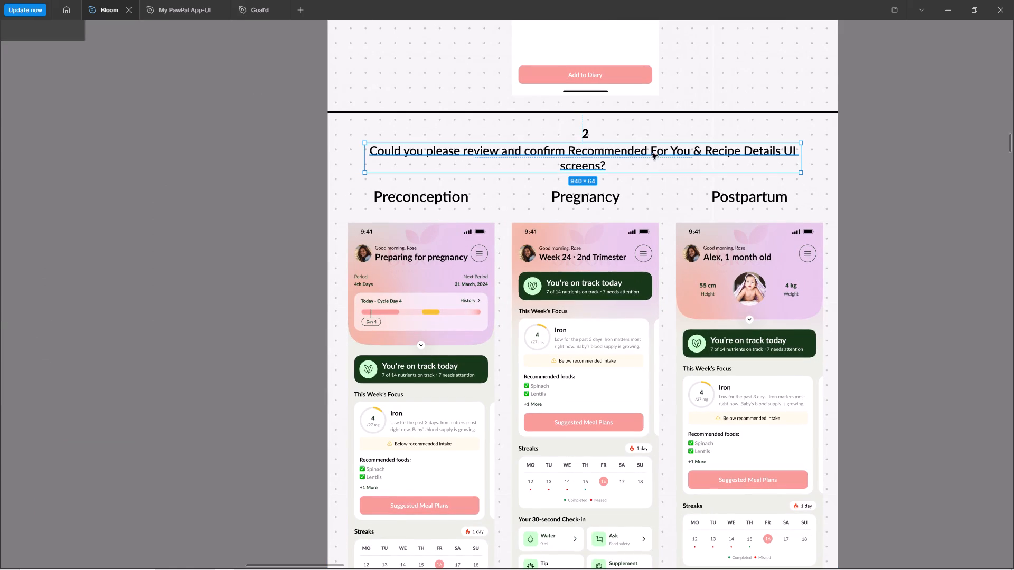
double_click(639, 156, "ctrl")
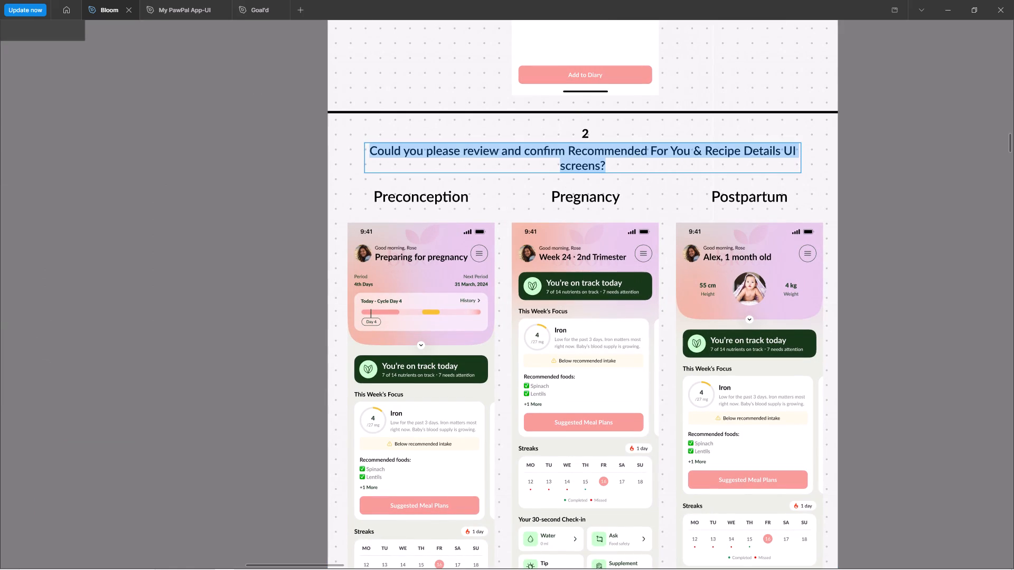
left_click_drag(617, 166, 571, 156)
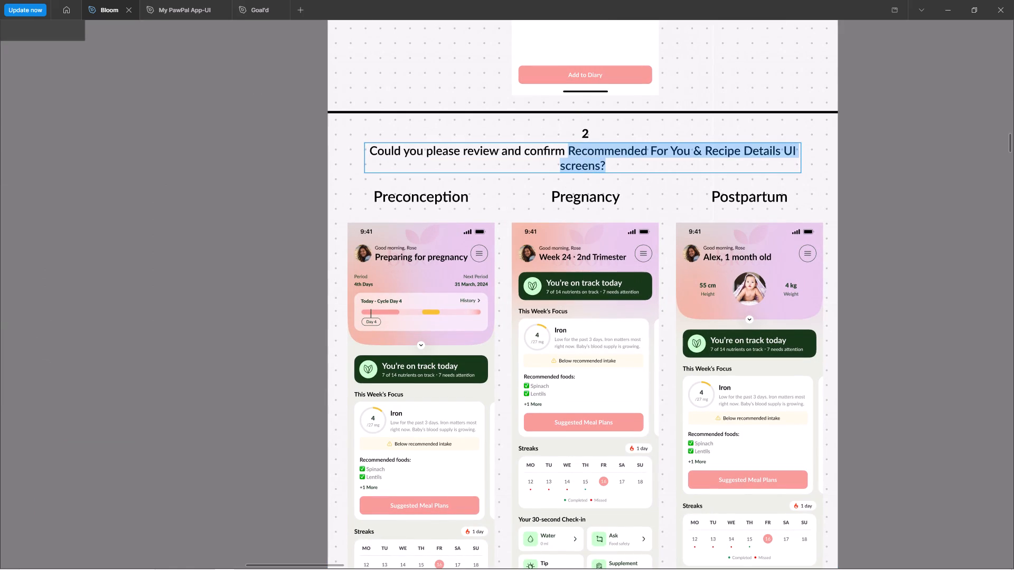
left_click_drag(571, 156, 570, 156)
type("the")
key("space")
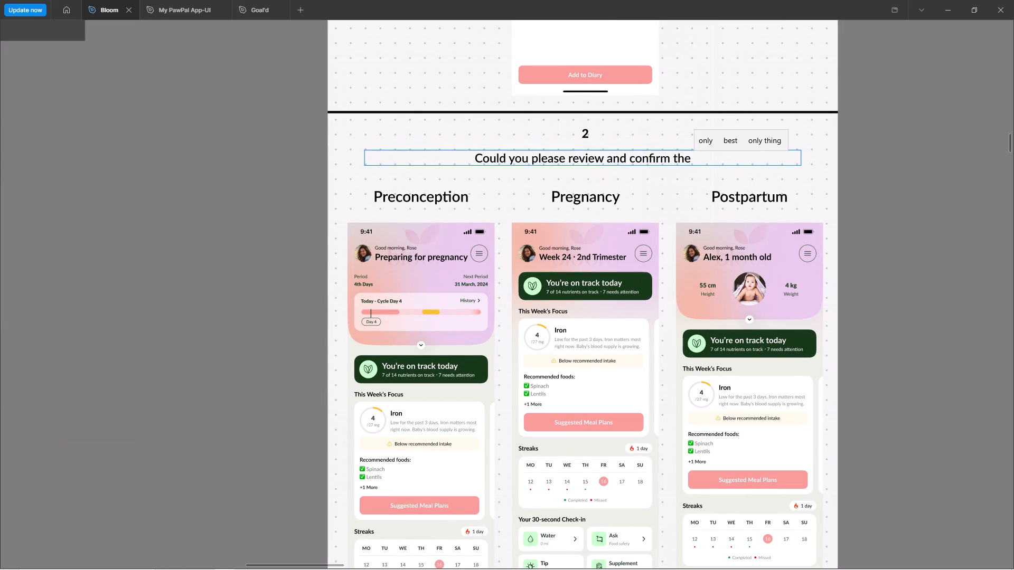
type("da")
key("BackSpace")
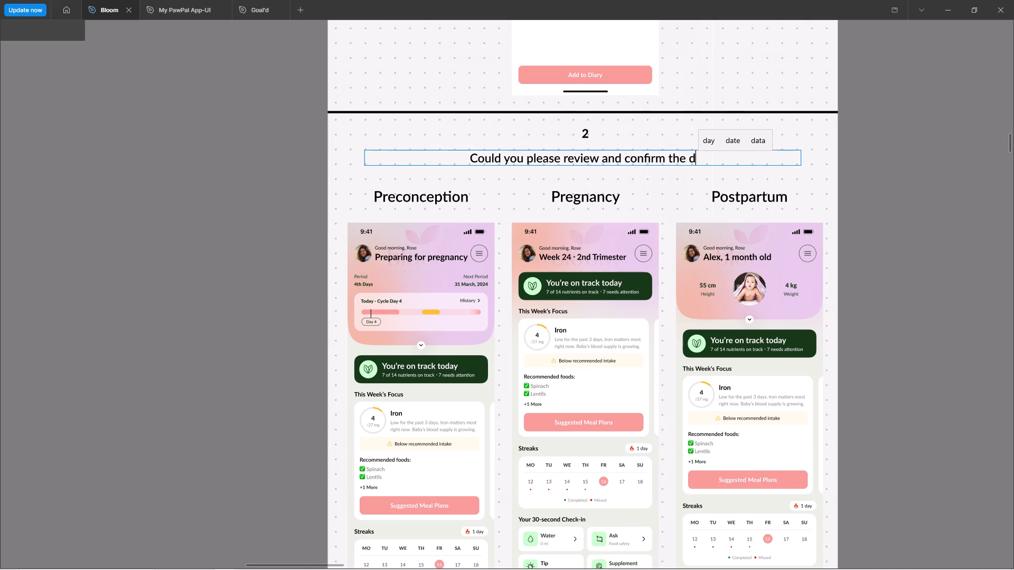
key("BackSpace")
type("Nutr")
key("BackSpace")
key("BackSpace")
key("BackSpace")
key("BackSpace")
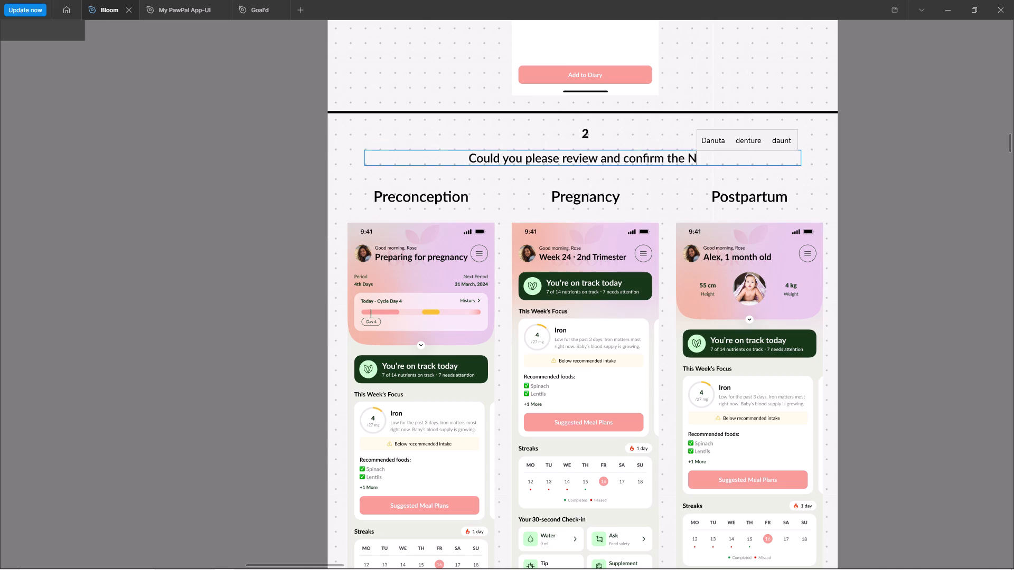
type("Dashboard / Home scv")
key("BackSpace")
key("BackSpace")
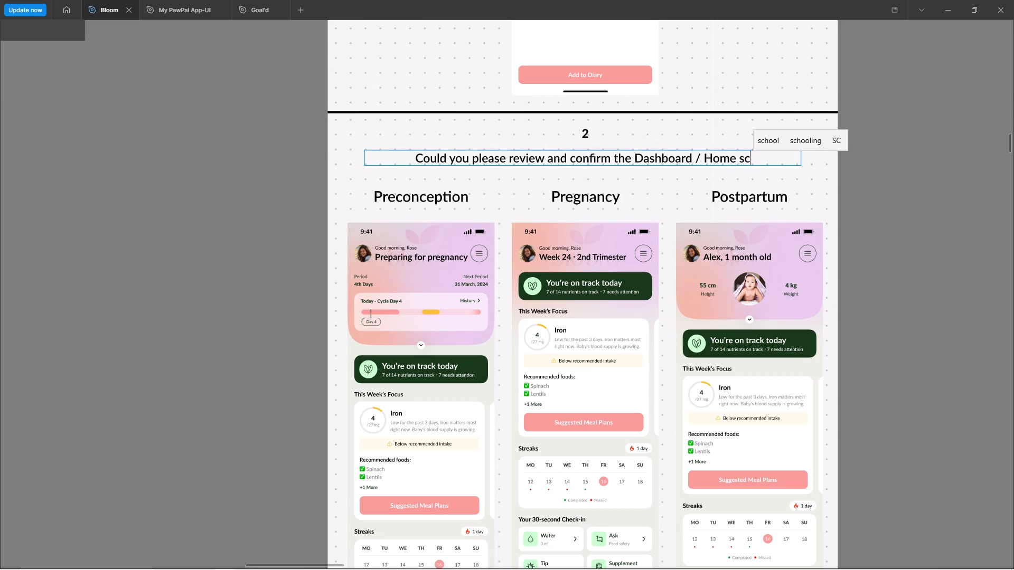
key("BackSpace")
key("BackSpace")
key("BackSpace")
key("BackSpace")
key("BackSpace")
key("BackSpace")
key("BackSpace")
key("BackSpace")
key("BackSpace")
key("BackSpace")
key("BackSpace")
key("BackSpace")
key("BackSpace")
key("BackSpace")
key("BackSpace")
key("BackSpace")
key("BackSpace")
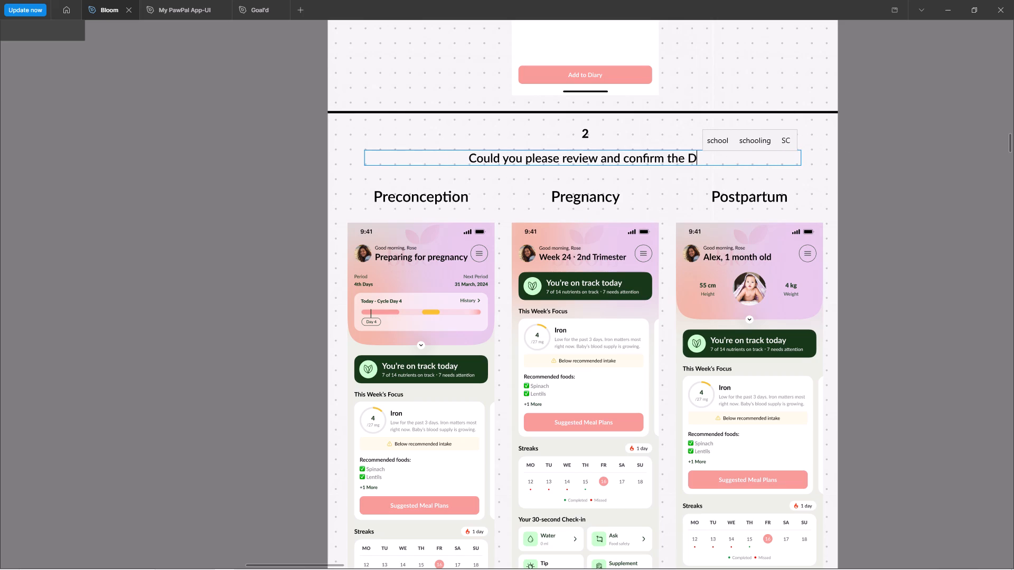
key("BackSpace")
type("Home screen for each stae")
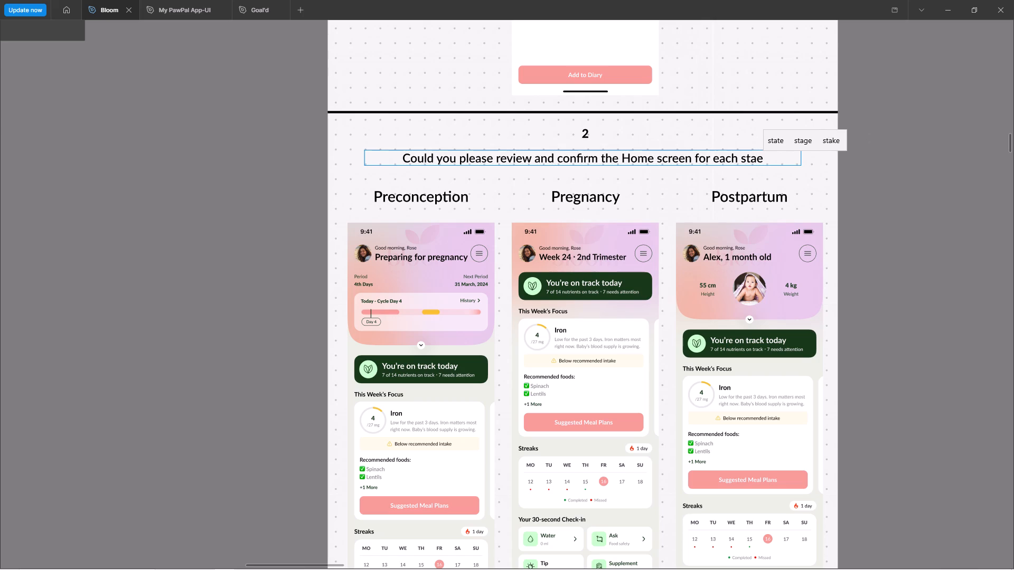
key("BackSpace")
type("ge")
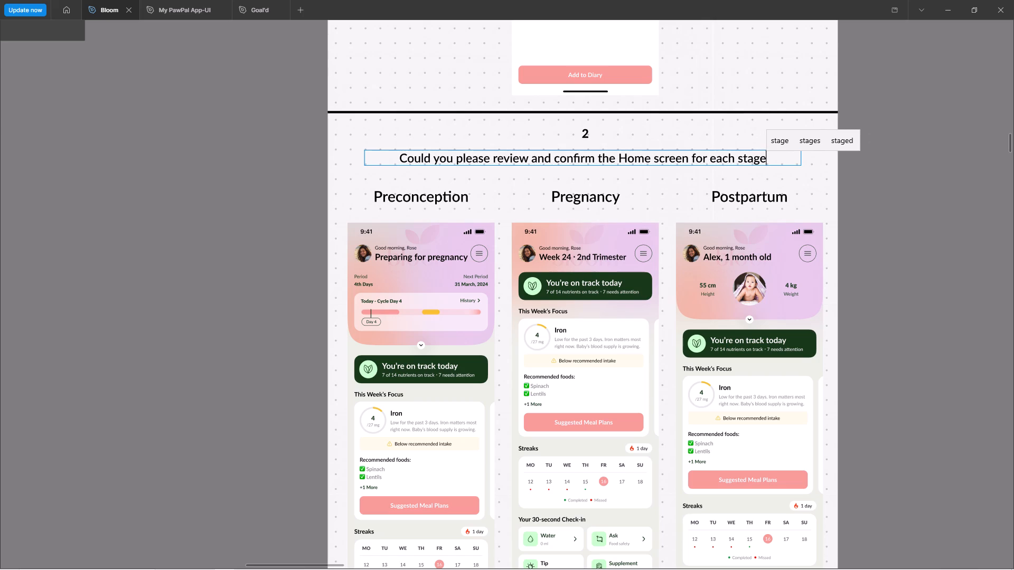
key("shift+question")
double_click(891, 233)
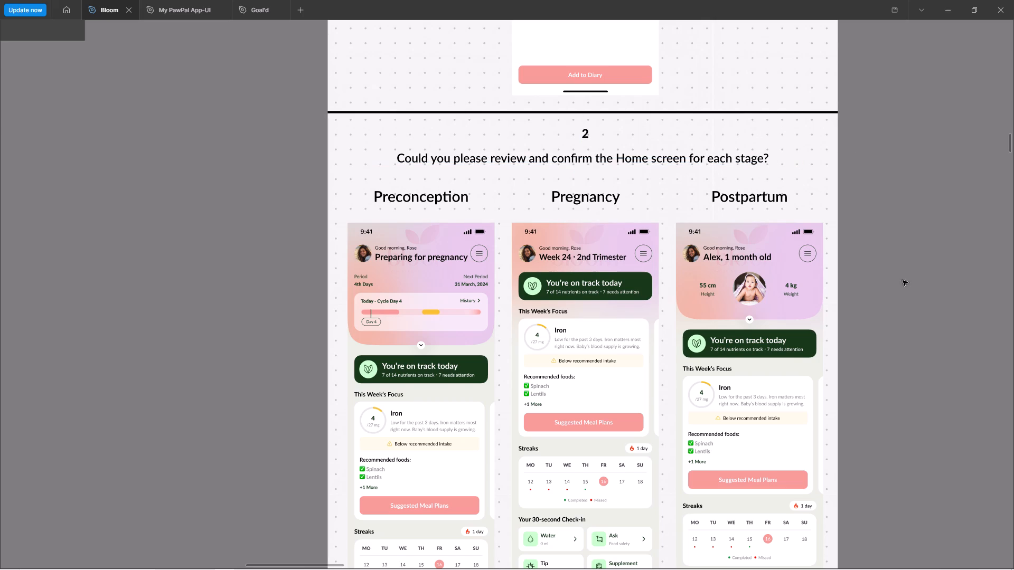
Examine section 2's Preconception, Pregnancy and Postpartum home screens from top to bottom.
key("space")
key("space")
left_click_drag(956, 350, 896, 221)
scroll(892, 211, "down", 3, "ctrl")
key("space")
key("space")
key("space")
key("space")
key("space")
key("space")
key("space")
key("space")
key("space")
key("space")
key("space")
key("space")
key("space")
key("space")
key("space")
key("space")
key("space")
key("space")
key("space")
key("space")
left_click_drag(899, 366, 857, 160)
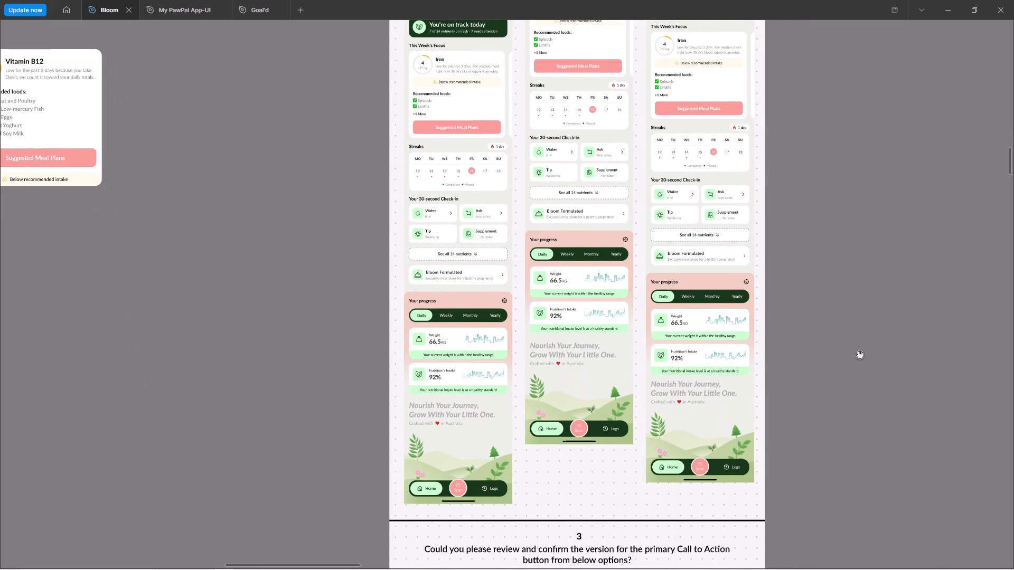
left_click_drag(860, 370, 837, 447)
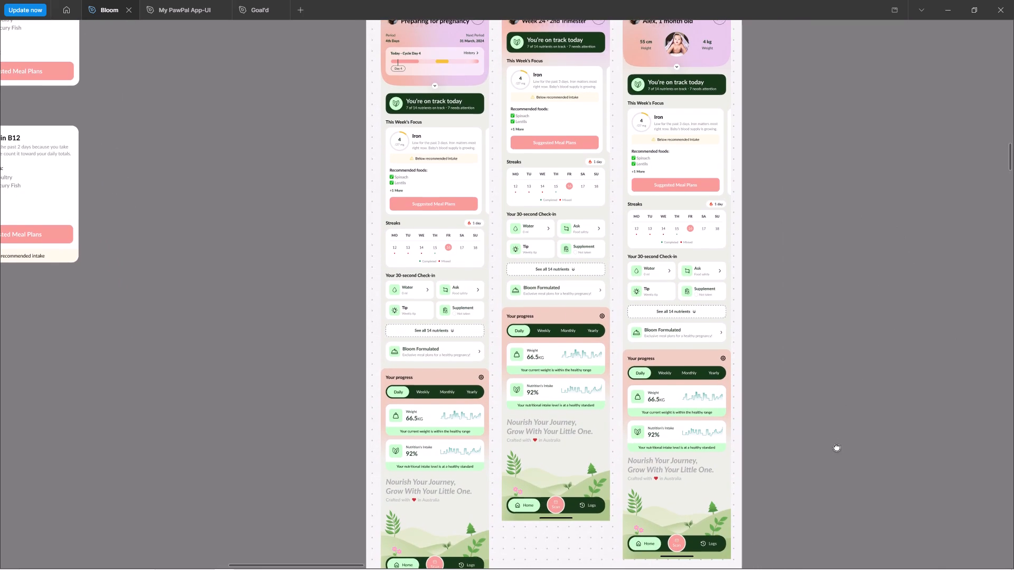
left_click_drag(837, 447, 829, 478)
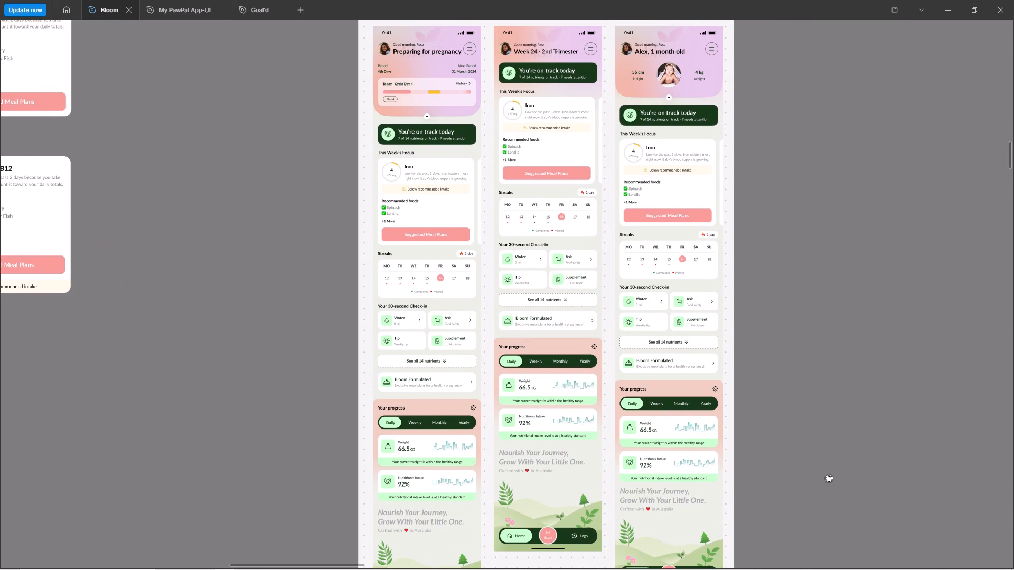
left_click_drag(829, 478, 849, 529)
left_click_drag(840, 214, 824, 389)
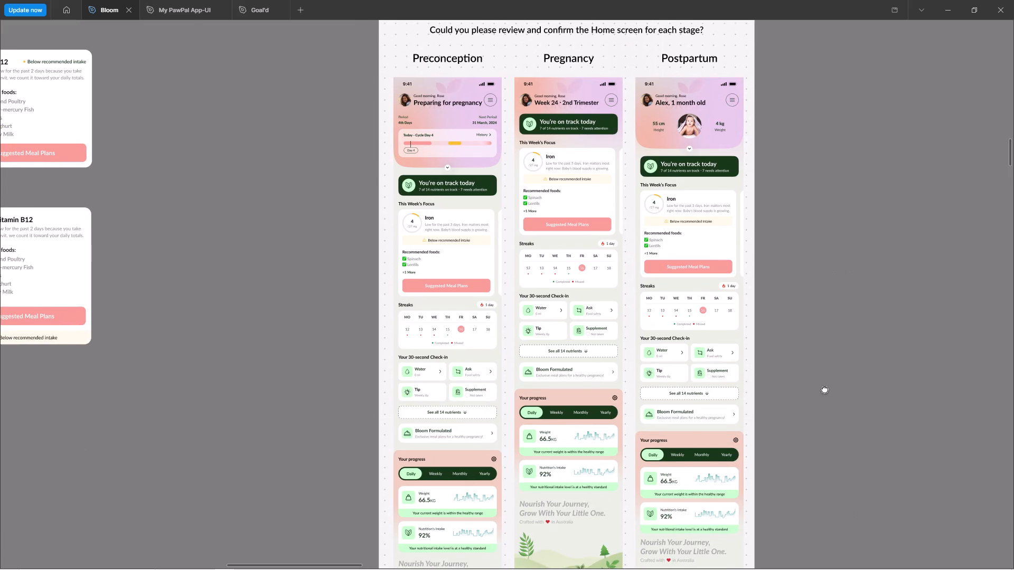
Add the sentence "We've Updated the Preconception, Pregnancy & Postpartum users." at the start of section 2's heading.
left_click_drag(824, 389, 824, 433)
left_click_drag(831, 420, 827, 388)
key("space")
key("space")
key("space")
key("space")
key("space")
key("space")
key("space")
key("space")
key("space")
key("space")
key("space")
key("space")
key("space")
key("space")
key("space")
key("space")
key("space")
key("space")
key("space")
key("space")
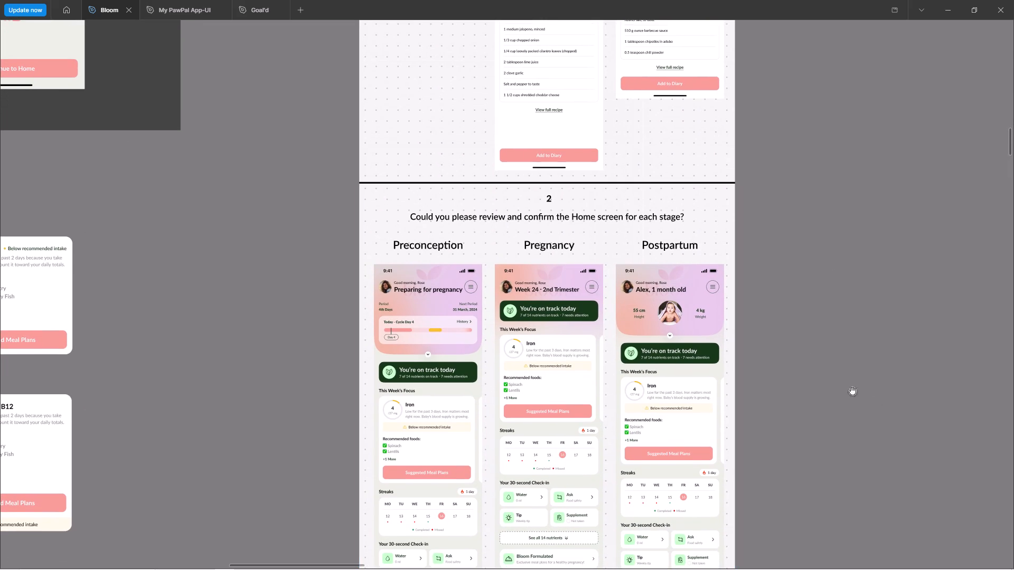
left_click_drag(815, 346, 795, 226)
double_click(418, 97, "ctrl")
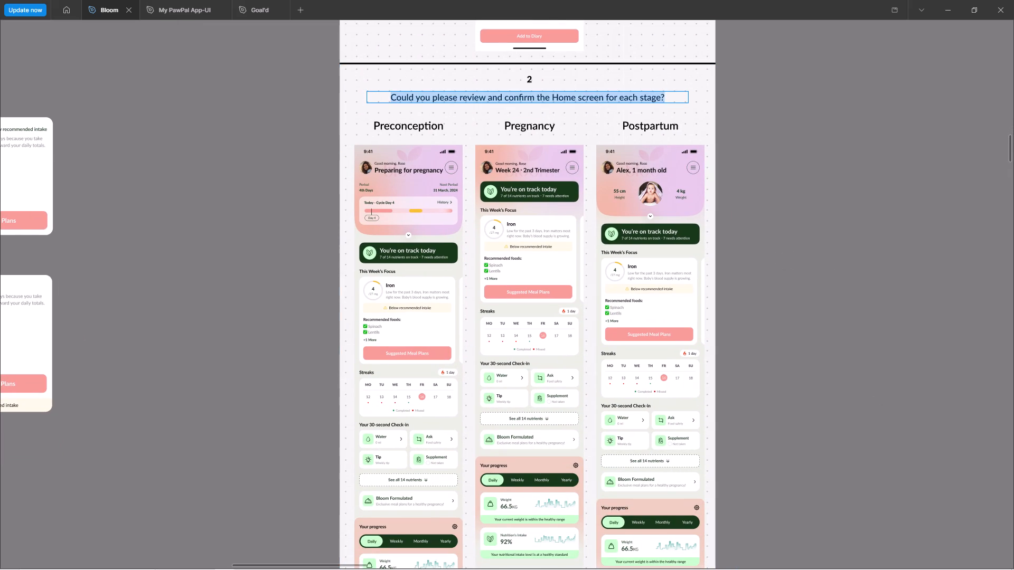
key("Left")
type("We")
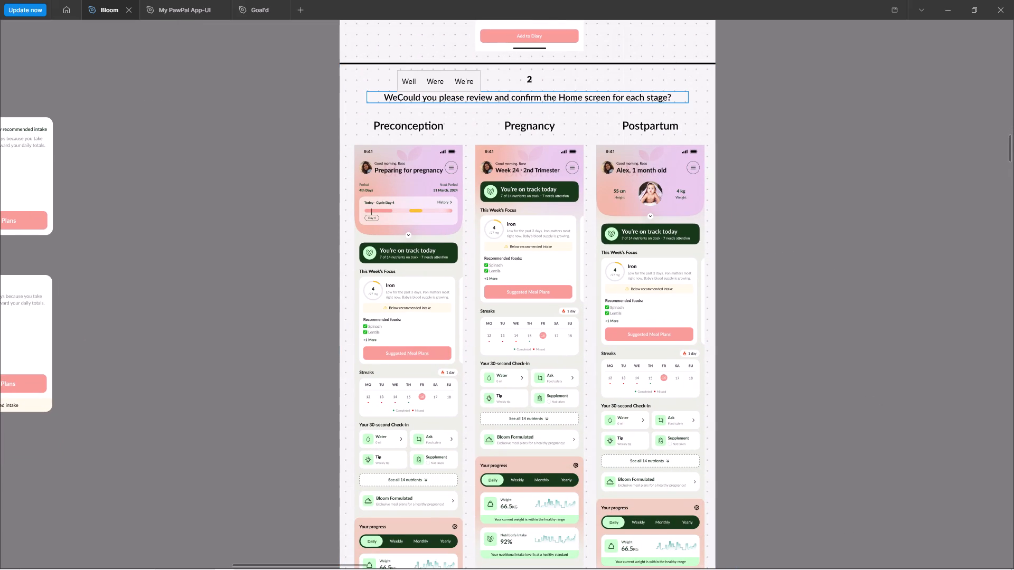
type("'ve")
key("space")
type("Updated the")
key("space")
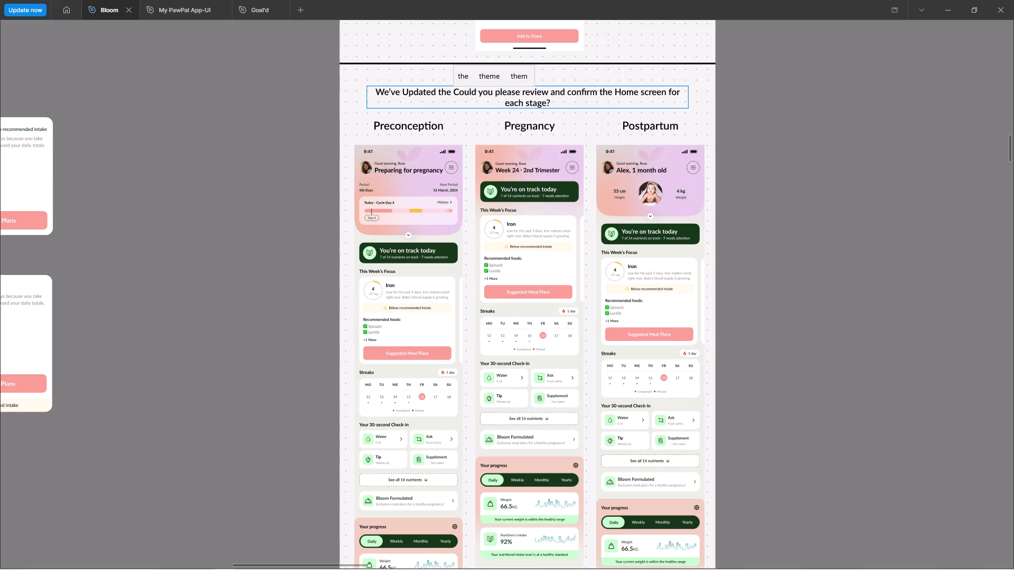
type("Prece")
key("BackSpace")
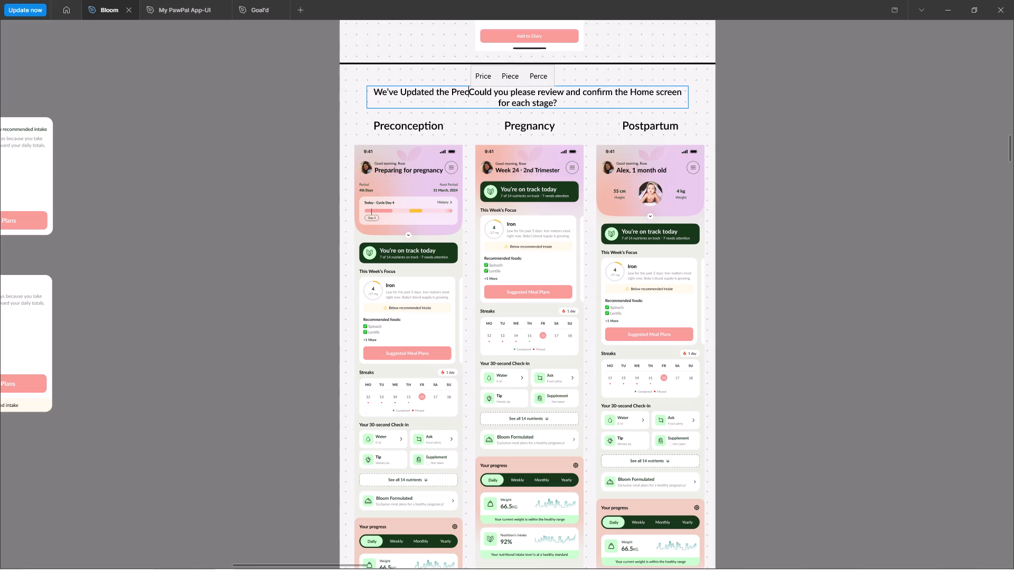
type("onceptiop")
key("BackSpace")
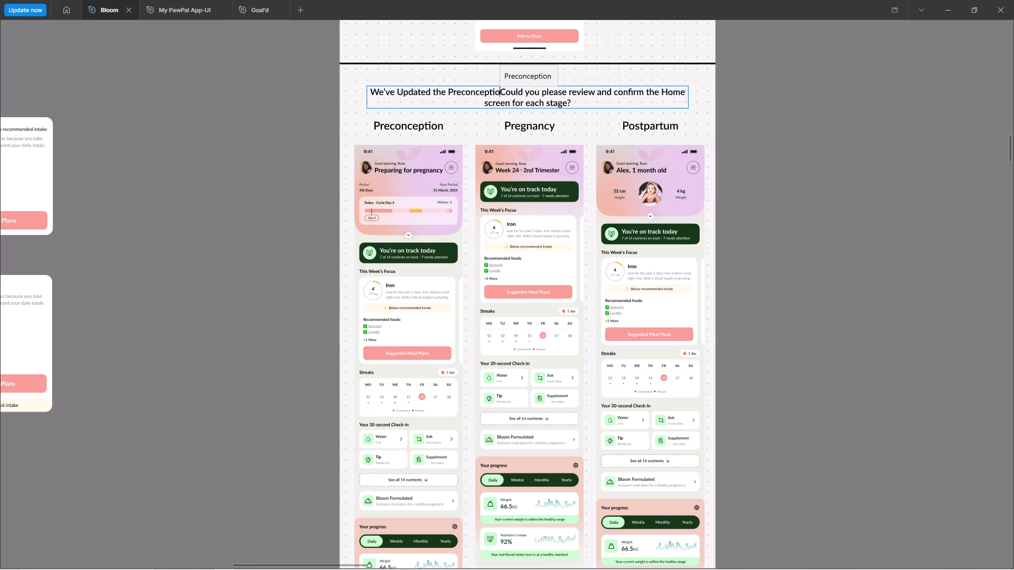
type("n,")
key("space")
type("Pregnna")
key("BackSpace")
key("a")
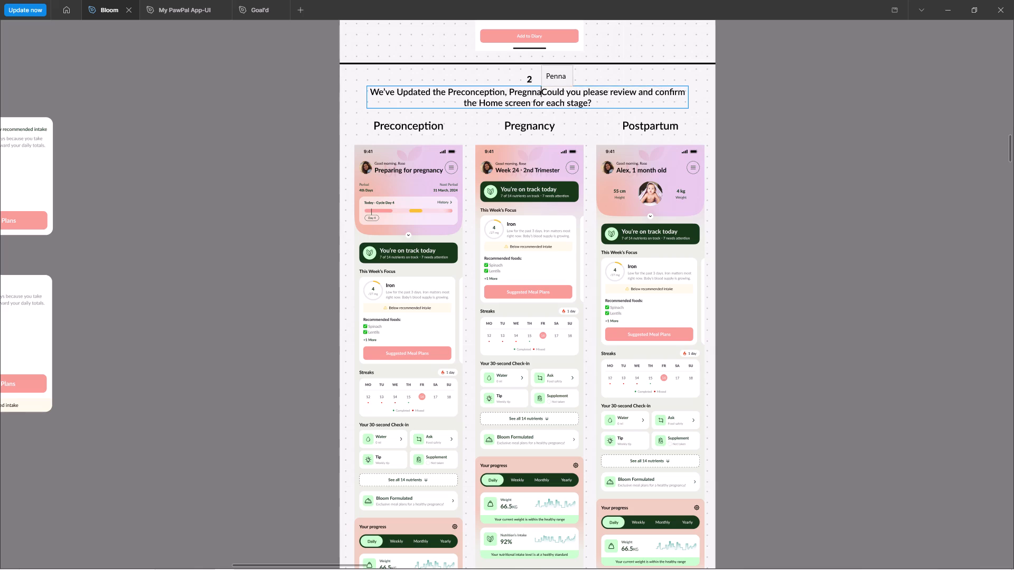
key("BackSpace")
key("BackSpace")
type("ancy")
key("space")
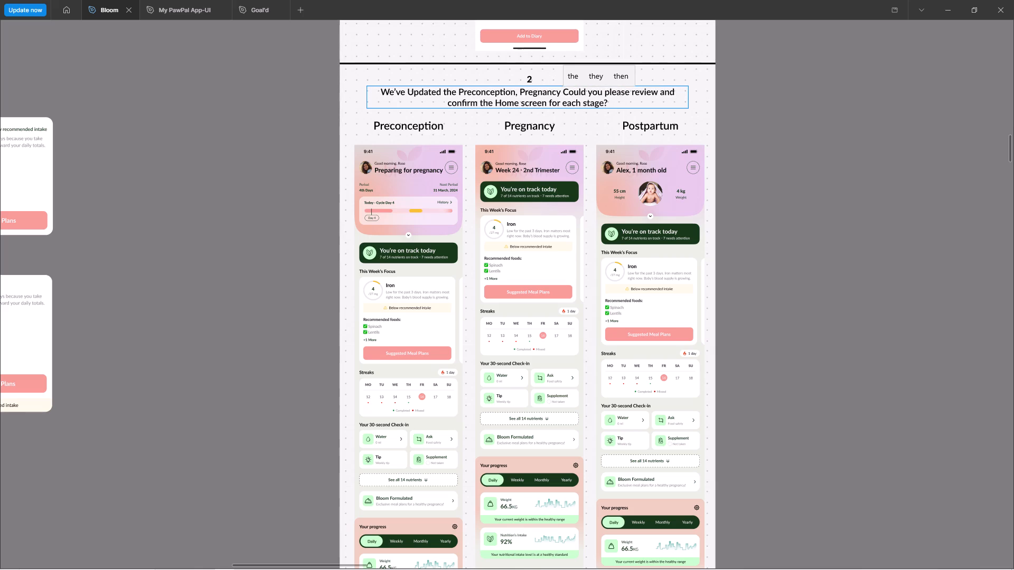
type("& Postpa")
type("turn user")
key("BackSpace")
key("BackSpace")
key("BackSpace")
key("BackSpace")
key("BackSpace")
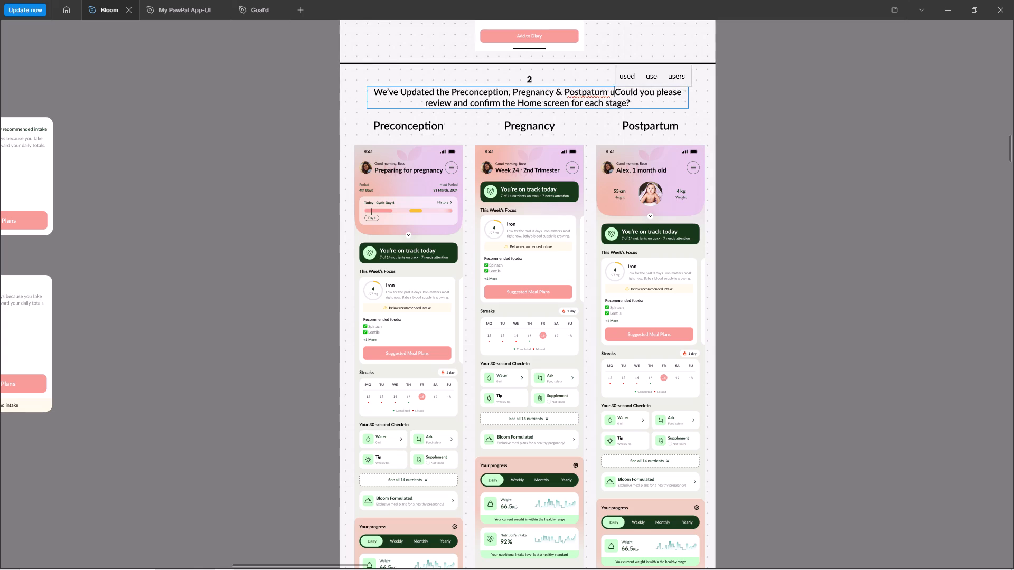
key("BackSpace")
key("BackSpace")
key("BackSpace")
key("BackSpace")
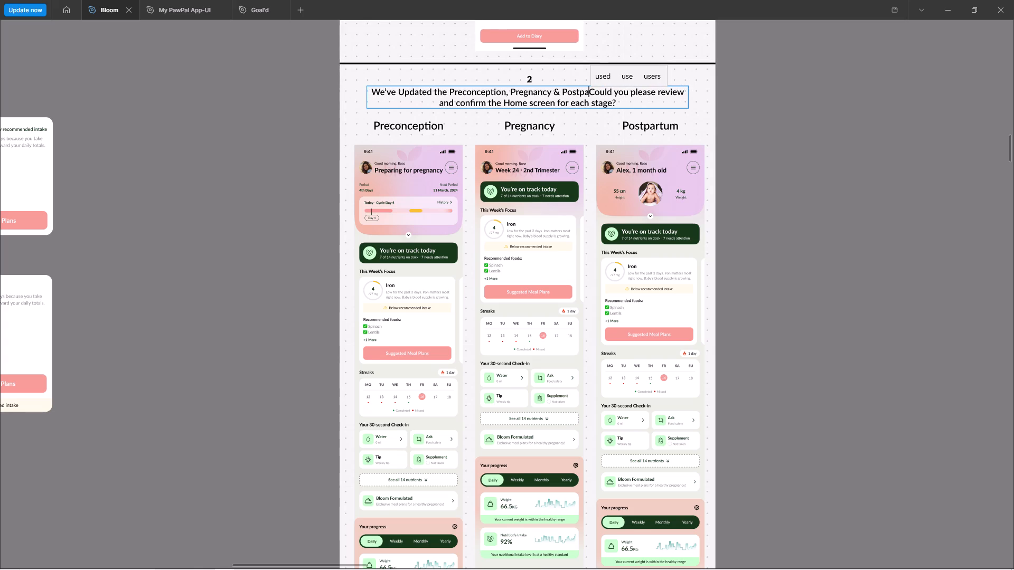
type("rtum")
key("space")
type("users")
type(".")
key("space")
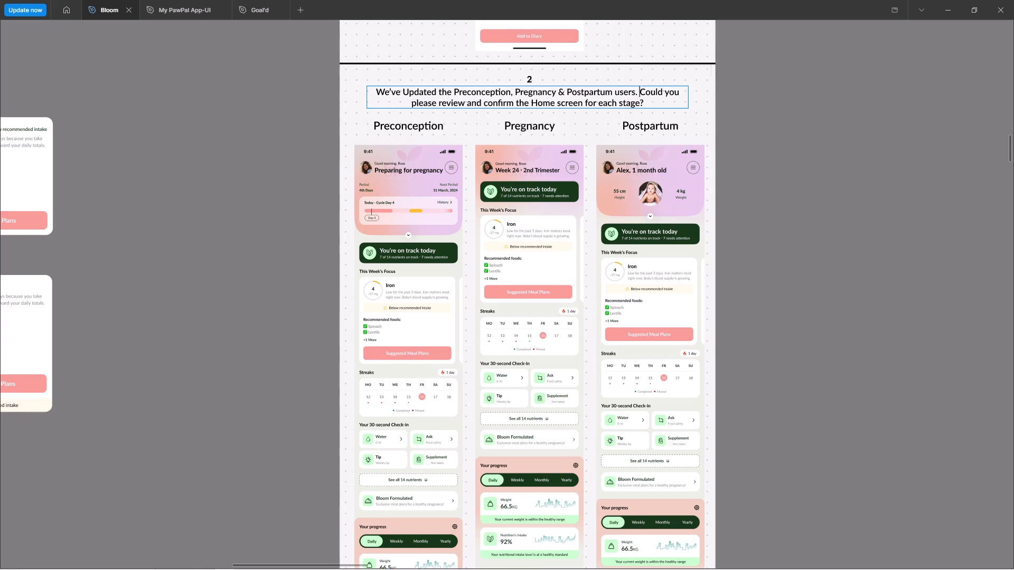
Replace "Updated" in section 2's heading with "optimized the Home screen for".
left_click(453, 90)
double_click(410, 88)
type("Optimz")
key("BackSpace")
key("BackSpace")
key("BackSpace")
key("BackSpace")
key("BackSpace")
key("BackSpace")
type("optimized the Home scren")
key("BackSpace")
type("en for")
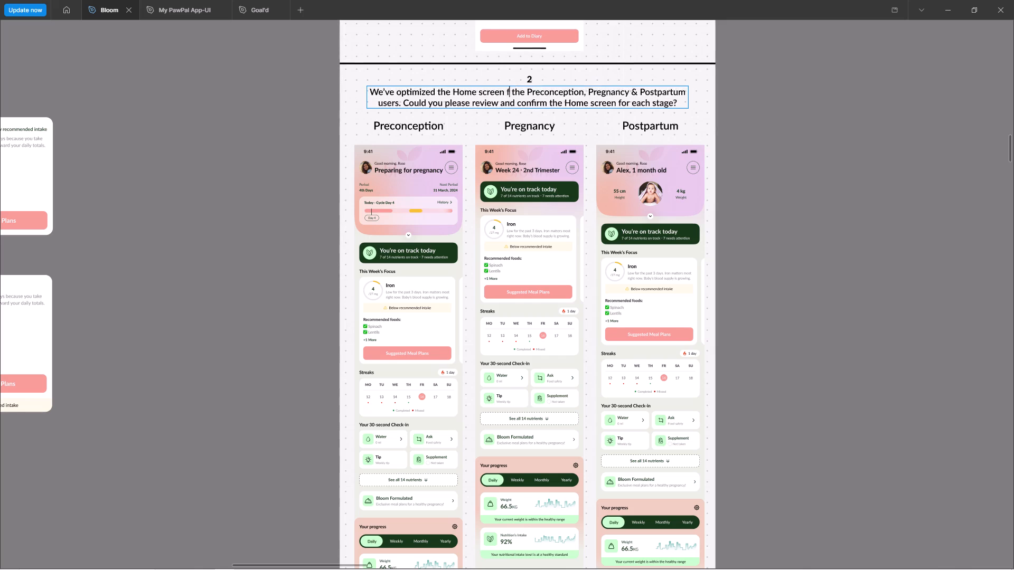
key("space")
key("BackSpace")
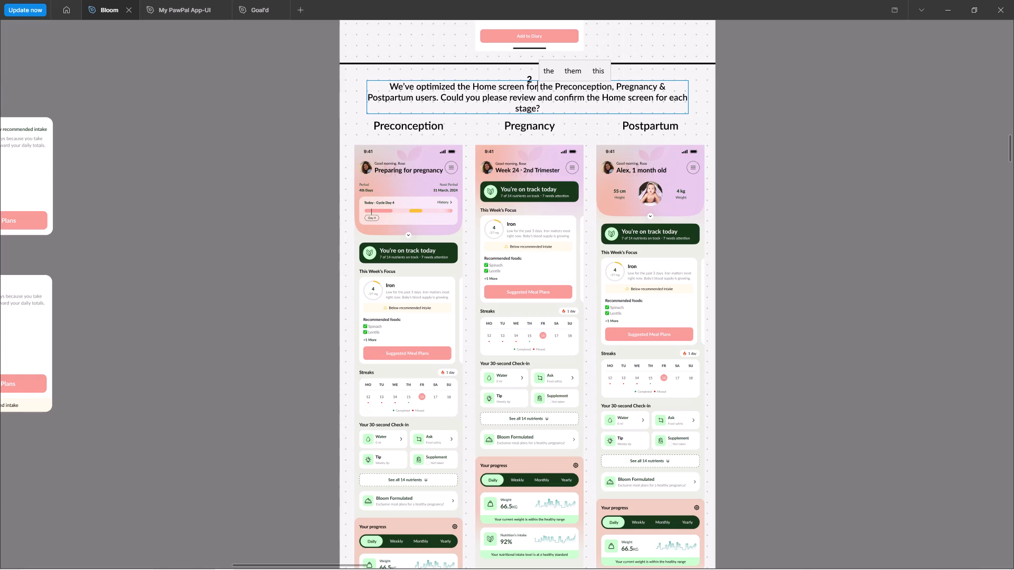
left_click(765, 136)
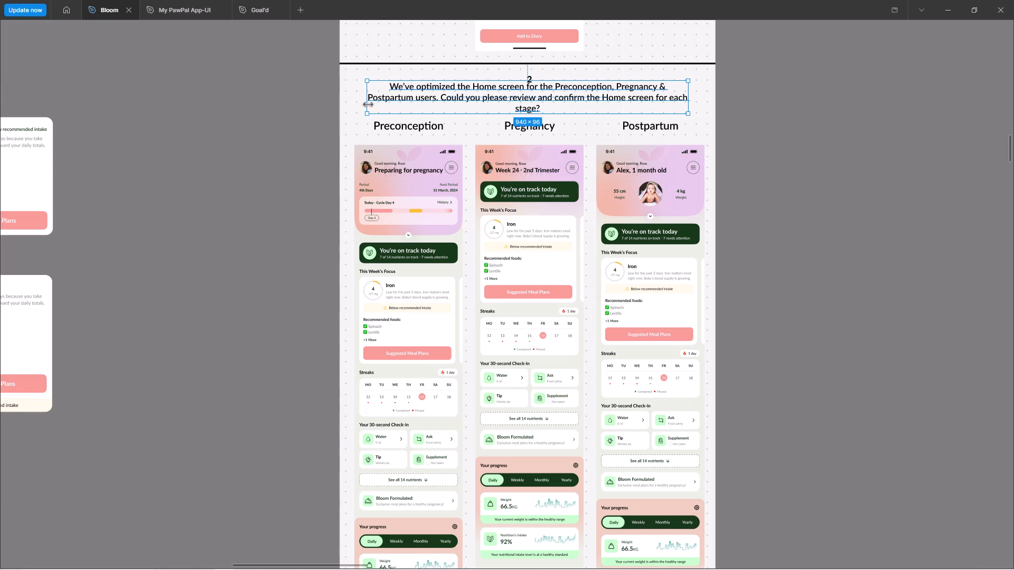
Widen section 2's heading text box to about 965 and move it down to about Y 65, clear of the number 2.
left_click_drag(368, 104, 362, 106, "ctrl+alt")
key("ctrl+backslash")
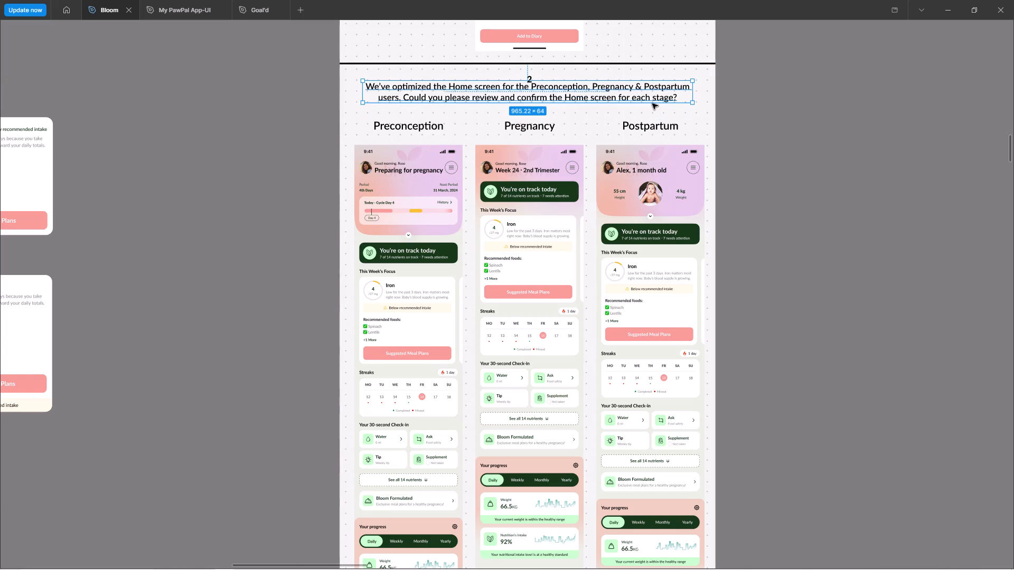
scroll(513, 122, "up", 4, "ctrl")
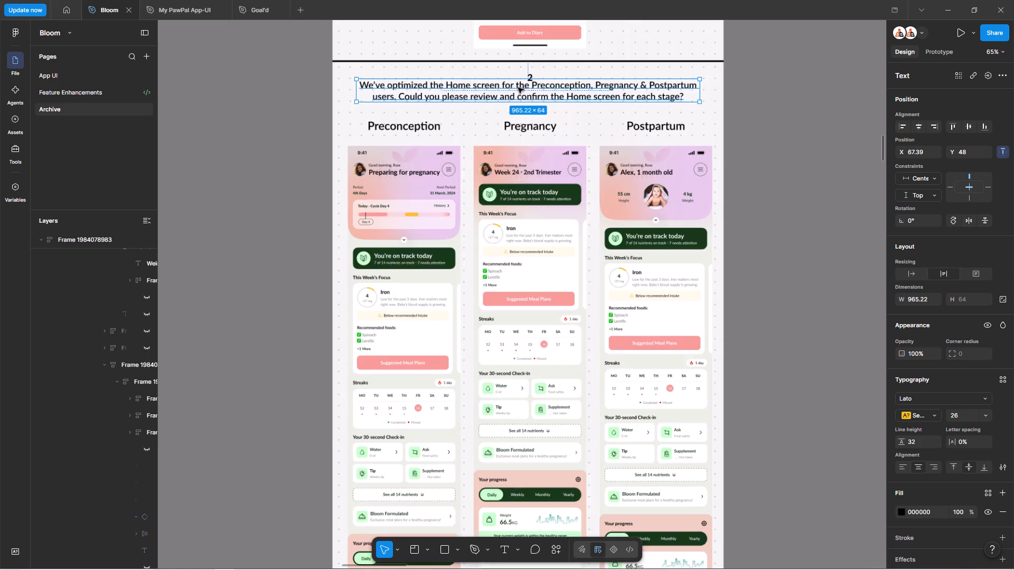
left_click_drag(518, 88, 518, 97, "shift")
key("ctrl+backslash")
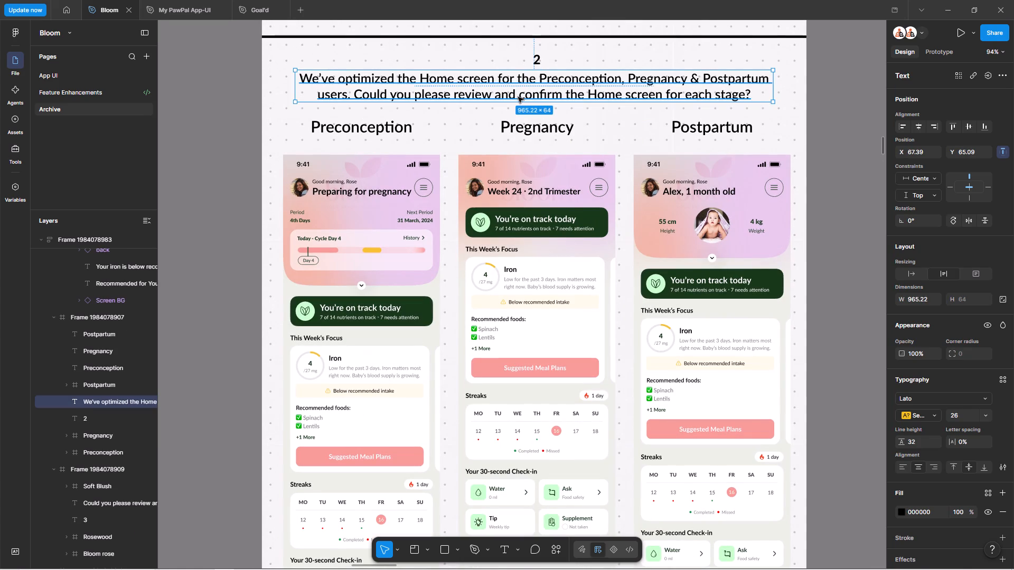
left_click(840, 154)
Move section 3's three Recommended for You screens together slightly down, away from the heading.
scroll(843, 156, "down", 4, "ctrl")
key("space")
key("space")
key("space")
key("space")
key("space")
key("space")
key("space")
key("space")
left_click_drag(877, 191, 869, 155)
scroll(869, 155, "down", 4, "ctrl")
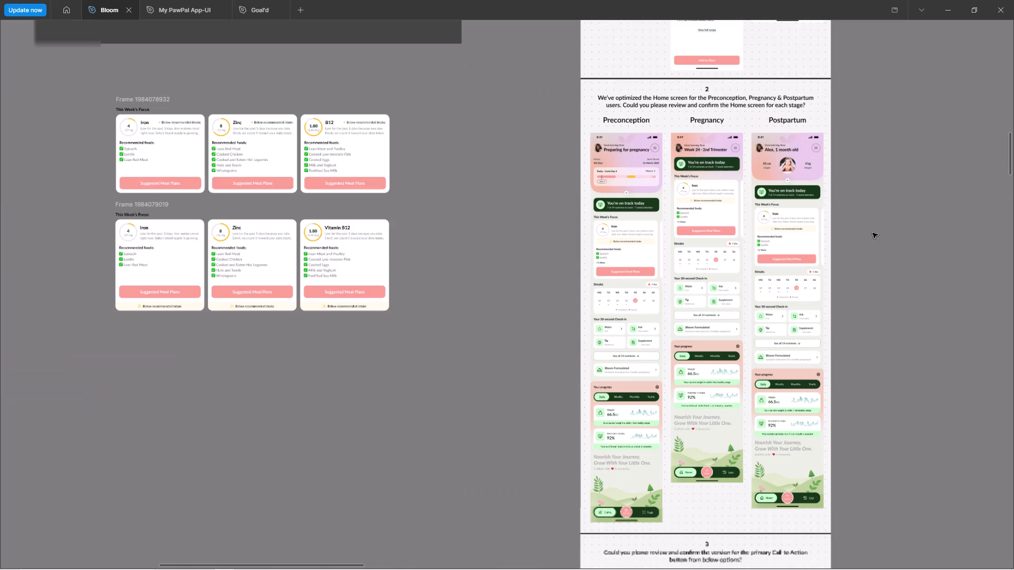
key("space")
key("space")
key("space")
key("space")
key("space")
key("space")
key("space")
key("space")
key("space")
key("space")
key("space")
key("space")
key("space")
key("space")
key("space")
key("space")
key("space")
key("space")
key("space")
left_click_drag(880, 254, 818, 7)
left_click_drag(834, 266, 834, 202)
scroll(712, 232, "up", 4, "ctrl")
key("space")
key("space")
key("space")
key("space")
key("space")
key("space")
key("space")
key("space")
left_click_drag(824, 297, 815, 230)
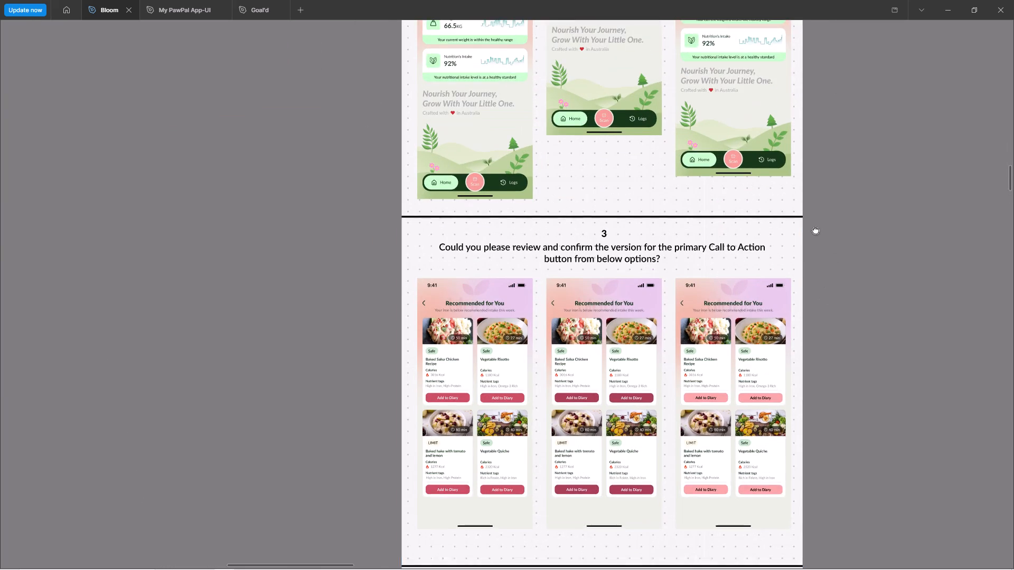
left_click_drag(815, 230, 816, 202)
left_click(608, 161, "ctrl")
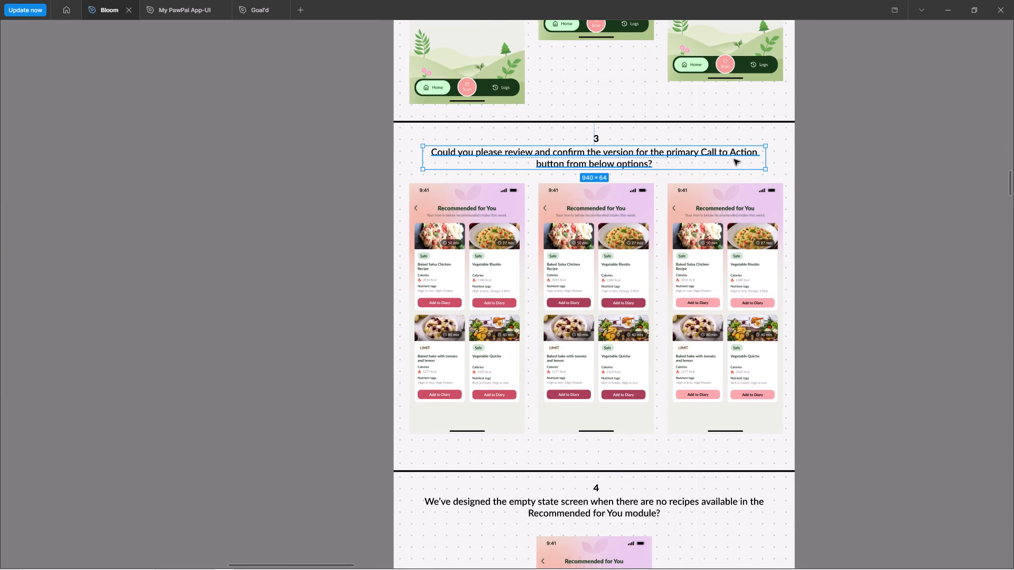
scroll(734, 159, "up", 2, "ctrl")
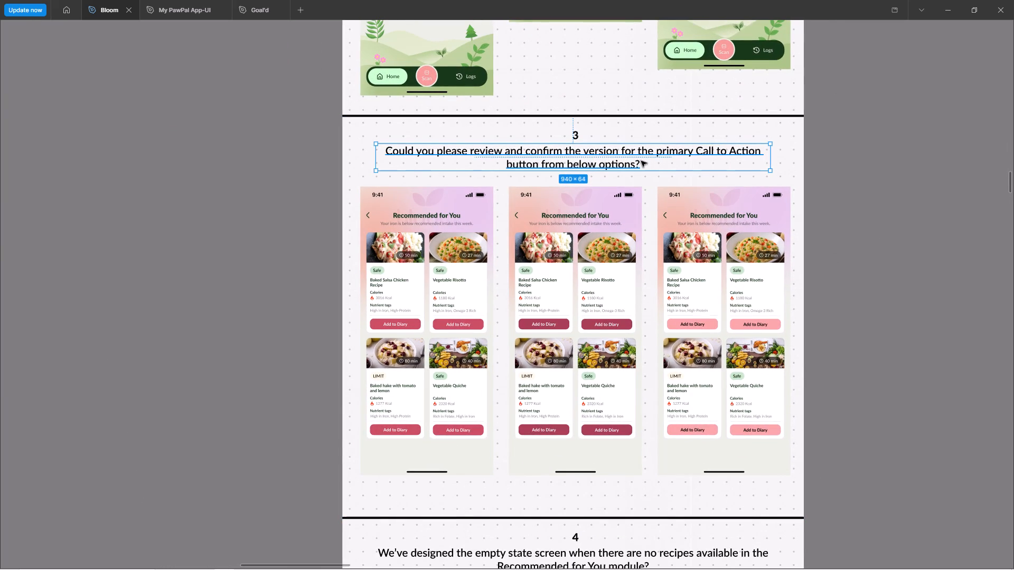
scroll(641, 161, "up", 3, "ctrl")
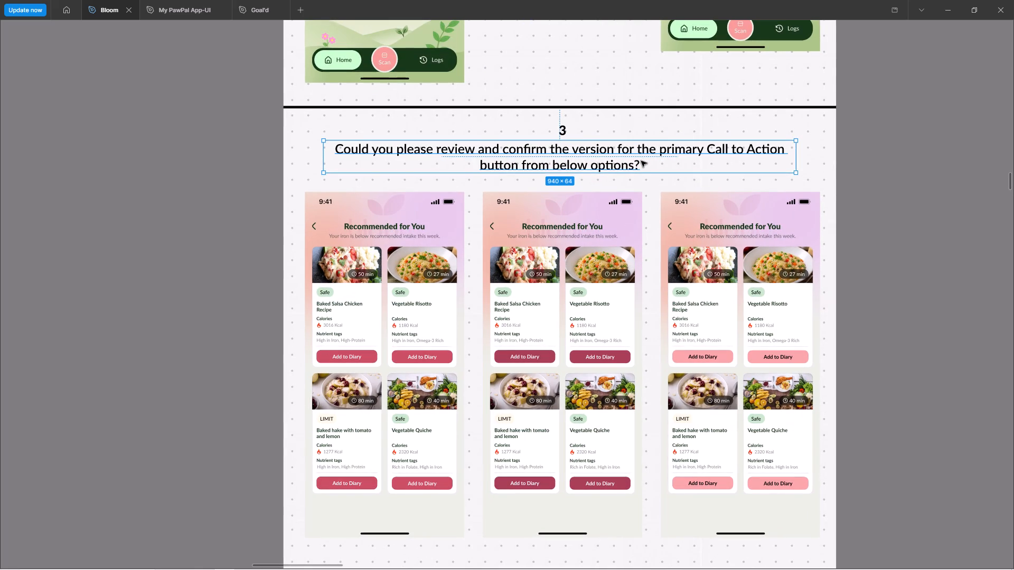
left_click(392, 286)
scroll(446, 256, "down", 5, "ctrl")
left_click(510, 324, "shift")
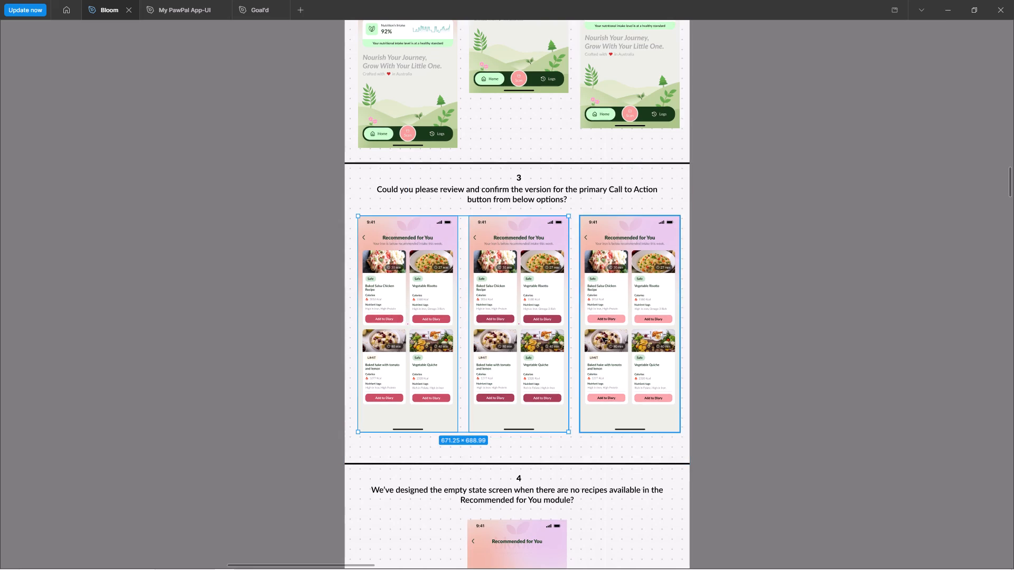
left_click(605, 334, "shift")
left_click_drag(616, 327, 618, 345, "shift")
left_click(767, 320)
Copy section 2's "Preconception" label and paste it above section 3's first Recommended for You screen.
key("space")
key("space")
key("space")
key("space")
key("space")
key("space")
key("space")
key("space")
key("space")
key("space")
key("space")
key("space")
key("space")
key("space")
key("space")
key("space")
key("space")
key("space")
key("space")
key("space")
left_click_drag(731, 226, 769, 415)
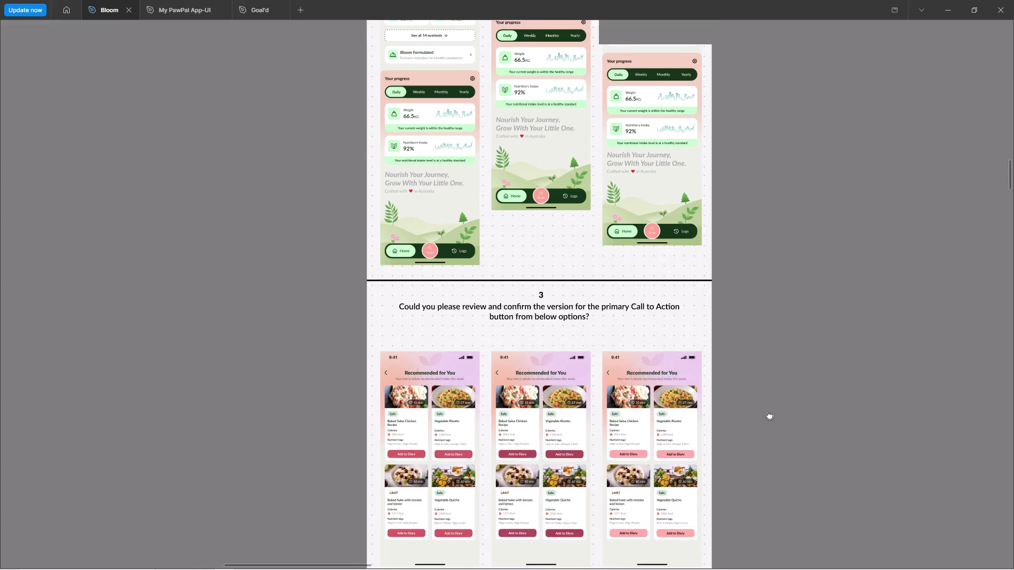
left_click_drag(769, 415, 772, 423)
left_click_drag(768, 317, 793, 461)
left_click_drag(752, 287, 752, 419)
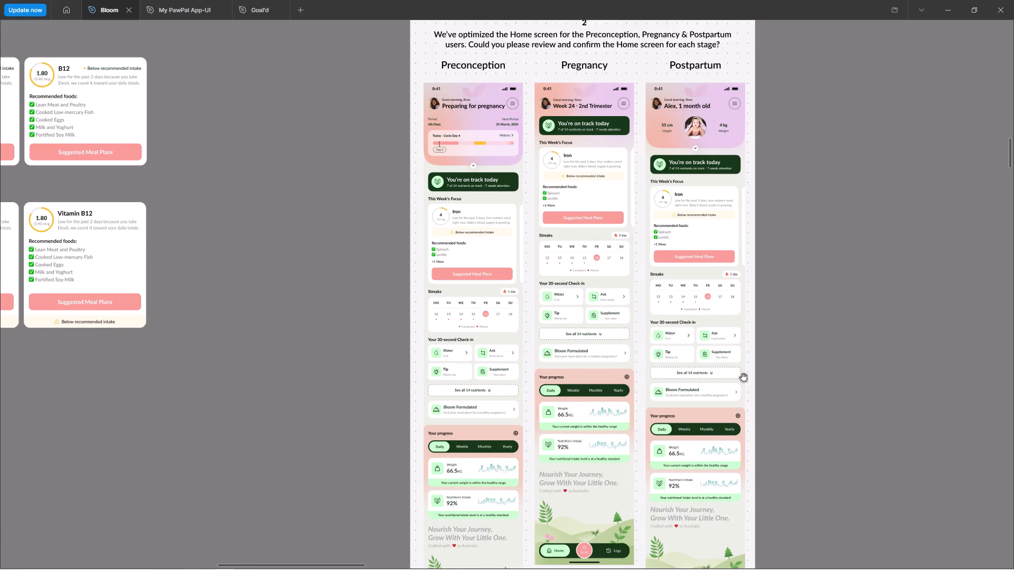
left_click(457, 69, "ctrl")
key("ctrl+c")
key("space")
key("space")
key("space")
key("space")
key("space")
key("space")
key("space")
key("space")
key("space")
key("space")
key("space")
key("space")
key("space")
key("space")
key("space")
key("space")
key("space")
key("space")
key("space")
key("space")
left_click_drag(886, 328, 851, 83)
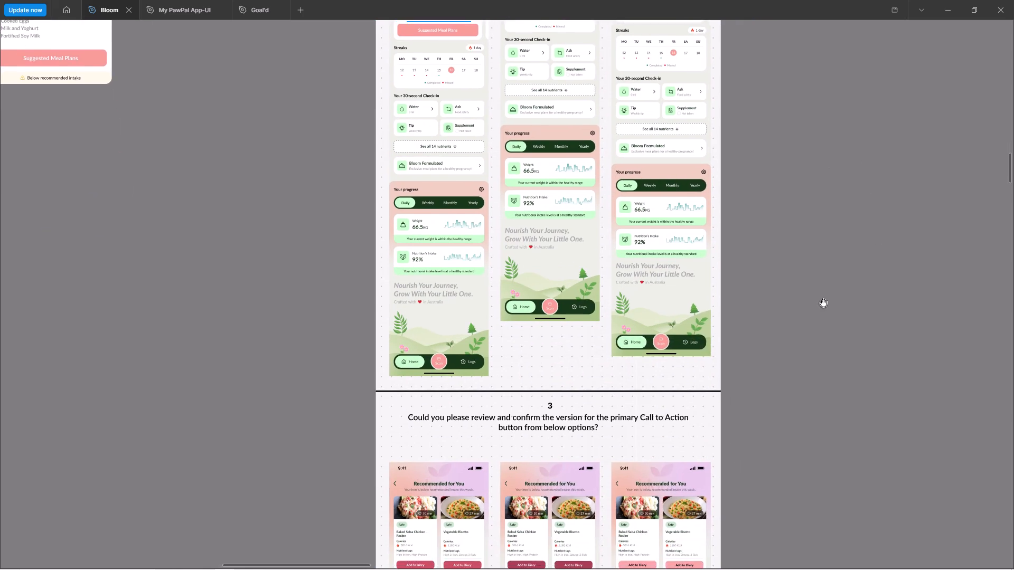
left_click_drag(823, 303, 831, 186)
left_click(660, 329, "ctrl")
scroll(420, 353, "up", 5, "ctrl")
key("ctrl+v")
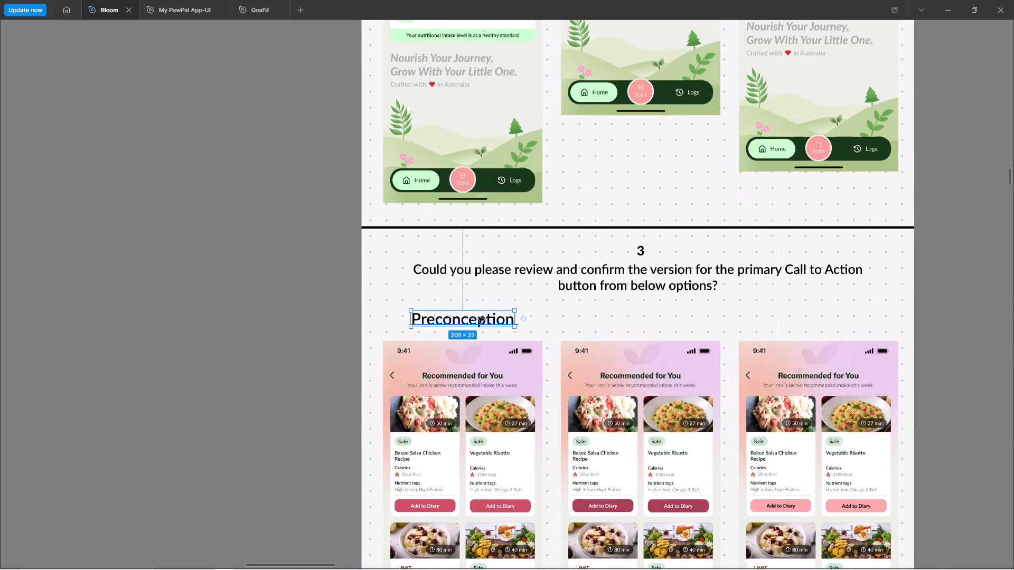
Change the pasted label above section 3's first screen to "Version 1".
double_click(478, 317)
key("Return")
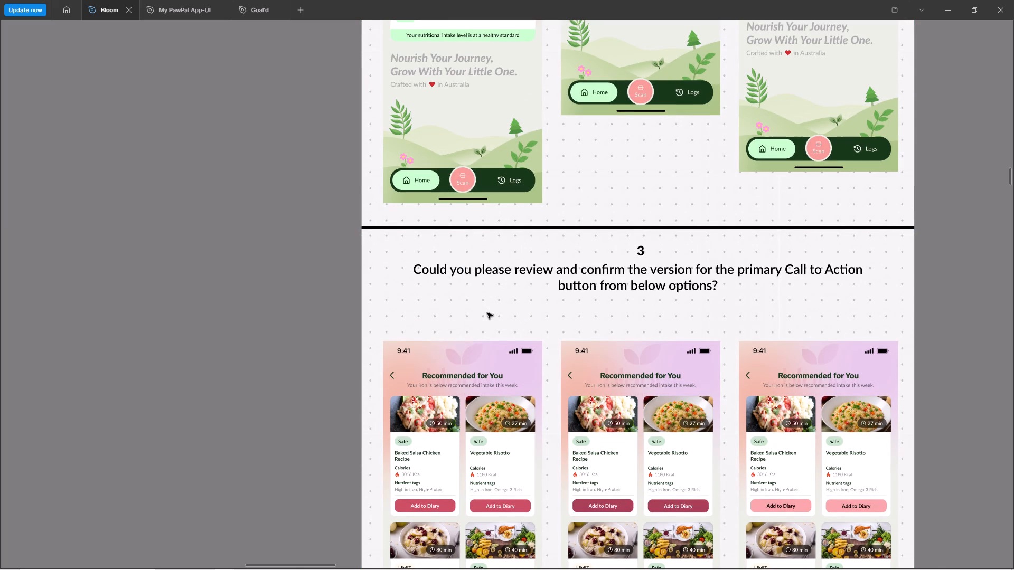
key("ctrl+a")
type("Version 1")
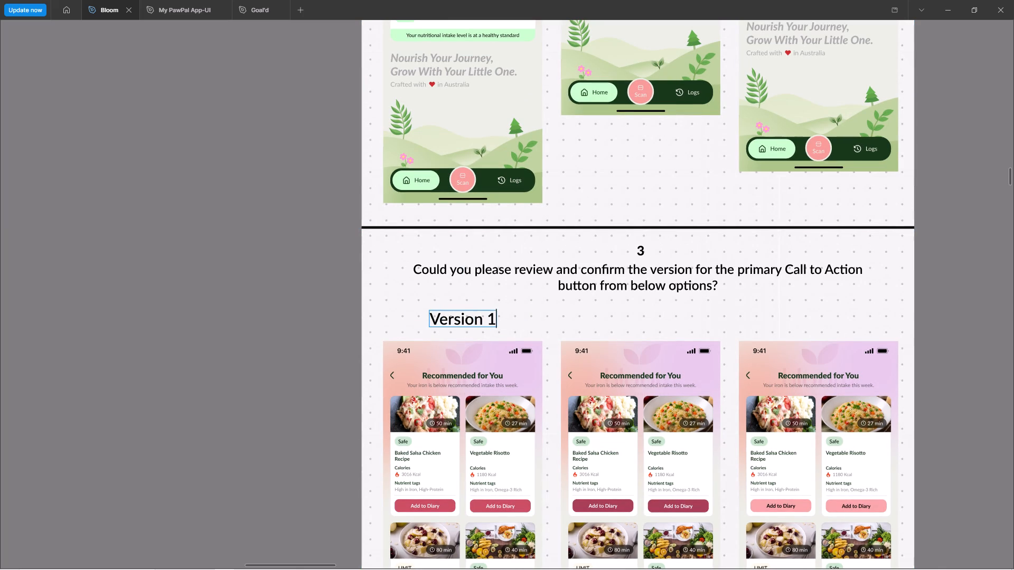
left_click(282, 327)
Duplicate the "Version 1" label, centre the copy above section 3's second screen, and change its text to "Version 2".
key("ctrl+d")
left_click(651, 364, "shift")
key("alt+d")
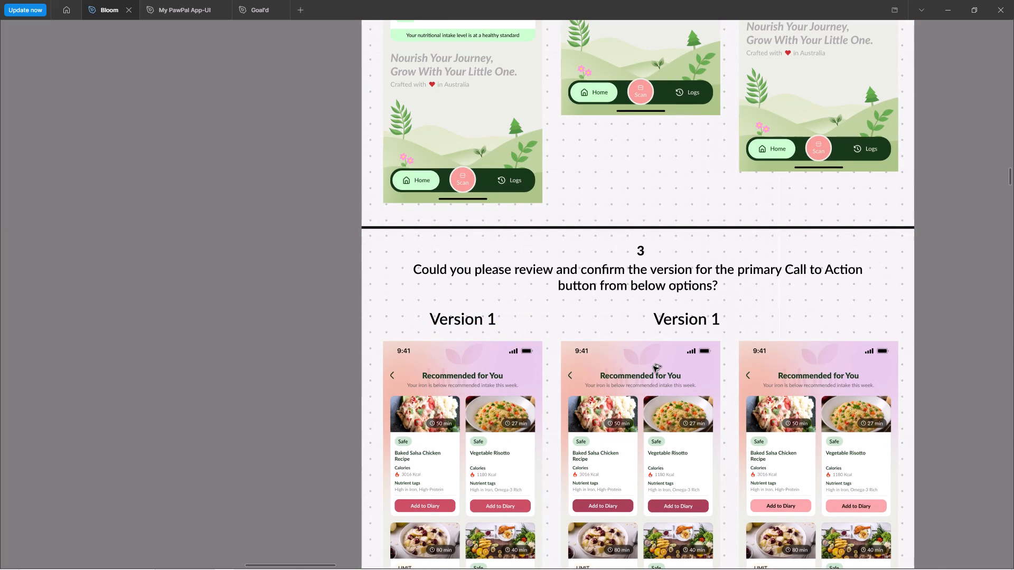
key("alt+h")
left_click(646, 322, "ctrl")
key("Return")
key("0")
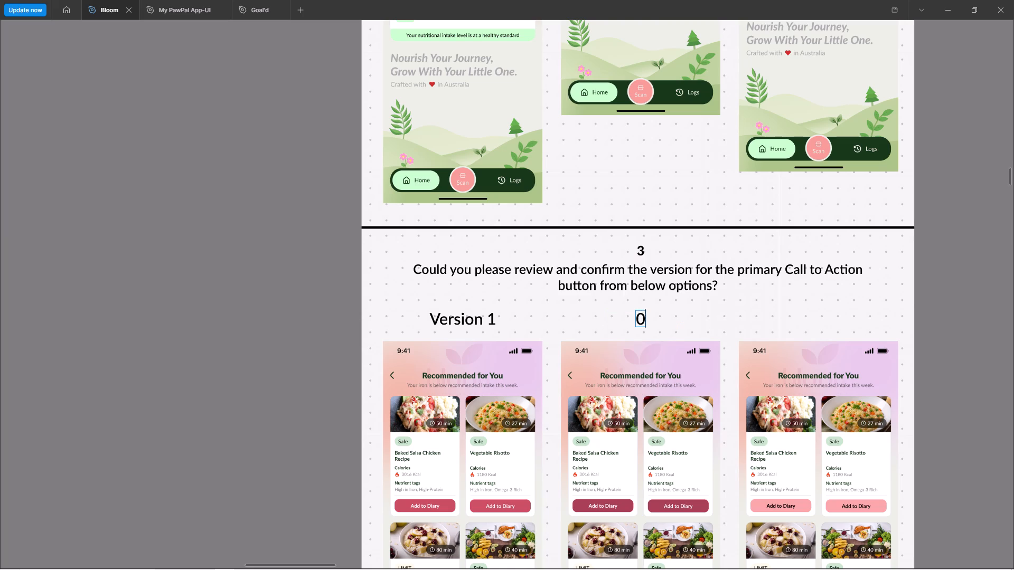
key("ctrl+a")
type("Version 2")
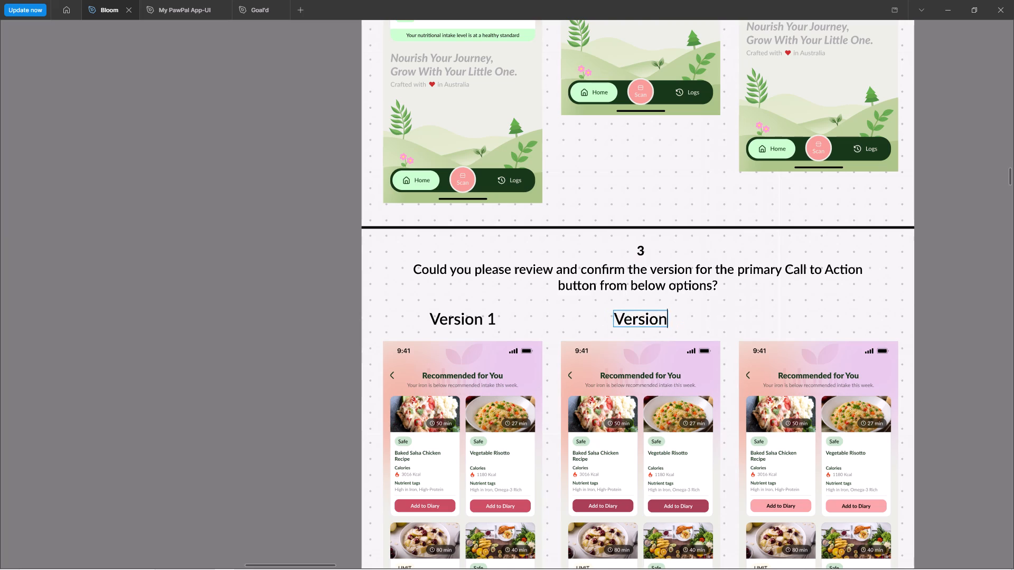
left_click(412, 311)
Duplicate the "Version 2" label, centre the copy above section 3's third screen, and change its text to "Version 3".
key("ctrl+d")
left_click(835, 368, "shift")
key("alt+d")
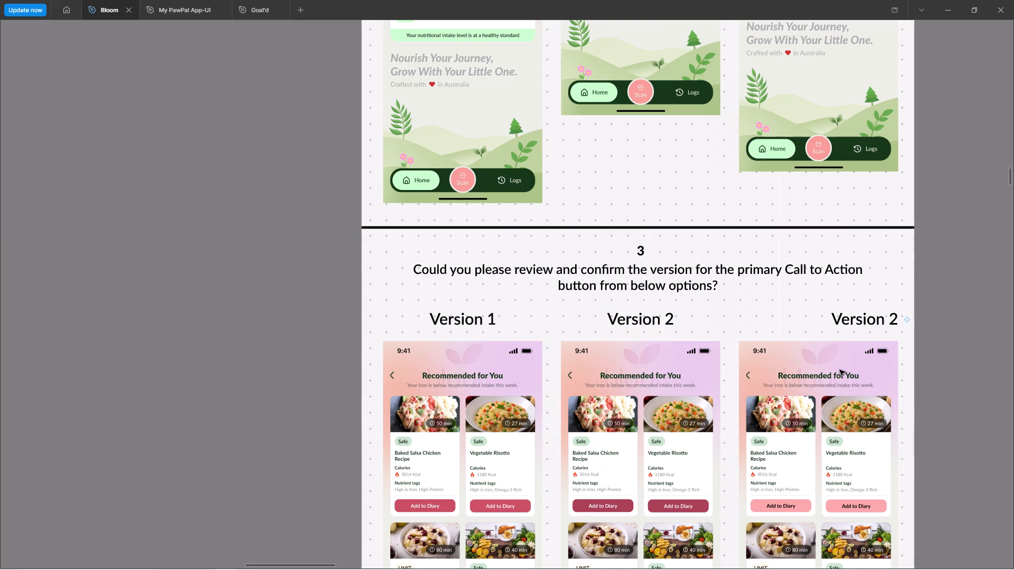
key("alt+h")
left_click(829, 318, "ctrl")
key("Return")
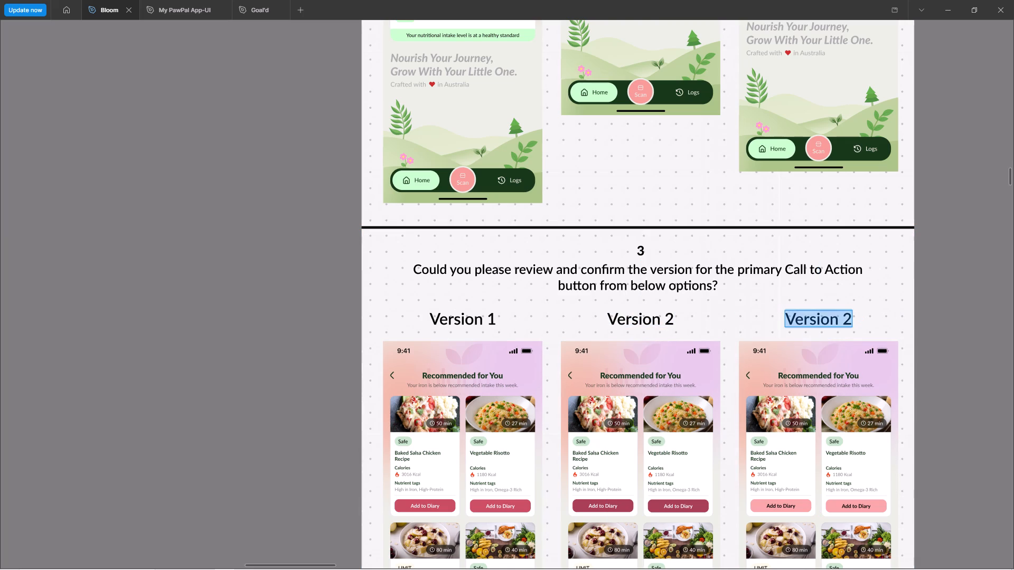
key("Right")
key("BackSpace")
key("3")
scroll(587, 237, "down", 10, "ctrl")
double_click(792, 329)
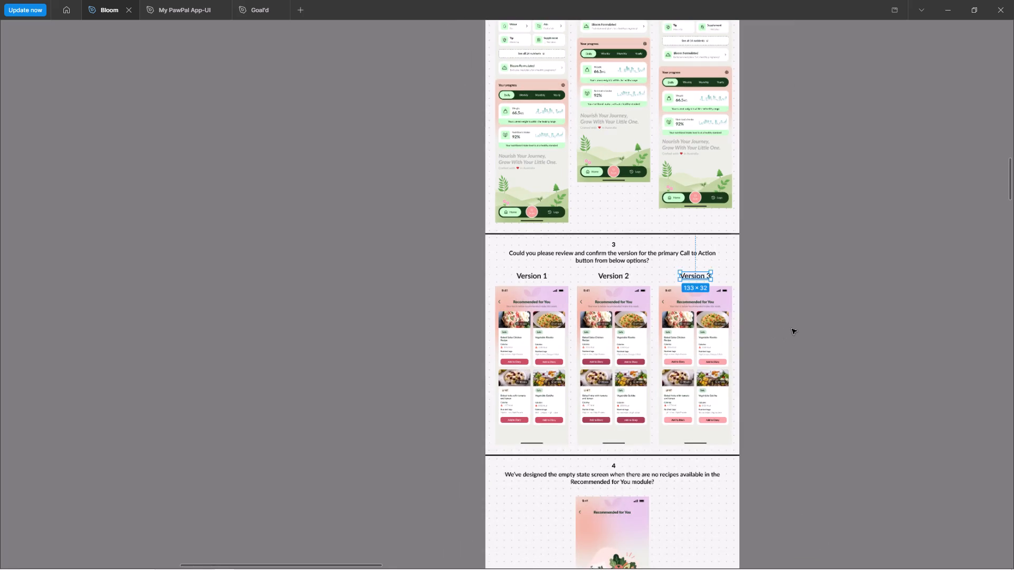
Change the ending of section 4's heading from a question about the module to "module. Could you please review & confirm it?".
key("space")
key("space")
key("space")
key("space")
key("space")
key("space")
key("space")
key("space")
key("space")
key("space")
key("space")
key("space")
key("space")
left_click_drag(802, 415, 801, 191)
left_click_drag(800, 333, 802, 315)
scroll(732, 301, "up", 4, "ctrl")
key("space")
left_click_drag(810, 290, 812, 281)
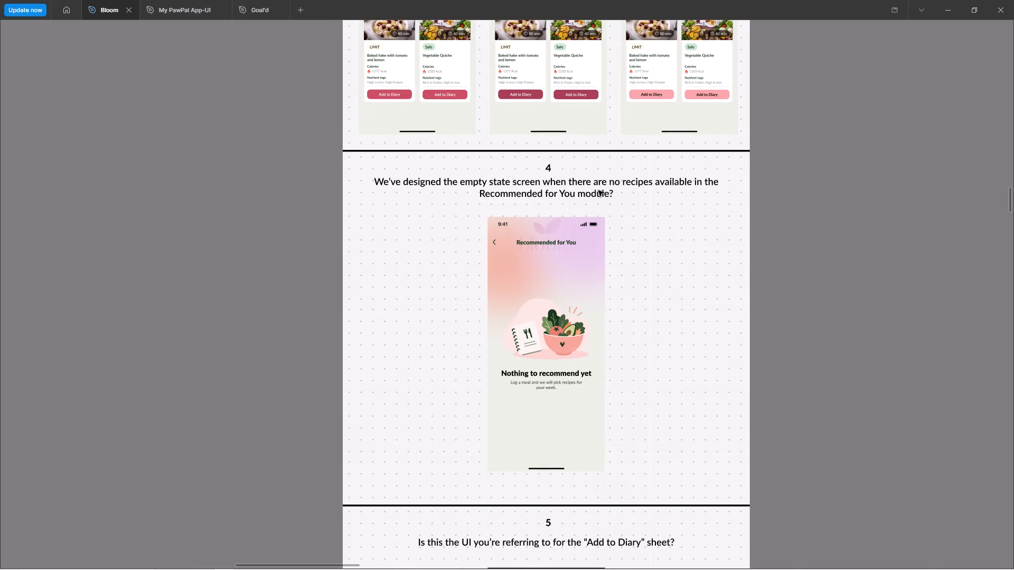
left_click(489, 184, "ctrl")
left_click(561, 185, "ctrl")
left_click(596, 186, "ctrl")
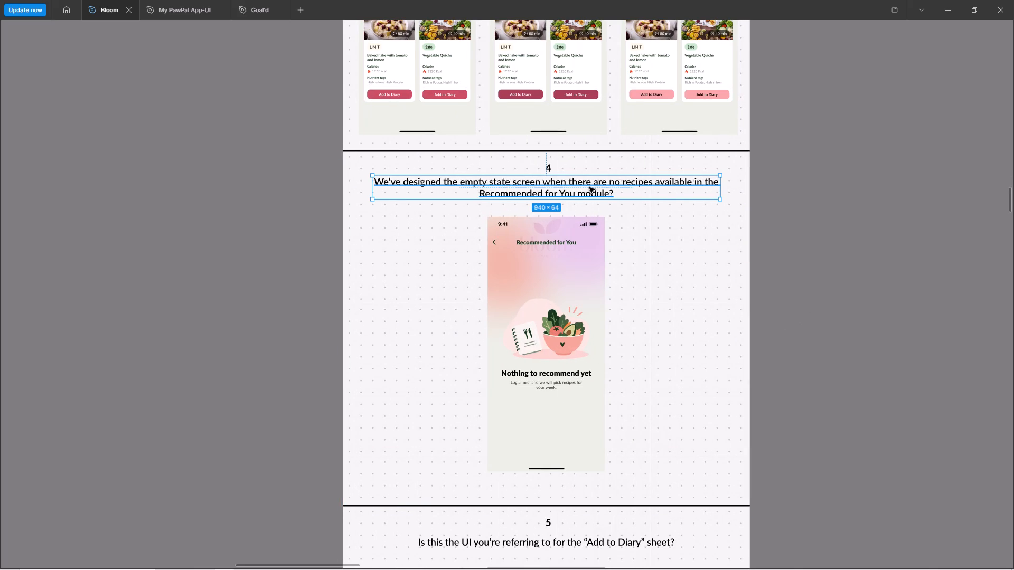
left_click(587, 182, "ctrl")
scroll(570, 186, "up", 5, "ctrl")
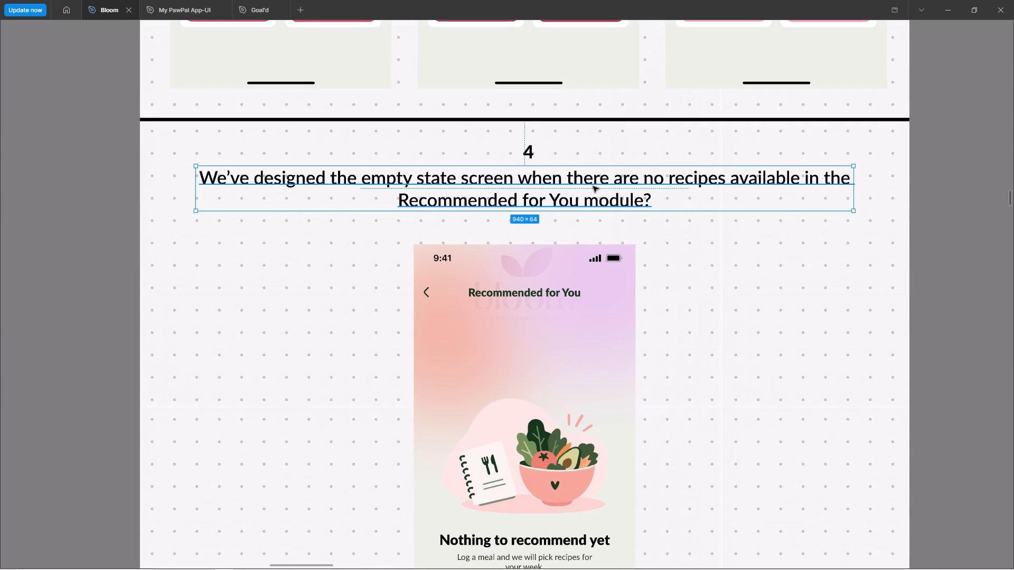
left_click(579, 182, "ctrl")
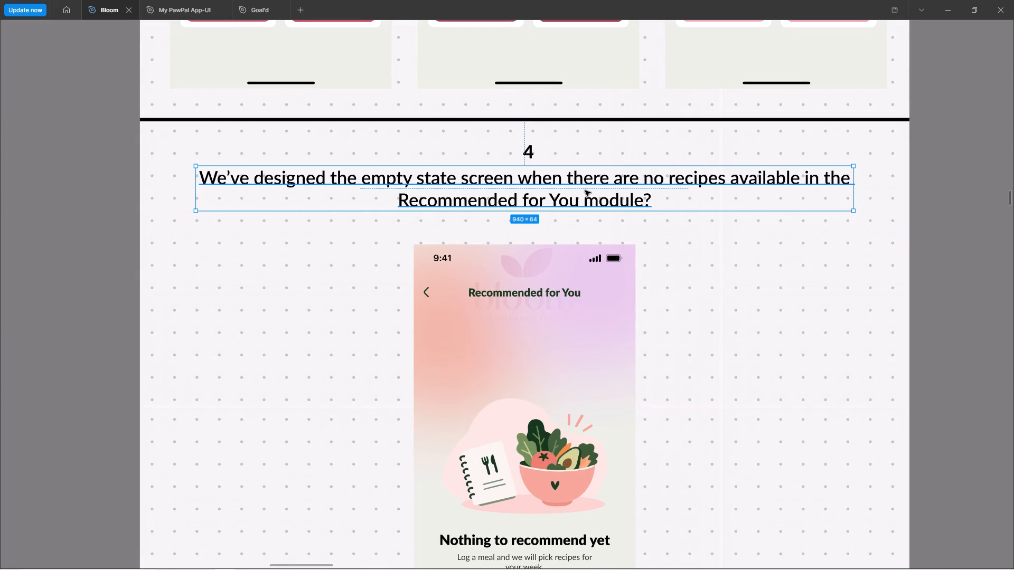
double_click(607, 191, "ctrl")
scroll(607, 191, "down", 4, "ctrl")
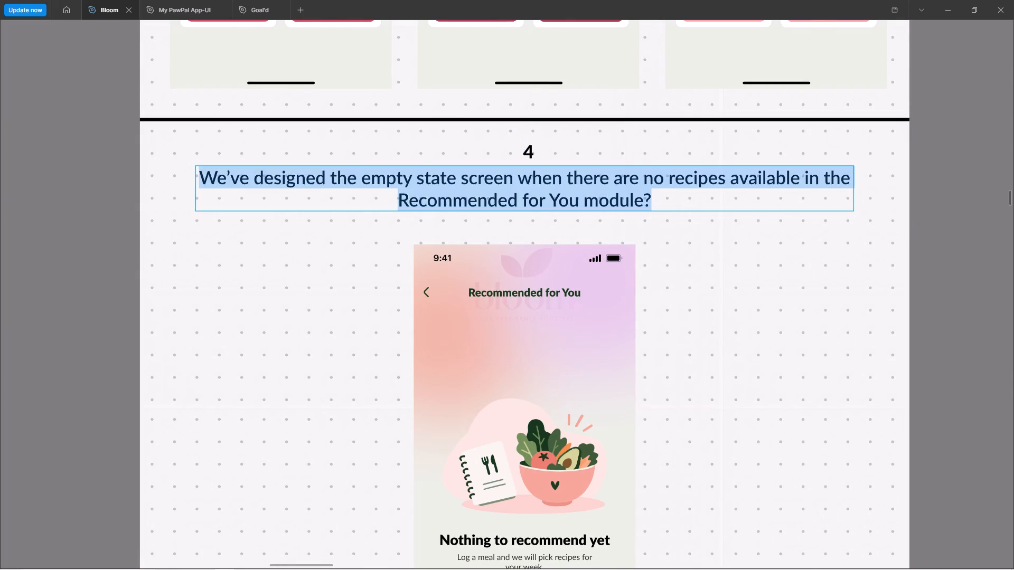
scroll(607, 192, "down", 7, "ctrl")
left_click(642, 199)
scroll(631, 193, "up", 2)
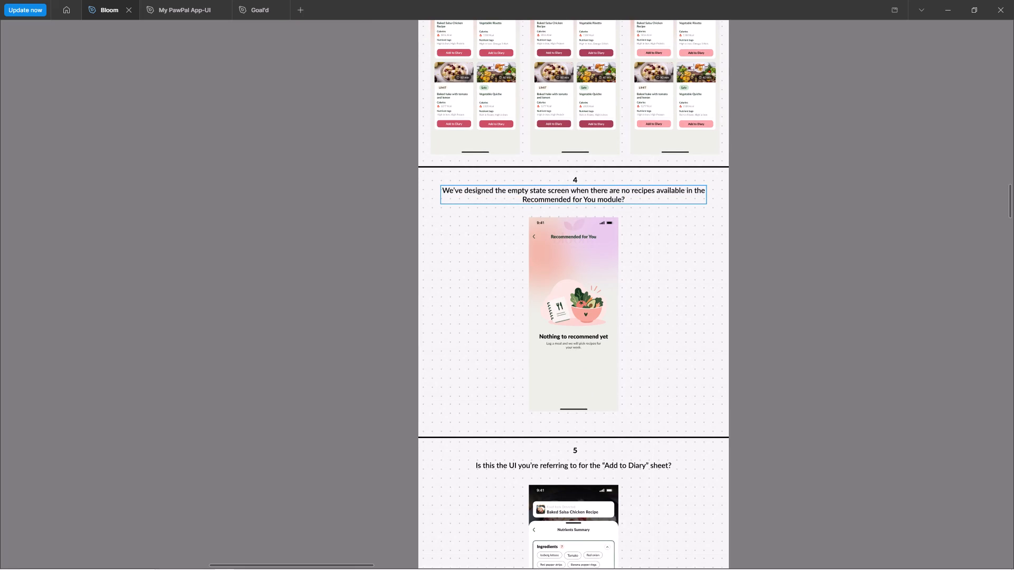
scroll(617, 204, "up", 5)
left_click(622, 206)
type(". Coulsd")
key("BackSpace")
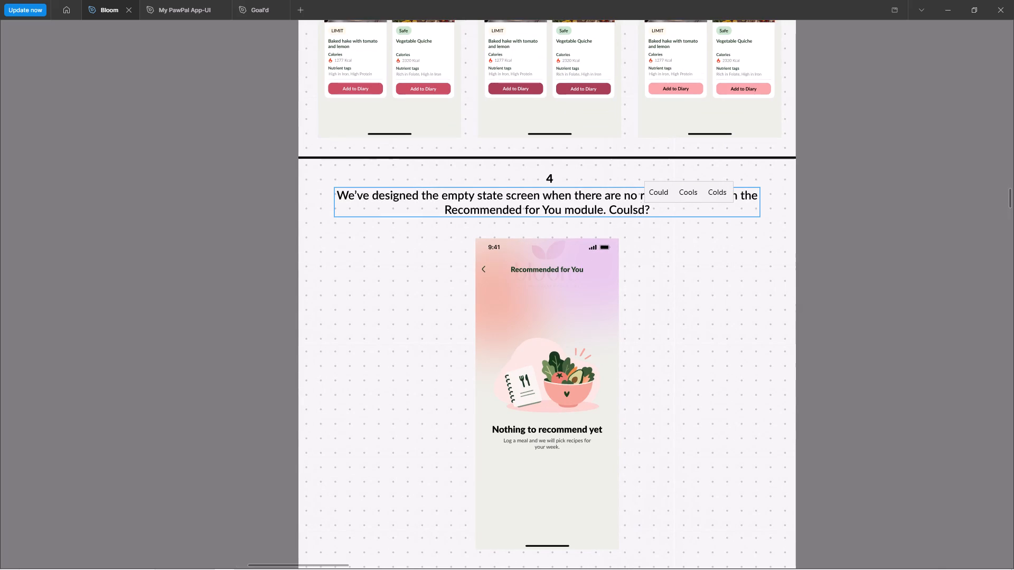
key("BackSpace")
type("d you please revirw")
key("space")
key("BackSpace")
key("BackSpace")
key("BackSpace")
key("BackSpace")
type("ew")
key("BackSpace")
key("BackSpace")
type("iew")
key("space")
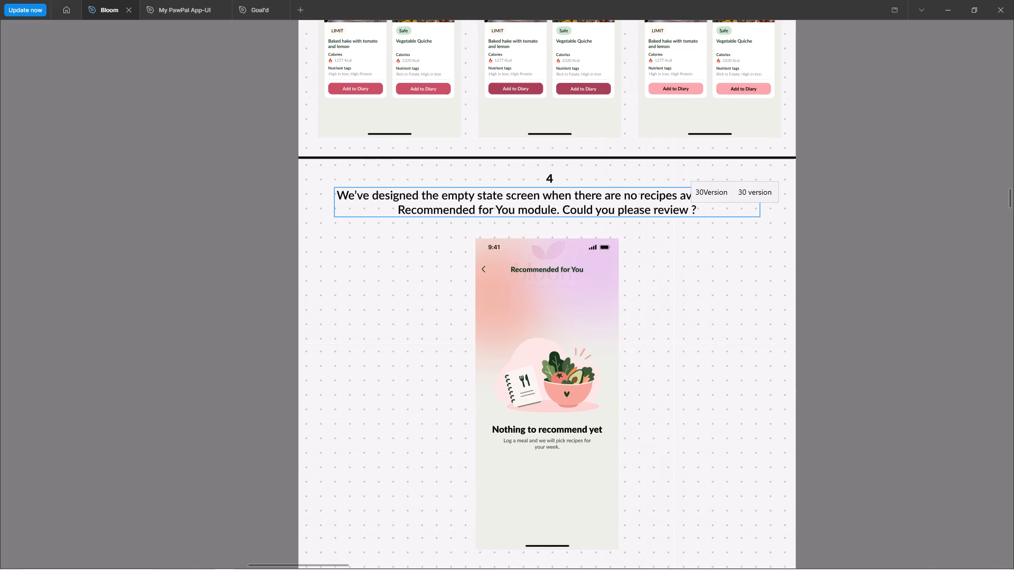
type("& confirm it")
key("space")
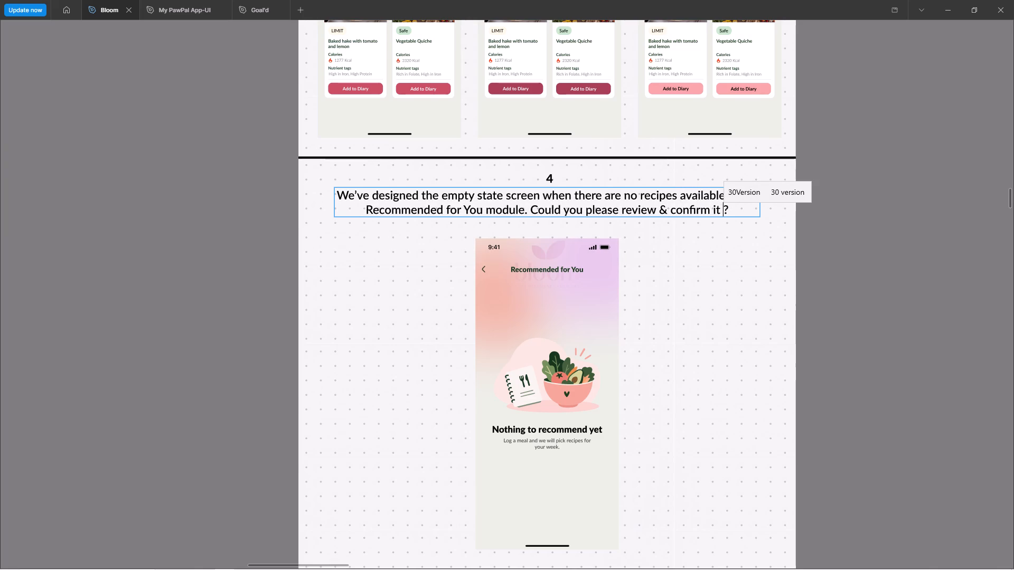
key("BackSpace")
double_click(900, 316)
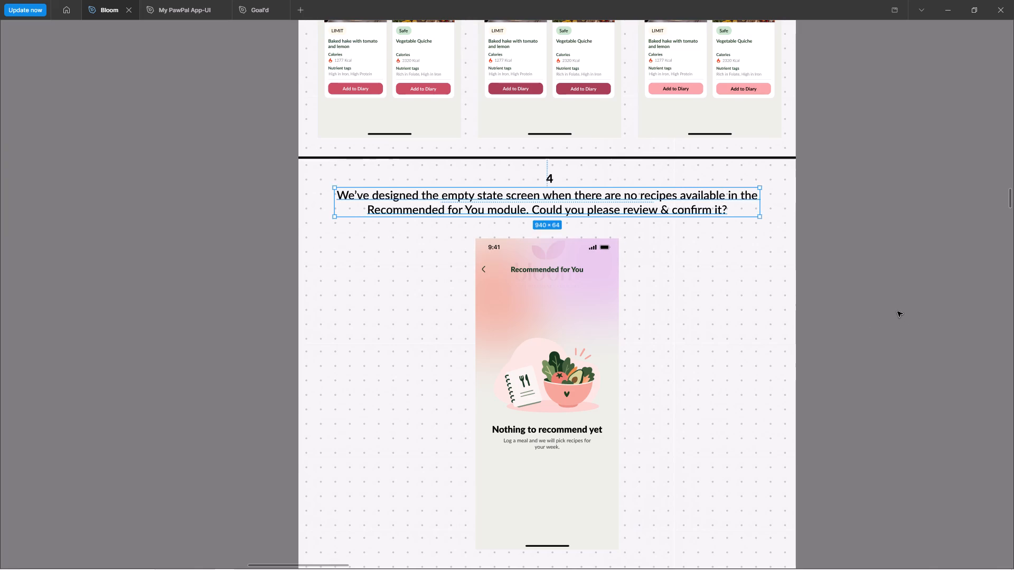
Extend section 5's heading after "sheet" with "which will open after tapping on the Add to Diary button from the Recipe details screen".
scroll(816, 260, "down", 3, "ctrl")
key("space")
key("space")
key("space")
key("space")
key("space")
key("space")
key("space")
key("space")
key("space")
key("space")
key("space")
key("space")
key("space")
key("space")
key("space")
left_click_drag(834, 333, 815, 238)
key("space")
key("space")
key("space")
key("space")
key("space")
key("space")
key("space")
key("space")
key("space")
key("space")
key("space")
key("space")
key("space")
key("space")
key("space")
key("space")
key("space")
key("space")
key("space")
key("space")
left_click_drag(862, 405, 844, 315)
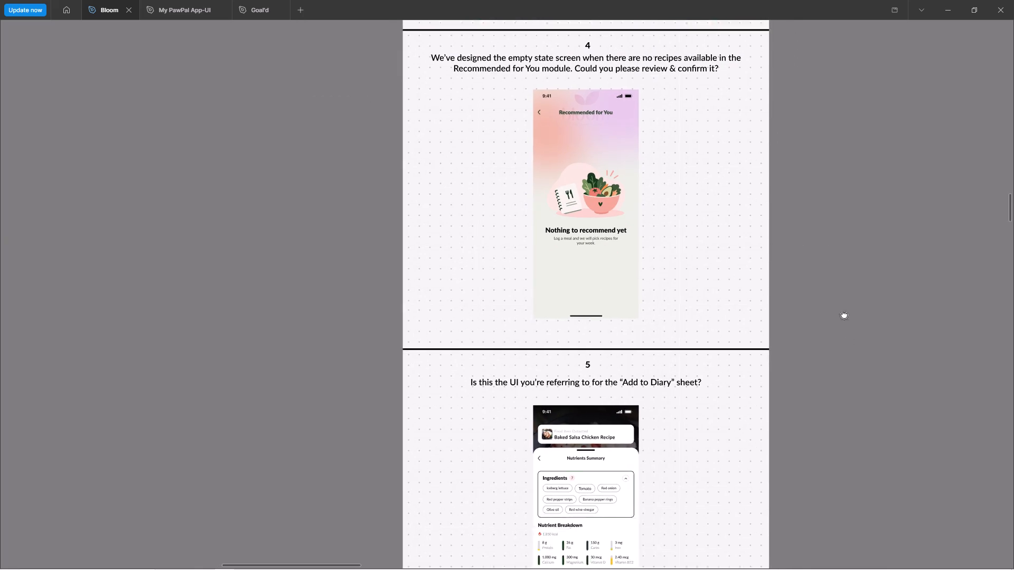
left_click_drag(844, 315, 837, 239)
left_click_drag(830, 367, 851, 251)
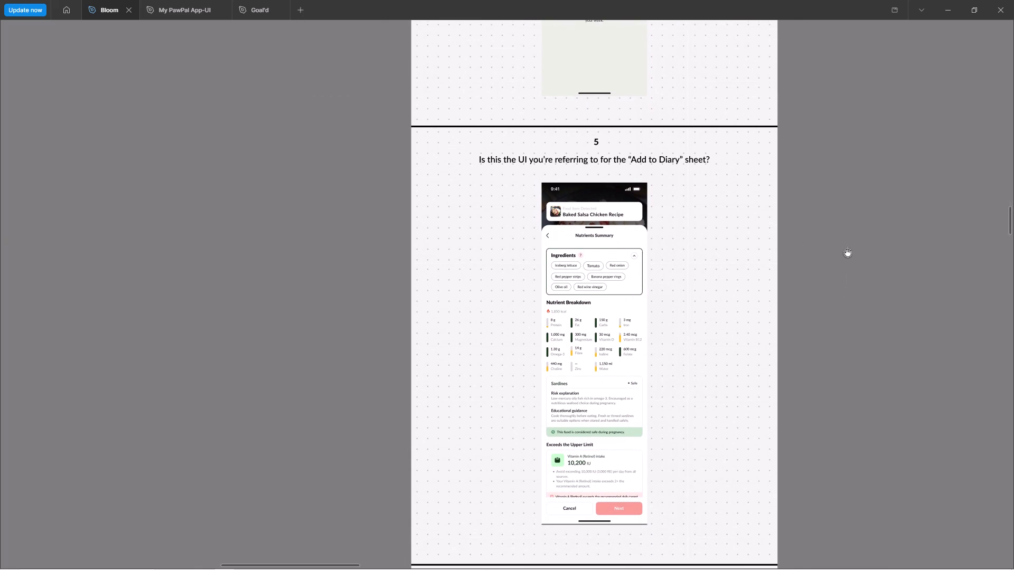
left_click_drag(846, 334, 848, 287)
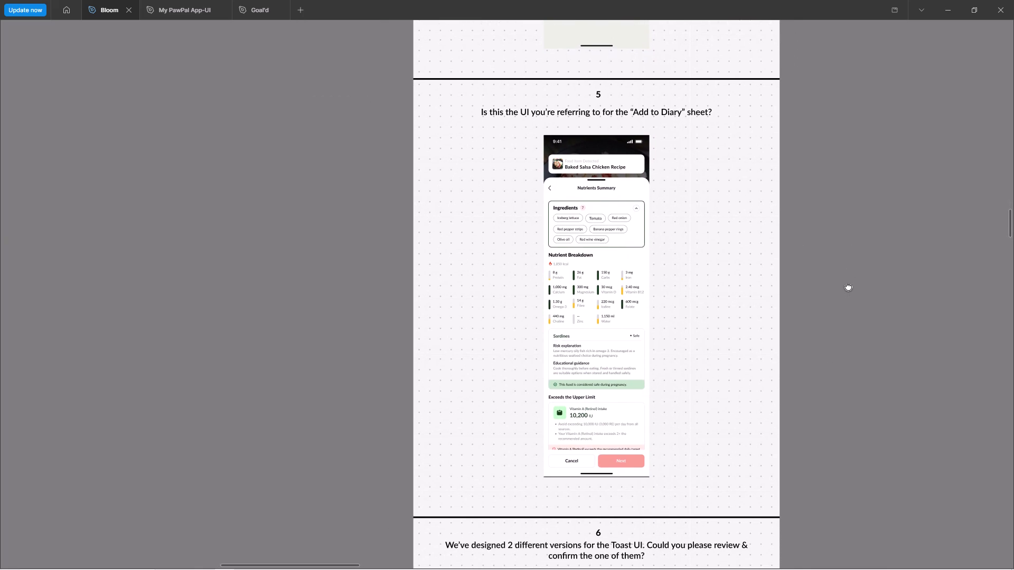
left_click_drag(848, 287, 852, 275)
left_click_drag(851, 435, 849, 292)
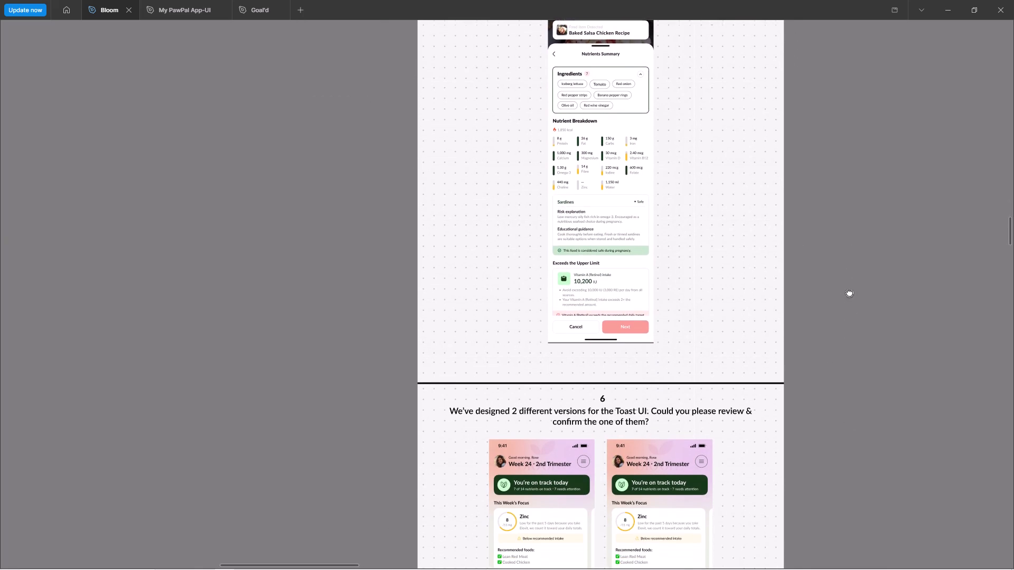
left_click_drag(849, 292, 849, 292)
left_click_drag(844, 402, 850, 533)
left_click_drag(871, 311, 876, 360)
scroll(715, 127, "up", 3, "ctrl")
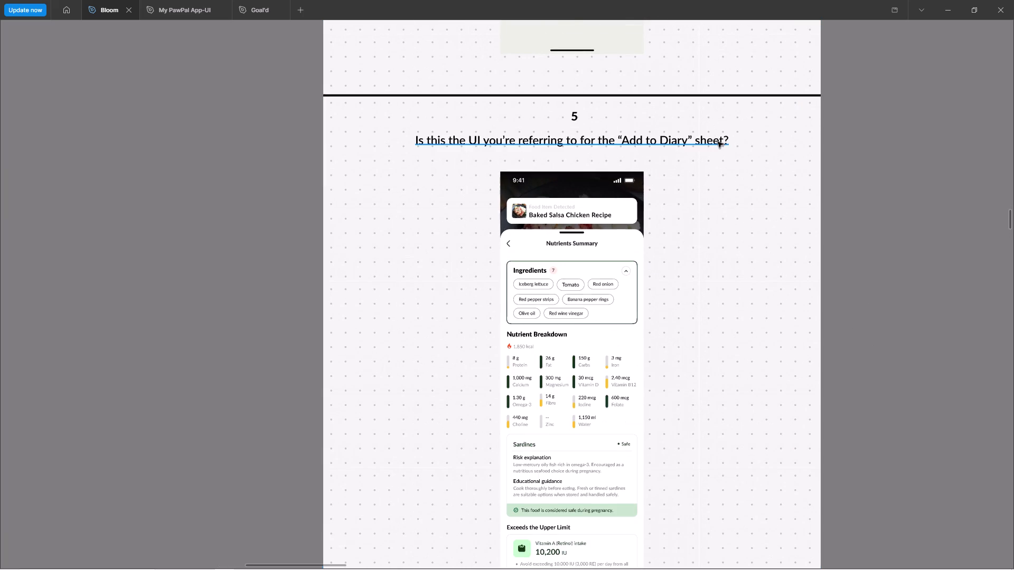
double_click(718, 142, "ctrl")
left_click(741, 140)
key("space")
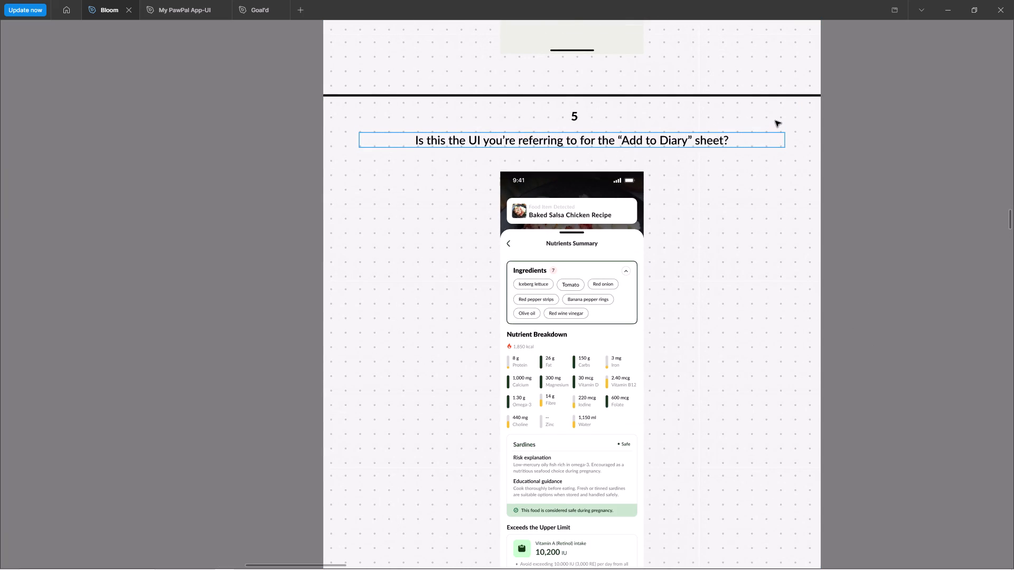
key("BackSpace")
key("Left")
key("space")
type("whiuch")
key("BackSpace")
key("BackSpace")
key("BackSpace")
key("BackSpace")
key("c")
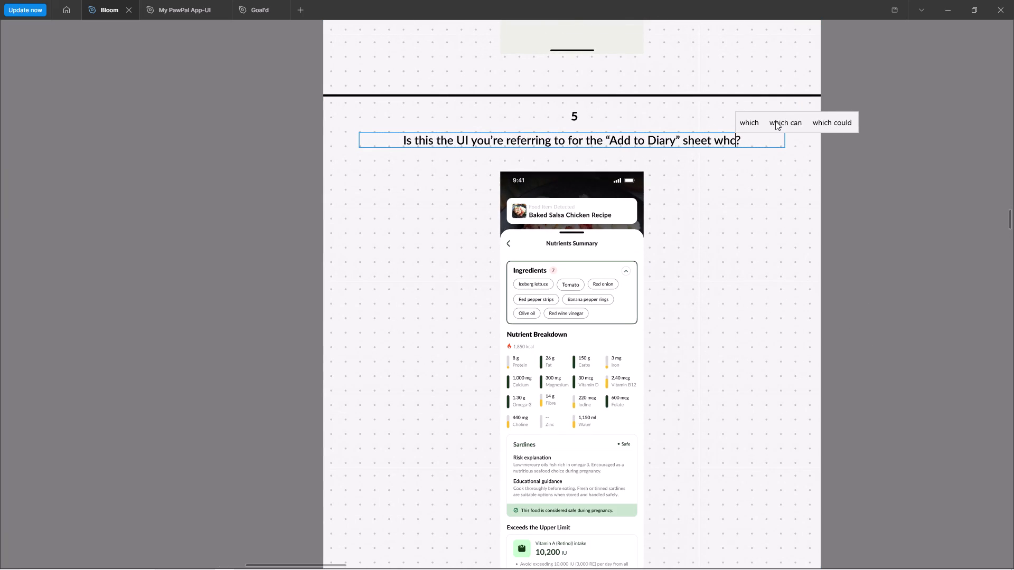
key("BackSpace")
type("ich will open")
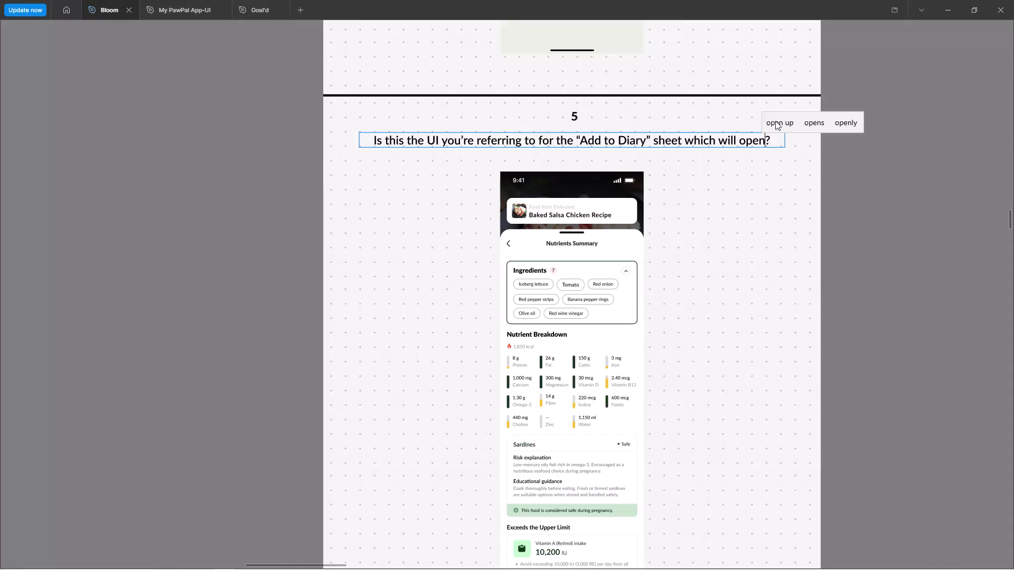
key("space")
type("after tapping on the Add to d")
key("BackSpace")
type("Diary")
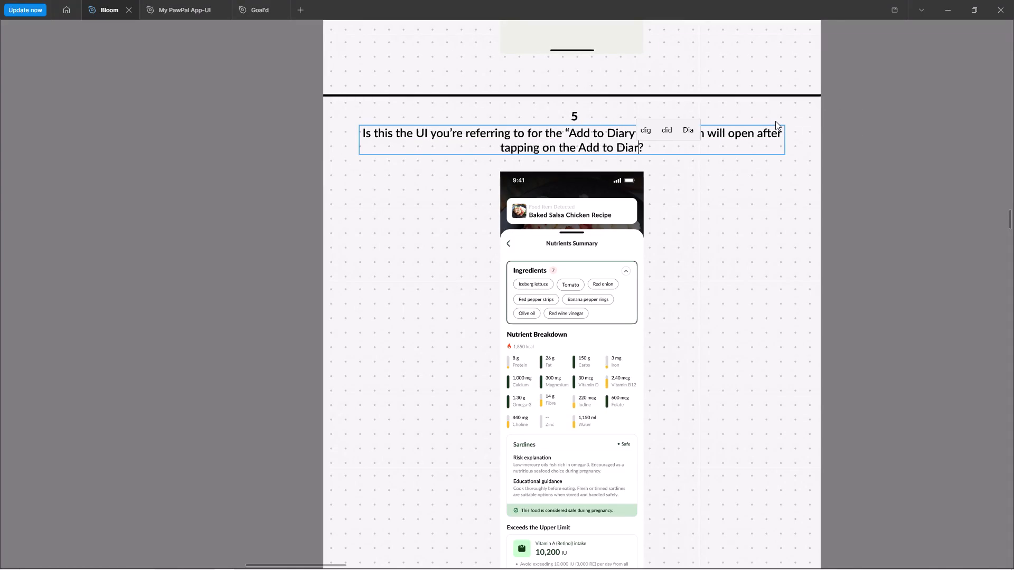
key("space")
type("button from the rr")
key("BackSpace")
key("BackSpace")
type("Recipe details screen")
double_click(829, 272)
right_click(829, 272)
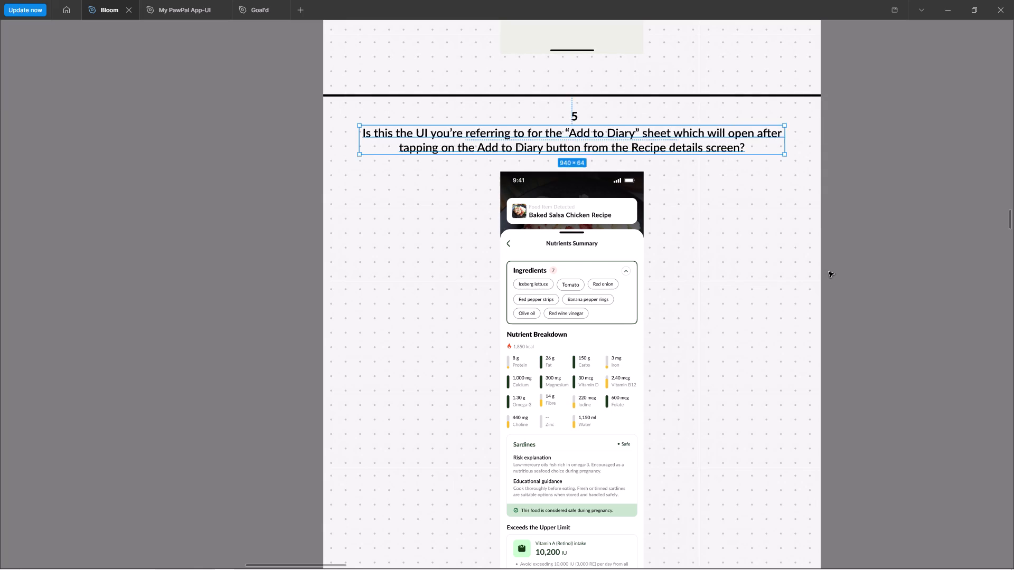
double_click(879, 218)
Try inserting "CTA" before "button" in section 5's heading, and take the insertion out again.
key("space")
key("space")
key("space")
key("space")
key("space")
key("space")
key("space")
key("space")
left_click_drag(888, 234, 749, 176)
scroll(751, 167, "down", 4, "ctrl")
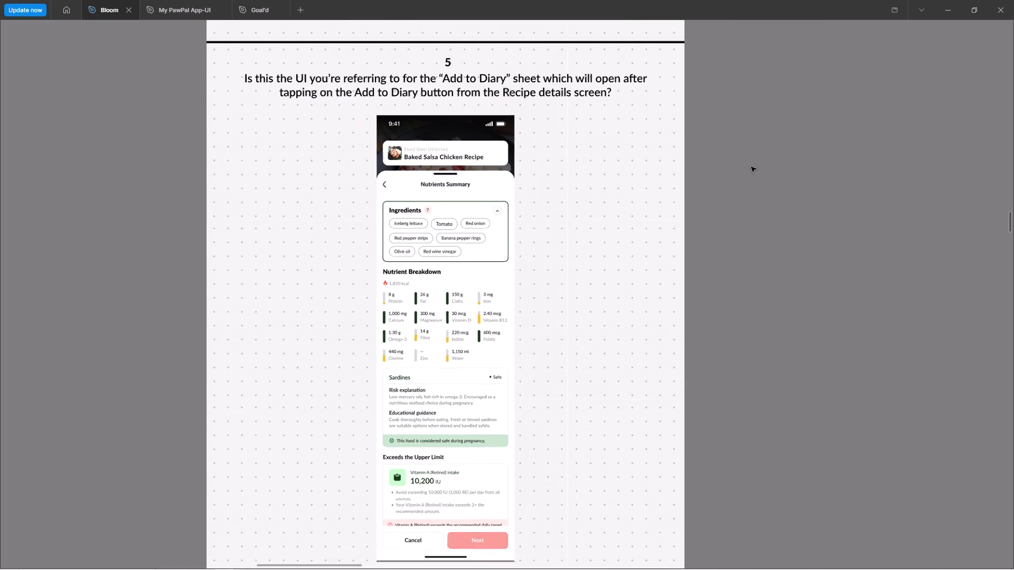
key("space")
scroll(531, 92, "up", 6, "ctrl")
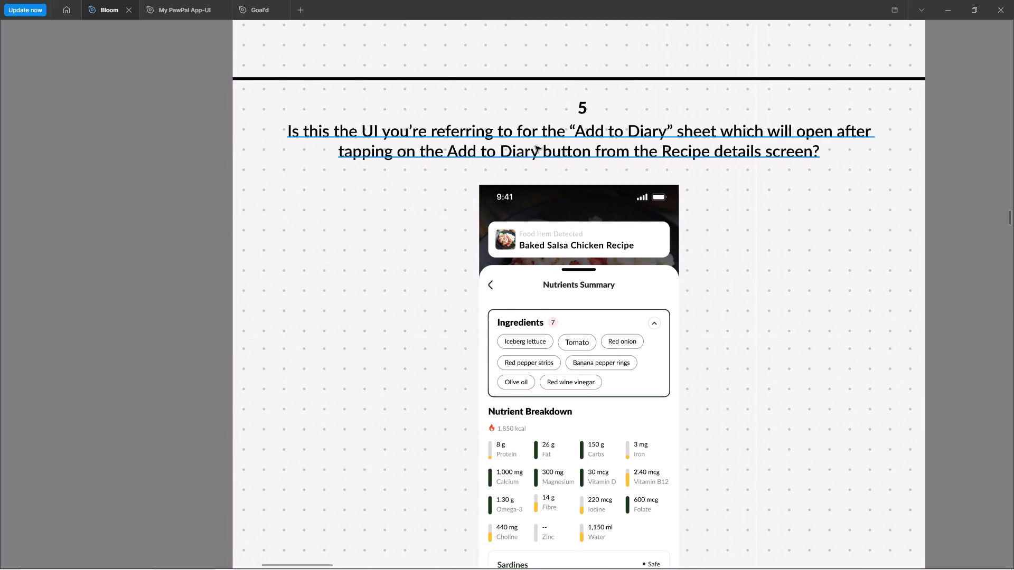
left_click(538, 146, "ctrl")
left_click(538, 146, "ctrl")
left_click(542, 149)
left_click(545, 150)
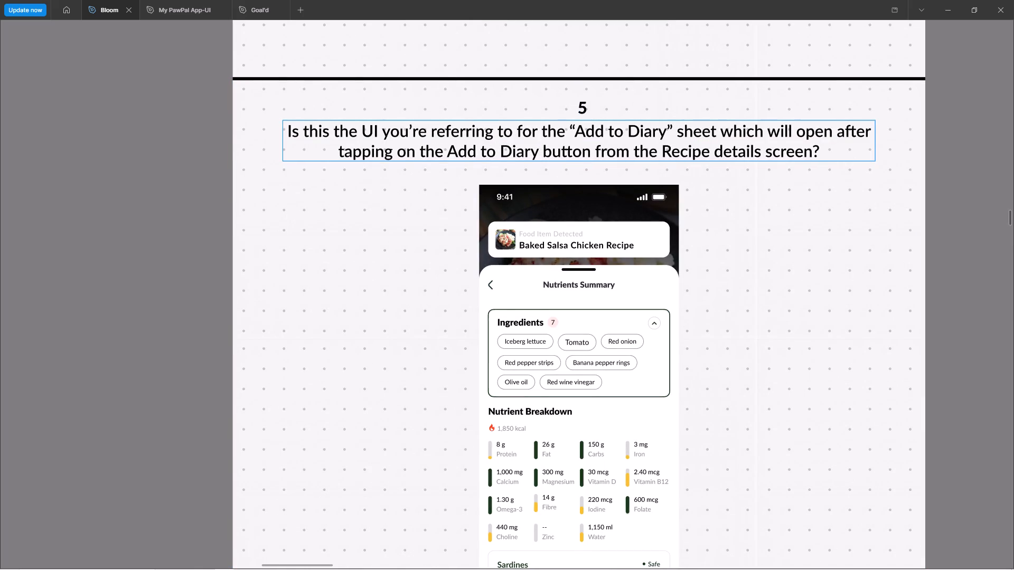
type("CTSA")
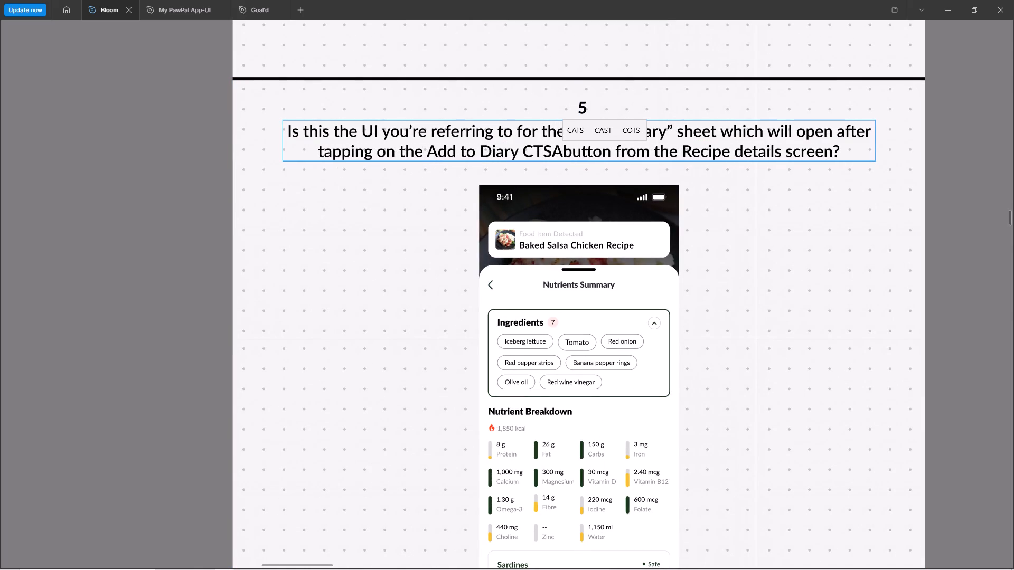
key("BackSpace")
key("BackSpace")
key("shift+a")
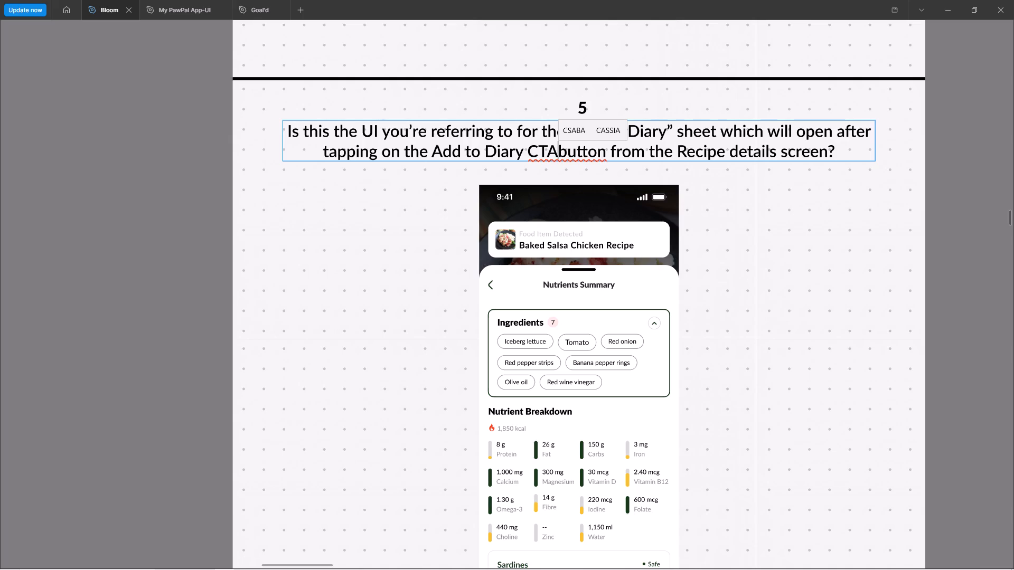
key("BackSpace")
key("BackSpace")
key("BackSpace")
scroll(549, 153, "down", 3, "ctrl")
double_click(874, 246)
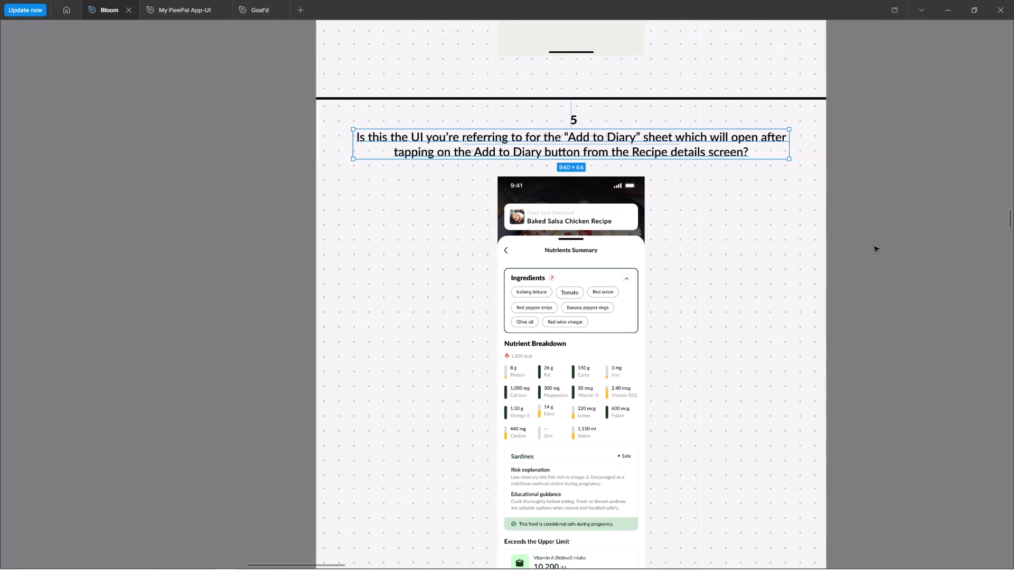
Delete "Call to Action" from section 3's heading so it asks about the primary button.
scroll(869, 234, "down", 5, "ctrl")
key("space")
key("space")
key("space")
key("space")
key("space")
key("space")
key("space")
key("space")
key("space")
key("space")
key("space")
key("space")
key("space")
key("space")
left_click_drag(891, 132, 886, 394)
left_click_drag(900, 154, 908, 216)
scroll(765, 261, "up", 2, "ctrl")
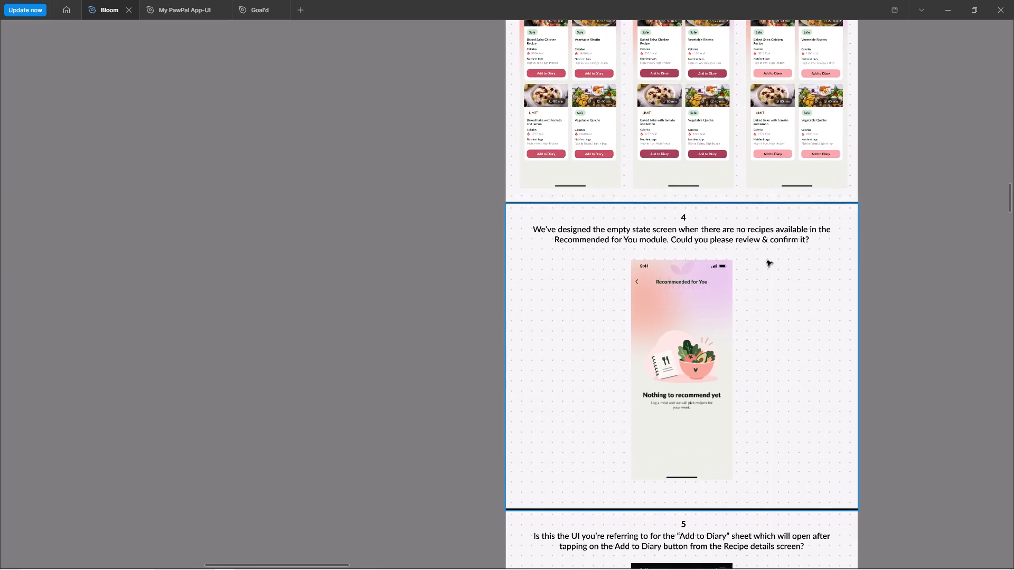
key("space")
key("space")
key("space")
key("space")
key("space")
key("space")
key("space")
key("space")
key("space")
key("space")
key("space")
key("space")
key("space")
key("space")
key("space")
key("space")
key("space")
key("space")
key("space")
key("space")
left_click_drag(883, 199, 867, 349)
left_click_drag(875, 234, 875, 397)
left_click_drag(899, 252, 899, 280)
scroll(777, 262, "up", 5)
scroll(783, 368, "down", 4)
scroll(763, 330, "up", 4, "ctrl")
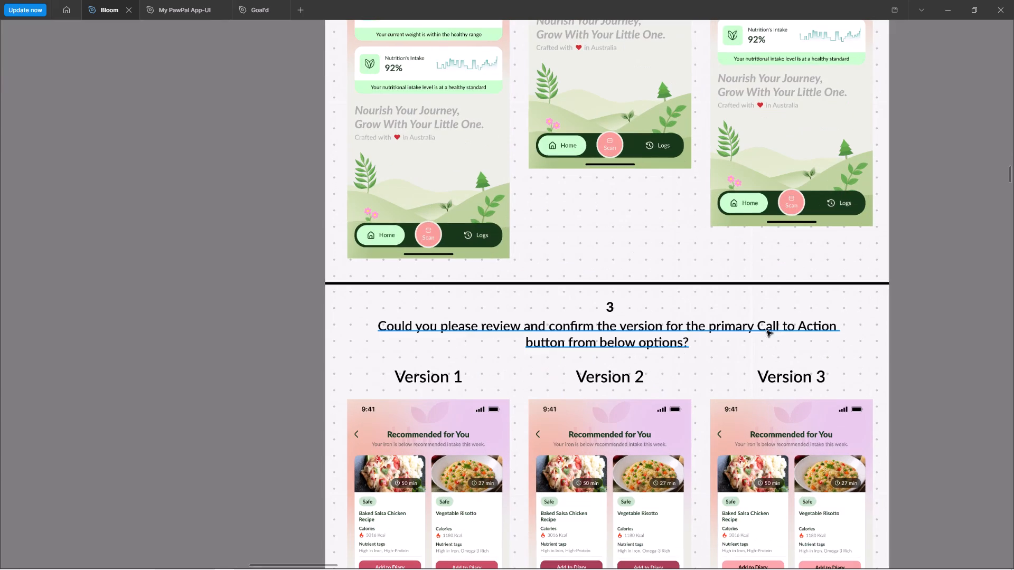
triple_click(767, 331, "ctrl")
left_click_drag(757, 329, 844, 329)
key("BackSpace")
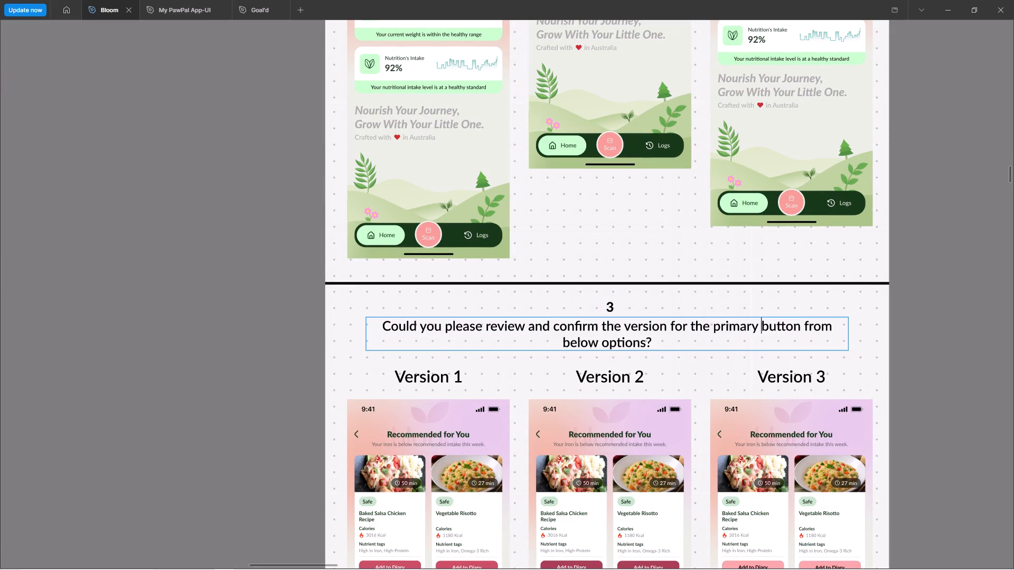
Review the headings and screens of the whole client review frame, from section 1 through section 6.
double_click(887, 304, "ctrl")
scroll(887, 305, "down", 4, "ctrl")
key("space")
key("space")
key("space")
key("space")
key("space")
key("space")
key("space")
key("space")
key("space")
key("space")
key("space")
key("space")
key("space")
key("space")
key("space")
key("space")
left_click_drag(930, 267, 918, 346)
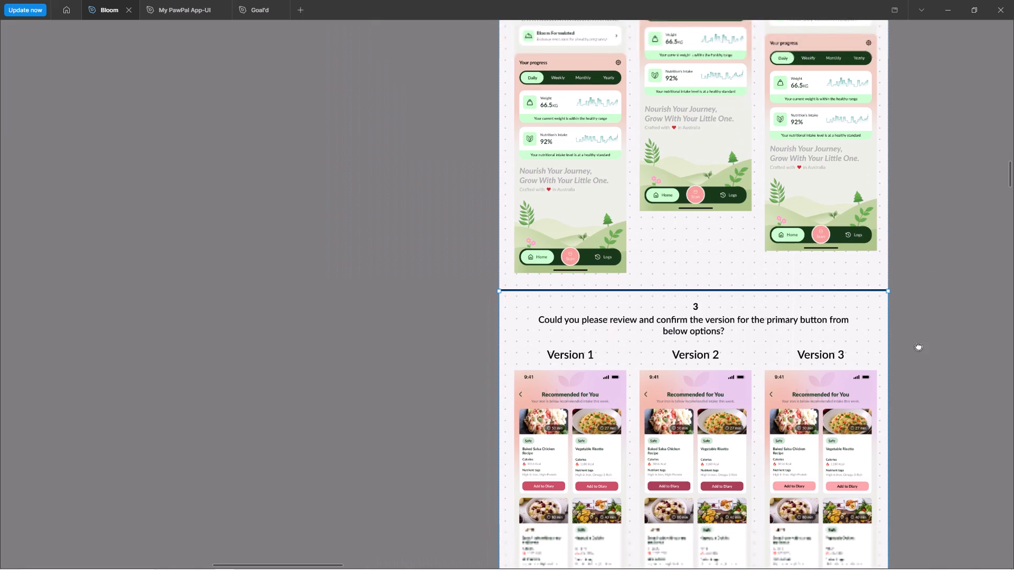
left_click_drag(918, 346, 889, 477)
left_click(922, 309)
key("space")
key("space")
key("space")
key("space")
key("space")
key("space")
key("space")
key("space")
key("space")
key("space")
key("space")
key("space")
key("space")
key("space")
key("space")
key("space")
key("space")
key("space")
key("space")
key("space")
left_click_drag(926, 250, 930, 519)
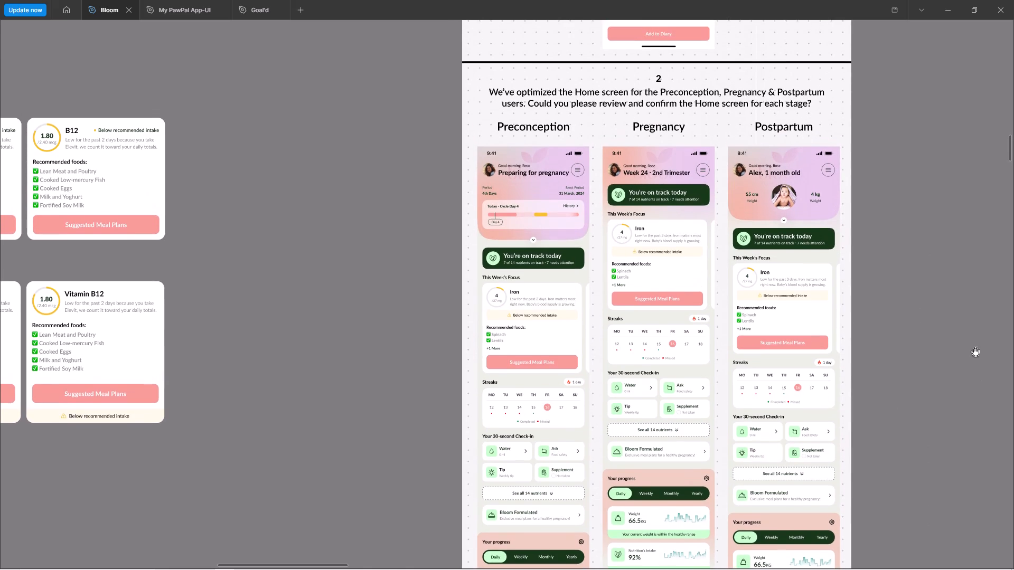
left_click_drag(971, 320, 971, 425)
left_click_drag(968, 283, 969, 553)
left_click_drag(945, 298, 929, 467)
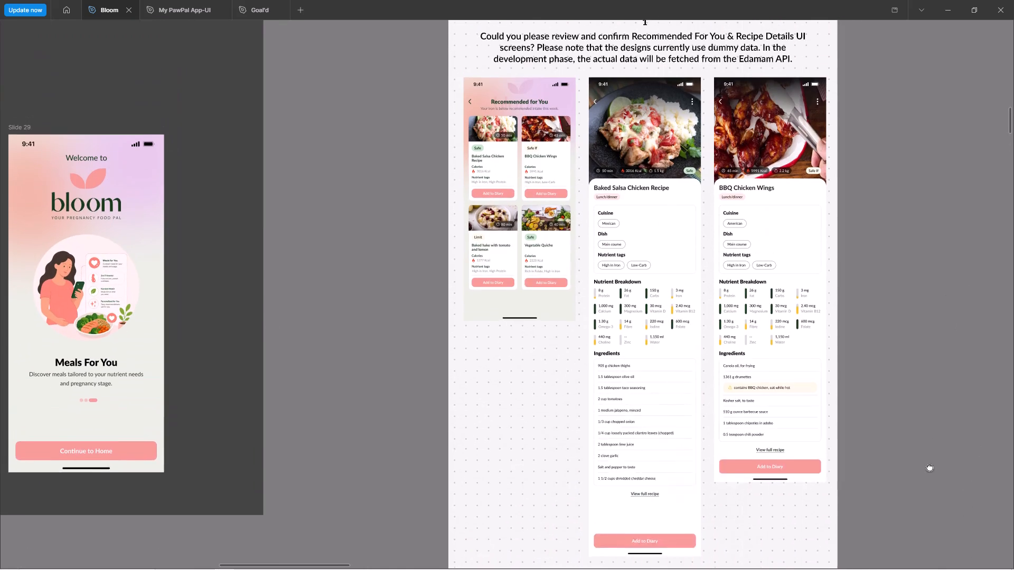
left_click_drag(929, 467, 907, 250)
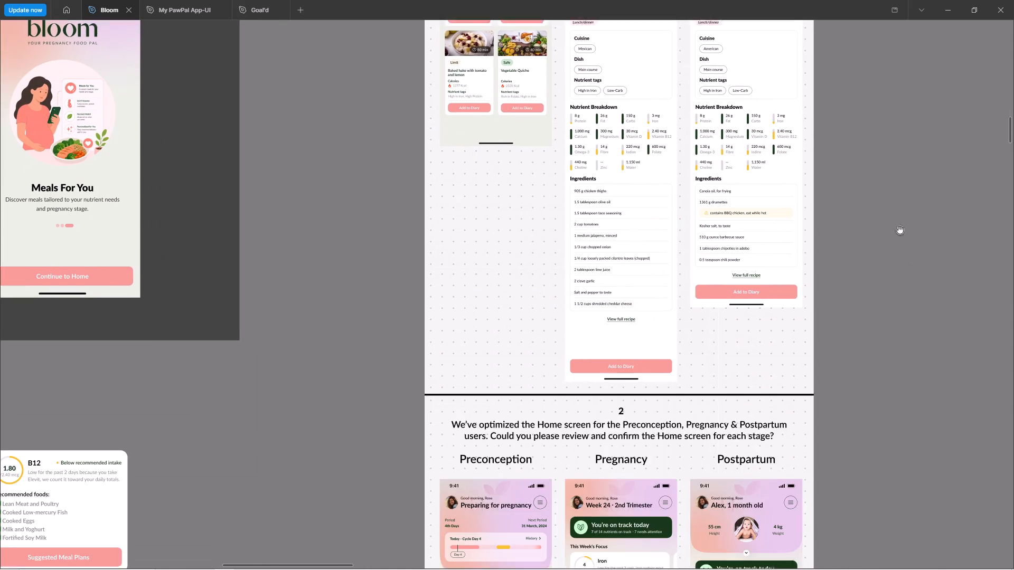
left_click_drag(896, 455, 875, 180)
left_click_drag(880, 402, 885, 90)
left_click_drag(867, 373, 822, 156)
left_click_drag(839, 384, 828, 68)
left_click_drag(814, 347, 839, 200)
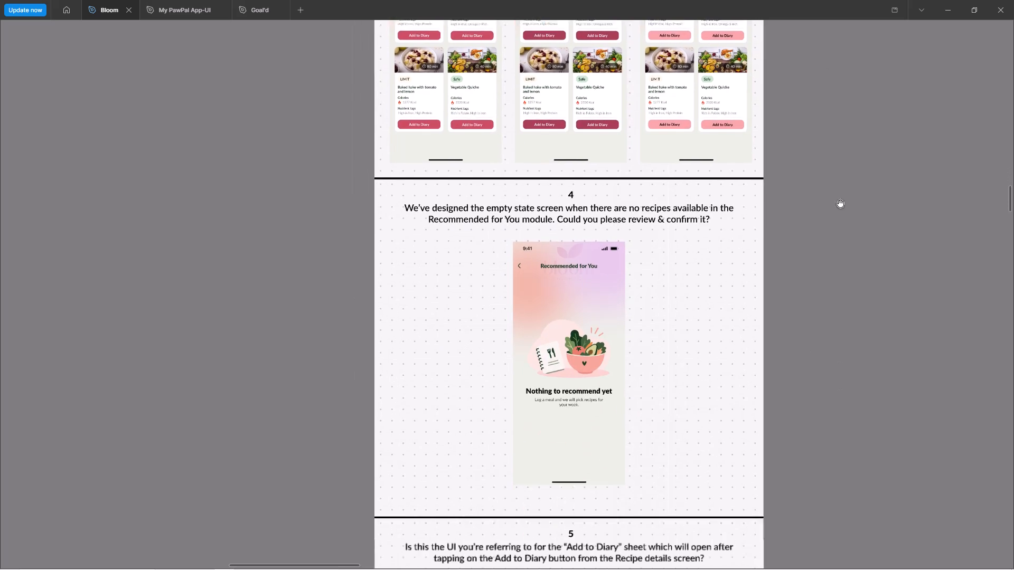
left_click_drag(841, 382, 856, 147)
left_click_drag(802, 379, 810, 307)
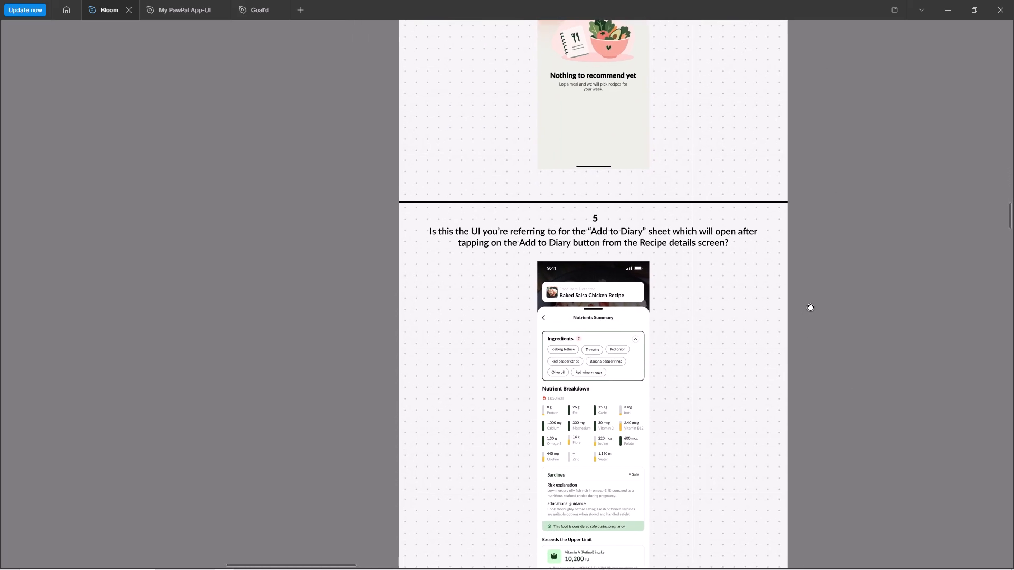
left_click_drag(810, 307, 811, 302)
left_click_drag(796, 412, 804, 281)
left_click_drag(809, 445, 787, 156)
left_click_drag(789, 339, 806, 258)
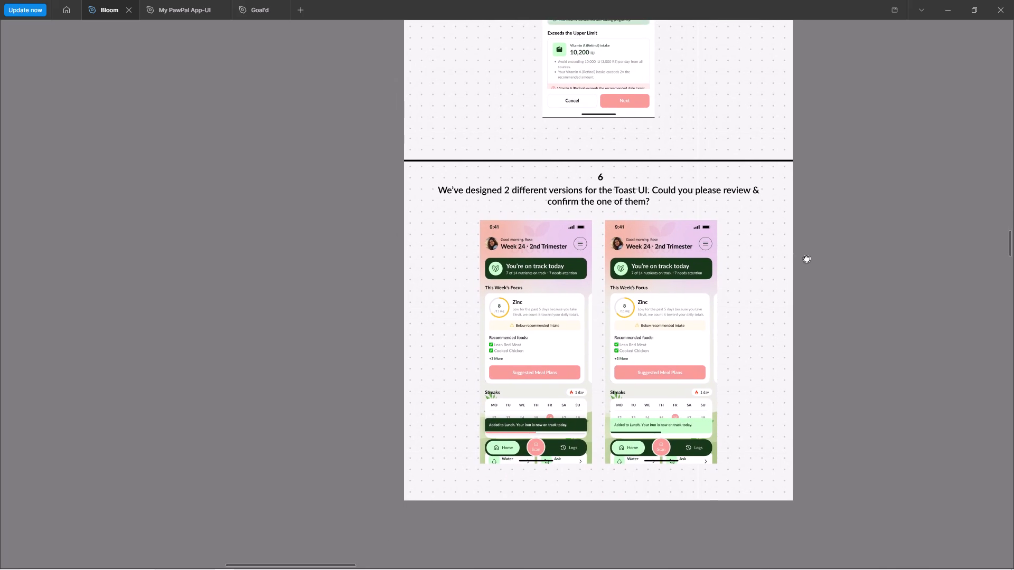
left_click_drag(806, 258, 812, 280)
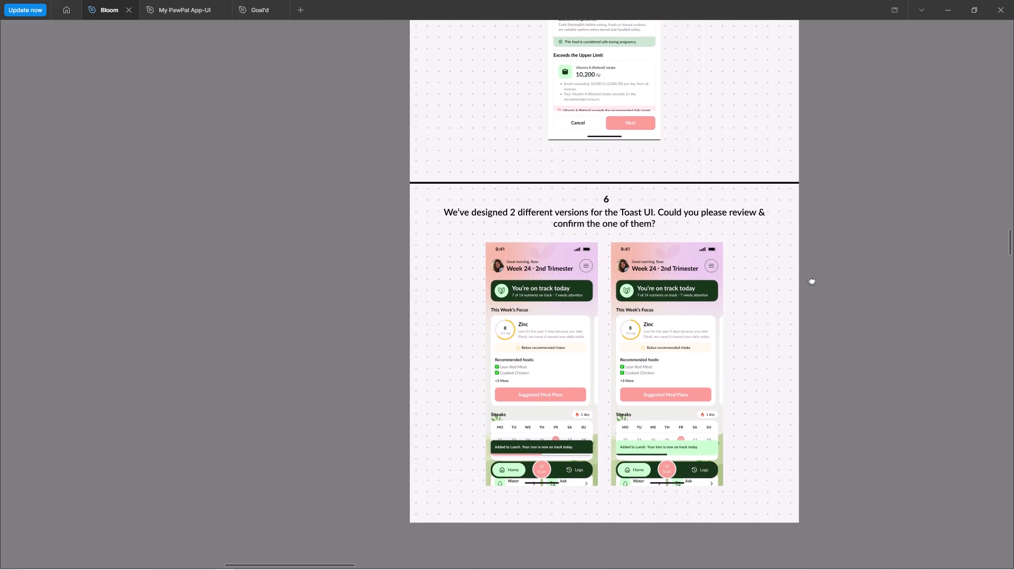
left_click_drag(812, 280, 816, 343)
Go through the client review frame once more from the top to check the wording of the section headings.
scroll(826, 297, "down", 3, "ctrl")
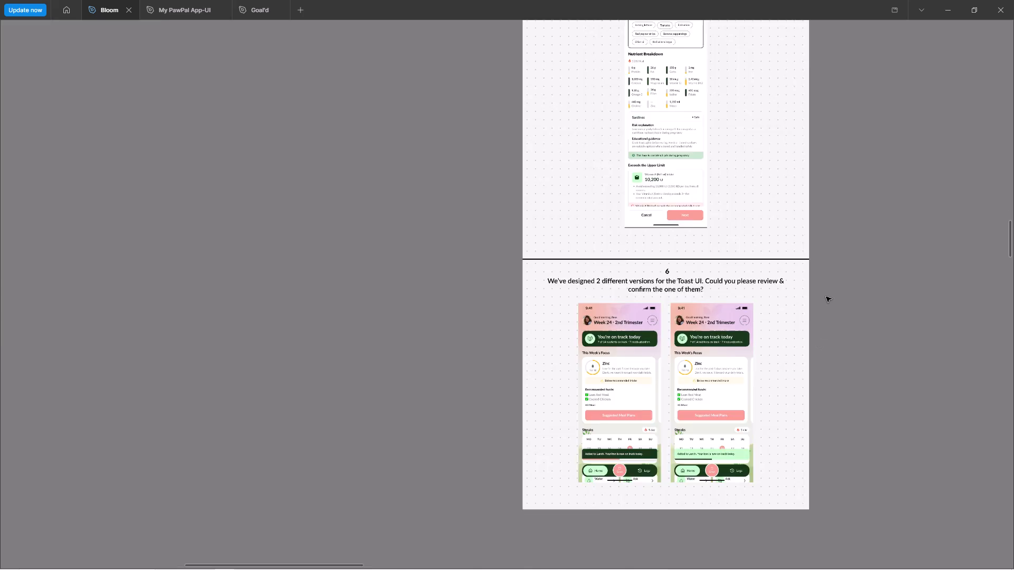
scroll(826, 297, "down", 8, "ctrl")
key("space")
key("space")
key("space")
key("space")
key("space")
key("space")
key("space")
key("space")
key("space")
key("space")
key("space")
key("space")
key("space")
key("space")
key("space")
key("space")
key("space")
key("space")
key("space")
key("space")
left_click_drag(878, 237, 829, 487)
left_click_drag(837, 281, 832, 461)
left_click_drag(842, 296, 839, 467)
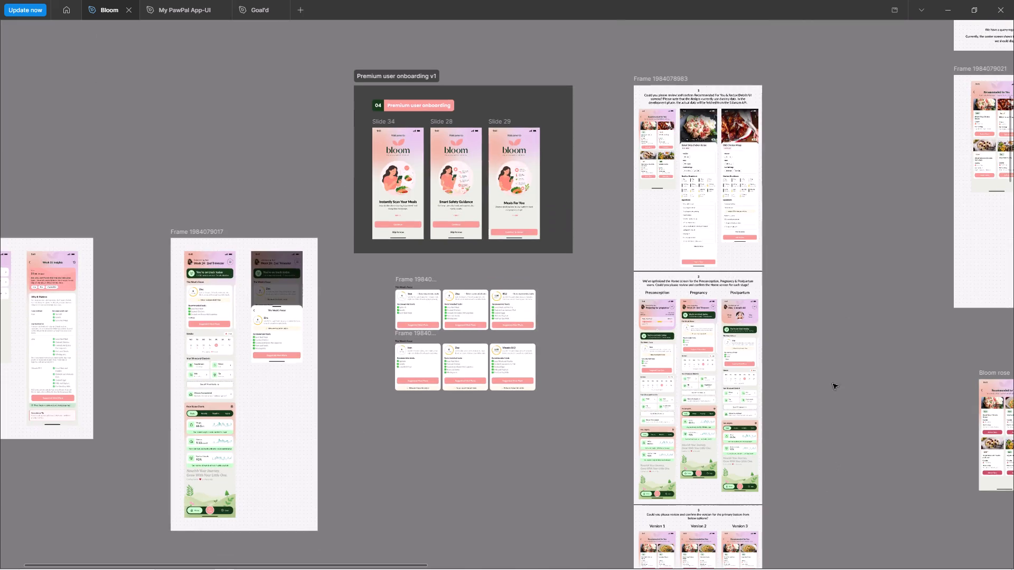
scroll(746, 185, "up", 6, "ctrl")
key("space")
key("space")
key("space")
key("space")
key("space")
key("space")
key("space")
key("space")
key("space")
key("space")
key("space")
key("space")
key("space")
key("space")
key("space")
key("space")
key("space")
key("space")
key("space")
key("space")
left_click_drag(848, 156, 829, 62)
left_click_drag(843, 302, 840, 166)
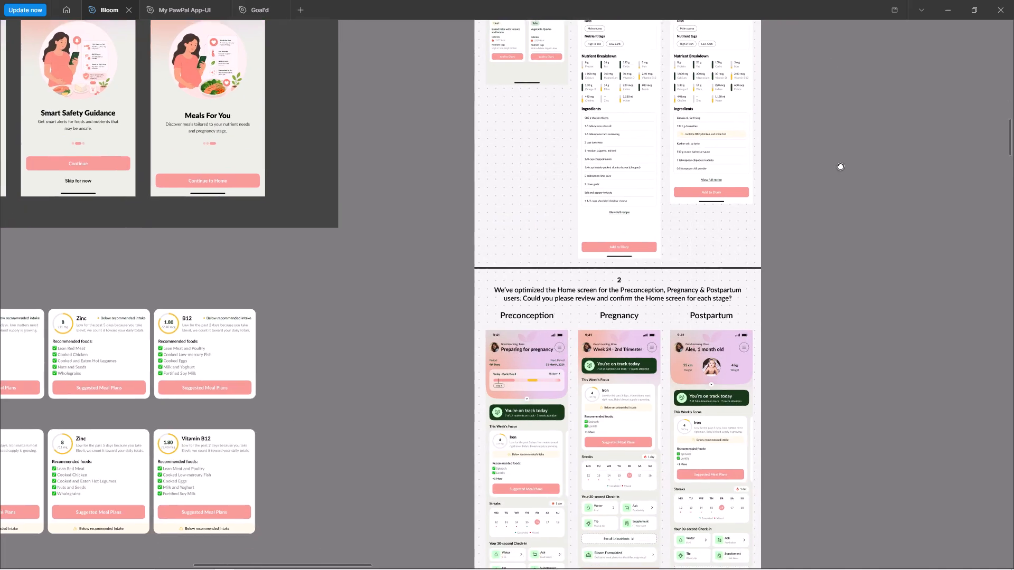
left_click_drag(840, 166, 840, 118)
left_click_drag(791, 402, 804, 107)
left_click_drag(828, 340, 834, 134)
left_click_drag(834, 396, 815, 153)
left_click_drag(814, 312, 814, 209)
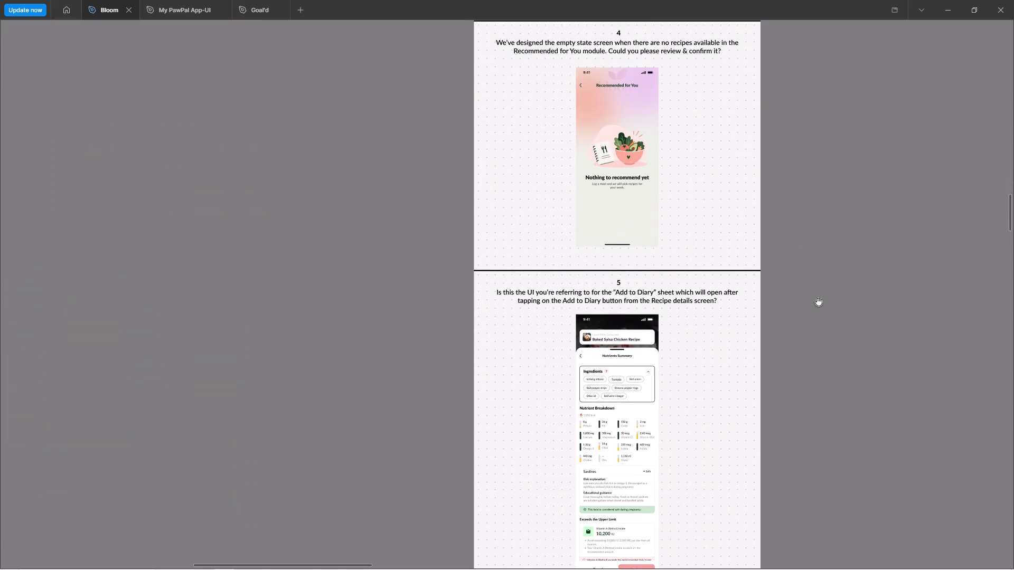
left_click_drag(819, 302, 815, 188)
scroll(806, 255, "down", 18, "ctrl")
scroll(830, 267, "up", 4)
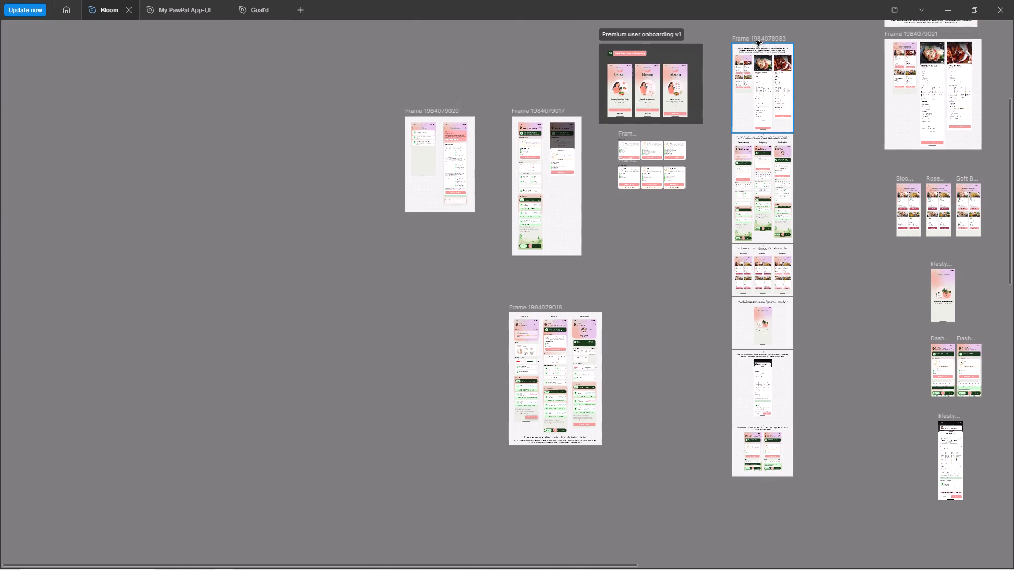
Select the whole six-section client review frame and start its export as a PDF.
left_click(754, 38)
scroll(775, 41, "up", 7, "ctrl")
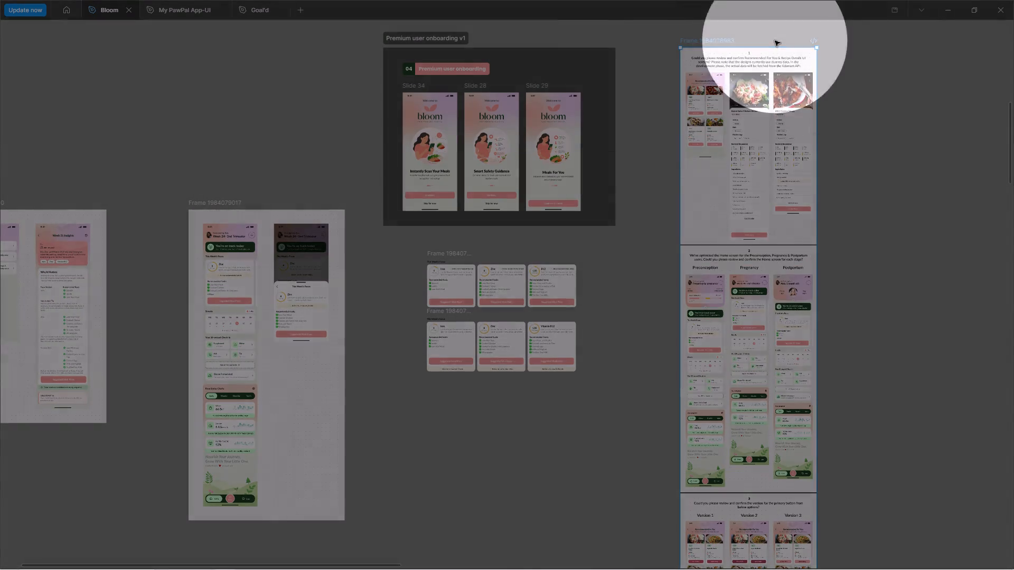
key("ctrl+backslash")
scroll(961, 389, "down", 18)
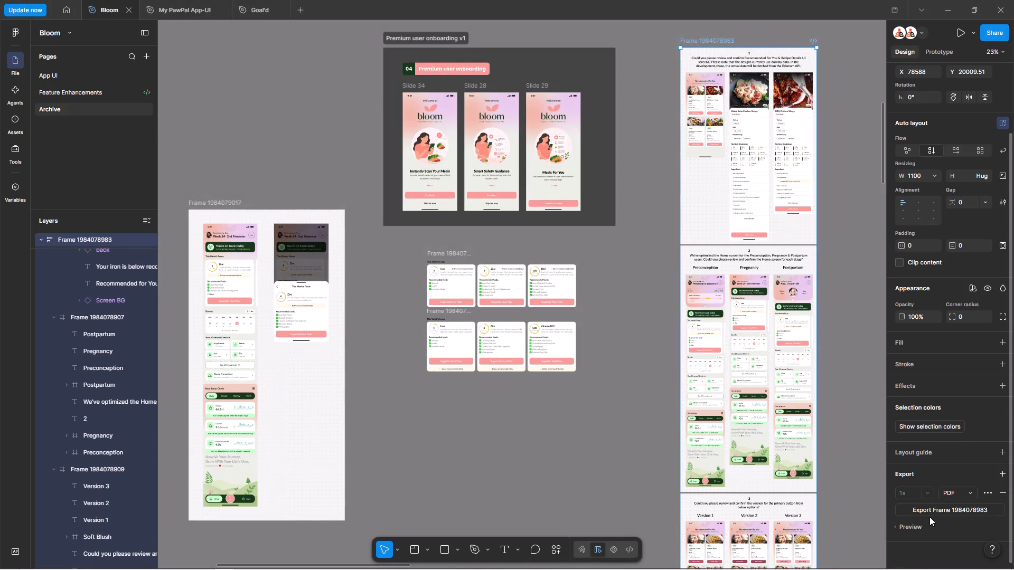
left_click(940, 509)
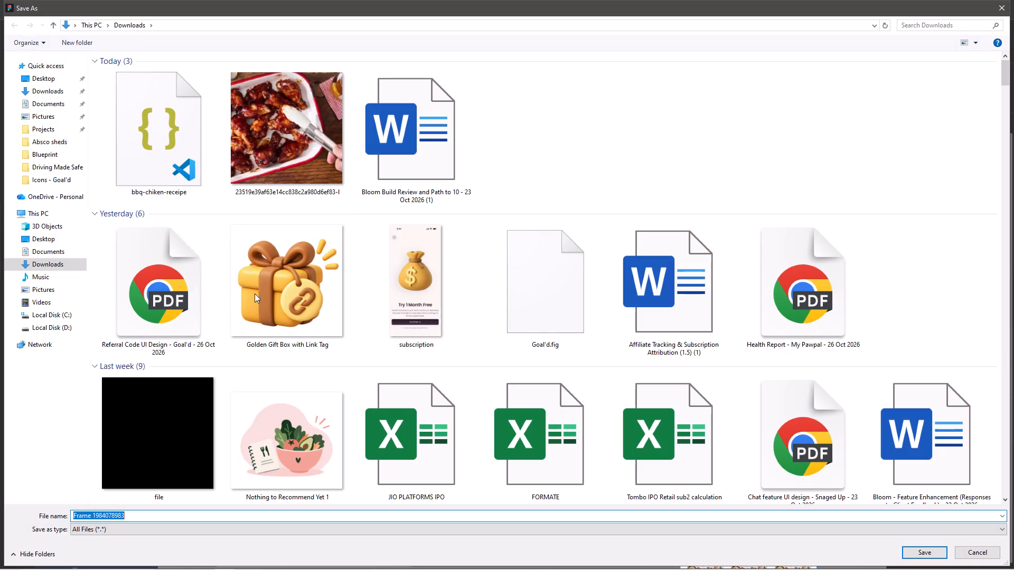
Browse Downloads for earlier Bloom files and take "Bloom - Background - Empty State 13 Oct 2026" as the base file name.
left_click(764, 434)
key("b")
key("b")
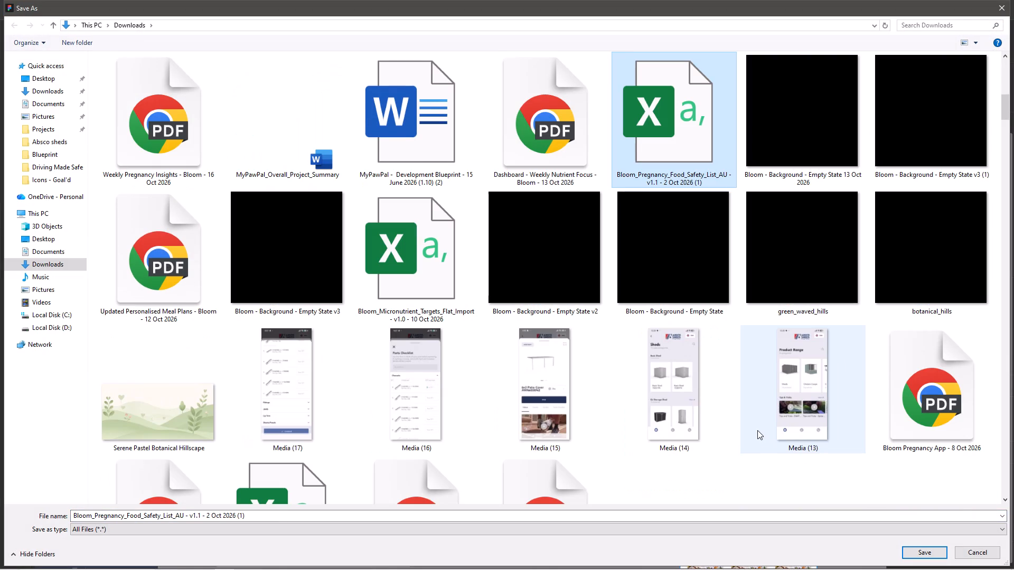
key("b")
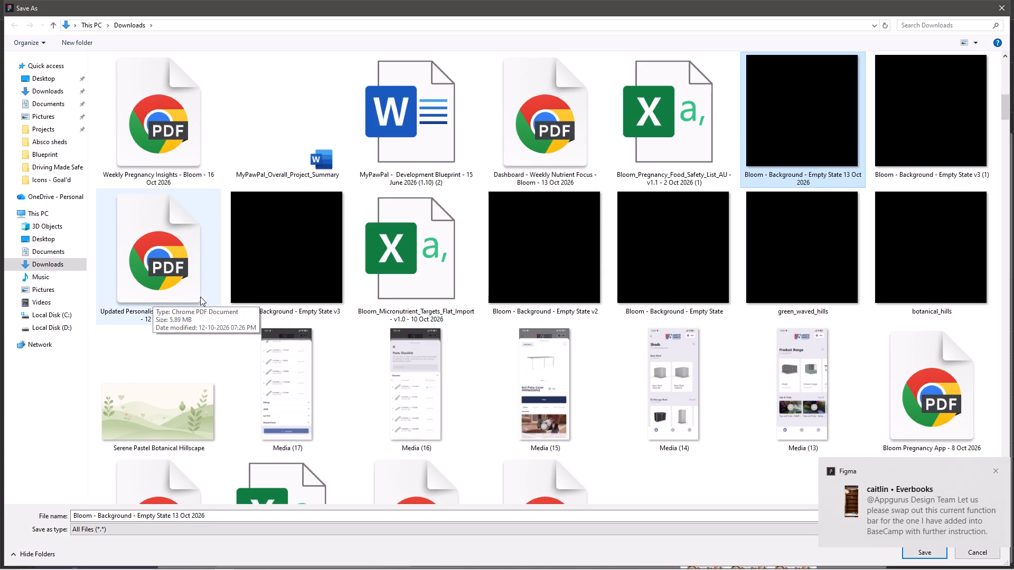
scroll(200, 297, "down", 2)
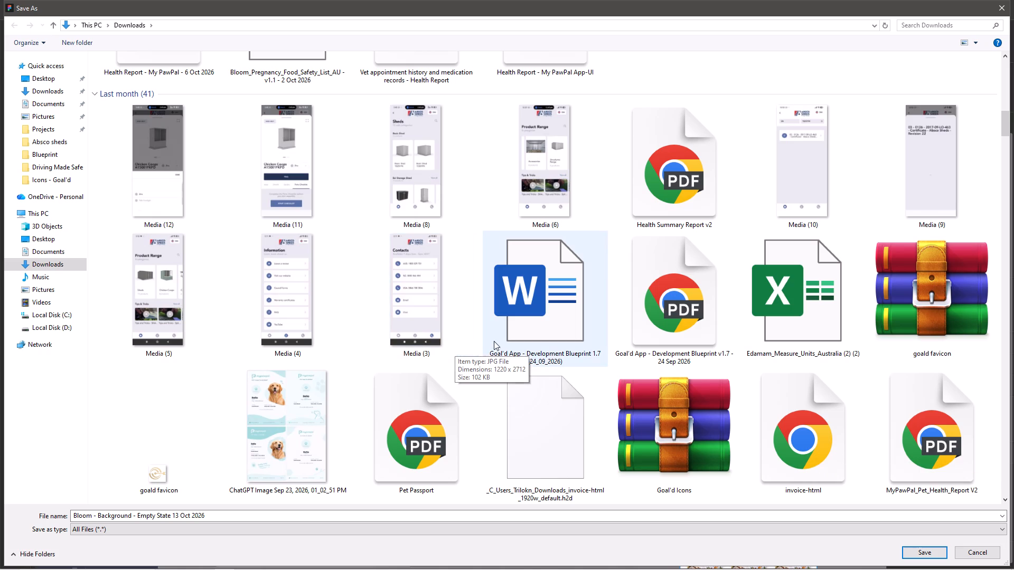
scroll(619, 337, "down", 1)
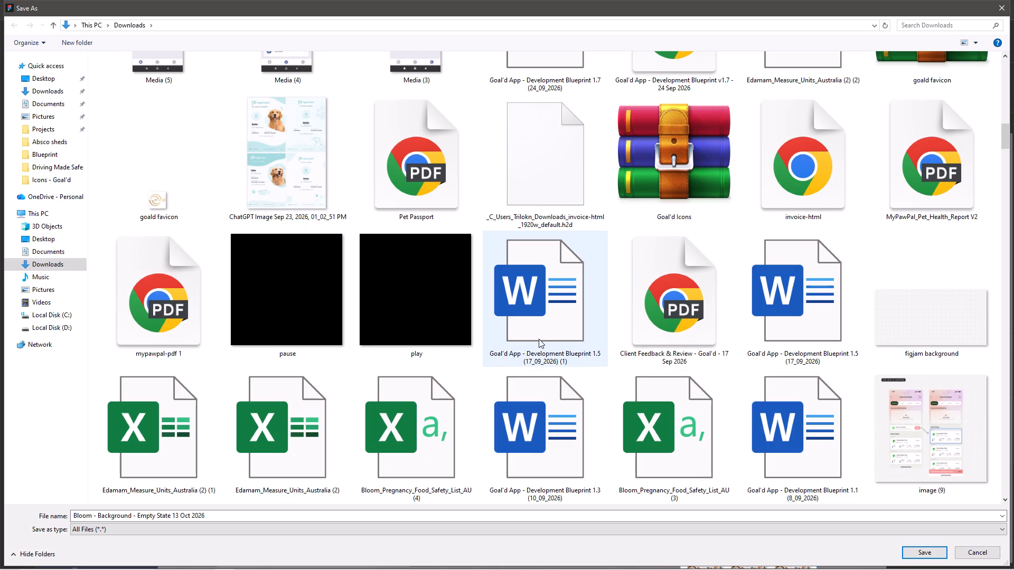
scroll(541, 337, "up", 1)
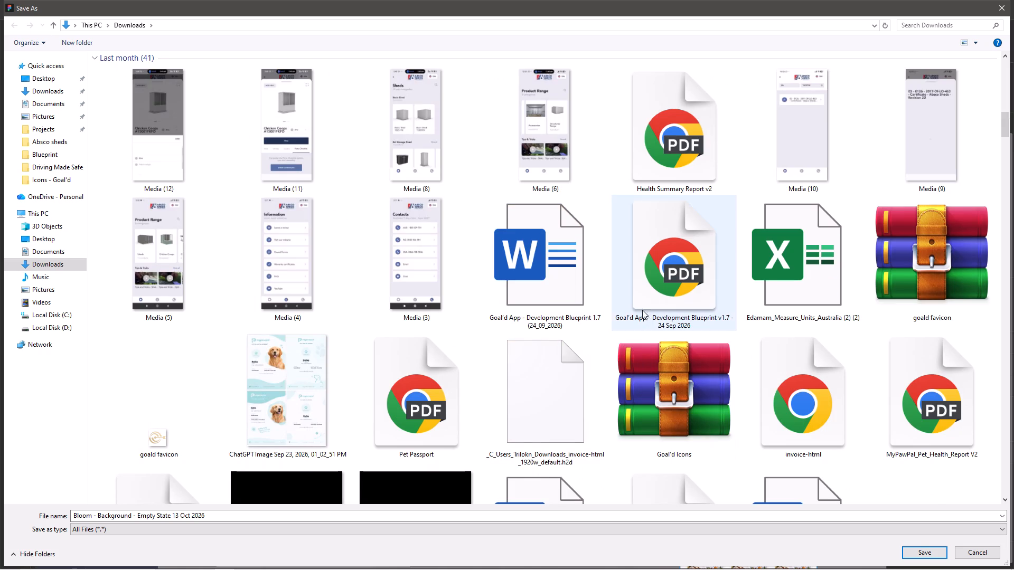
scroll(399, 387, "down", 7)
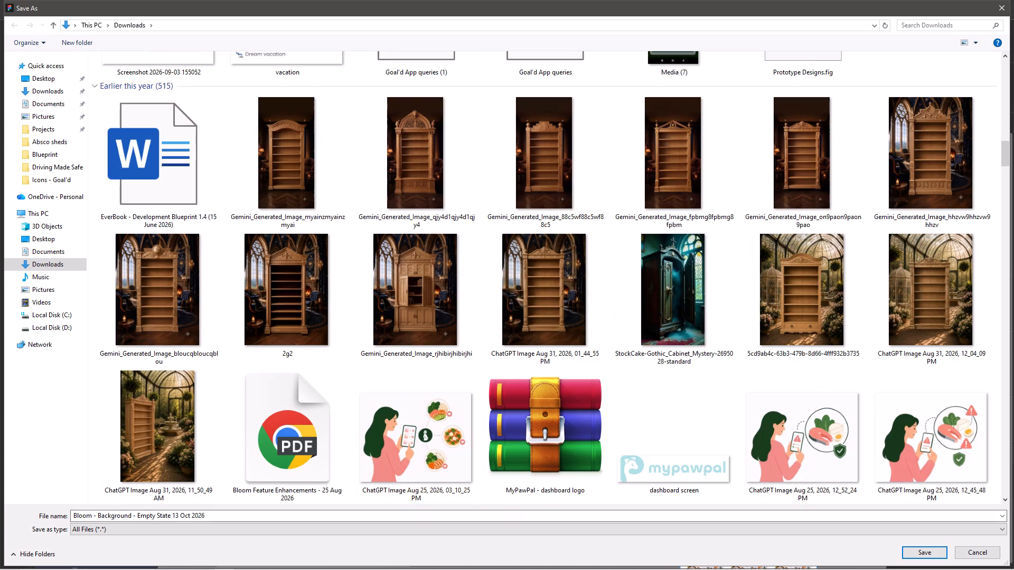
Change the day in the export's file name to 27, making the date 27 Oct 2026.
double_click(119, 516)
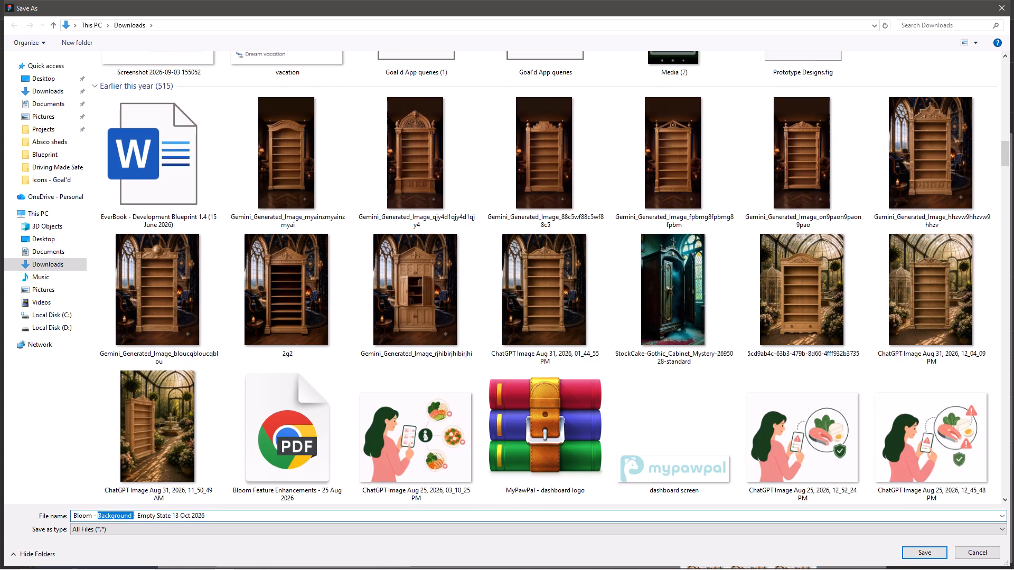
left_click(169, 516)
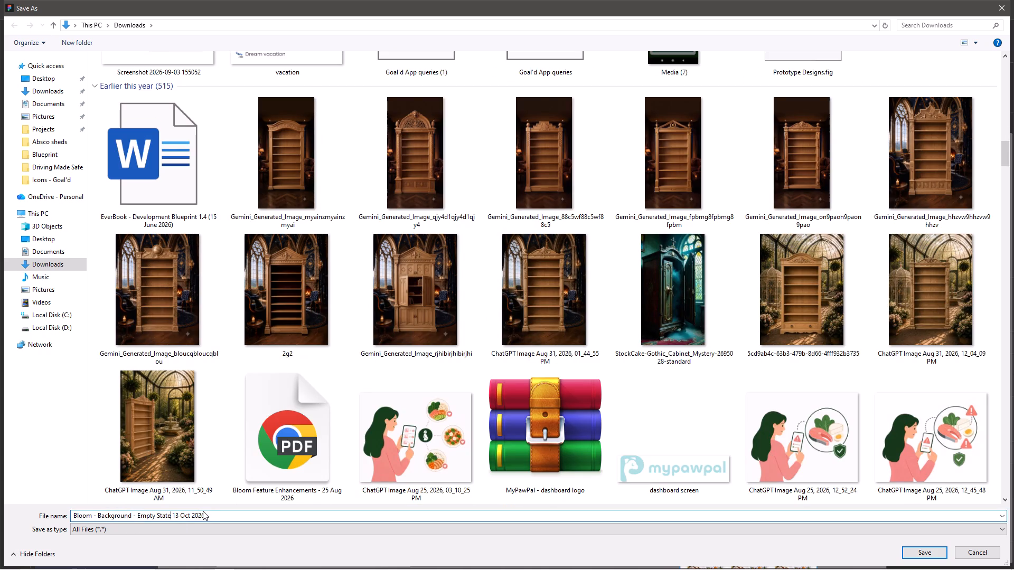
left_click(178, 516)
key("BackSpace")
key("BackSpace")
type("27")
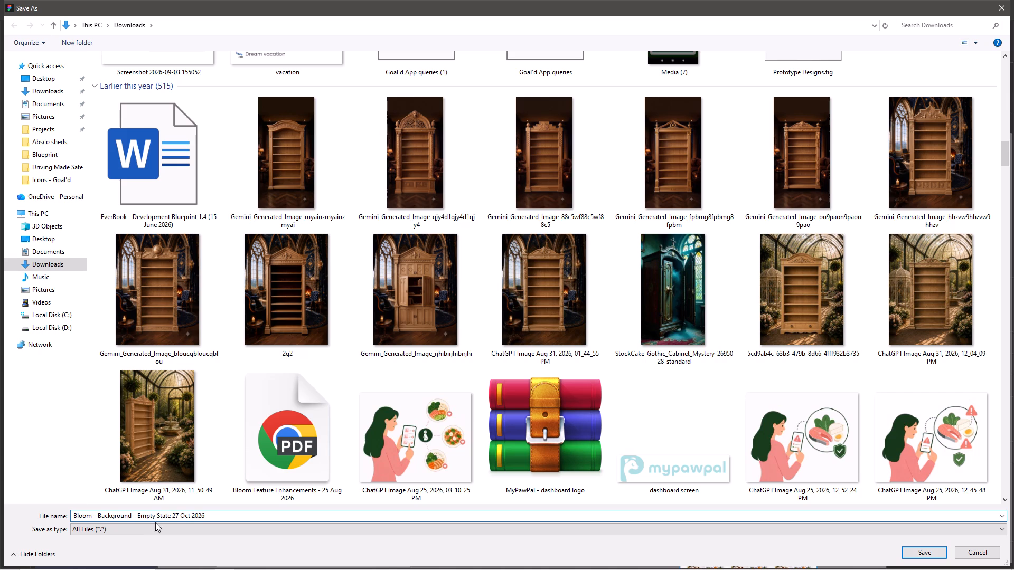
Replace "Background - Empty State" in the export's file name with "Feature Enhancements -", keeping the Bloom prefix and the date.
left_click(172, 514)
key("Down")
key("BackSpace")
key("BackSpace")
key("BackSpace")
key("BackSpace")
key("BackSpace")
key("BackSpace")
key("BackSpace")
key("BackSpace")
key("BackSpace")
key("BackSpace")
key("BackSpace")
key("BackSpace")
key("BackSpace")
key("BackSpace")
key("BackSpace")
key("BackSpace")
key("BackSpace")
key("BackSpace")
key("BackSpace")
key("BackSpace")
key("BackSpace")
key("BackSpace")
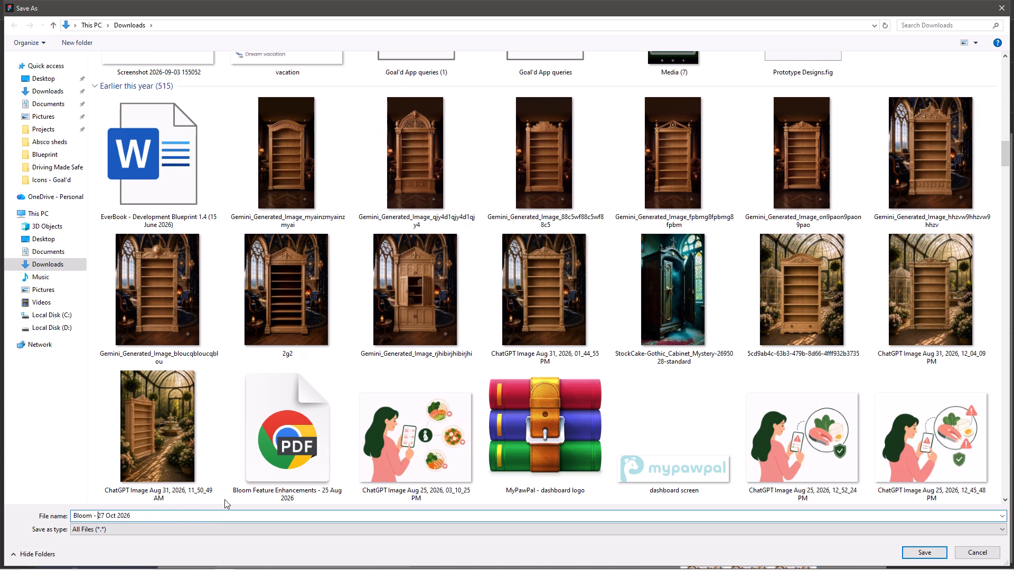
type("Feature")
key("BackSpace")
key("BackSpace")
key("BackSpace")
type("ure Enha")
key("BackSpace")
type("ancement")
key("space")
key("BackSpace")
key("space")
type("-")
key("space")
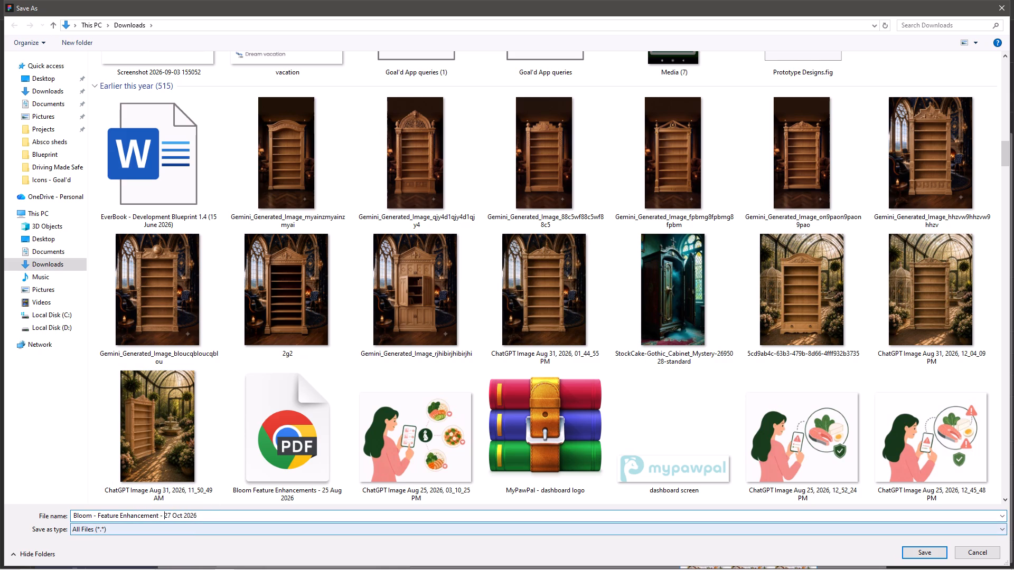
left_click(205, 516)
left_click(159, 516)
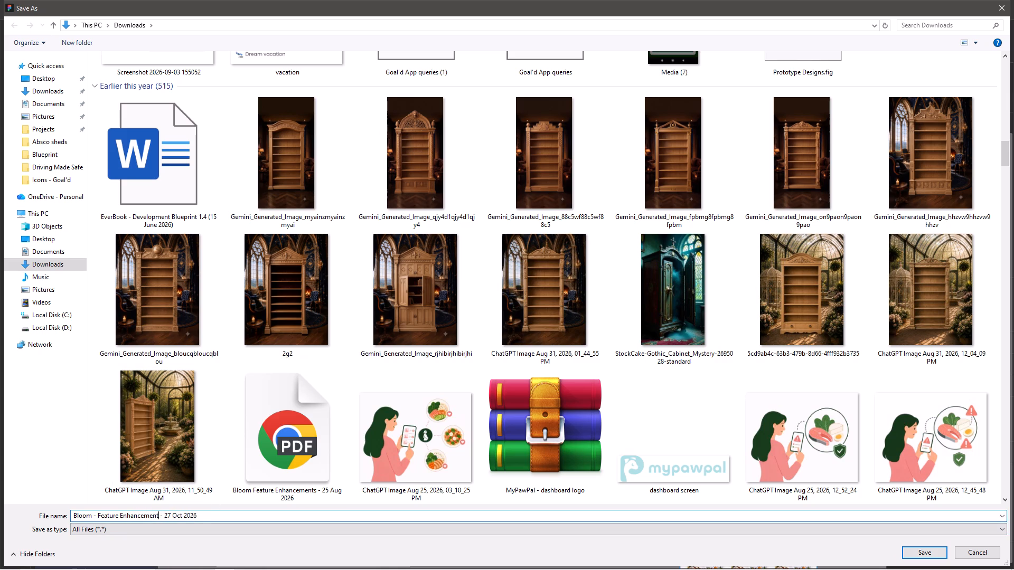
key("s")
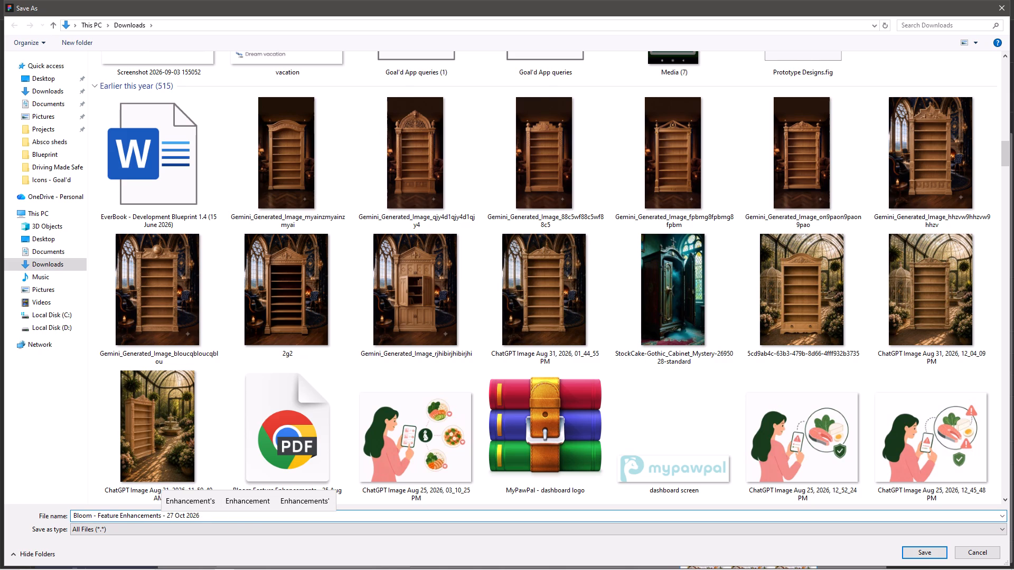
Add "Queries" after Bloom in the file name, making it "Bloom Queries- Feature Enhancements - 27 Oct 2026", and save the PDF in Downloads.
left_click(96, 516)
key("BackSpace")
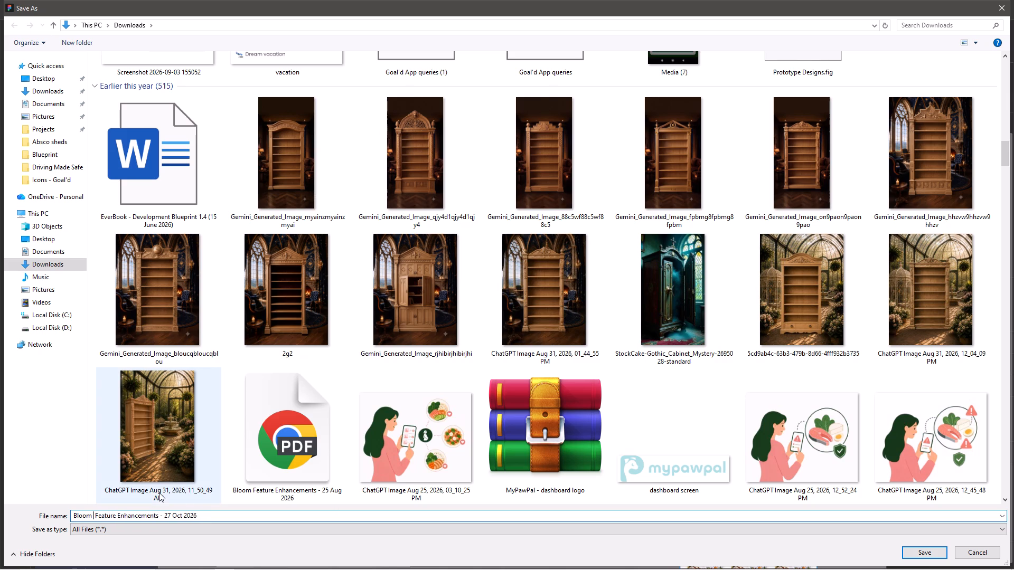
type("Queries -")
key("space")
key("Left")
key("Right")
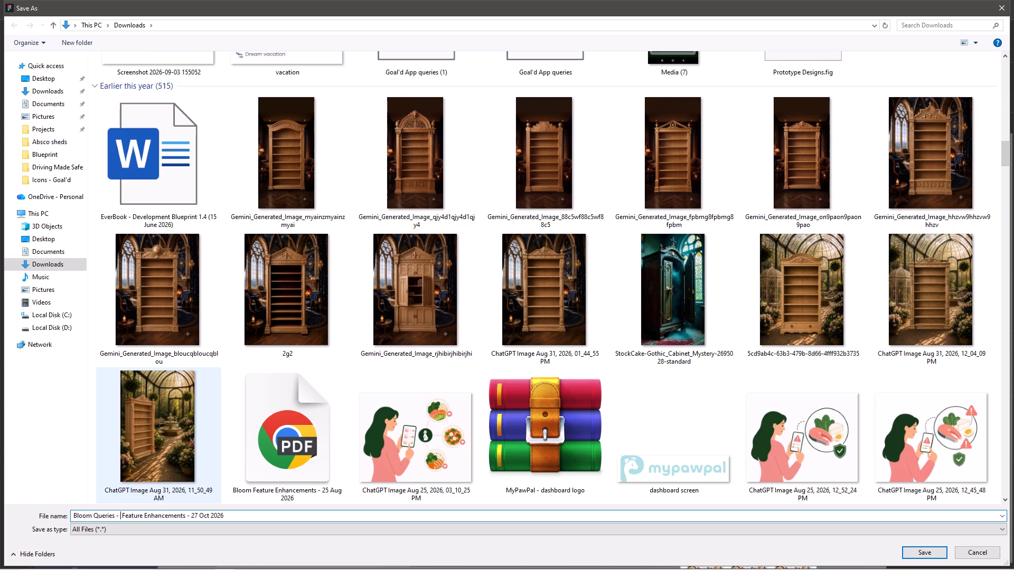
key("Left")
key("Left")
key("BackSpace")
key("BackSpace")
key("BackSpace")
key("BackSpace")
key("BackSpace")
key("BackSpace")
key("BackSpace")
key("BackSpace")
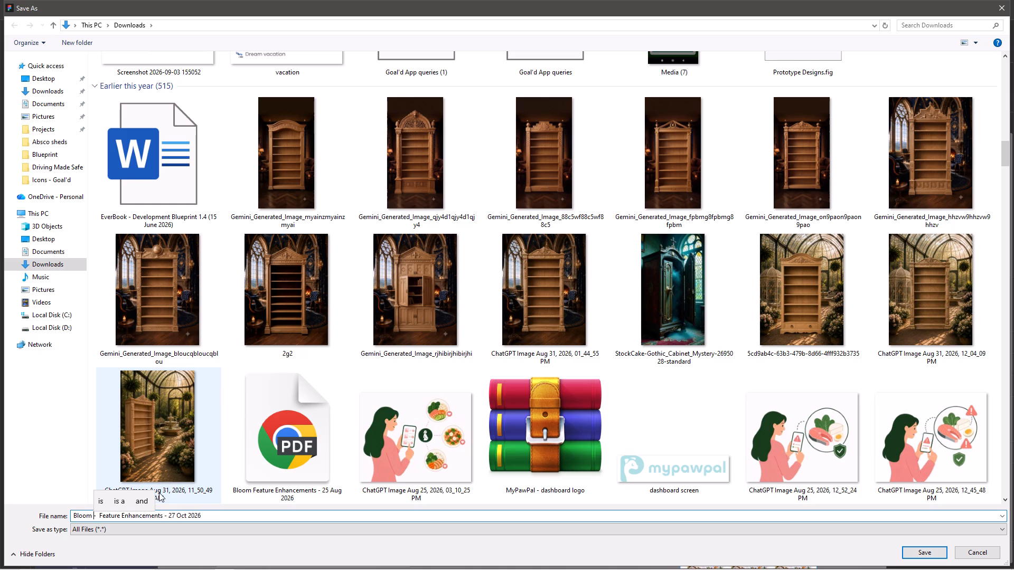
key("shift+q")
type("ueries")
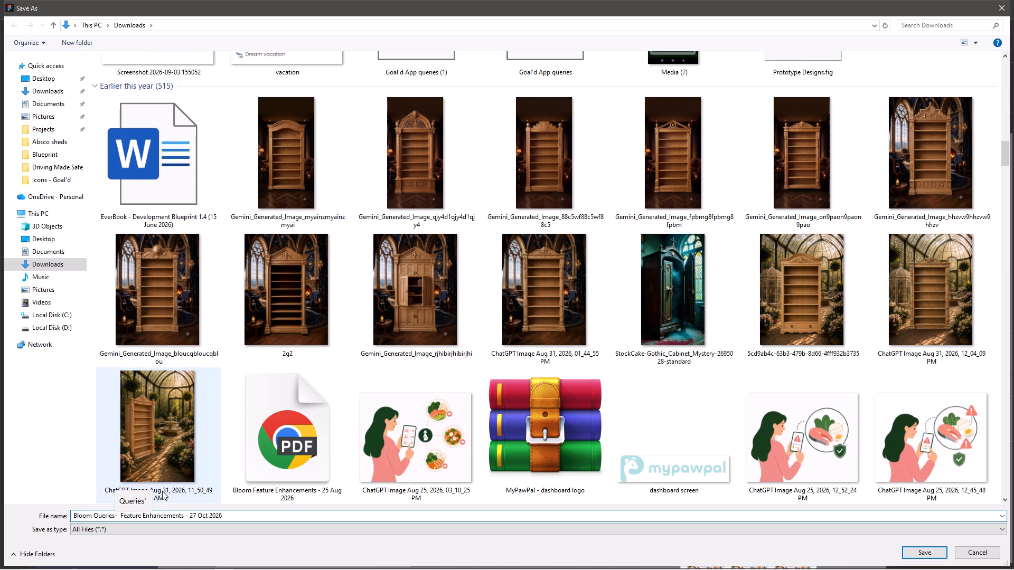
left_click(151, 516)
left_click(928, 554)
Switch from the design file to another open window.
key("alt+Tab")
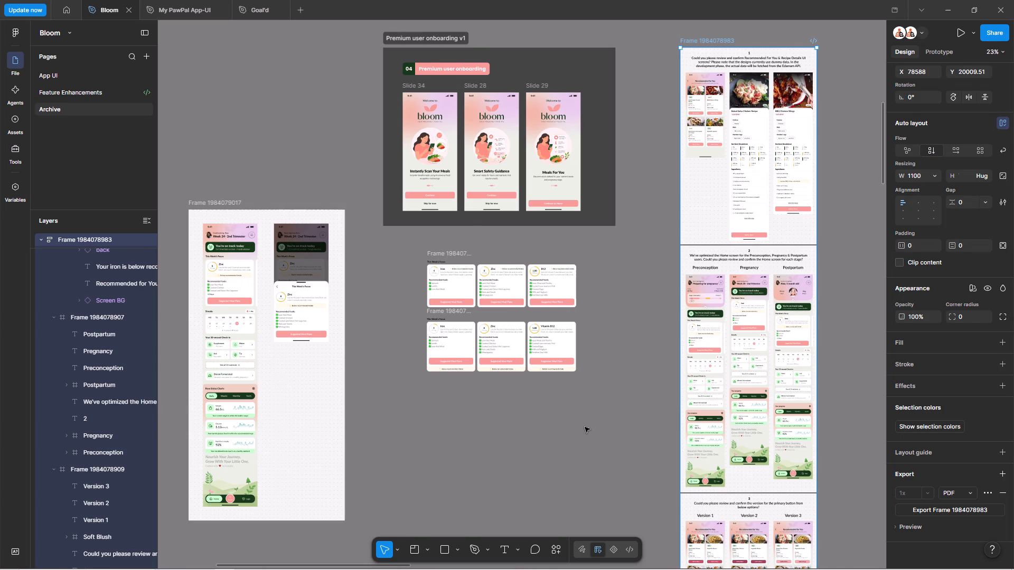
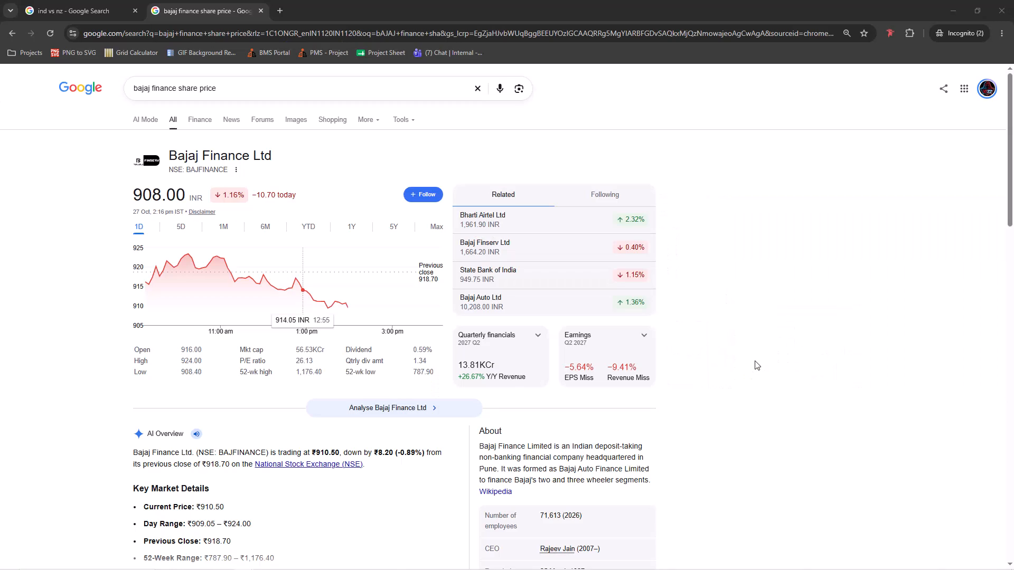
Reload the Bajaj Finance share price results and the India vs New Zealand live scorecard to check the latest figures.
key("ctrl+r")
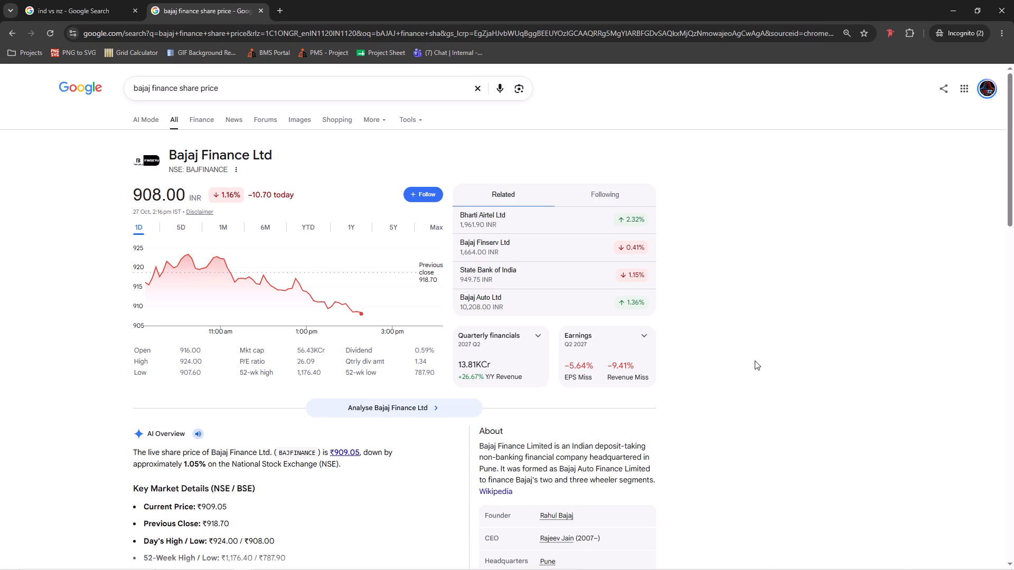
key("ctrl+Tab")
key("ctrl+shift+r")
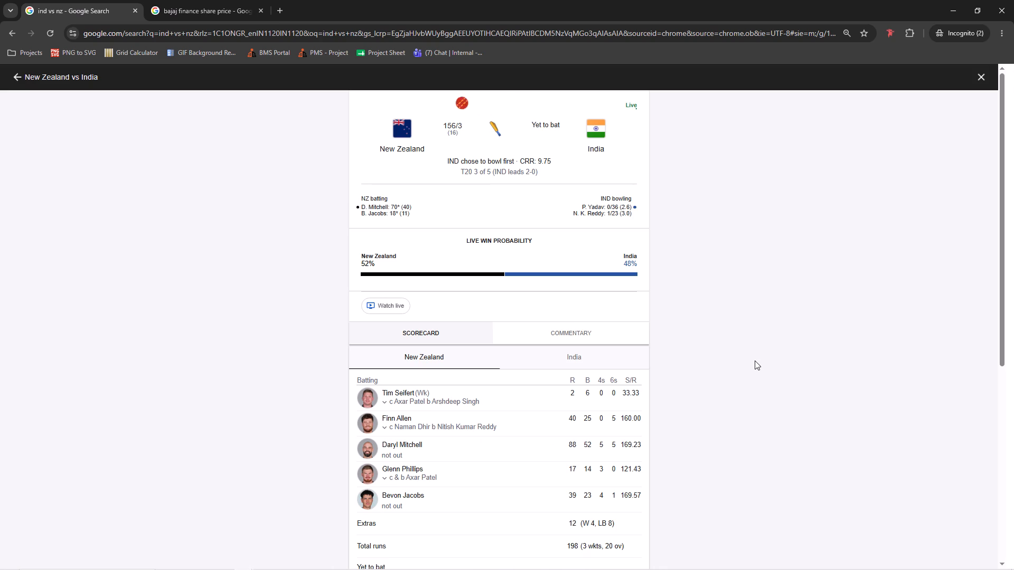
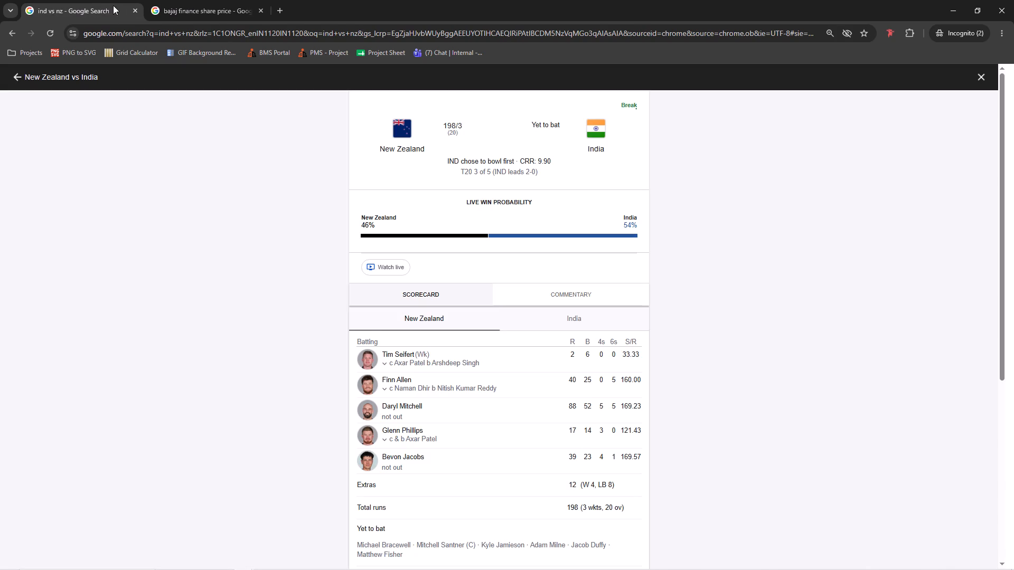
Check India's line-up in the New Zealand vs India scorecard and reload the Bajaj Finance share price results.
left_click(181, 0)
left_click(113, 0)
left_click(553, 325)
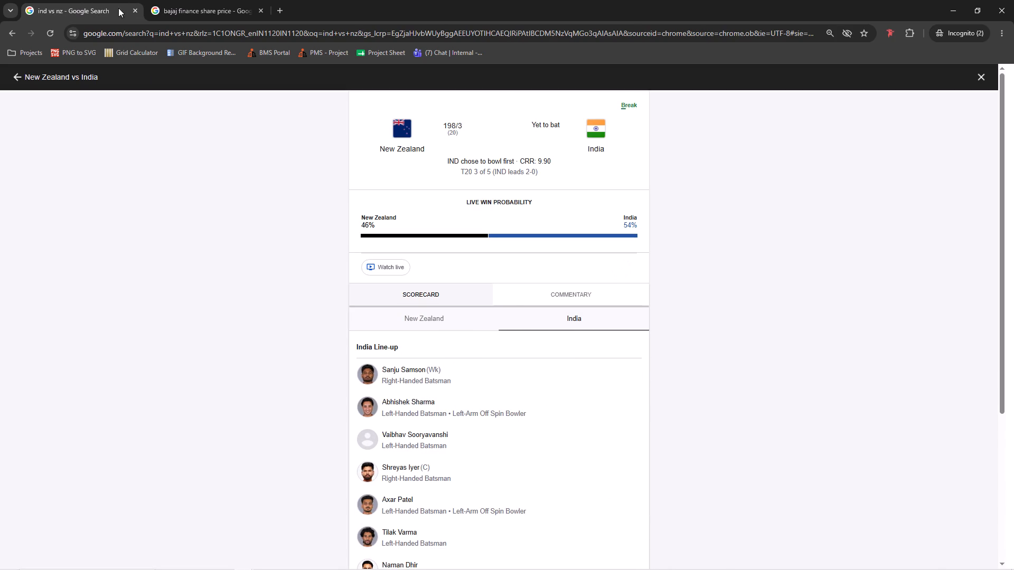
left_click(187, 0)
key("alt+Tab")
left_click(206, 280, "alt")
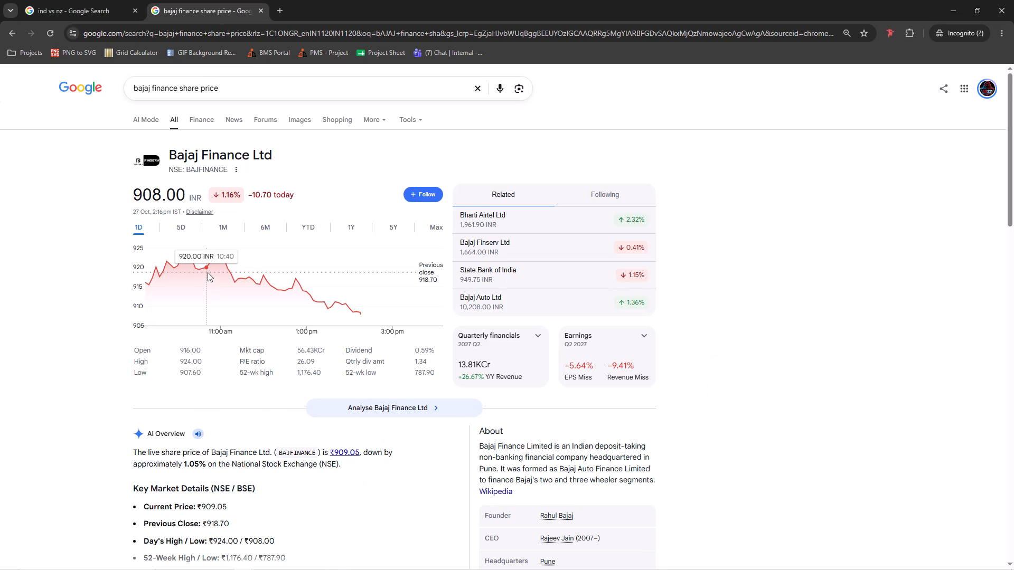
key("ctrl+shift+r")
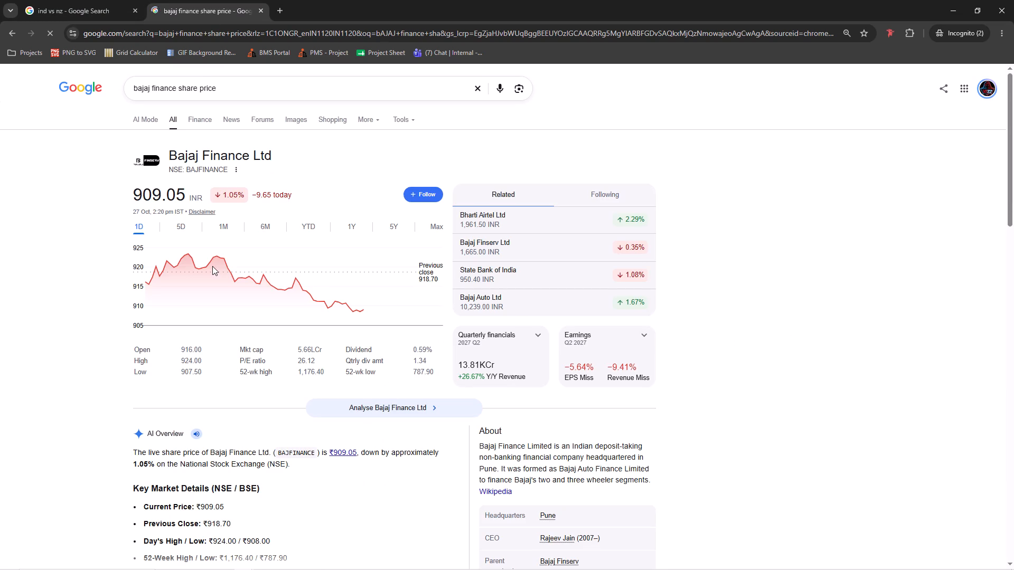
left_click(86, 0)
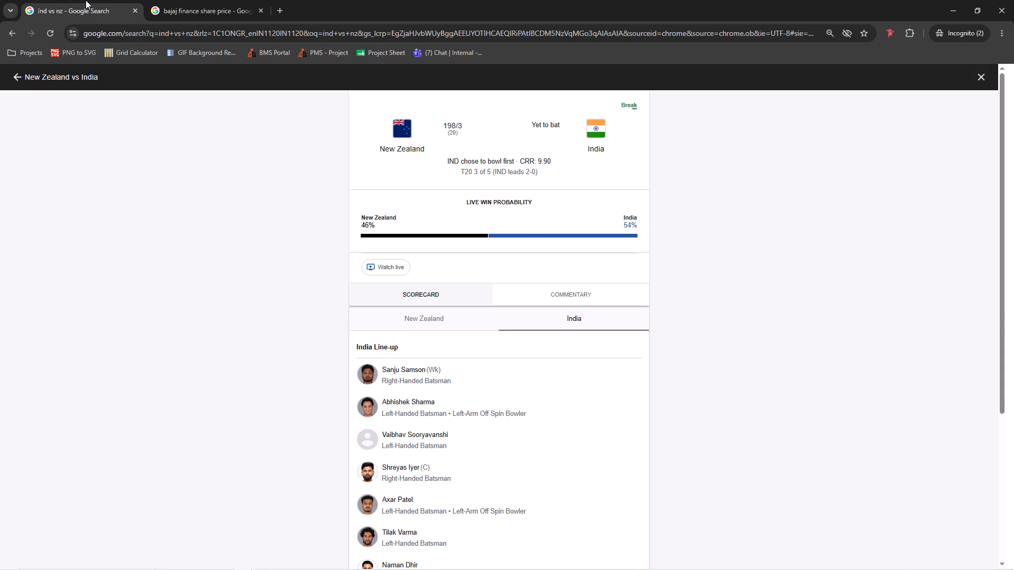
key("alt+Tab")
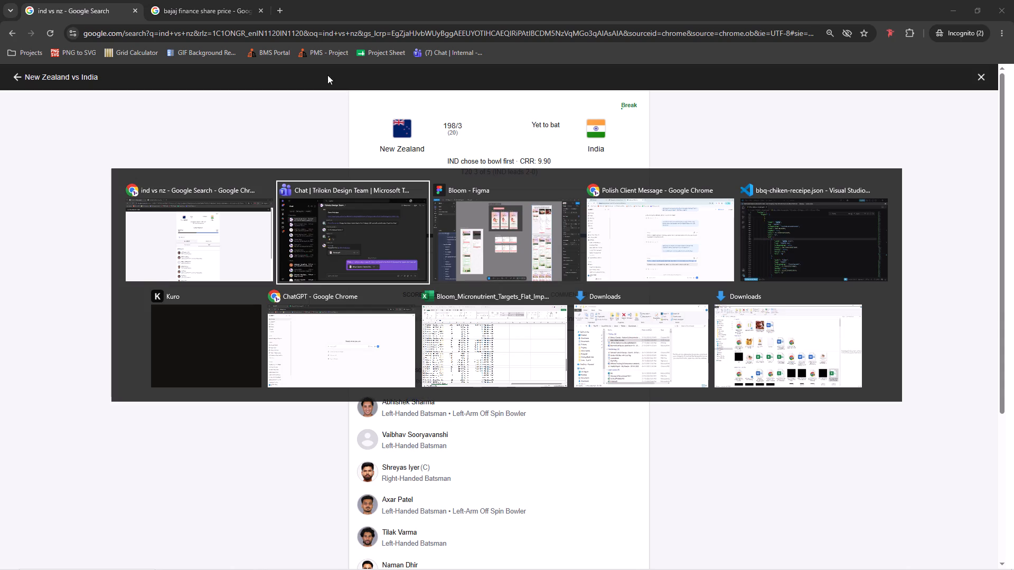
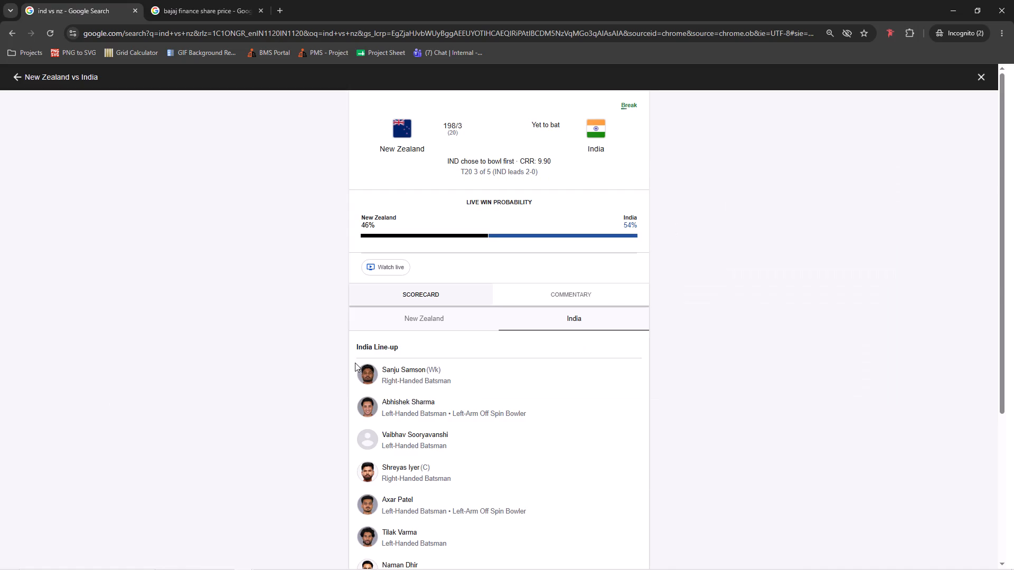
Refresh the New Zealand vs India live match scorecard.
key("ctrl+shift+r")
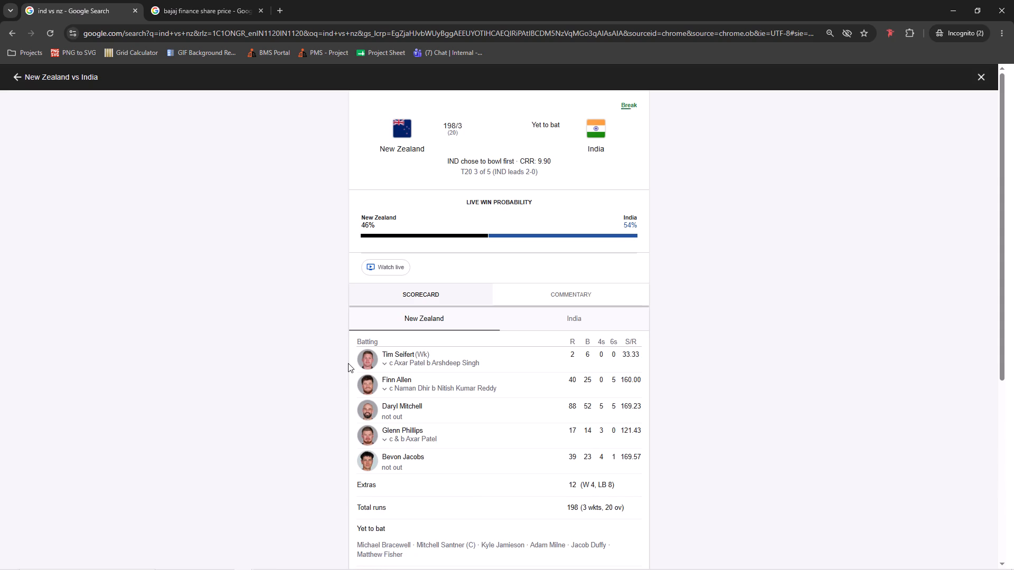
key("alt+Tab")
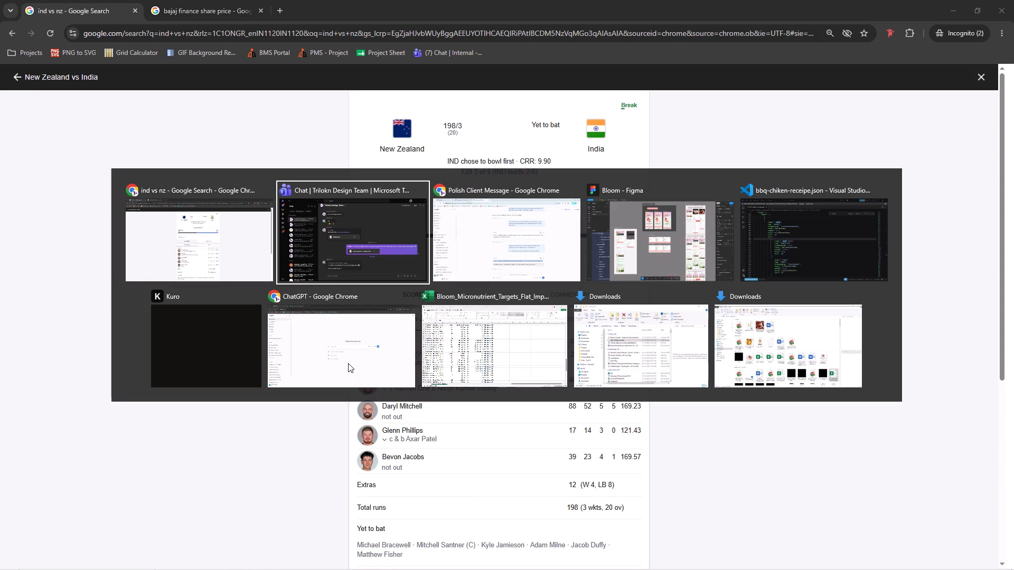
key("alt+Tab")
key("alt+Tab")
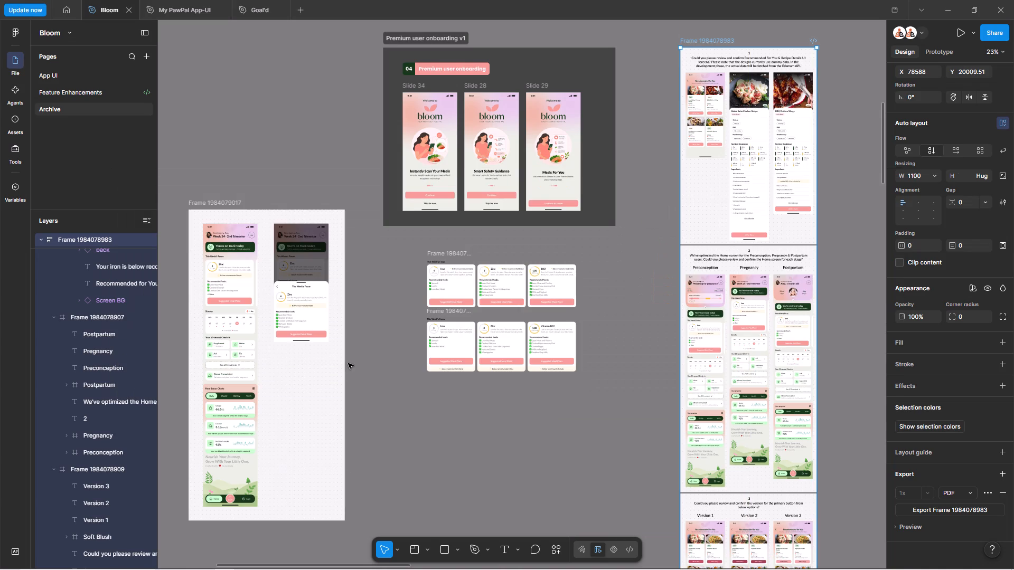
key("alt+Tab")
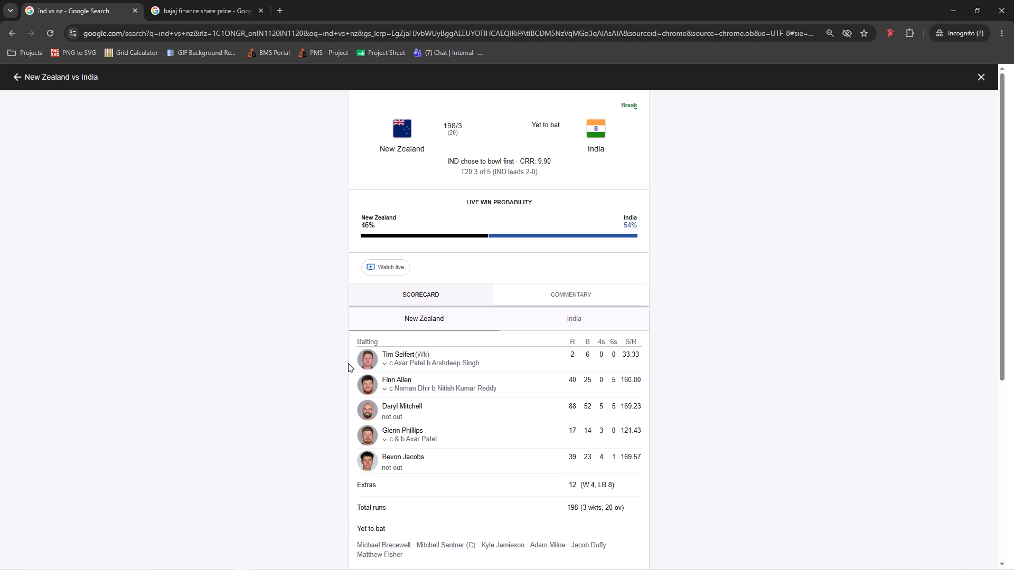
Bring up the Bajaj Finance share price results and refresh them.
key("ctrl+Tab")
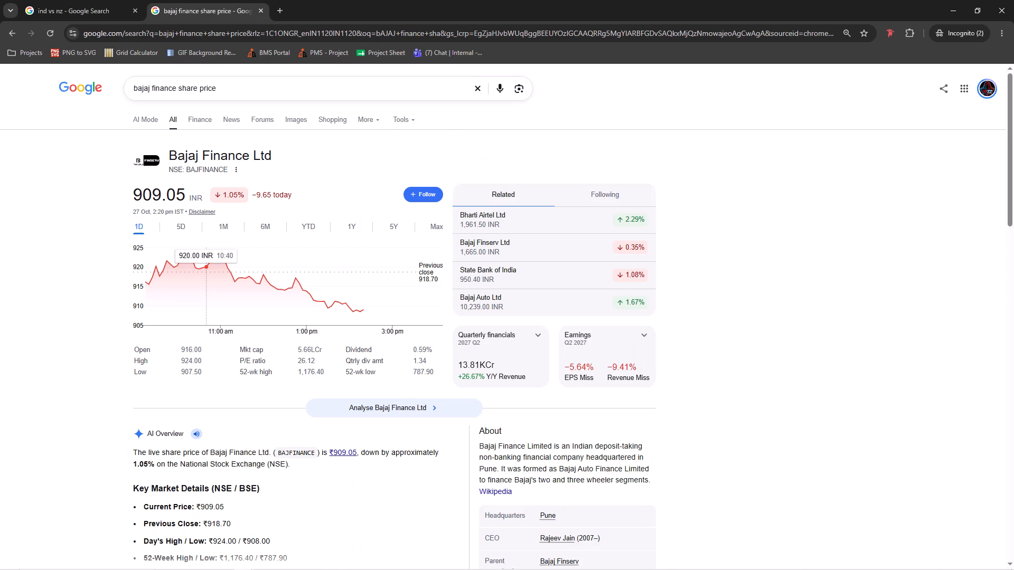
key("ctrl+shift+r")
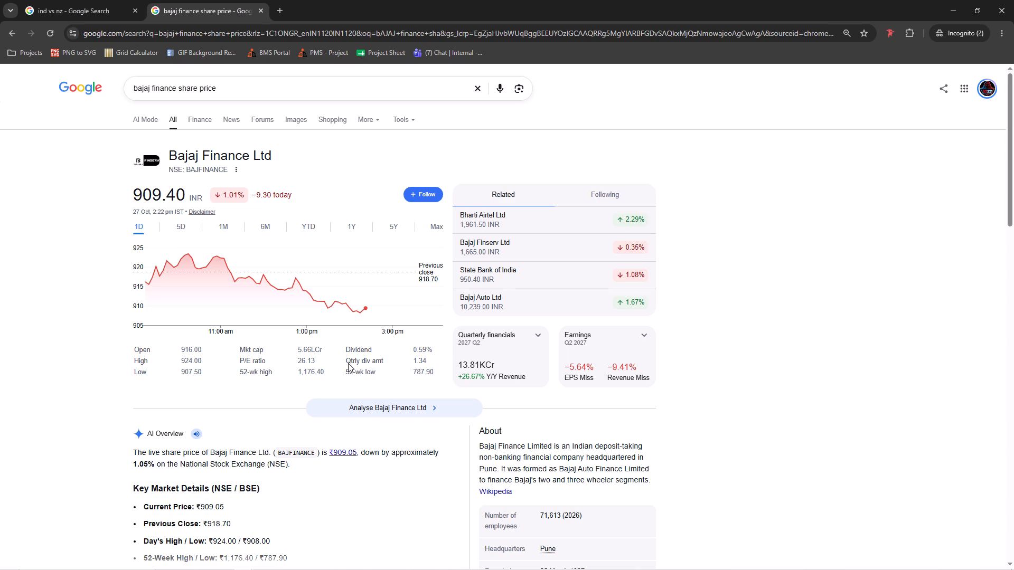
Switch from the share price page to another open application window.
key("alt+Tab")
key("alt+Tab")
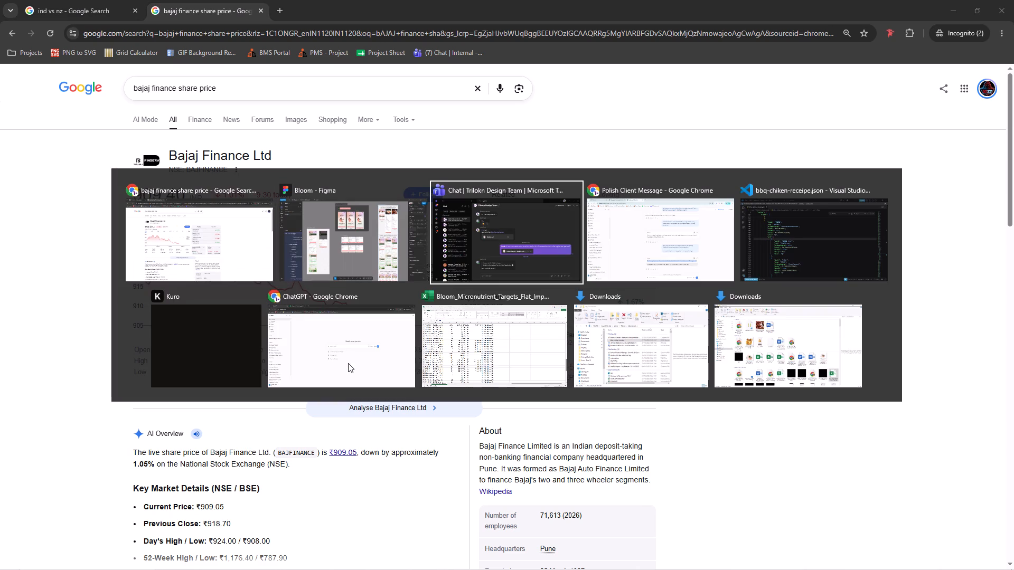
key("alt+Tab")
key("alt+Tab")
key("alt+Tab")
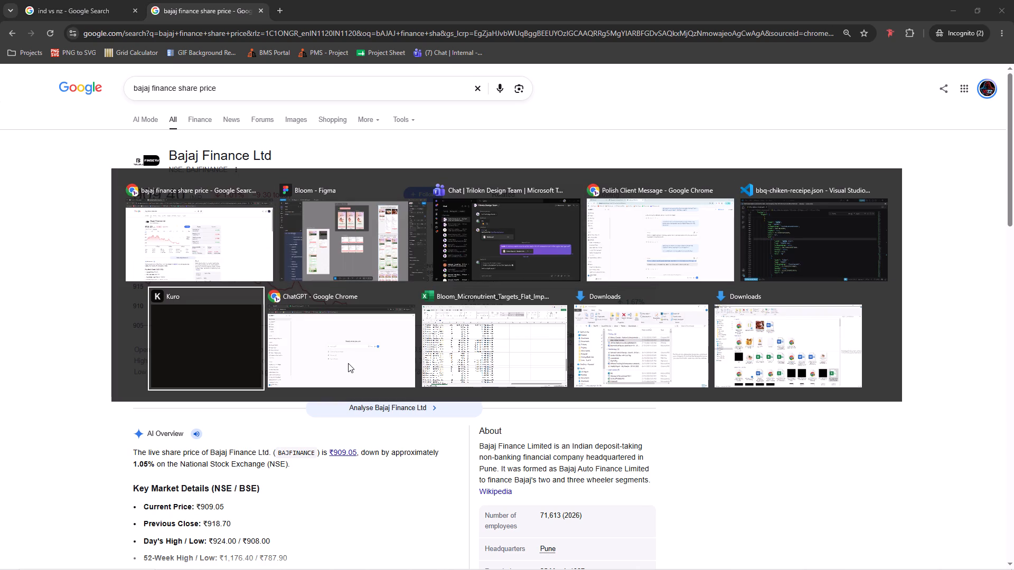
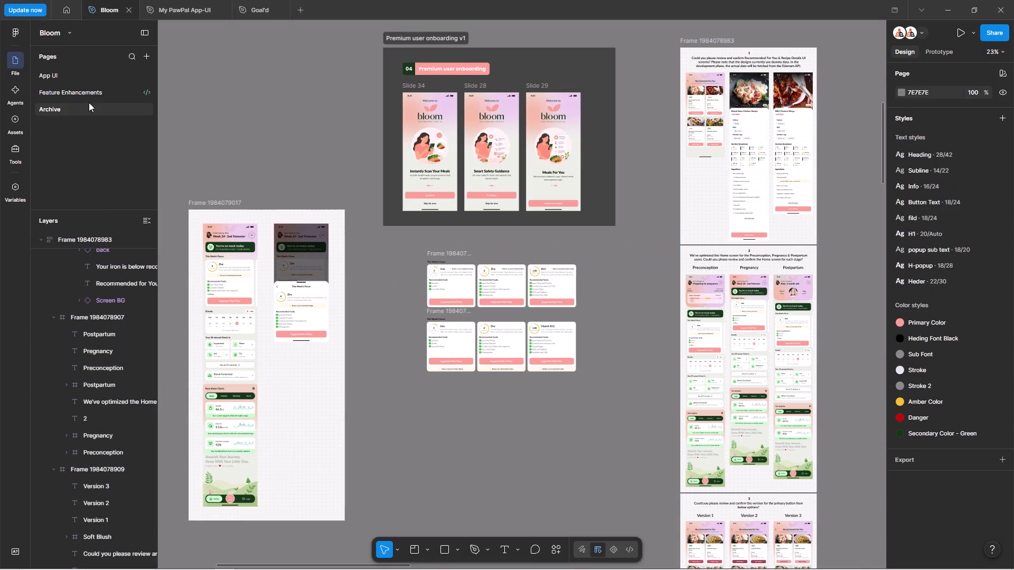
Open the Feature Enhancements page of the Bloom file and hide the interface for an unobstructed canvas.
left_click(86, 93)
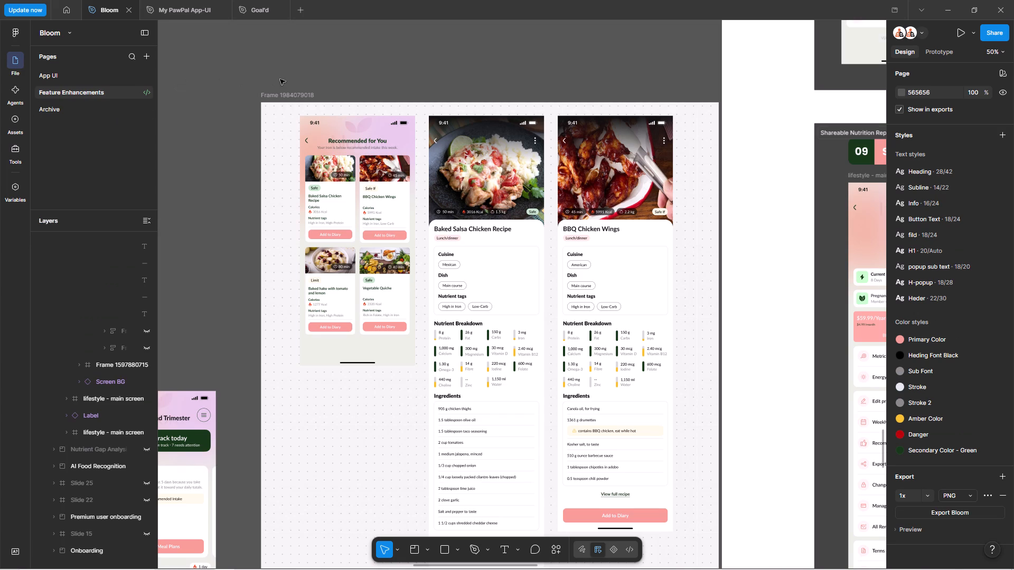
key("ctrl+backslash")
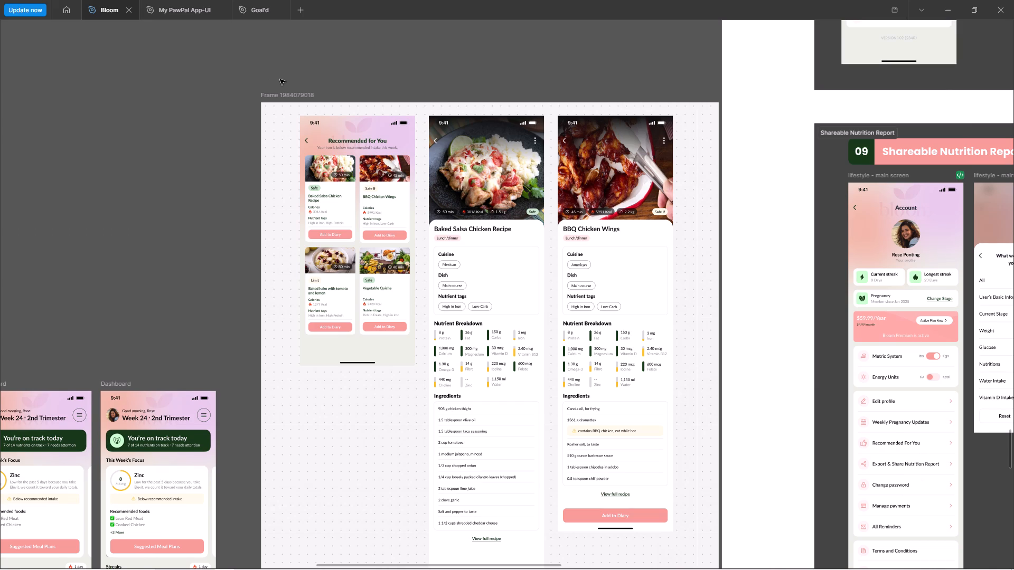
left_click(355, 73)
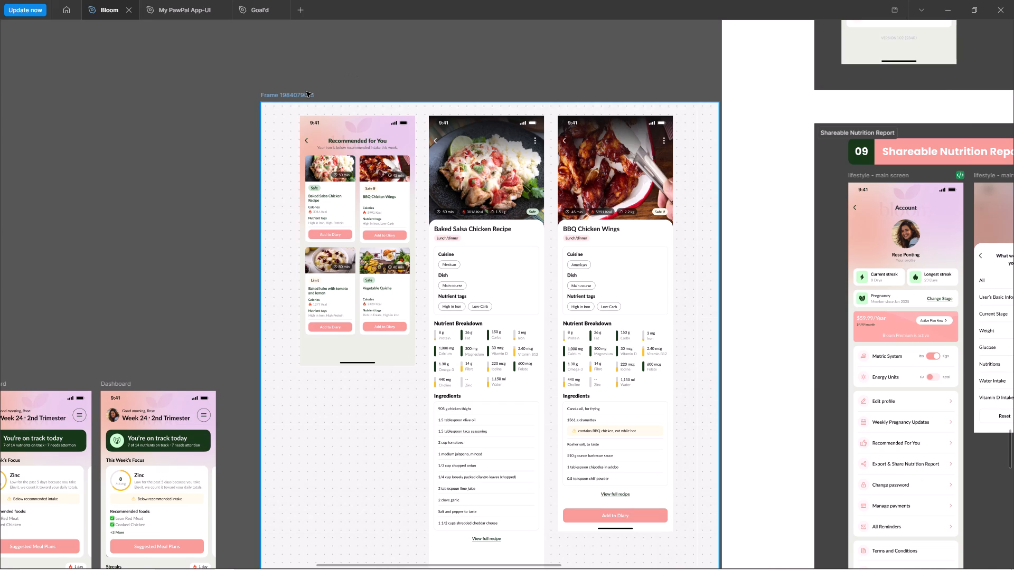
Shift the frame holding the Recommended for You and recipe detail screens slightly left on the canvas and deselect it.
left_click_drag(306, 92, 301, 93)
left_click(355, 75)
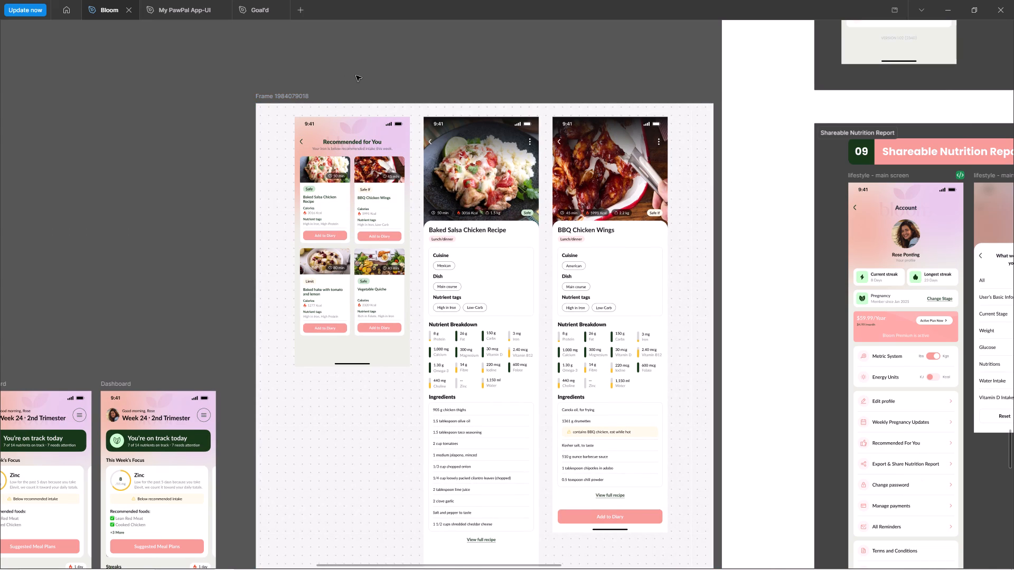
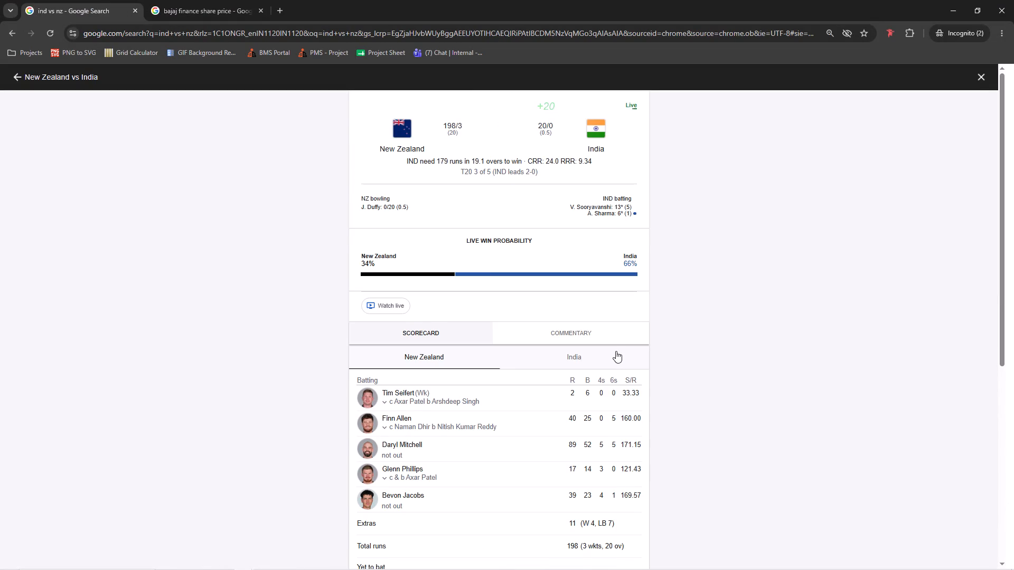
Close the India vs New Zealand score page and switch back to the Bloom design in Figma.
key("ctrl+w")
key("alt+Tab")
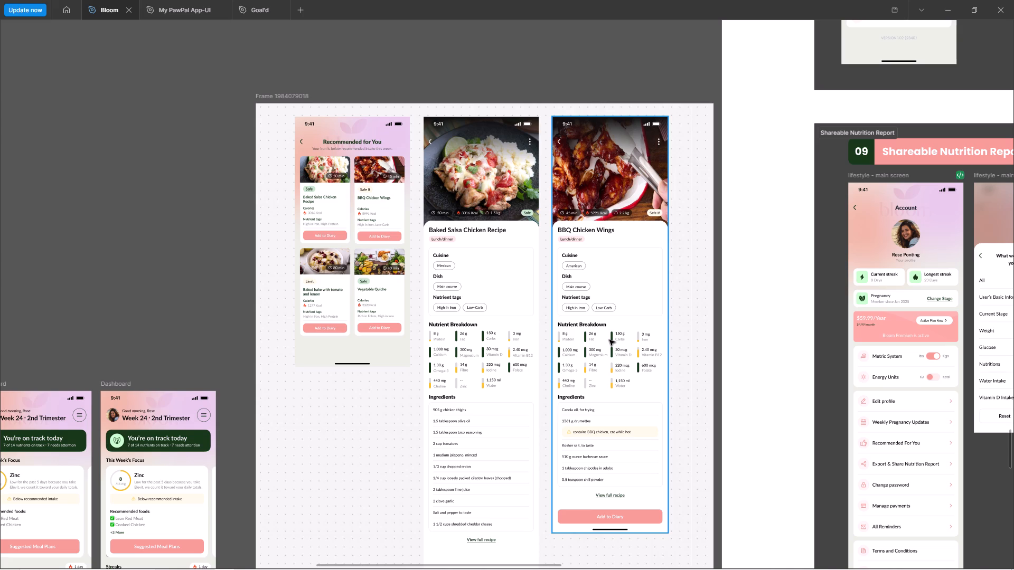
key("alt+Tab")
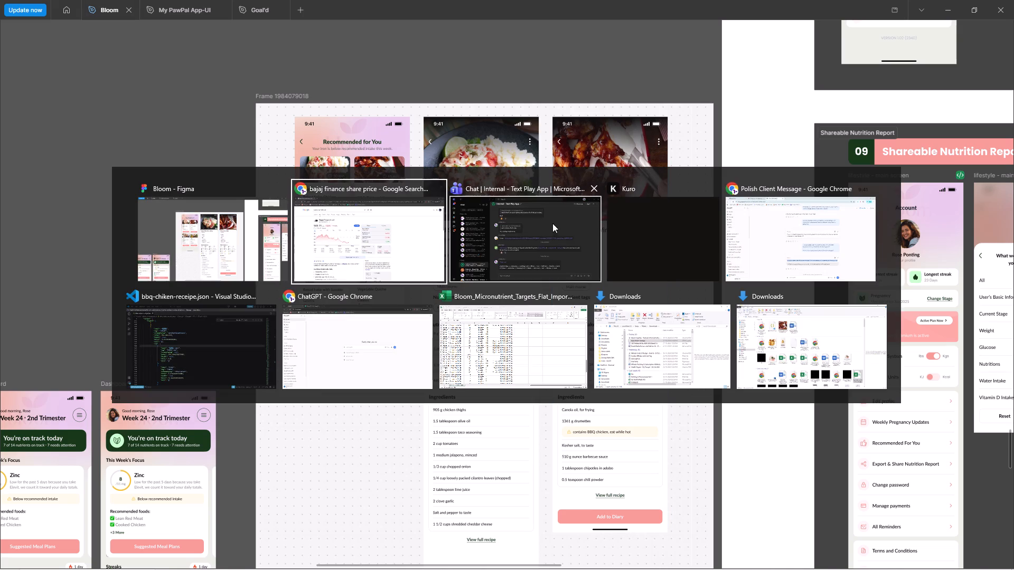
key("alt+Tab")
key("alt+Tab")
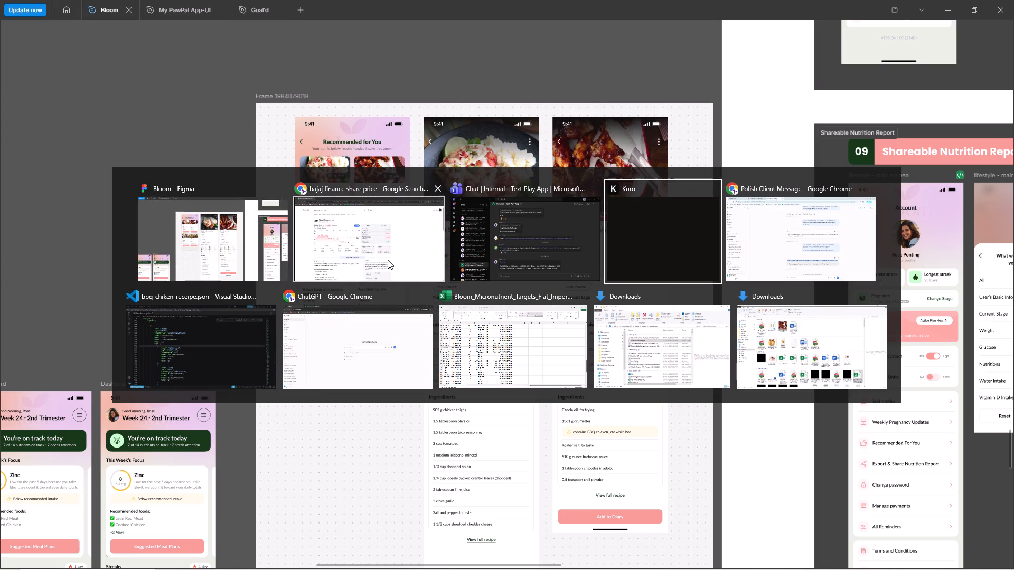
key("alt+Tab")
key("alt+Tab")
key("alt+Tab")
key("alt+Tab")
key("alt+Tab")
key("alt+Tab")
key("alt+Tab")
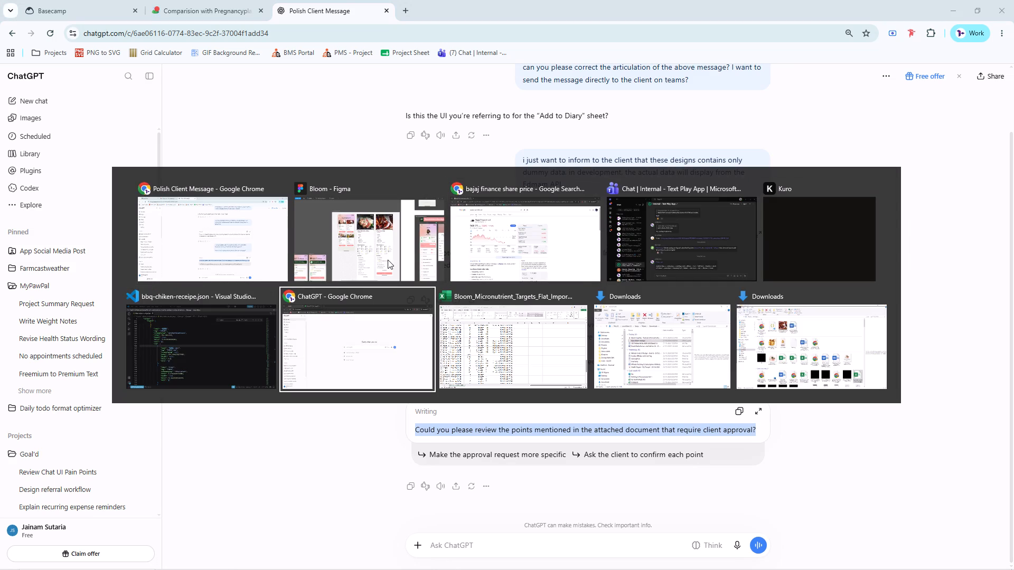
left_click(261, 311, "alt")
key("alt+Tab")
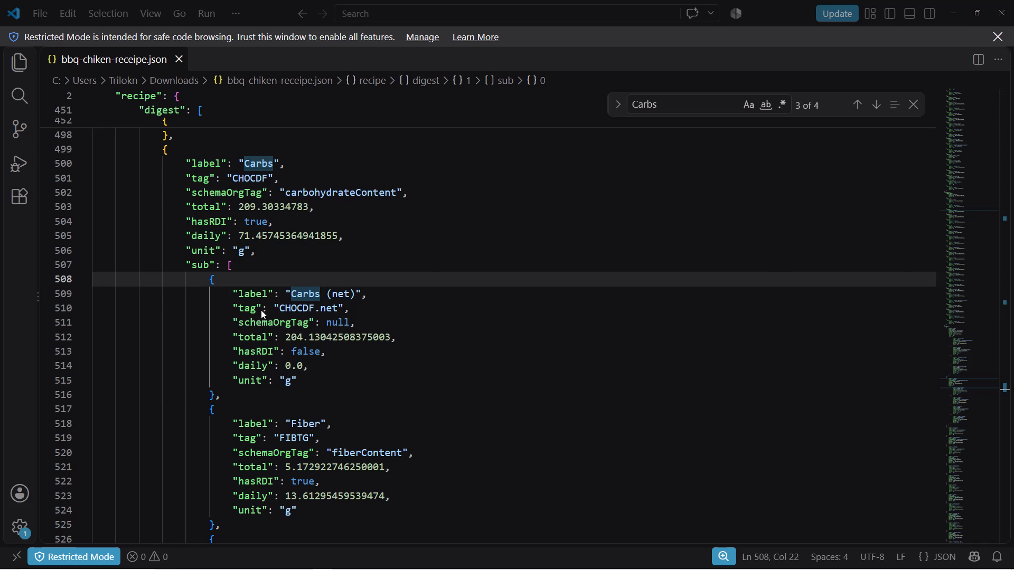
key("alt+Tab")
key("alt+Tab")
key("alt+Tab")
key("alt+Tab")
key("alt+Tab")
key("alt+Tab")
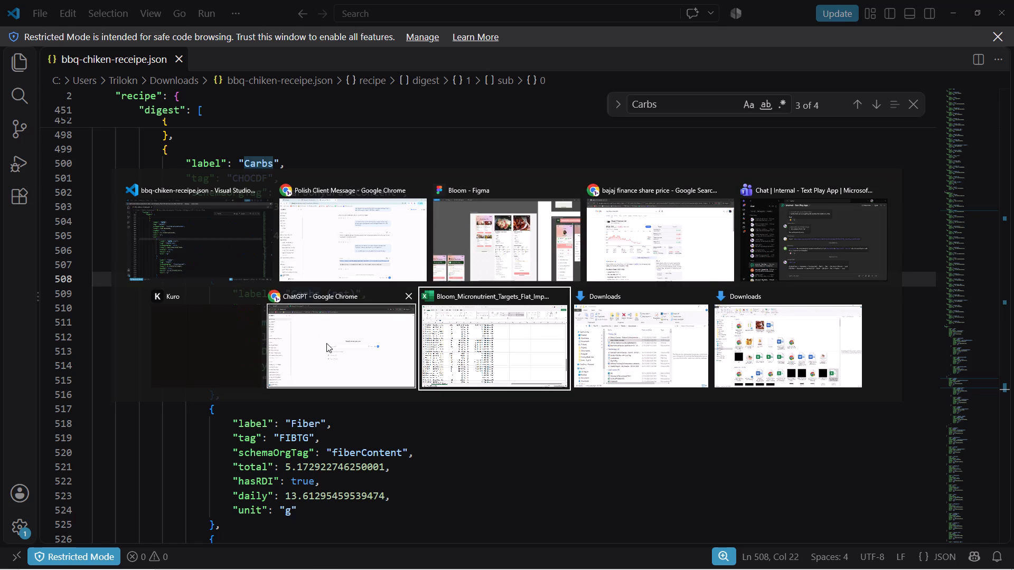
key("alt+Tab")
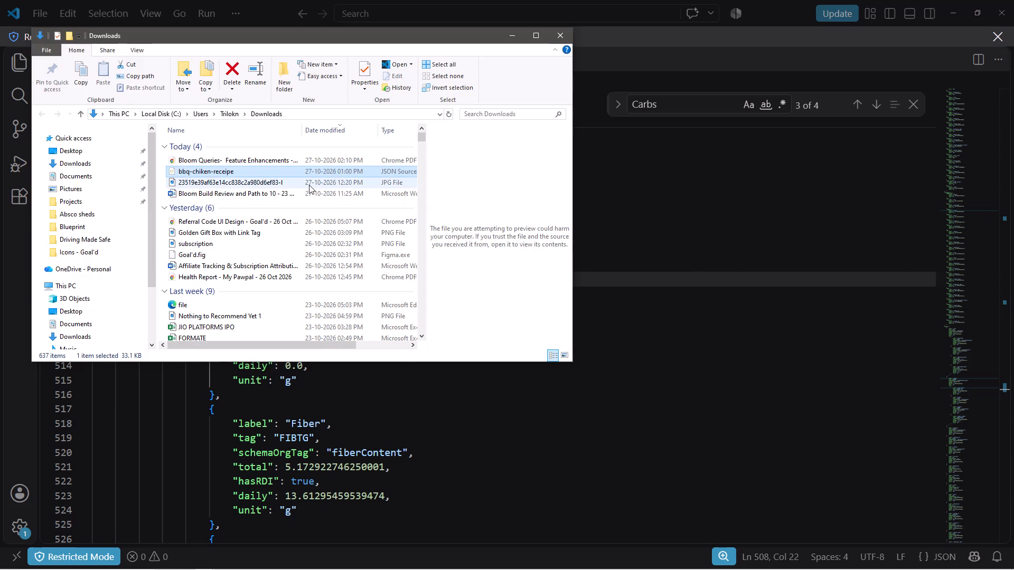
key("alt+Tab")
key("alt+Tab")
key("alt+Tab")
key("alt+Tab")
key("alt+Tab")
key("alt+Tab")
key("alt+Tab")
key("alt+Tab")
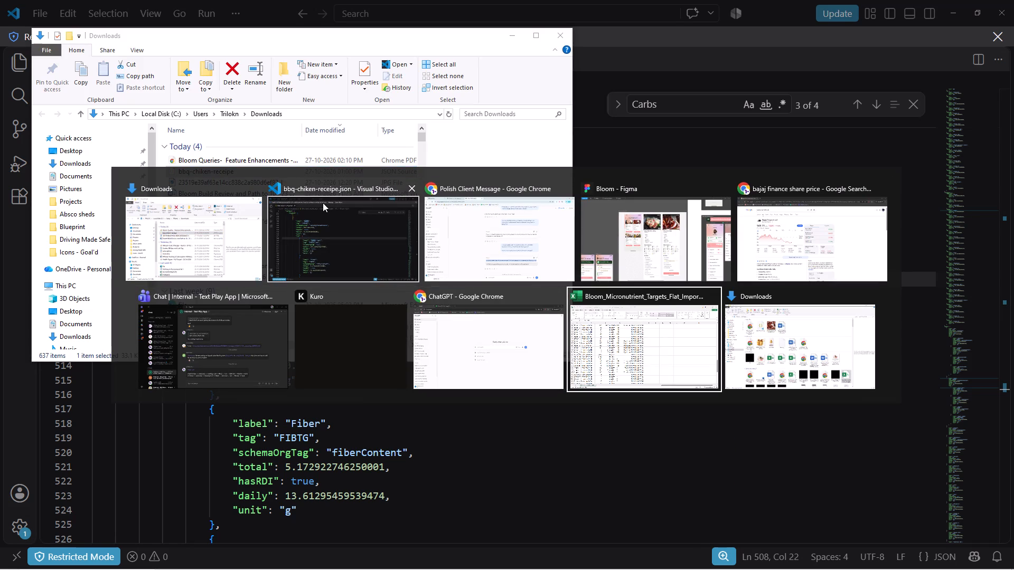
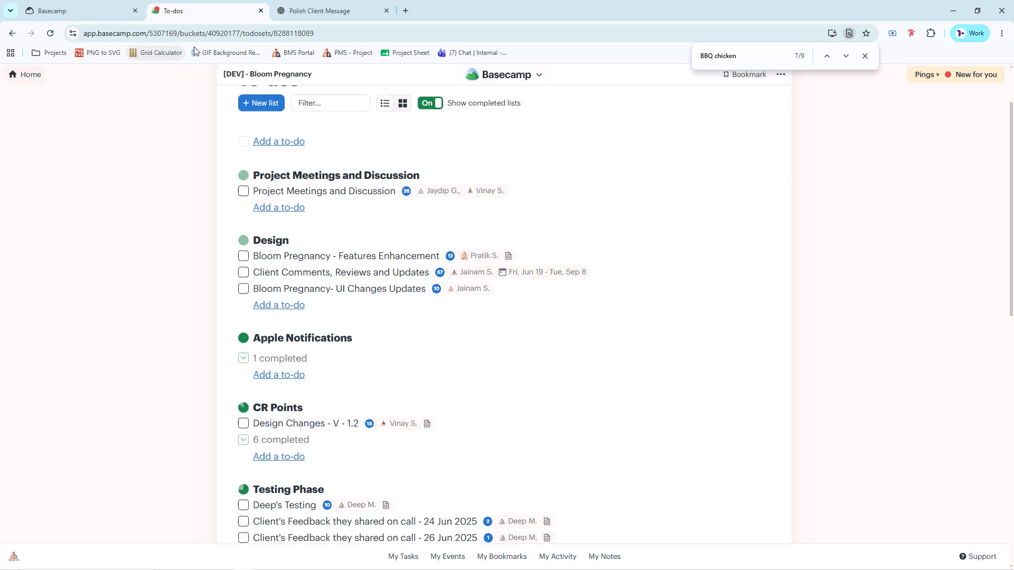
scroll(198, 55, "down", 4)
scroll(358, 184, "down", 5)
scroll(342, 186, "up", 4)
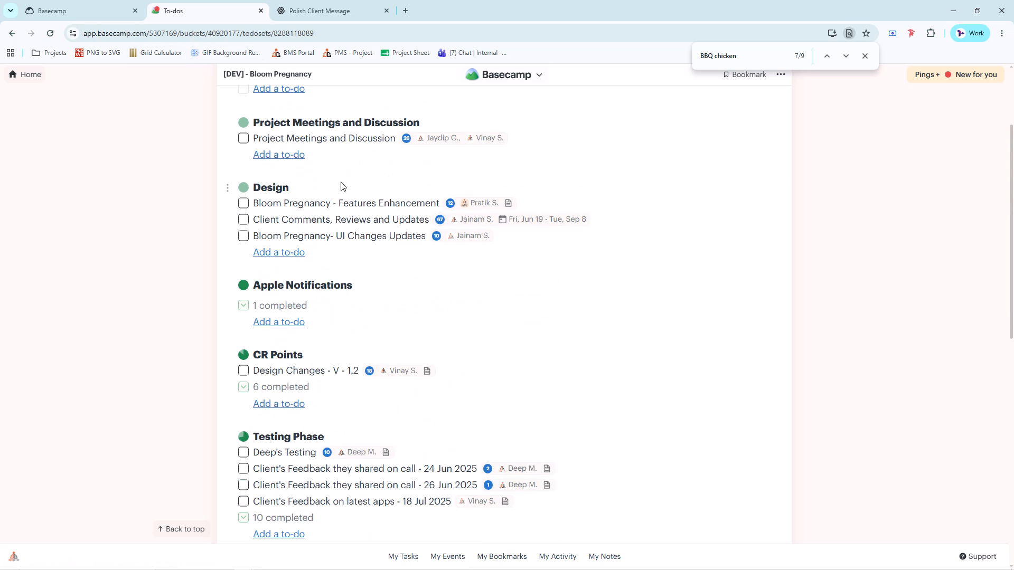
left_click(351, 215)
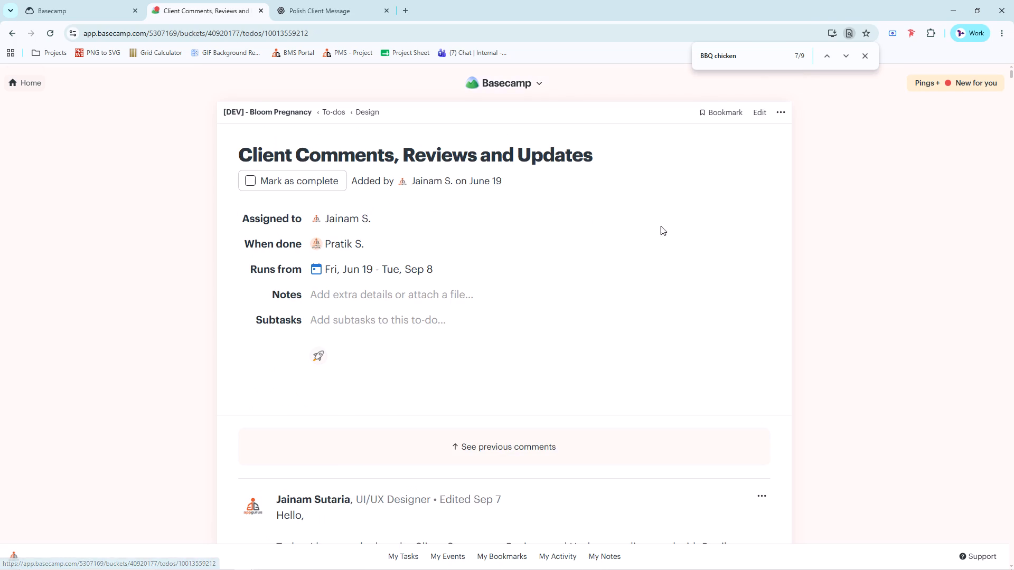
left_click_drag(1013, 71, 1013, 544)
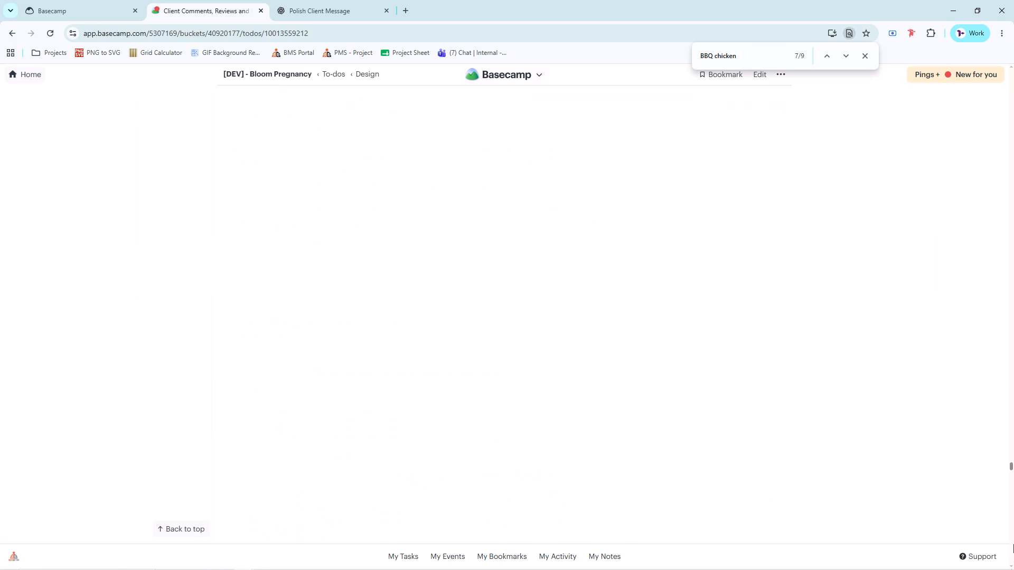
left_click_drag(1013, 544, 1013, 569)
Download the Bloom Build Review and Path to 10 document from the latest comment, open it in Word and dismiss the activation dialog.
left_click(371, 266)
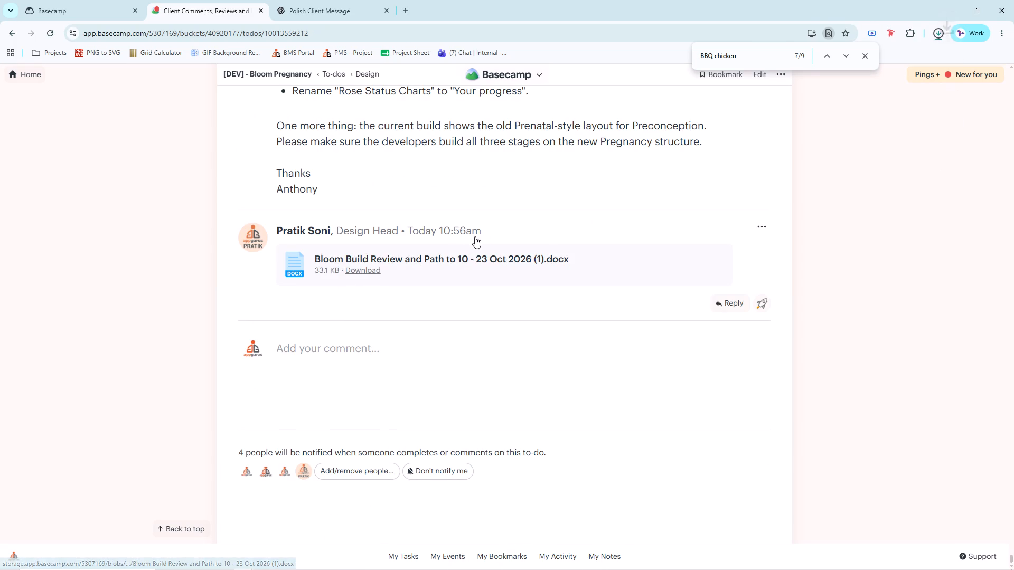
left_click(908, 58)
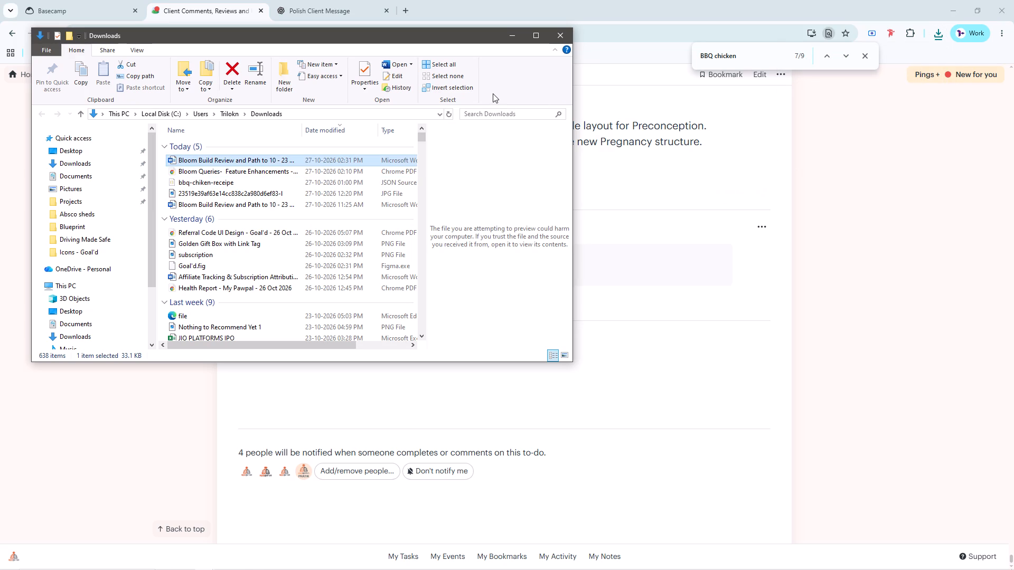
key("Return")
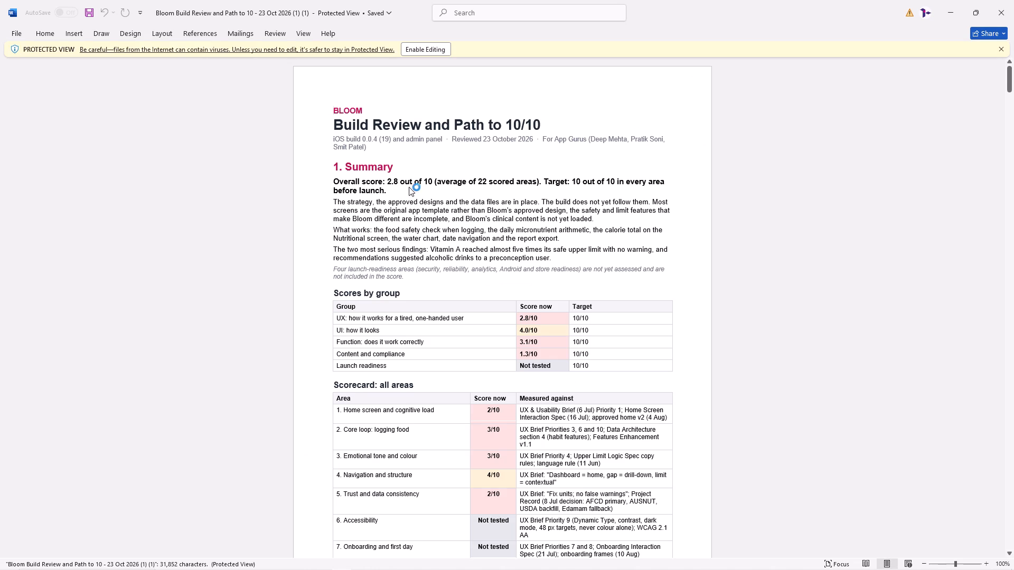
left_click_drag(420, 137, 457, 137)
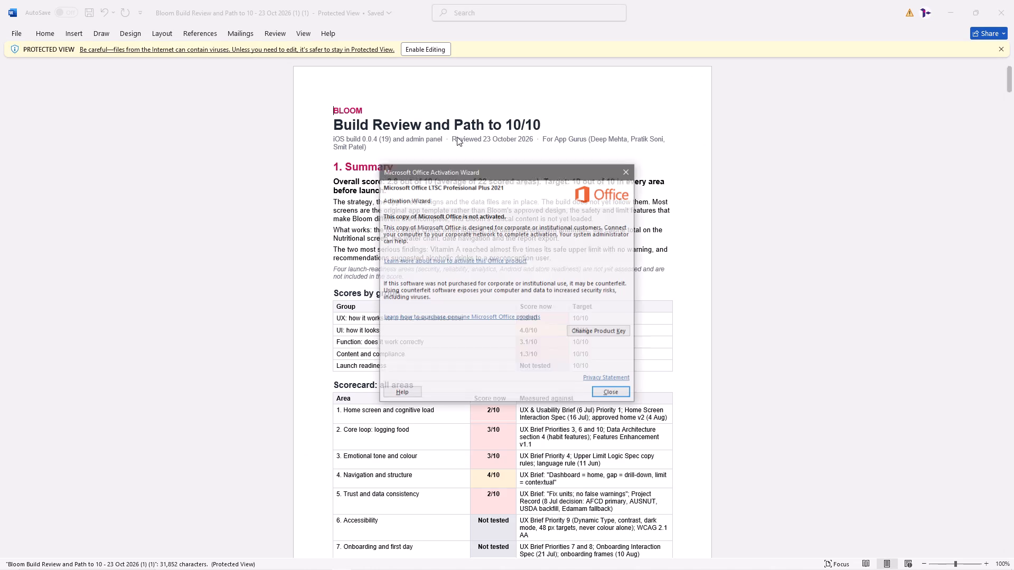
left_click_drag(457, 137, 463, 137)
left_click(628, 170)
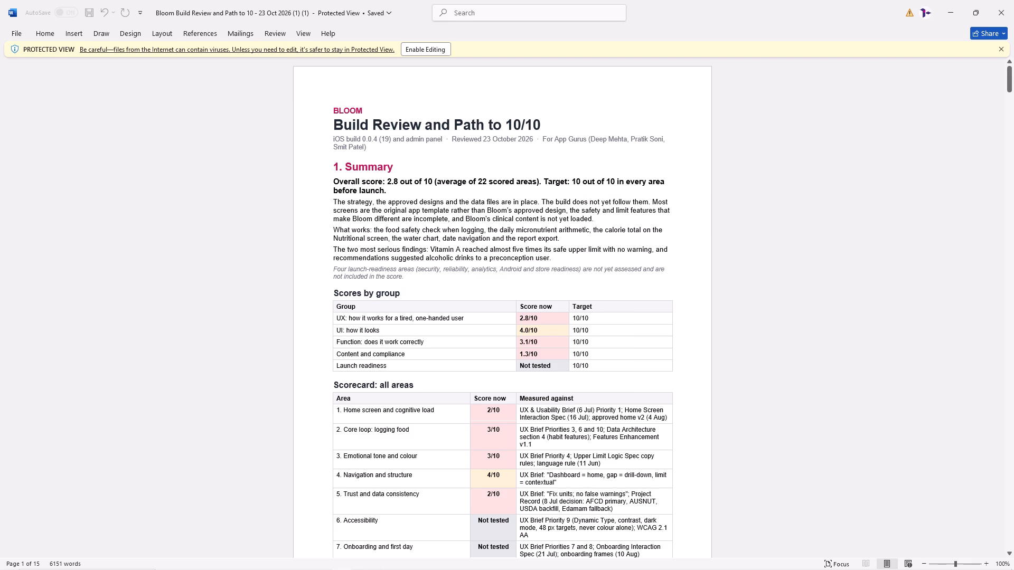
Read the first paragraph of the build review's Summary, highlighting the text about approved designs, data files and the build.
left_click_drag(384, 198, 495, 202)
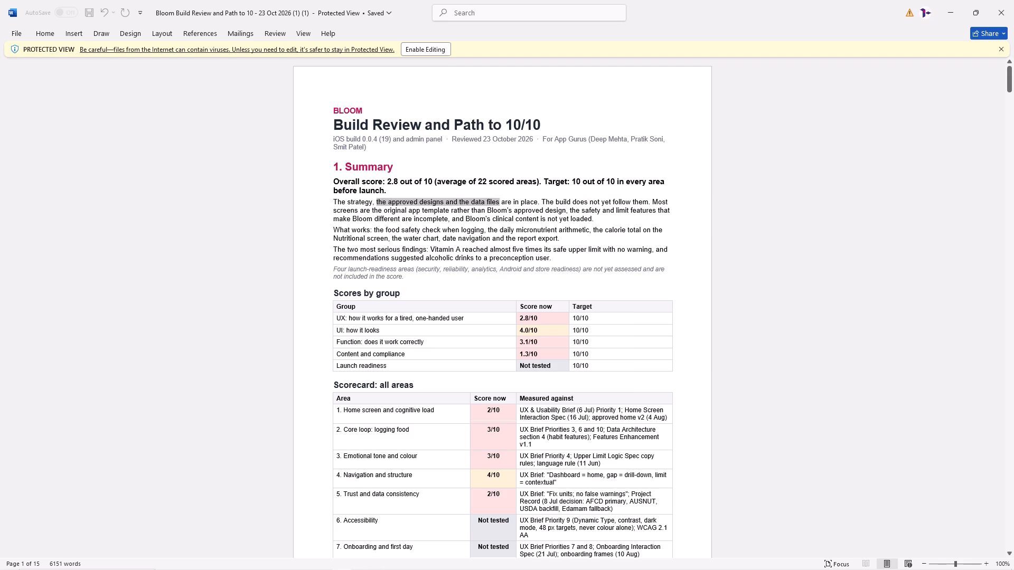
left_click_drag(495, 202, 602, 201)
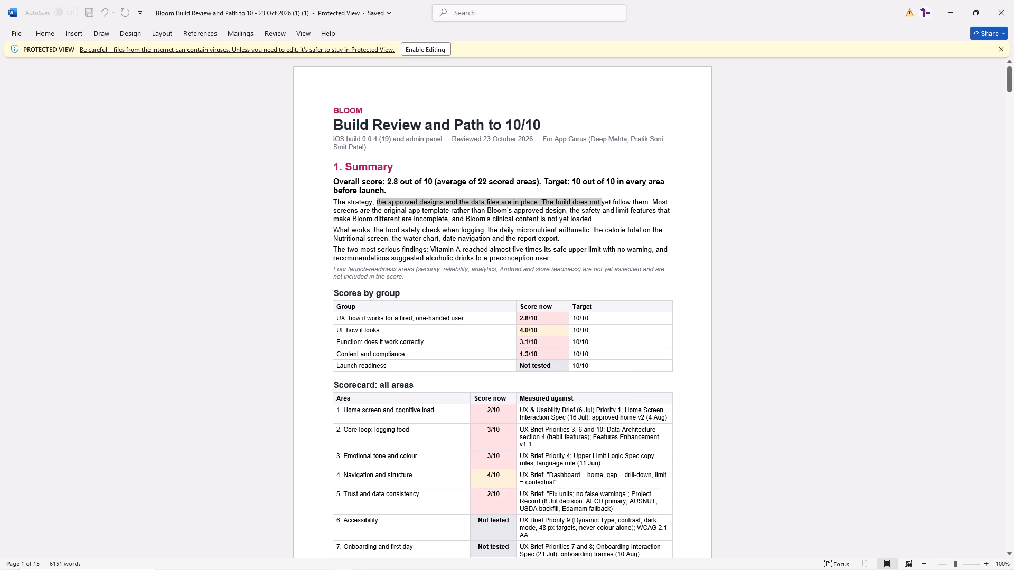
left_click_drag(602, 201, 631, 203)
left_click_drag(631, 203, 648, 204)
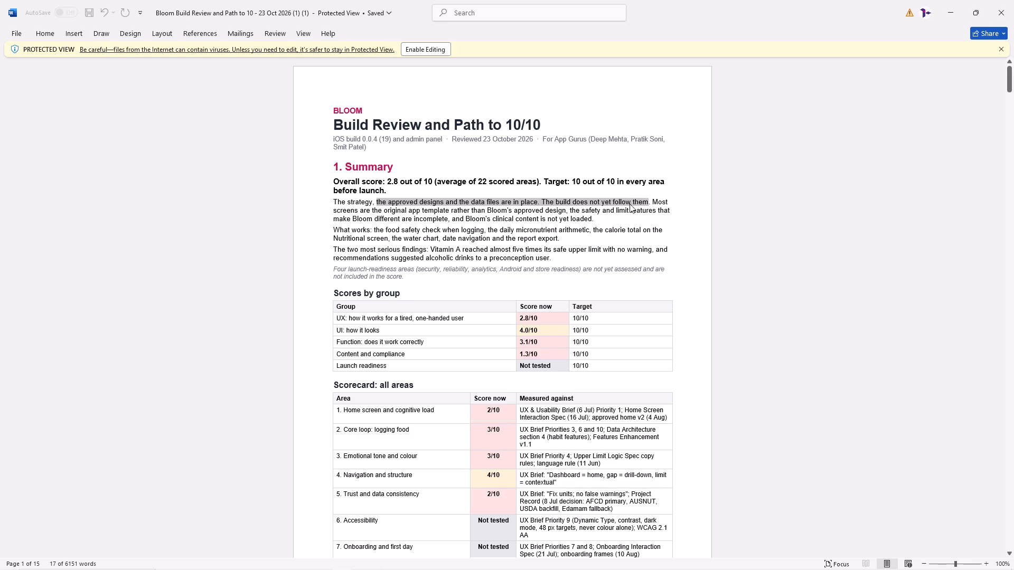